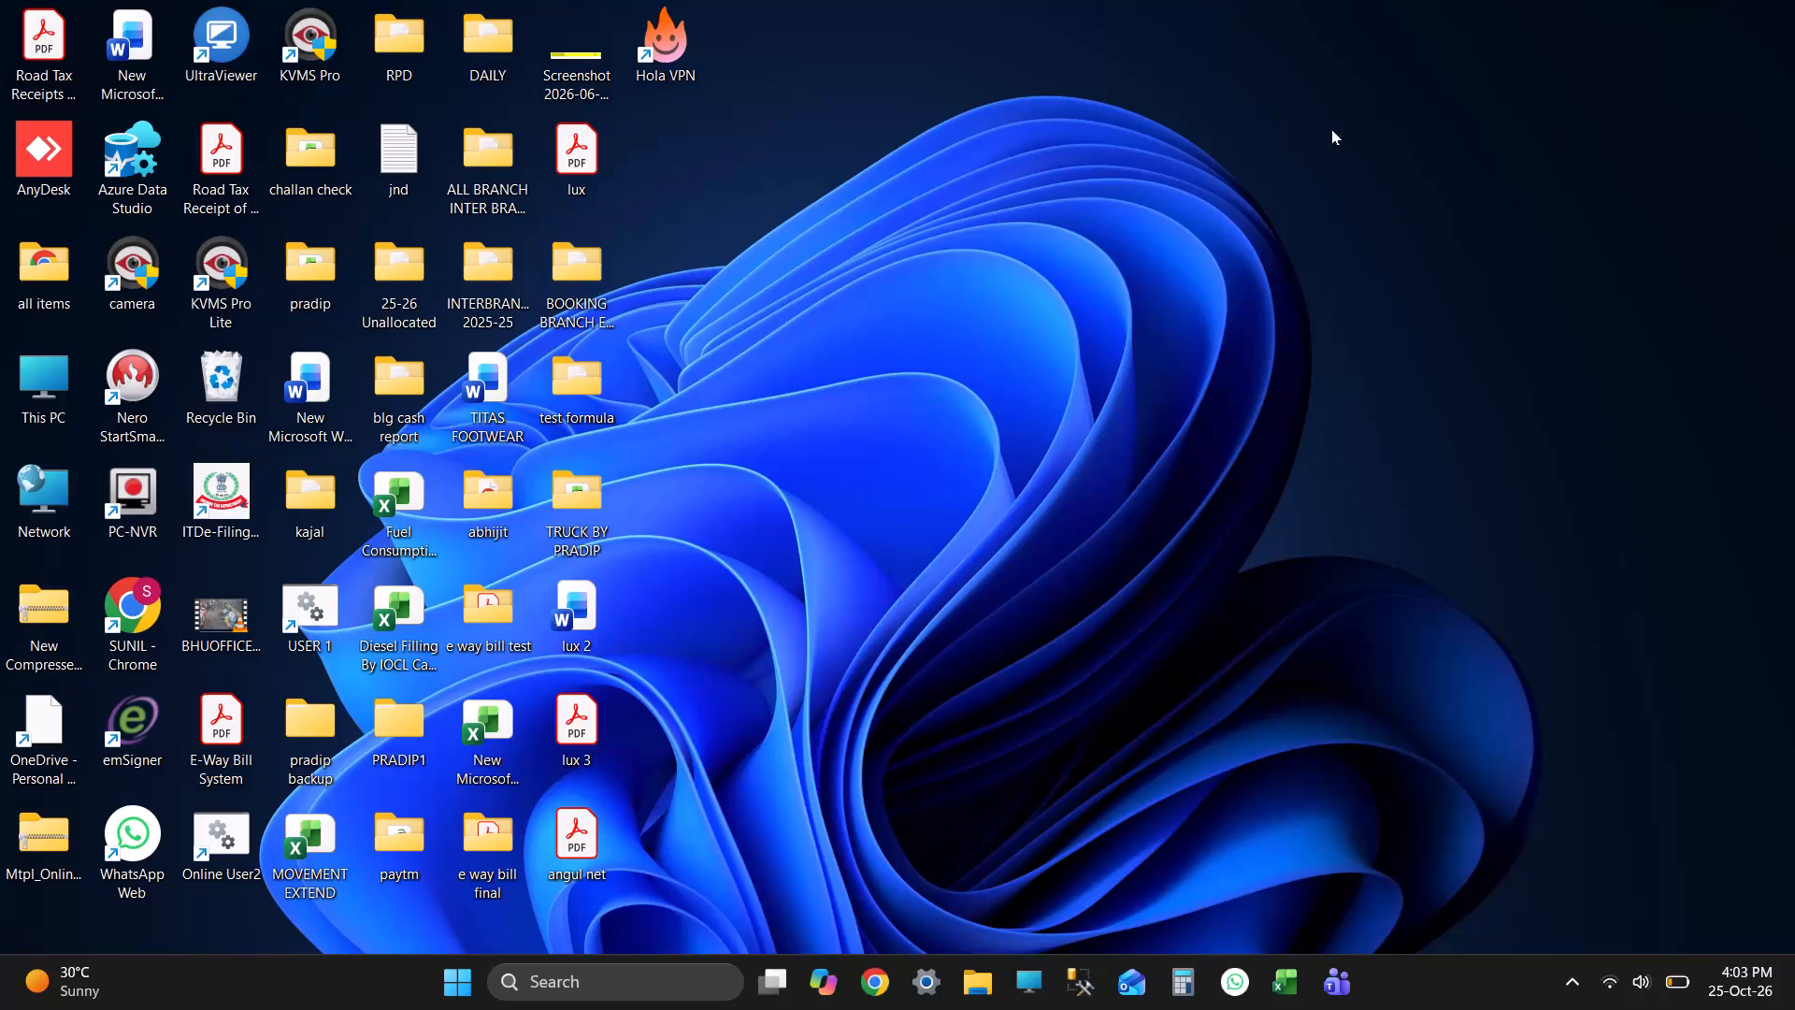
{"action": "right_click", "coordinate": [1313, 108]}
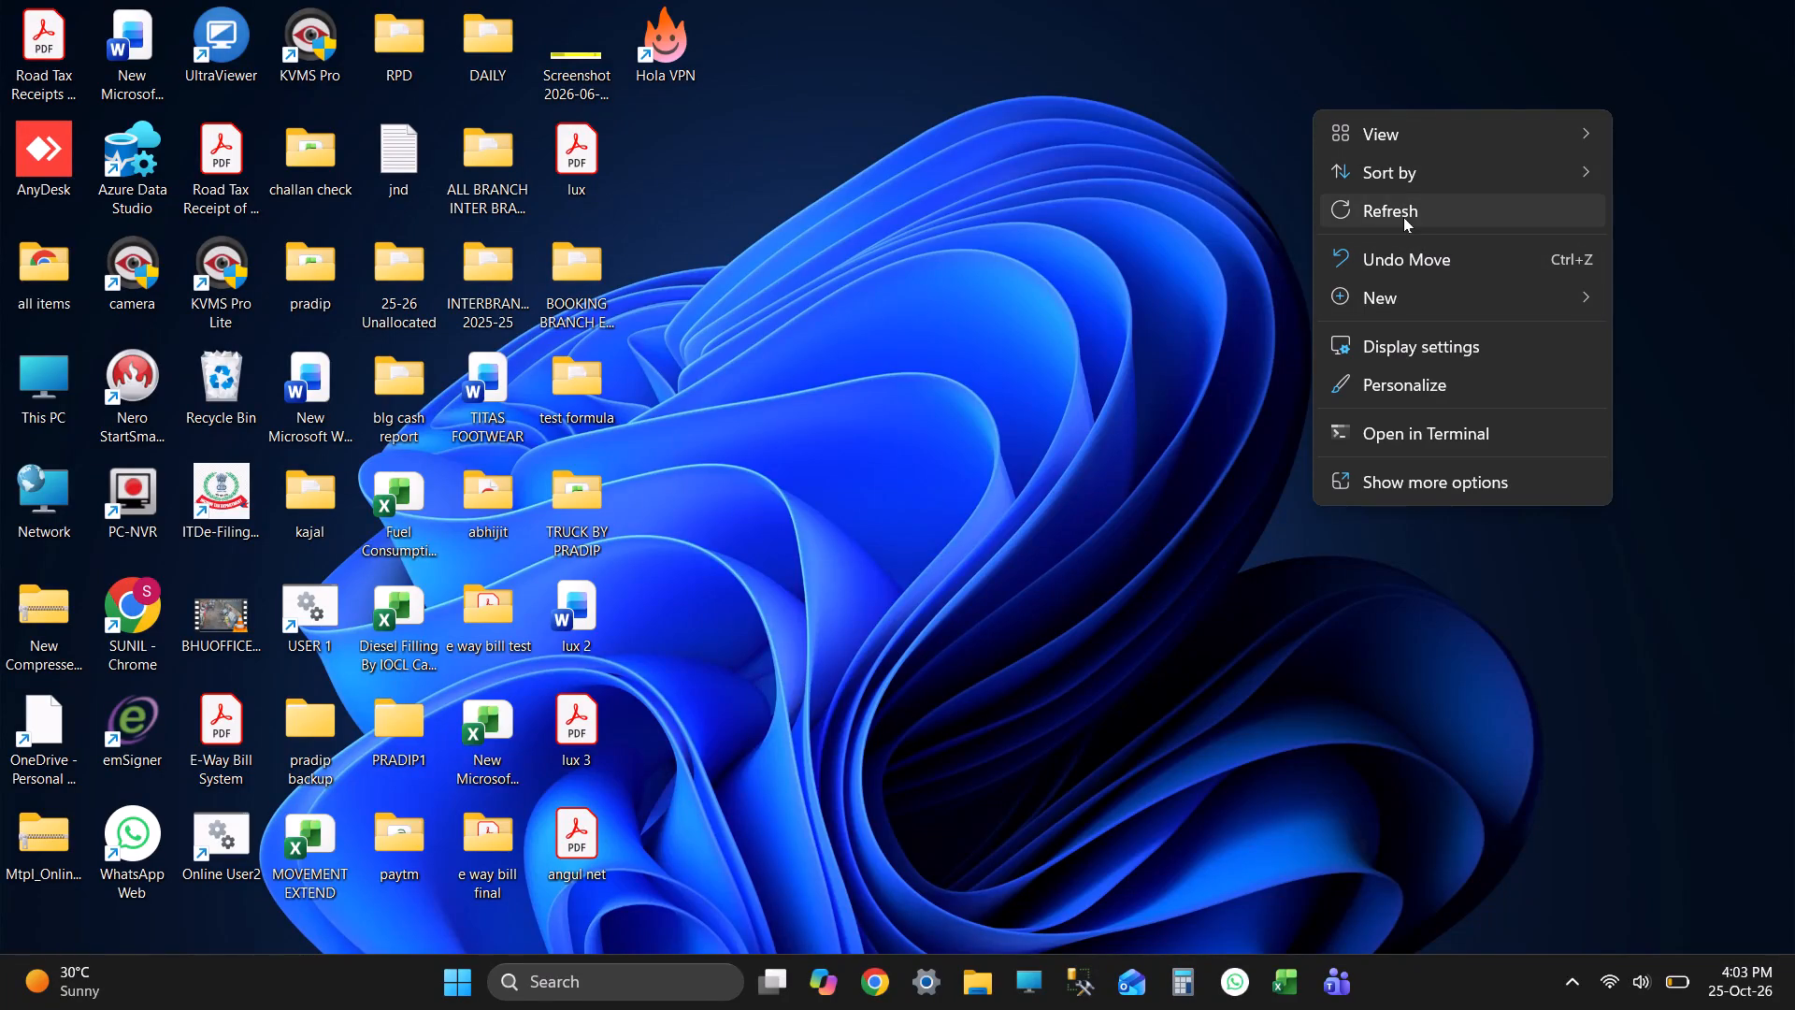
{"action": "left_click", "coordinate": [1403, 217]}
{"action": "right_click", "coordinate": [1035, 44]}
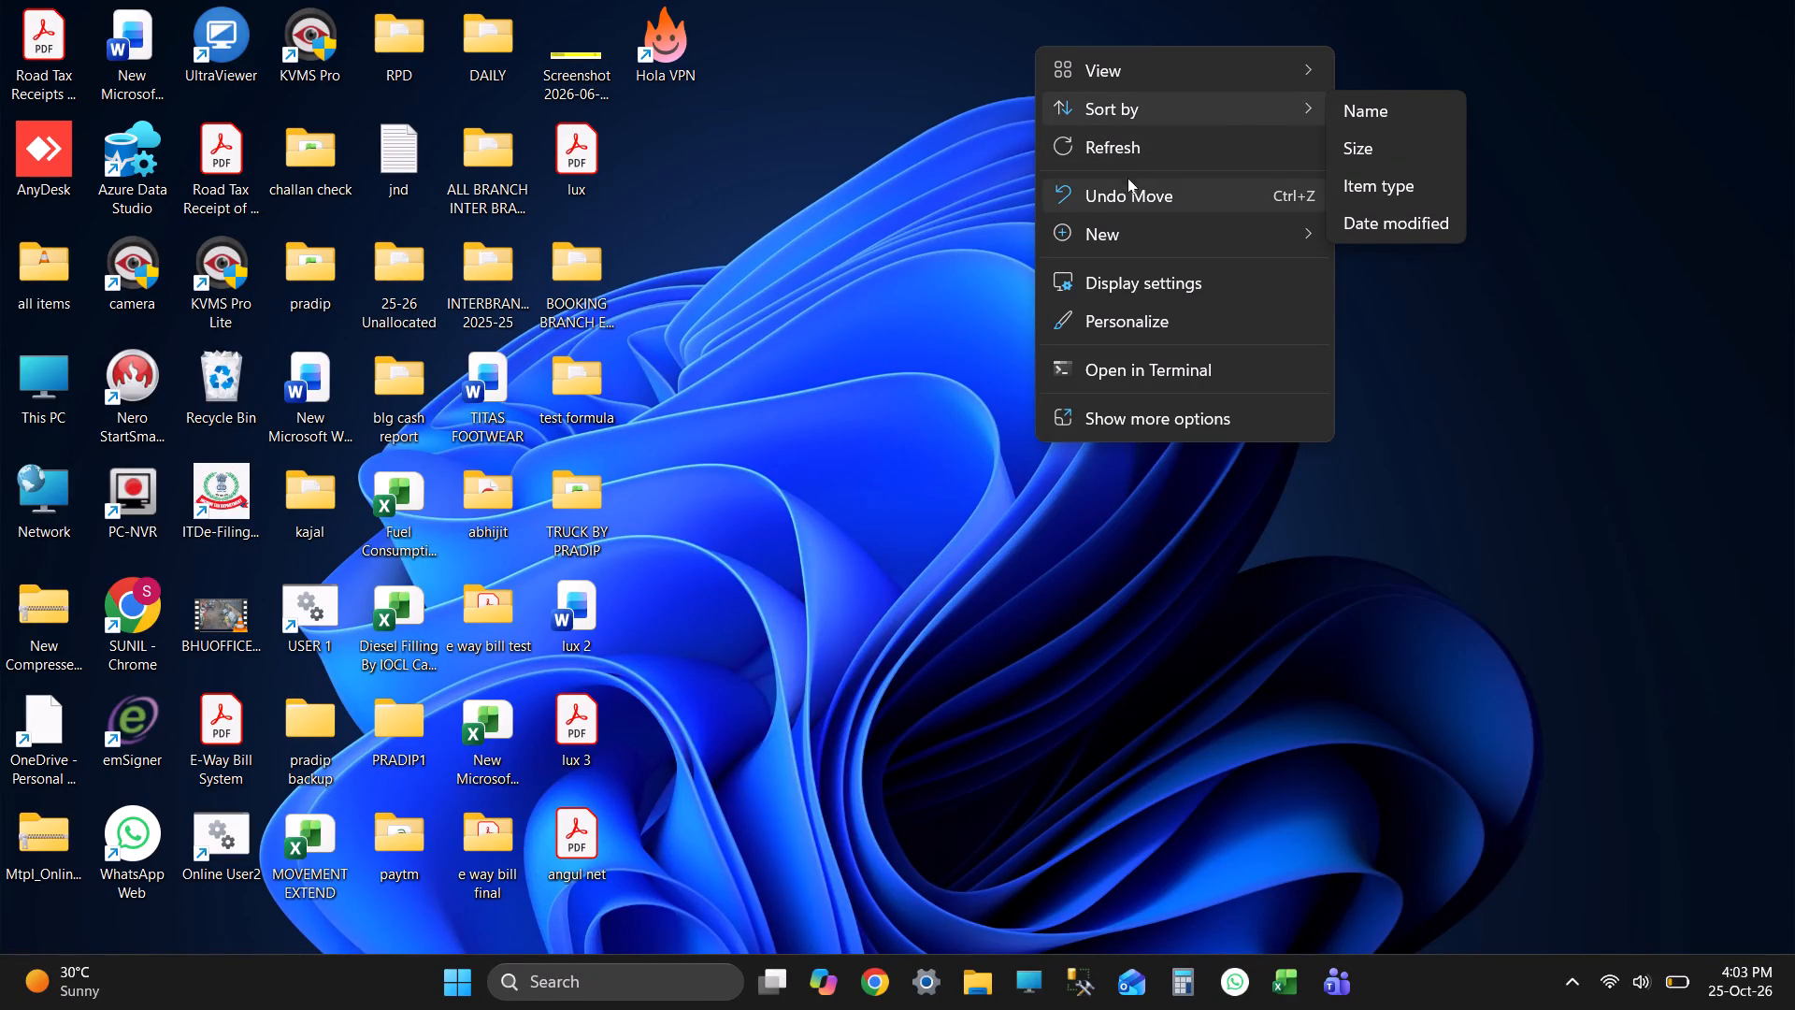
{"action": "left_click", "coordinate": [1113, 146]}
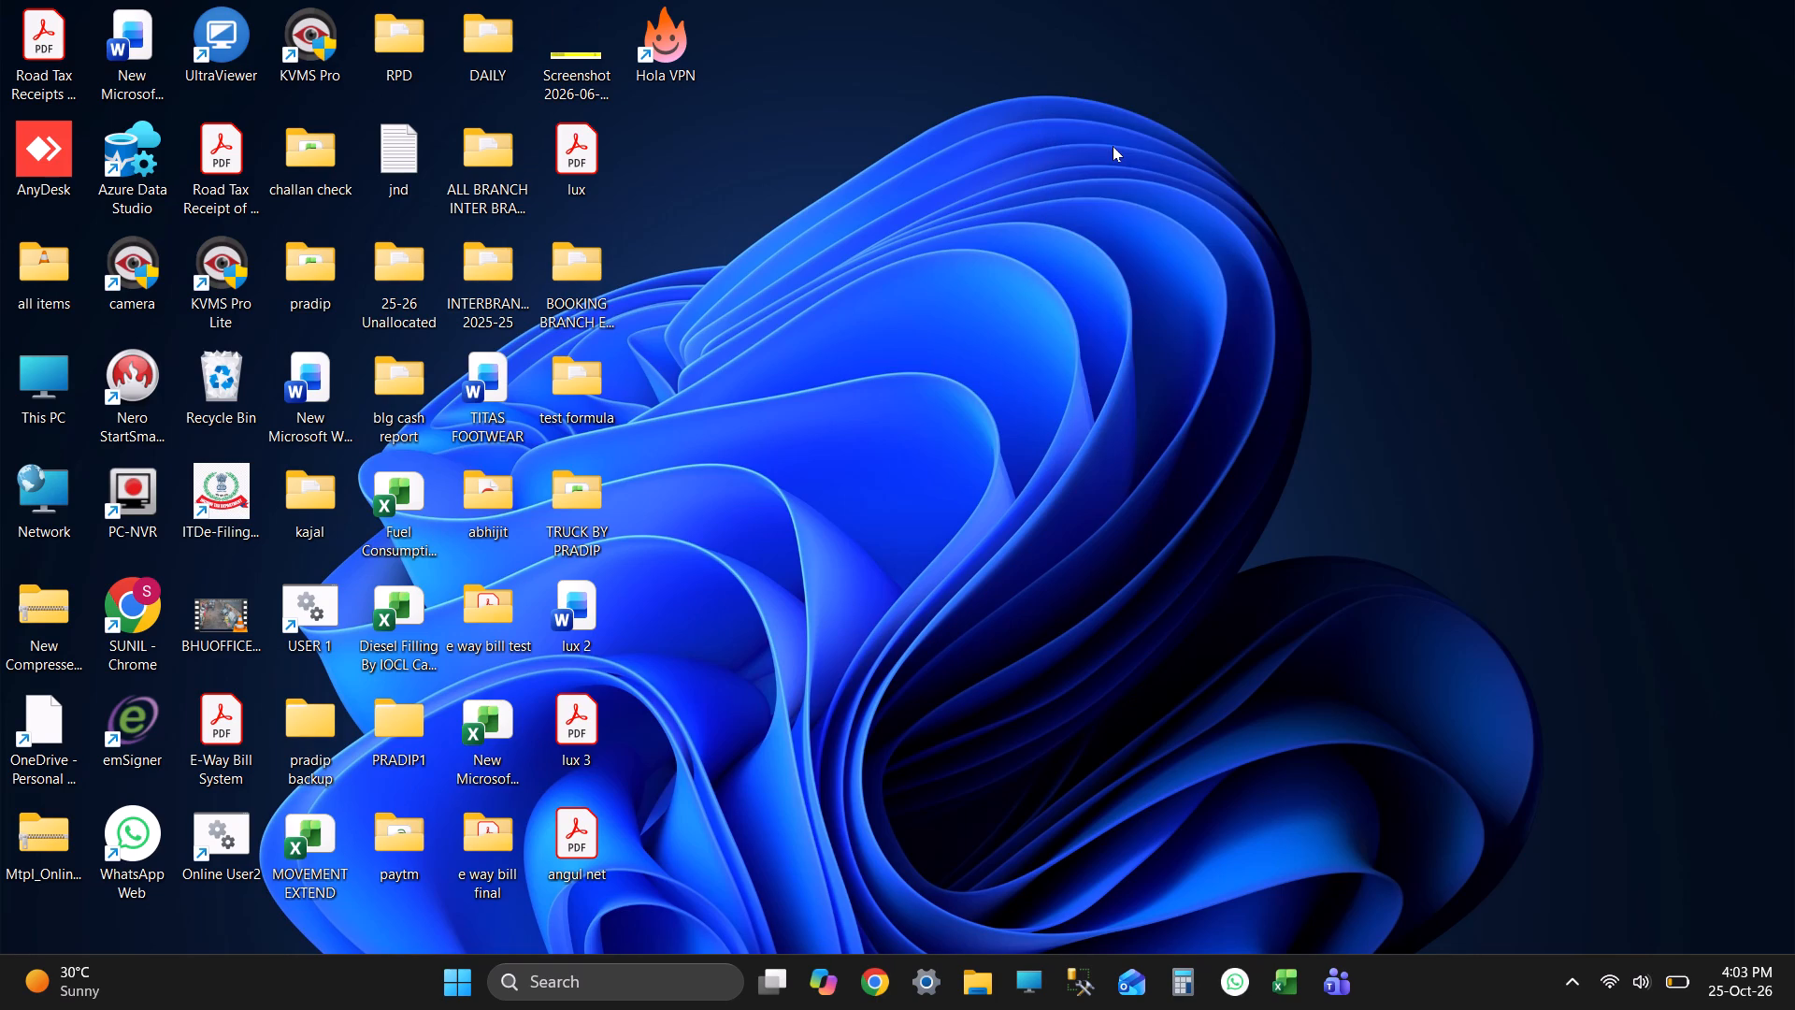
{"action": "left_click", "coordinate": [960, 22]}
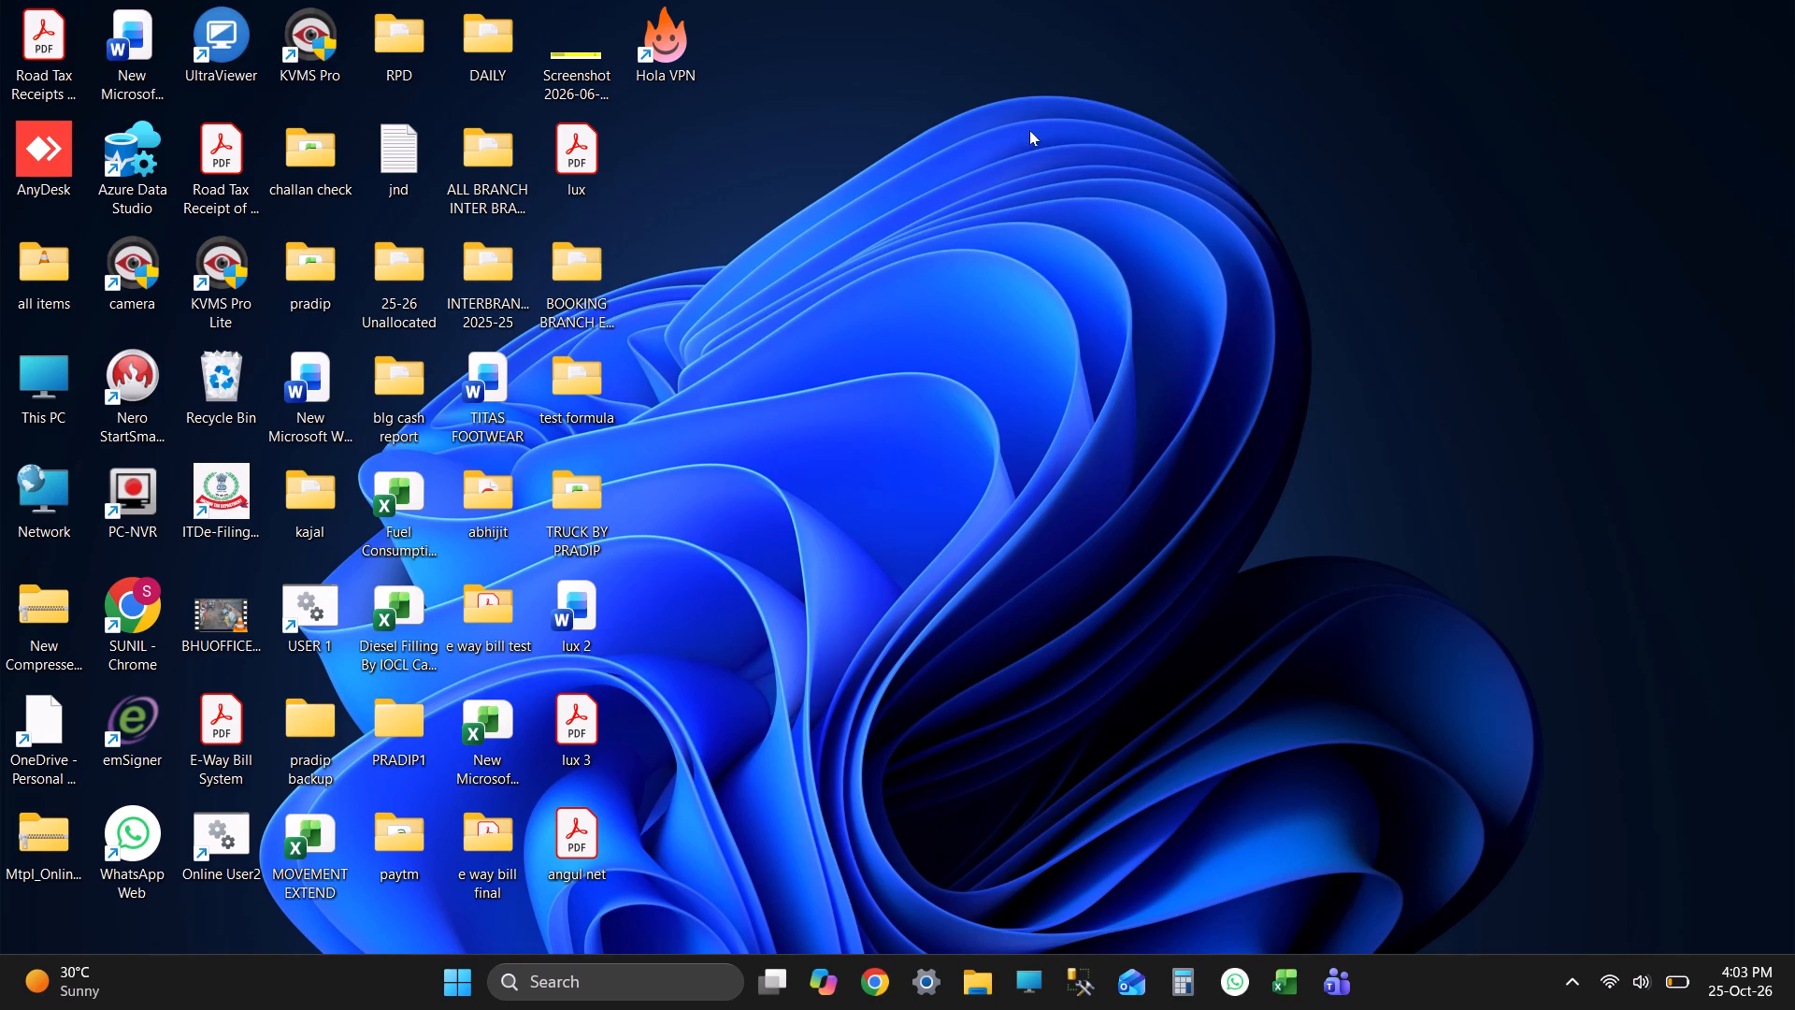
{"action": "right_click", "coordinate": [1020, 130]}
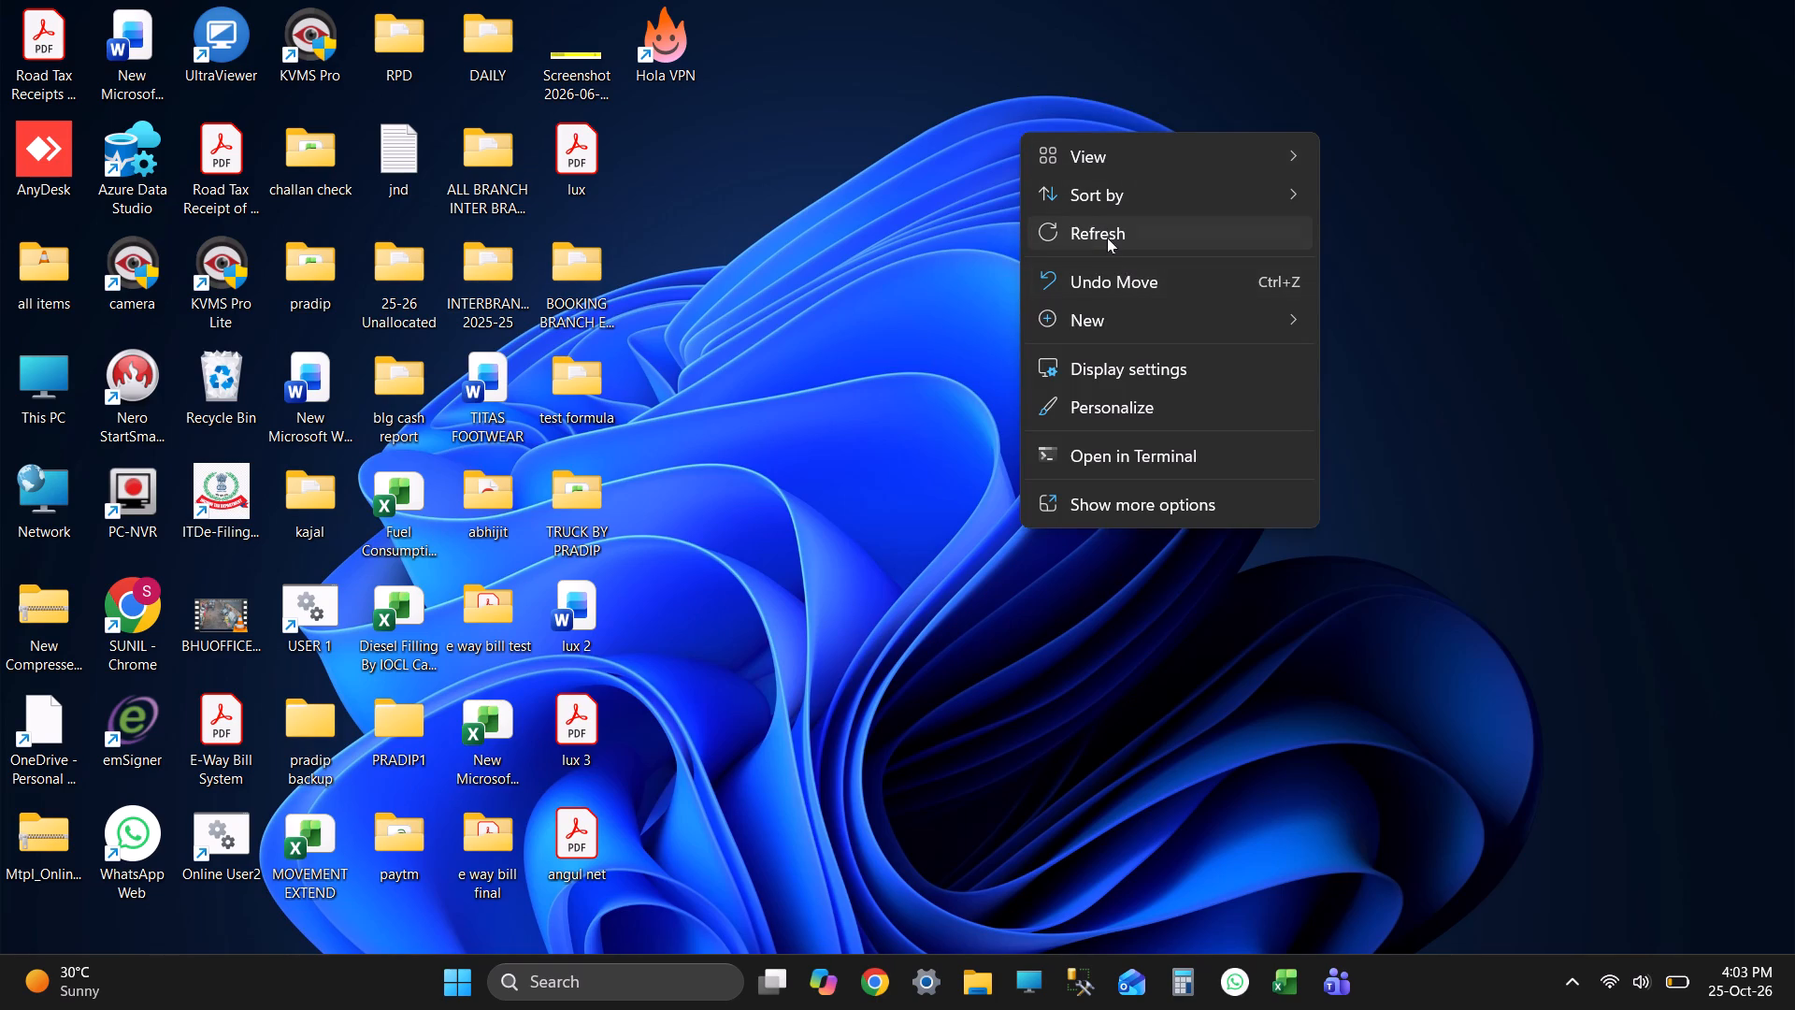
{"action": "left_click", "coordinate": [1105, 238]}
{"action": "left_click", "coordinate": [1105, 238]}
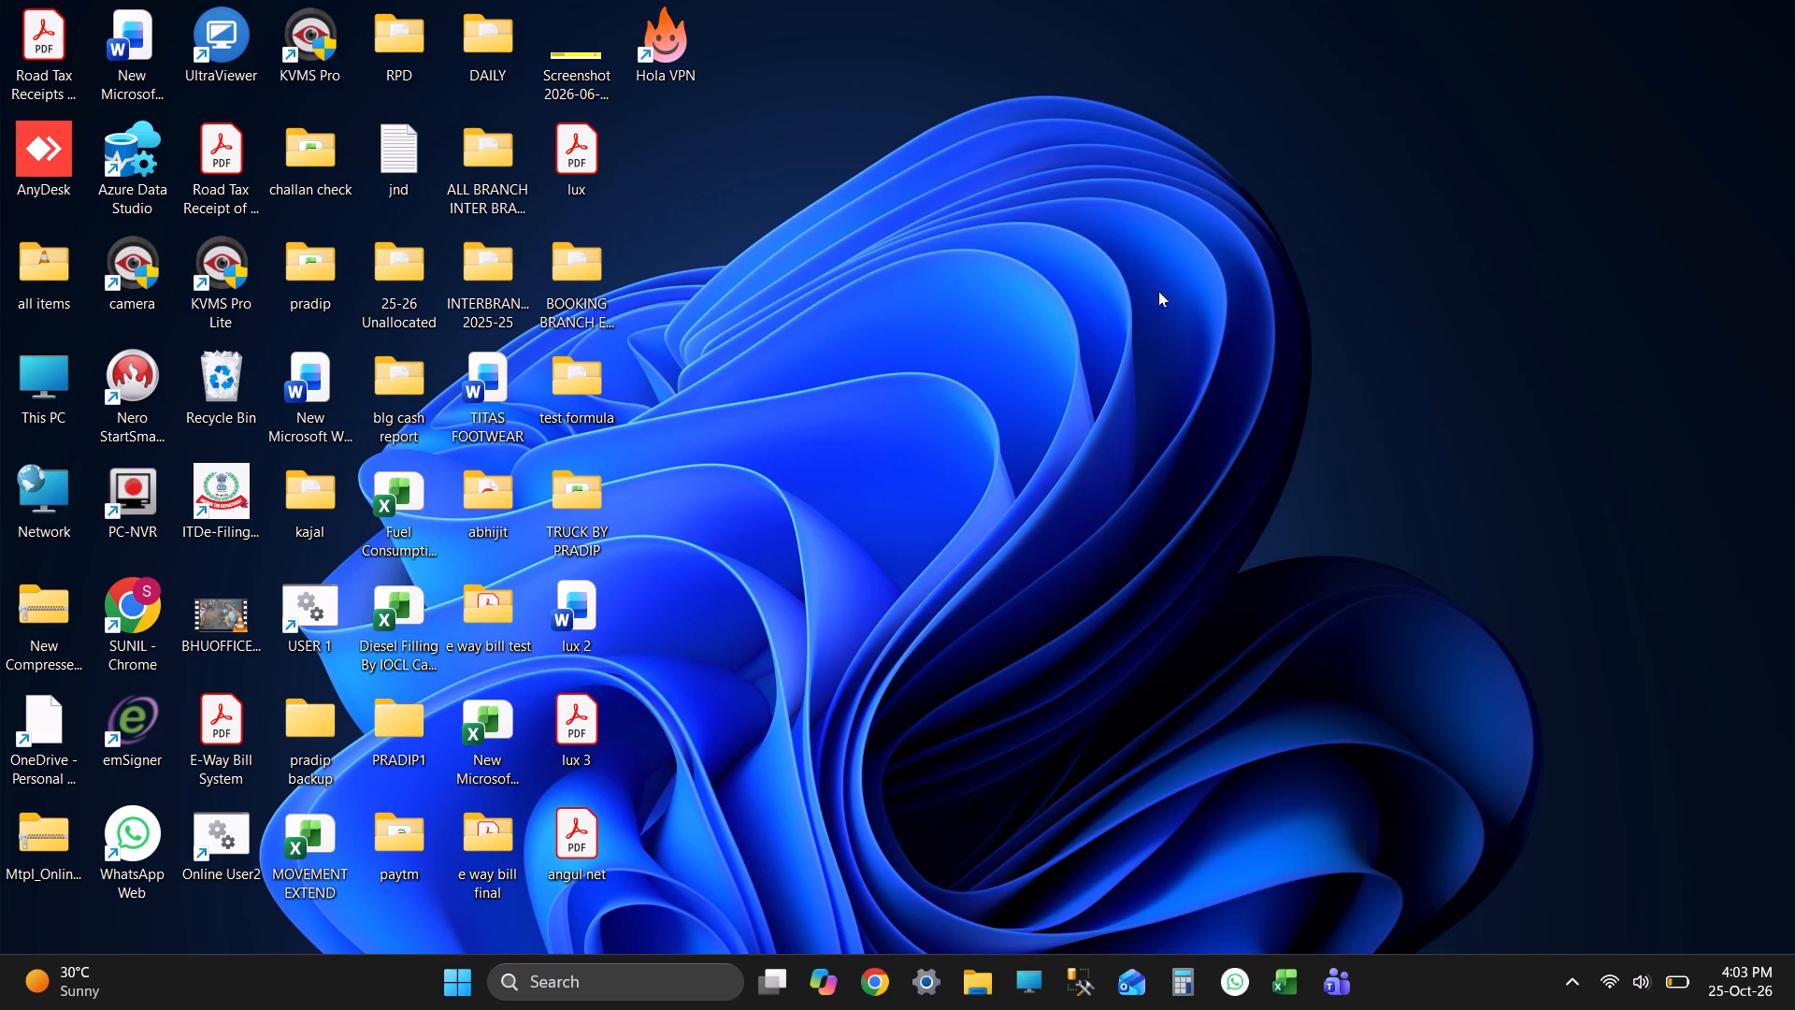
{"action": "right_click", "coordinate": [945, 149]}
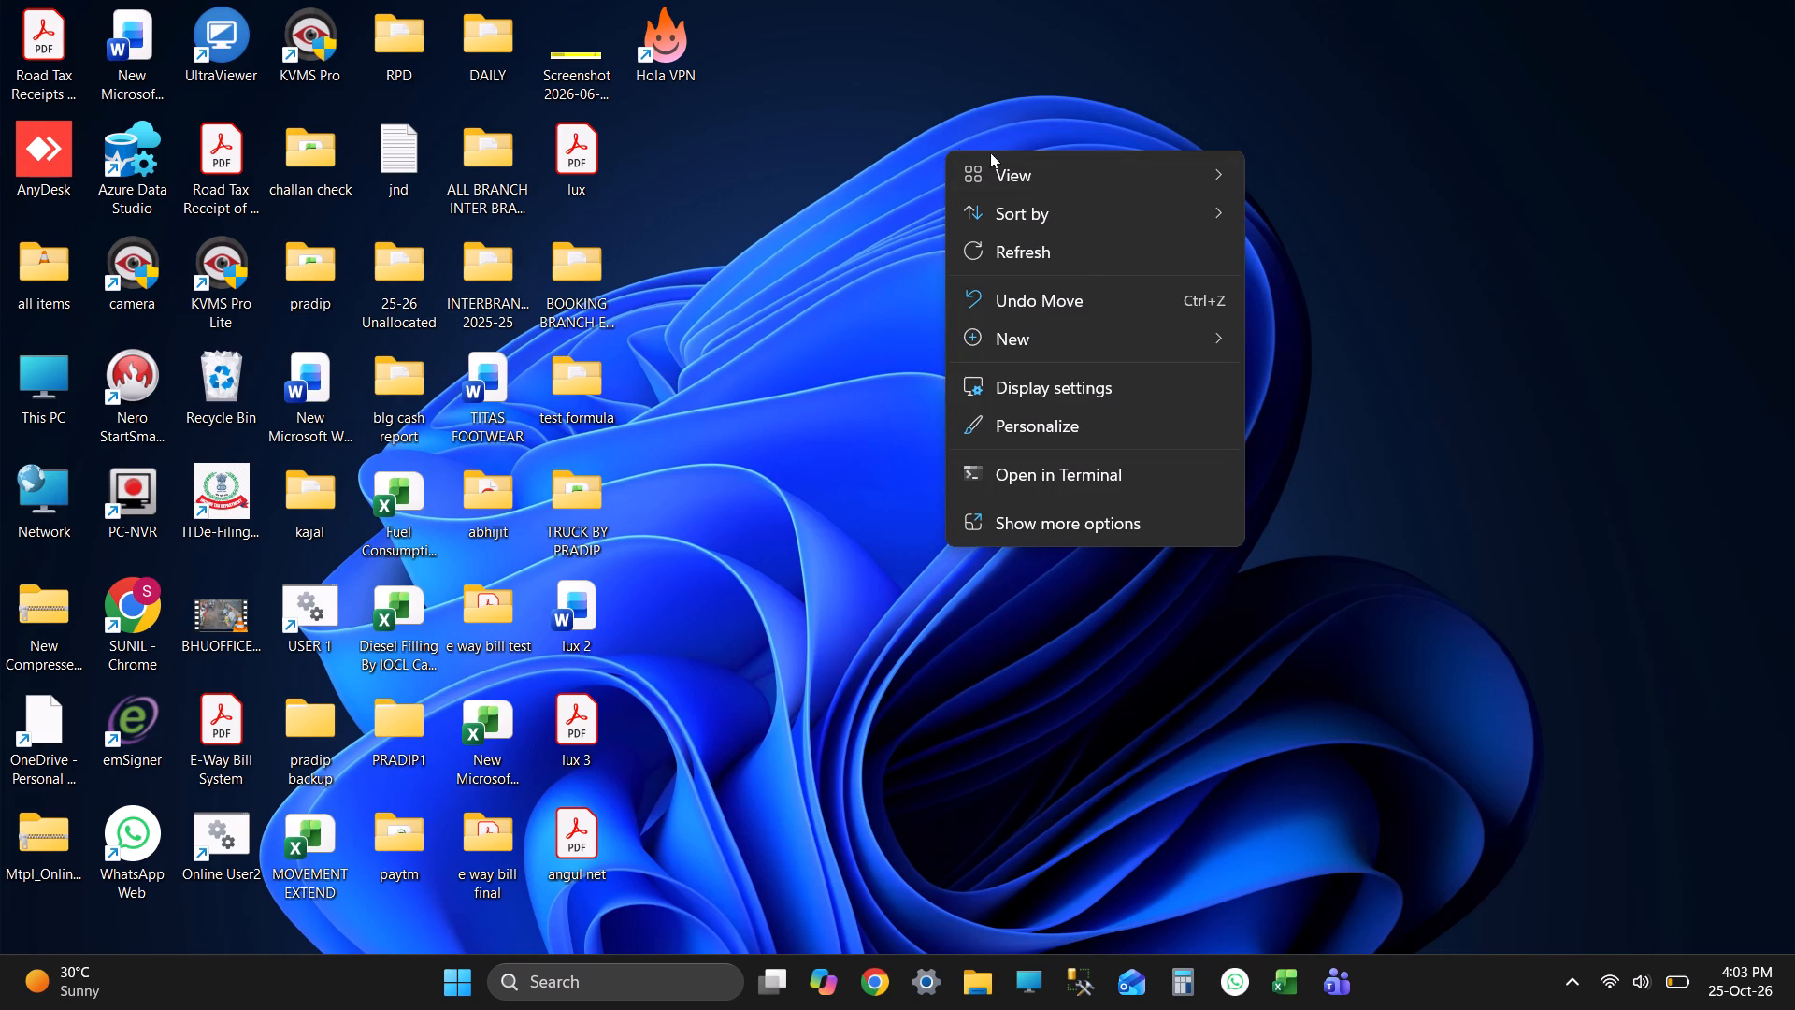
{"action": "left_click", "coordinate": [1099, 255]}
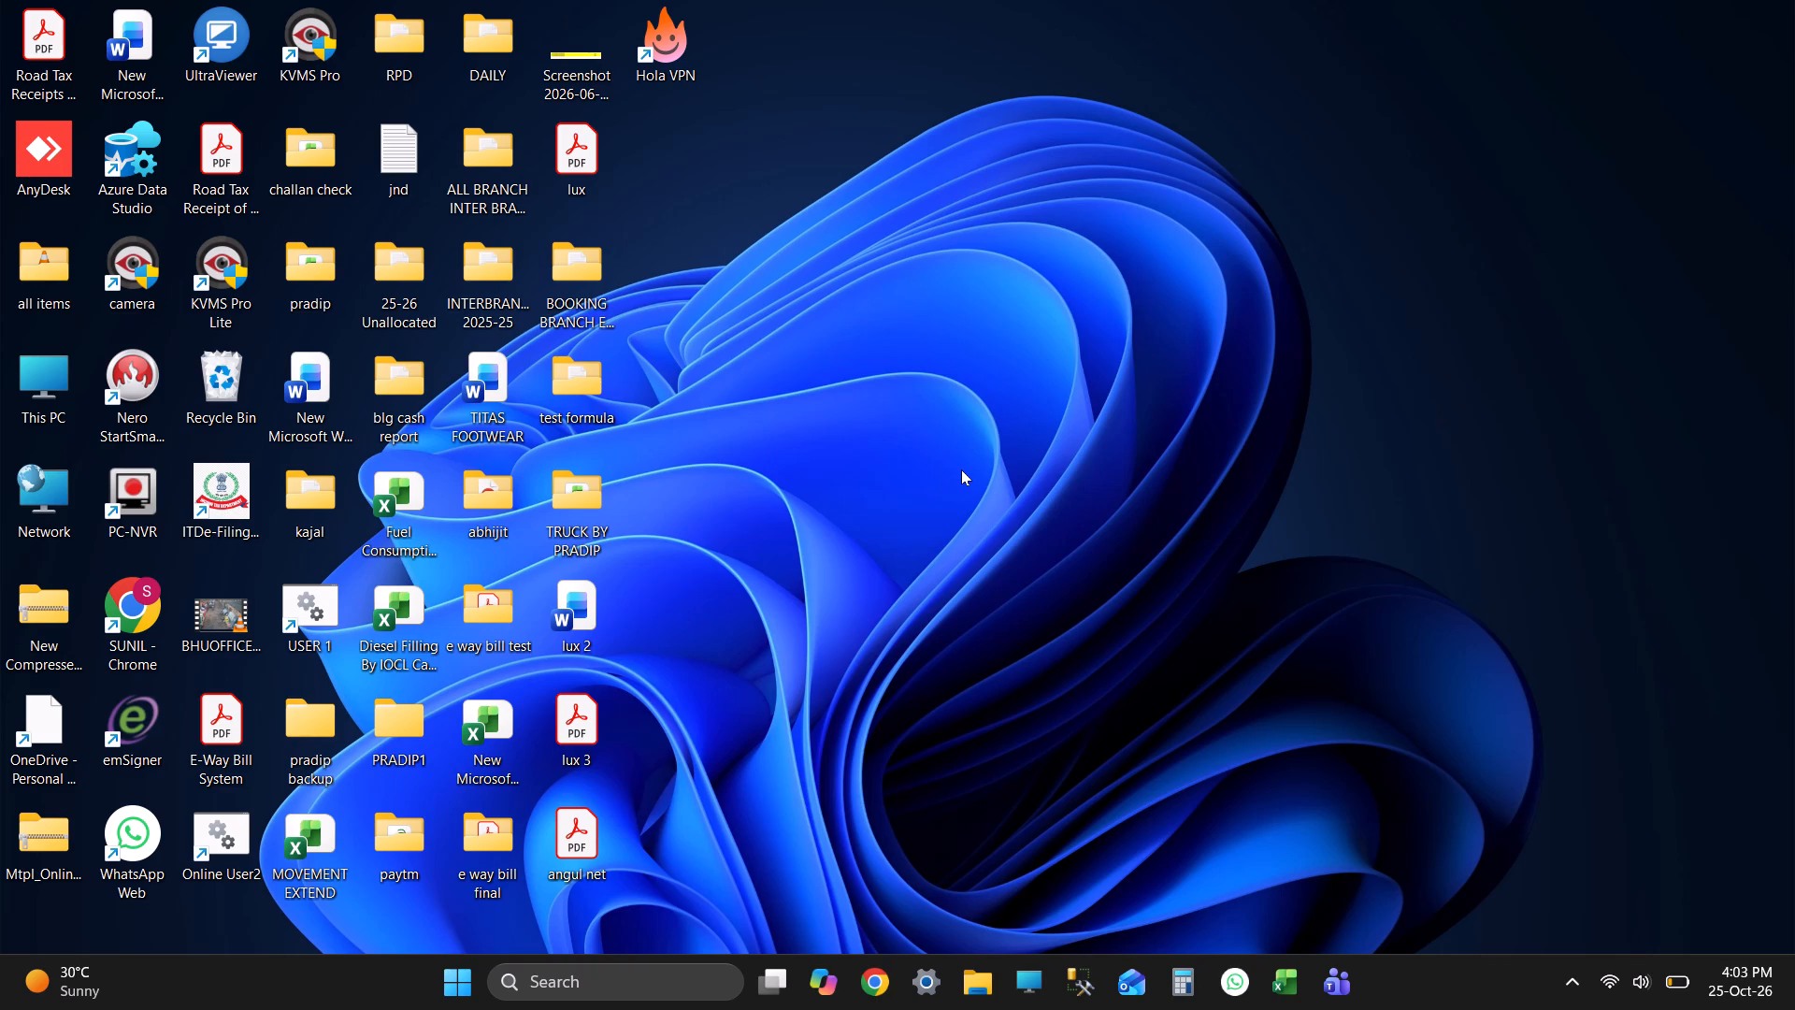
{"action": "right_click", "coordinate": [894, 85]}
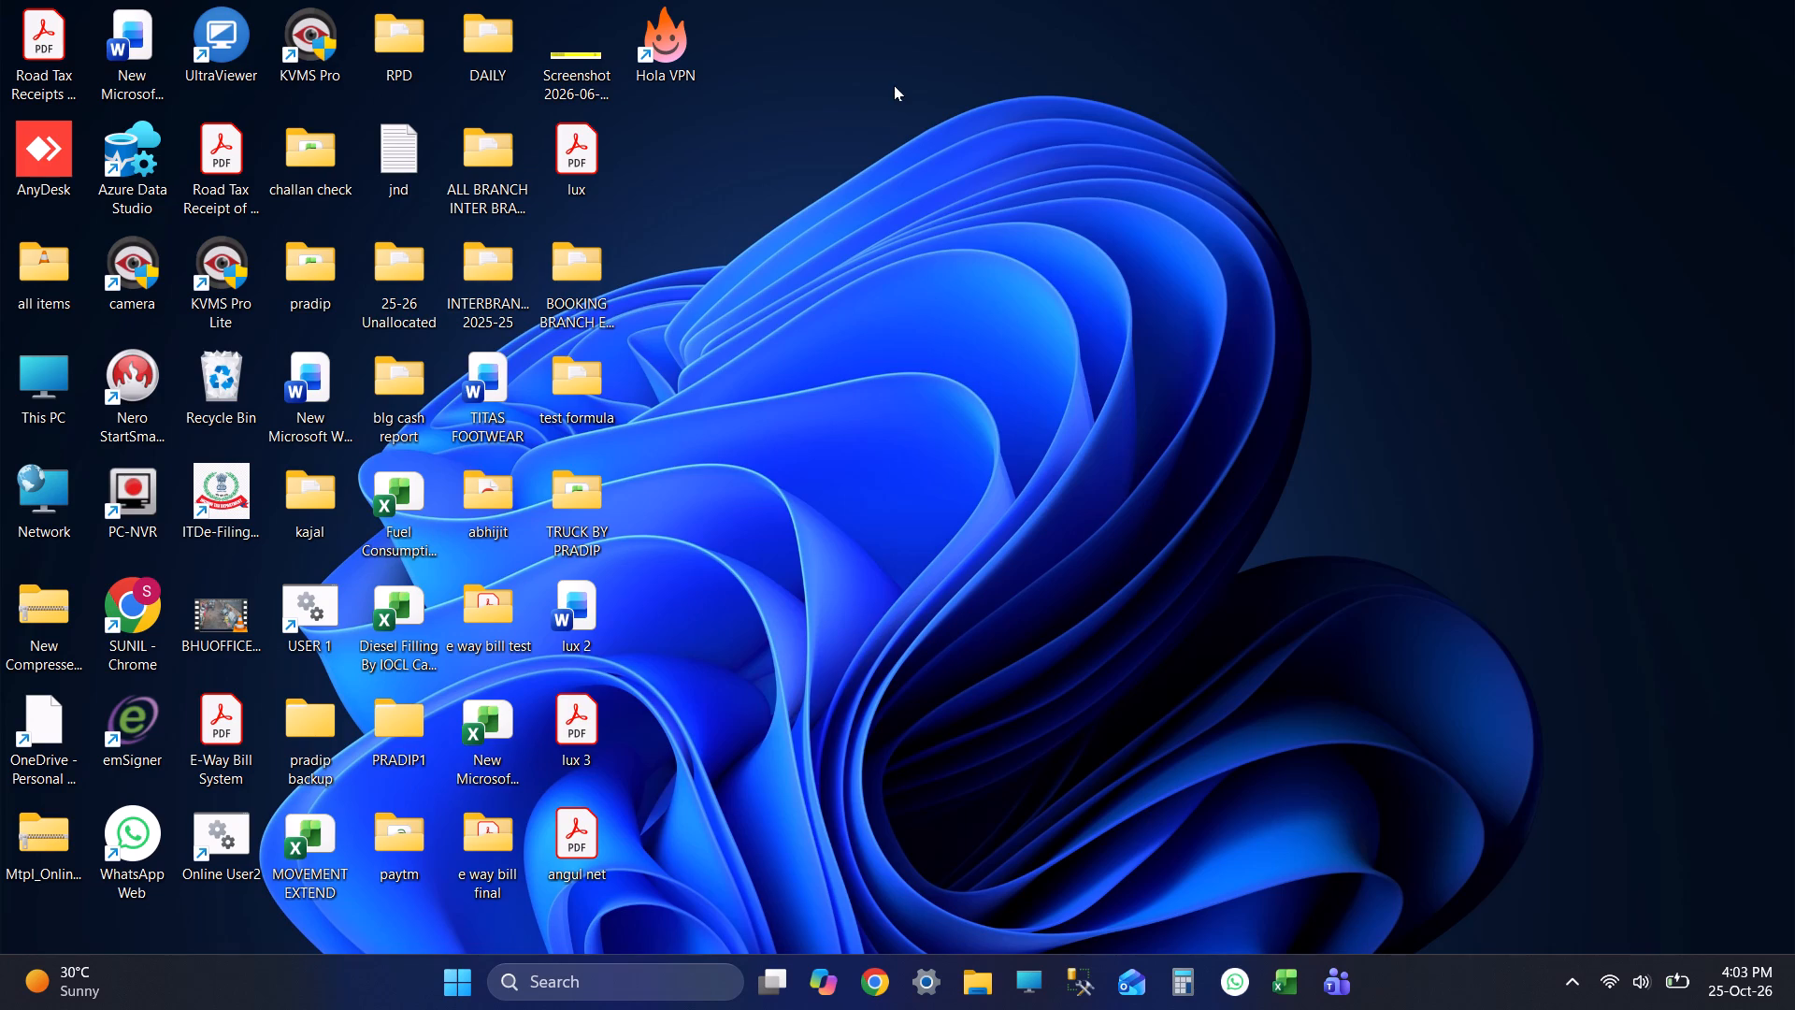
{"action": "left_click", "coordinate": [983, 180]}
Open the IRIS_Easy_Way_Bill_v1.0_prod REMOVE AND EXTEND VALIDITY workbook from the pinned utility folder, starting from This PC.
{"action": "double_click", "coordinate": [10, 397]}
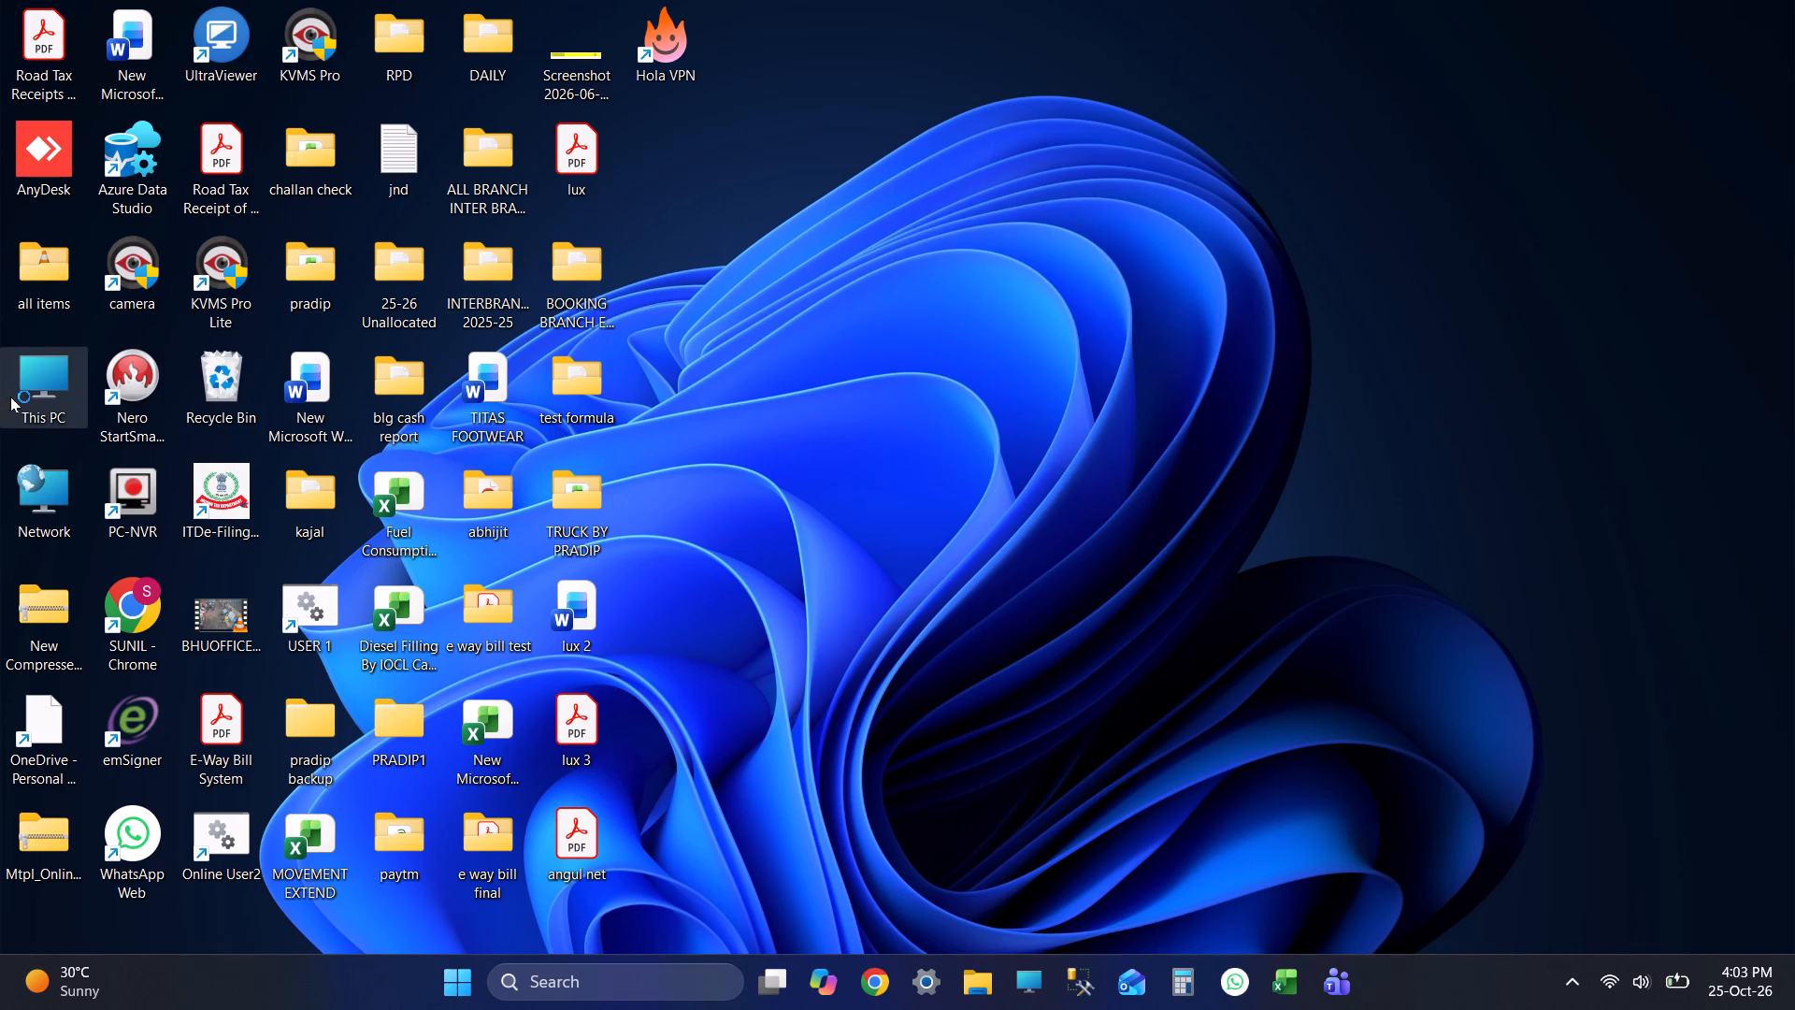
{"action": "left_click", "coordinate": [93, 494]}
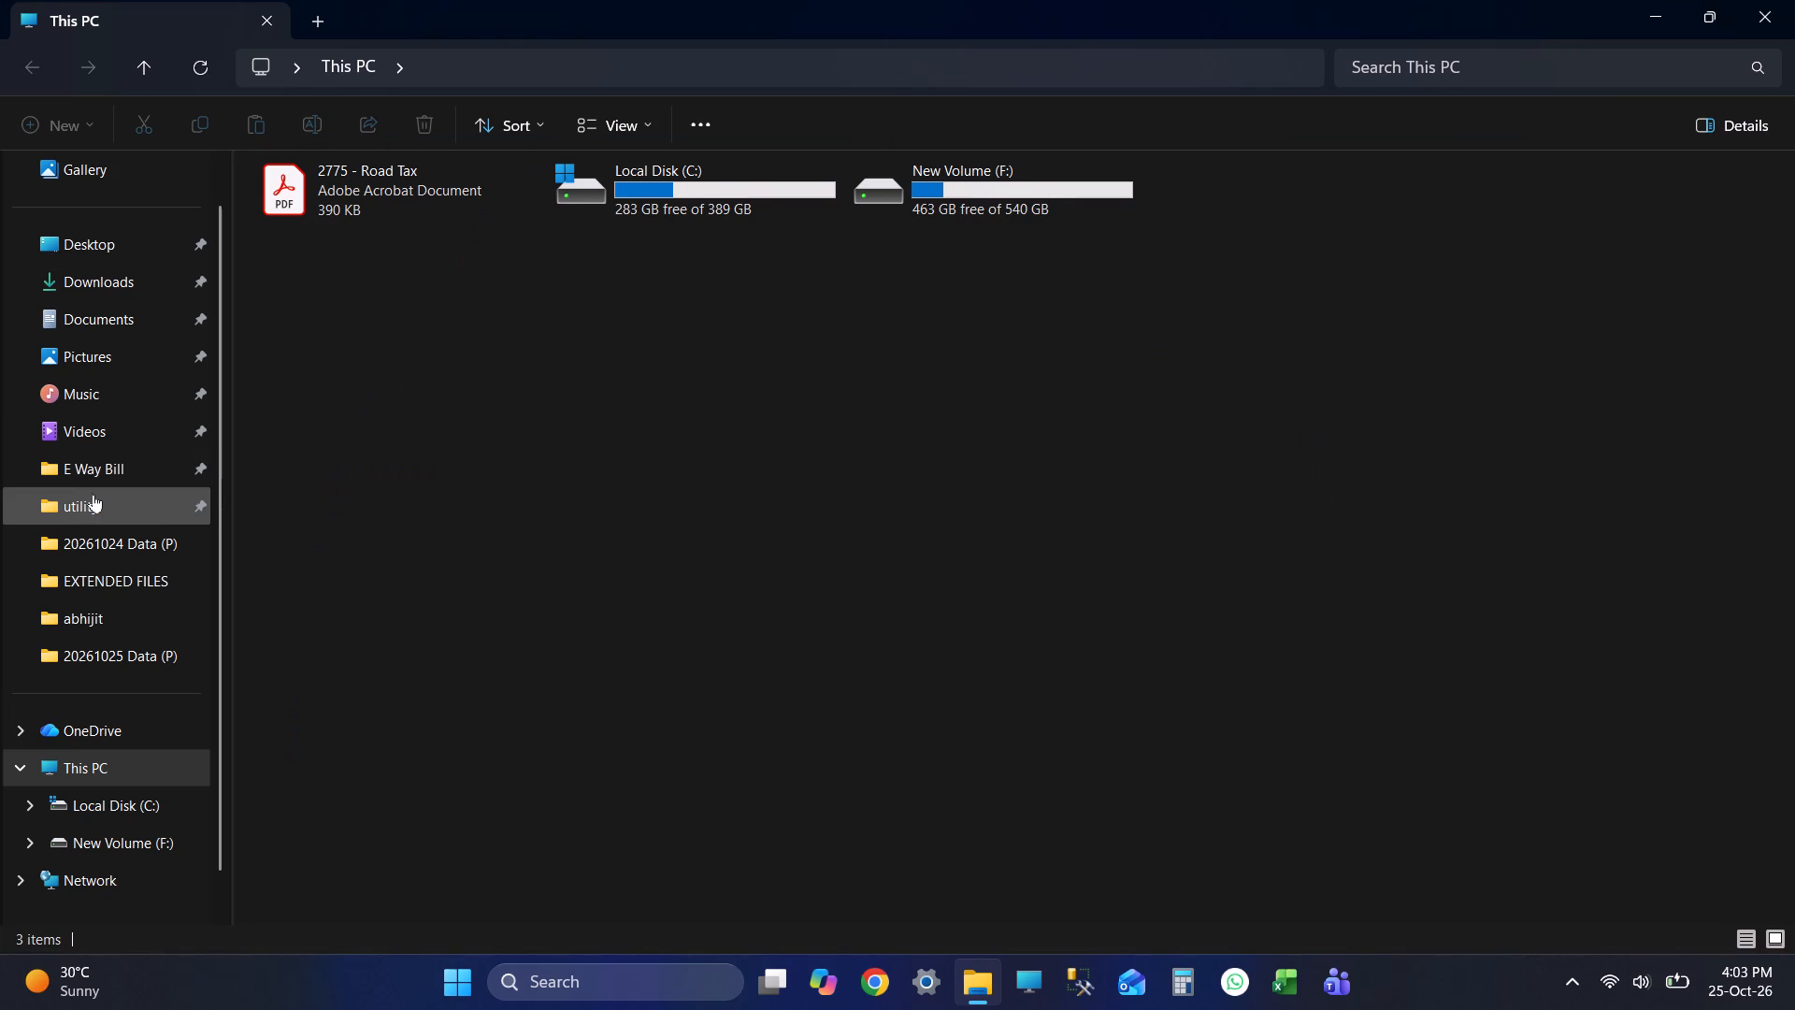
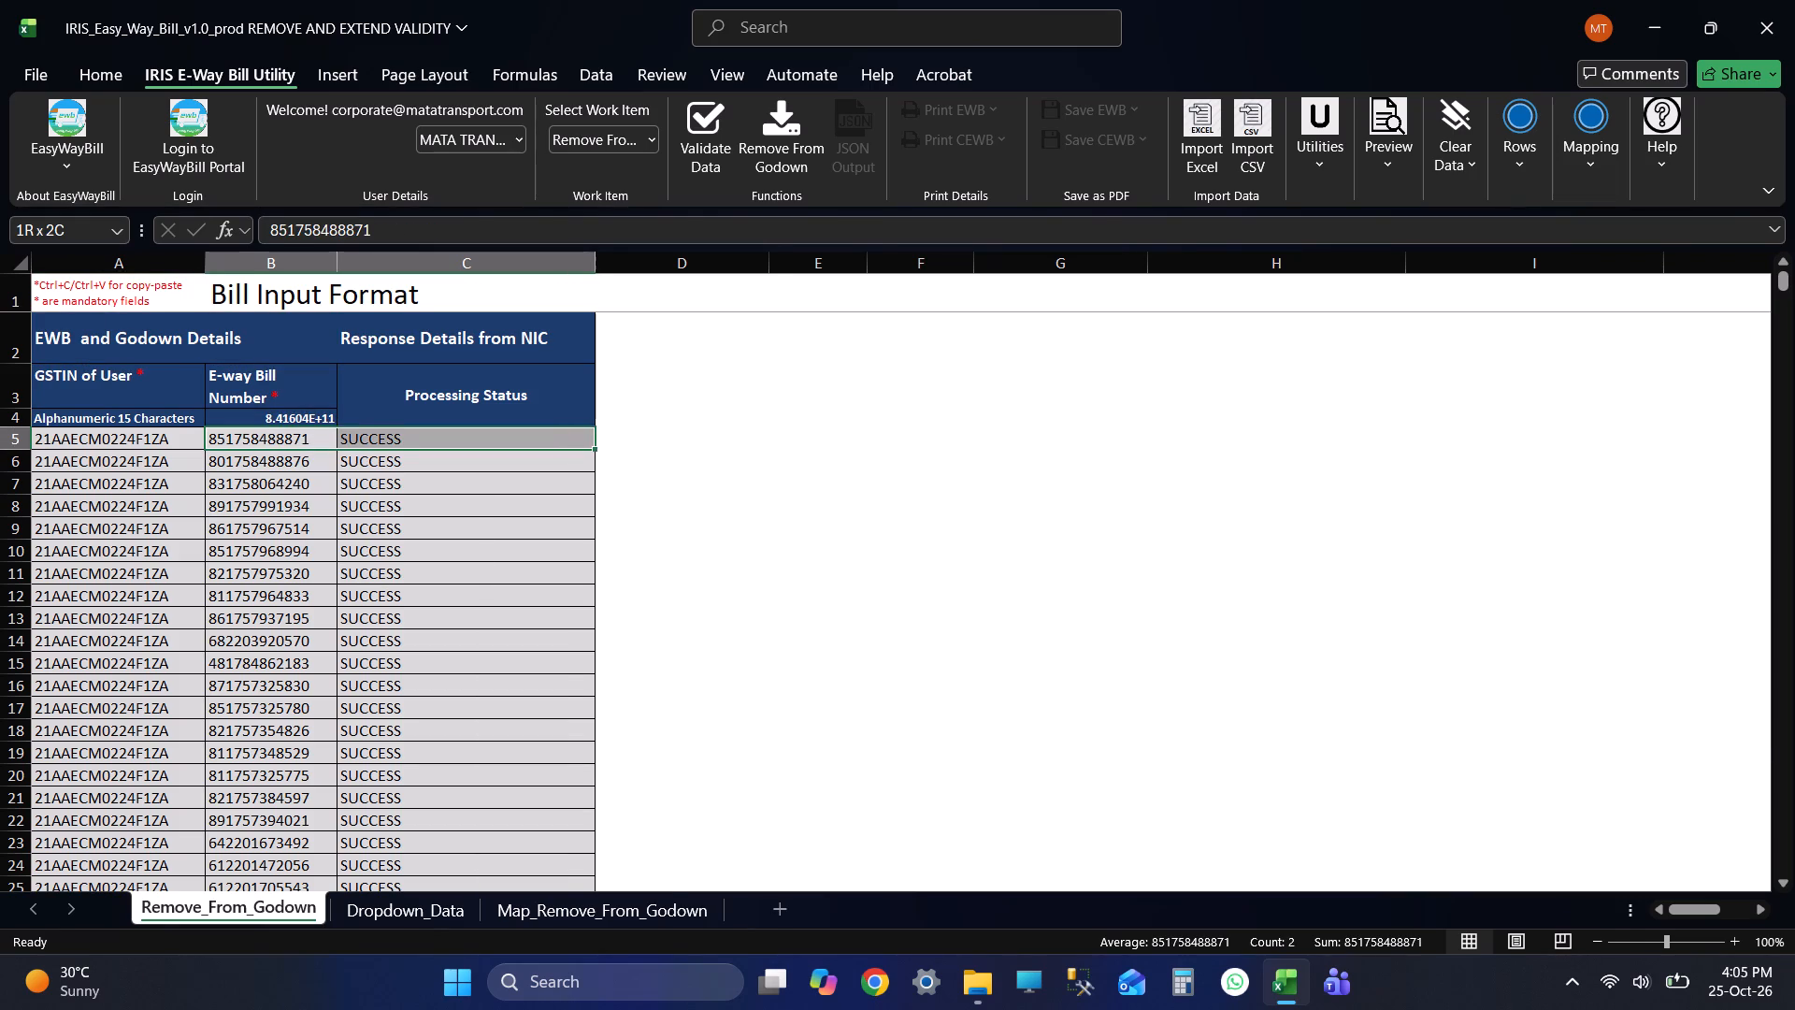
Clear all existing E-way Bill numbers and processing statuses from row 5 down on the Remove_From_Godown sheet, keeping the GSTIN column.
{"action": "key", "text": "ctrl+shift+Down"}
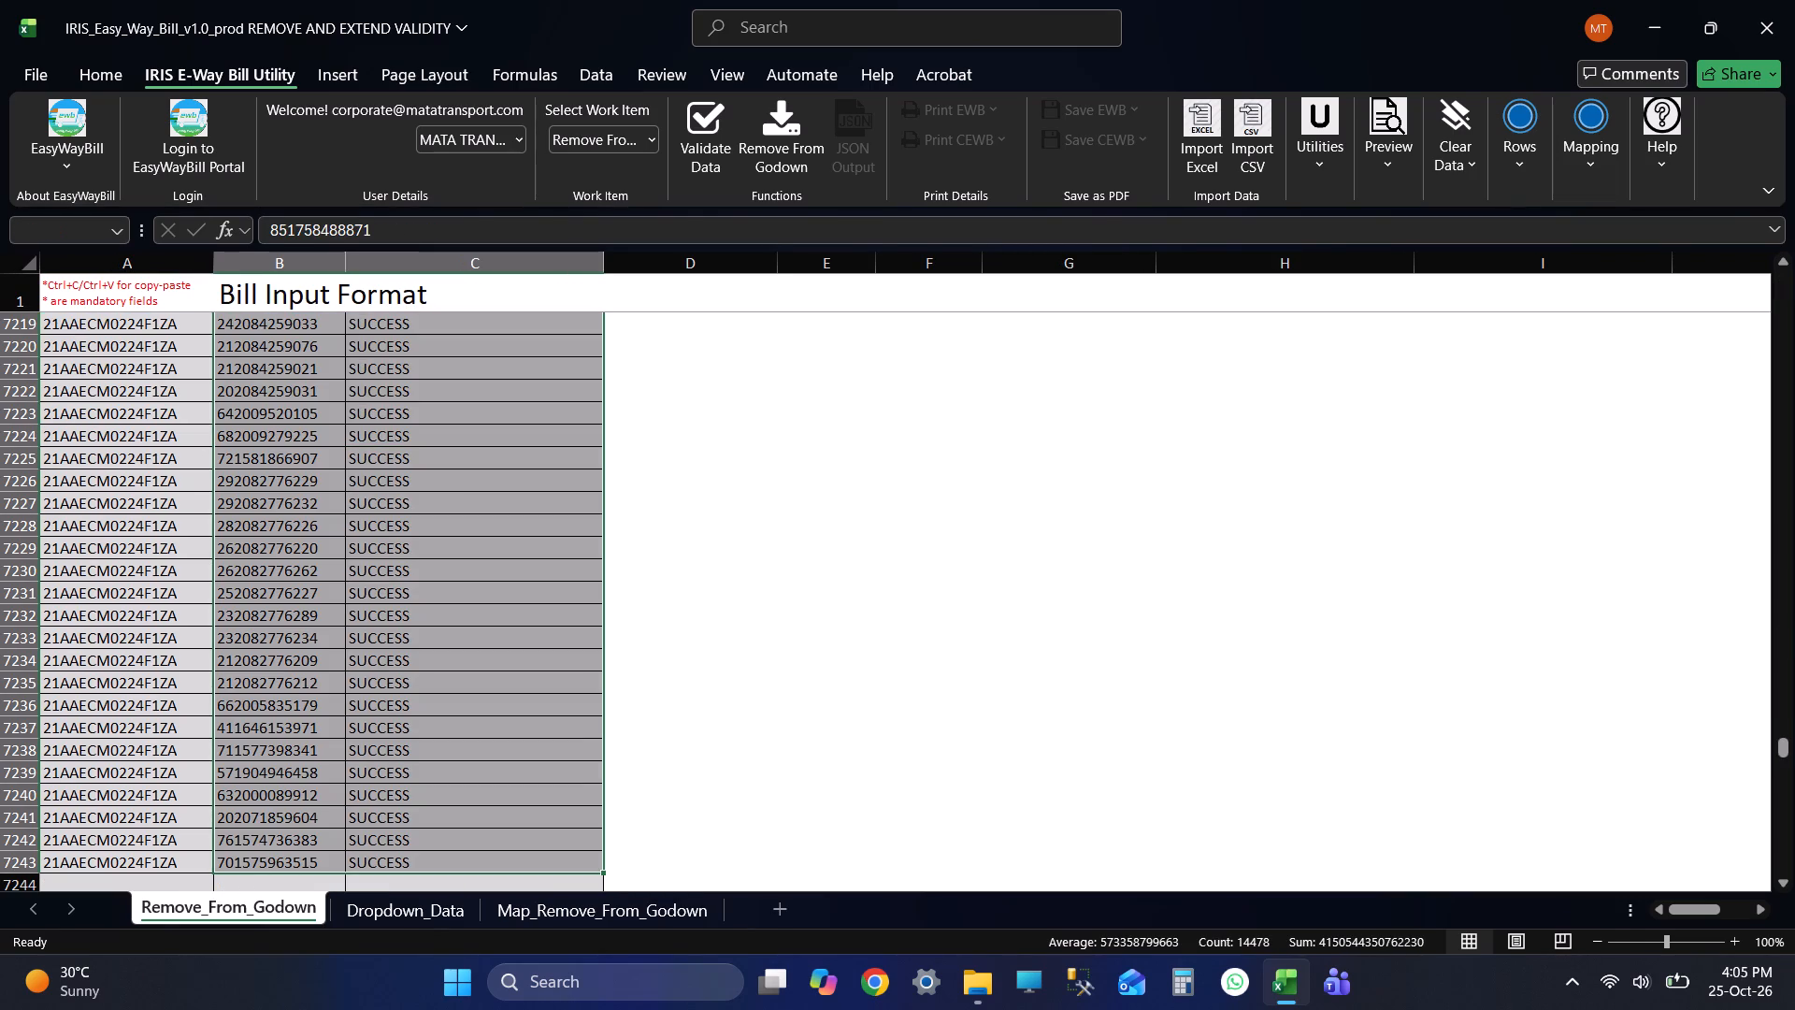
{"action": "key", "text": "Delete"}
Return to the first data cell of the E-way Bill Number column, B5.
{"action": "key", "text": "ctrl+Up"}
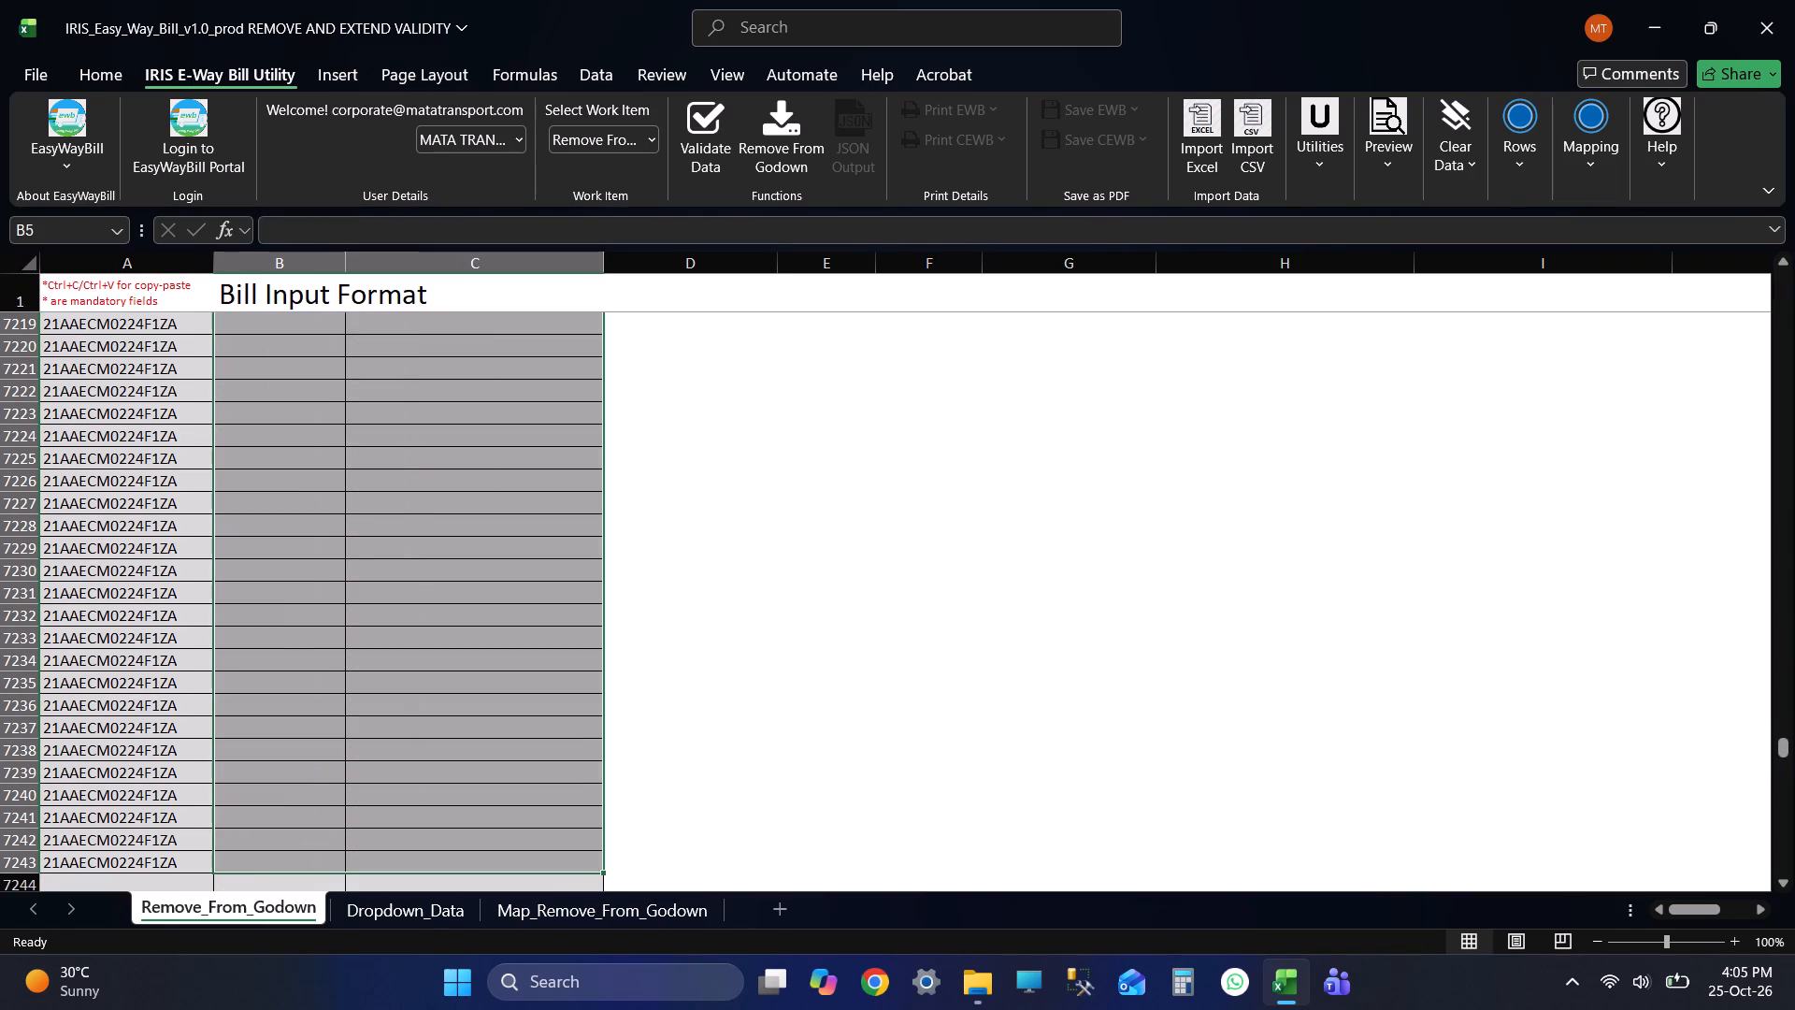
{"action": "key", "text": "Up"}
{"action": "key", "text": "Up"}
{"action": "key", "text": "Up"}
{"action": "key", "text": "Up"}
{"action": "key", "text": "Up"}
{"action": "key", "text": "Up"}
{"action": "key", "text": "Up"}
{"action": "key", "text": "Up"}
{"action": "key", "text": "Up"}
{"action": "key", "text": "Up"}
{"action": "key", "text": "Up"}
{"action": "key", "text": "Up"}
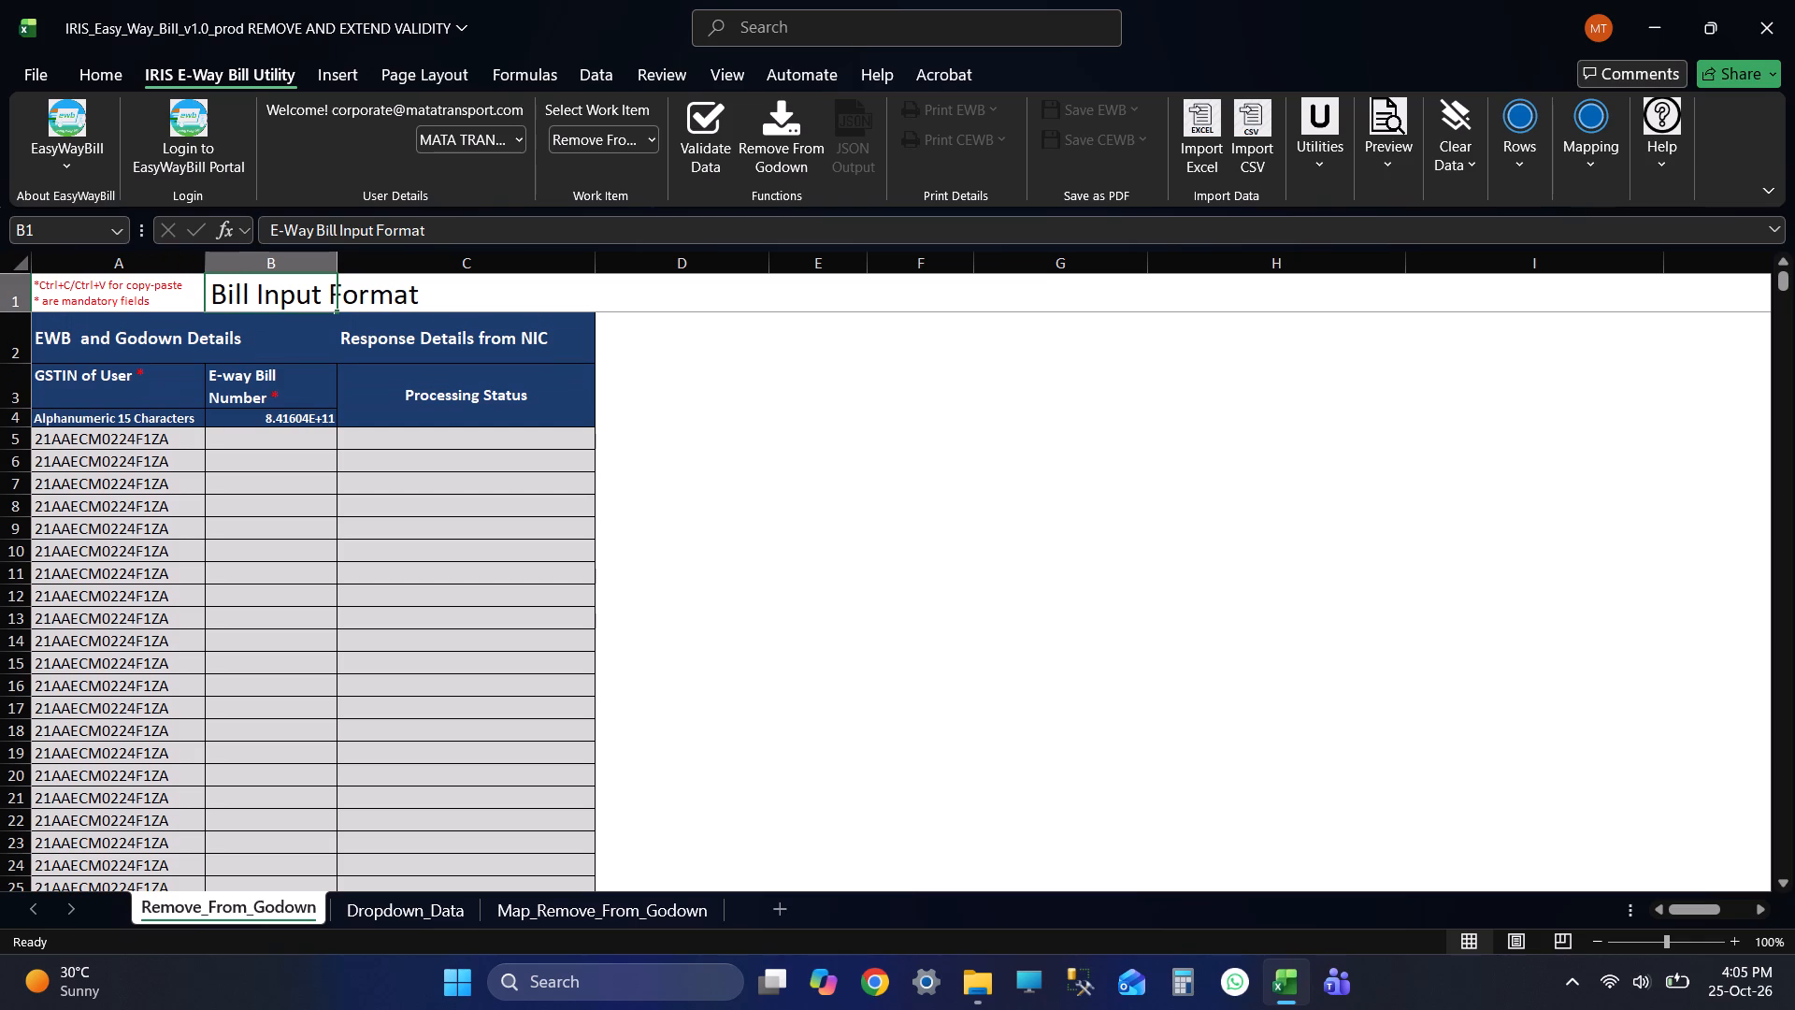
{"action": "key", "text": "Up"}
{"action": "key", "text": "Up"}
{"action": "key", "text": "Up"}
{"action": "key", "text": "Up"}
{"action": "key", "text": "Up"}
{"action": "key", "text": "Up"}
{"action": "key", "text": "Up"}
{"action": "key", "text": "Up"}
{"action": "key", "text": "Up"}
{"action": "key", "text": "Up"}
{"action": "key", "text": "Up"}
{"action": "key", "text": "Up"}
{"action": "key", "text": "Up"}
{"action": "key", "text": "Up"}
{"action": "key", "text": "Down"}
{"action": "key", "text": "Up"}
{"action": "key", "text": "Up"}
{"action": "key", "text": "Up"}
{"action": "key", "text": "Up"}
{"action": "key", "text": "Down"}
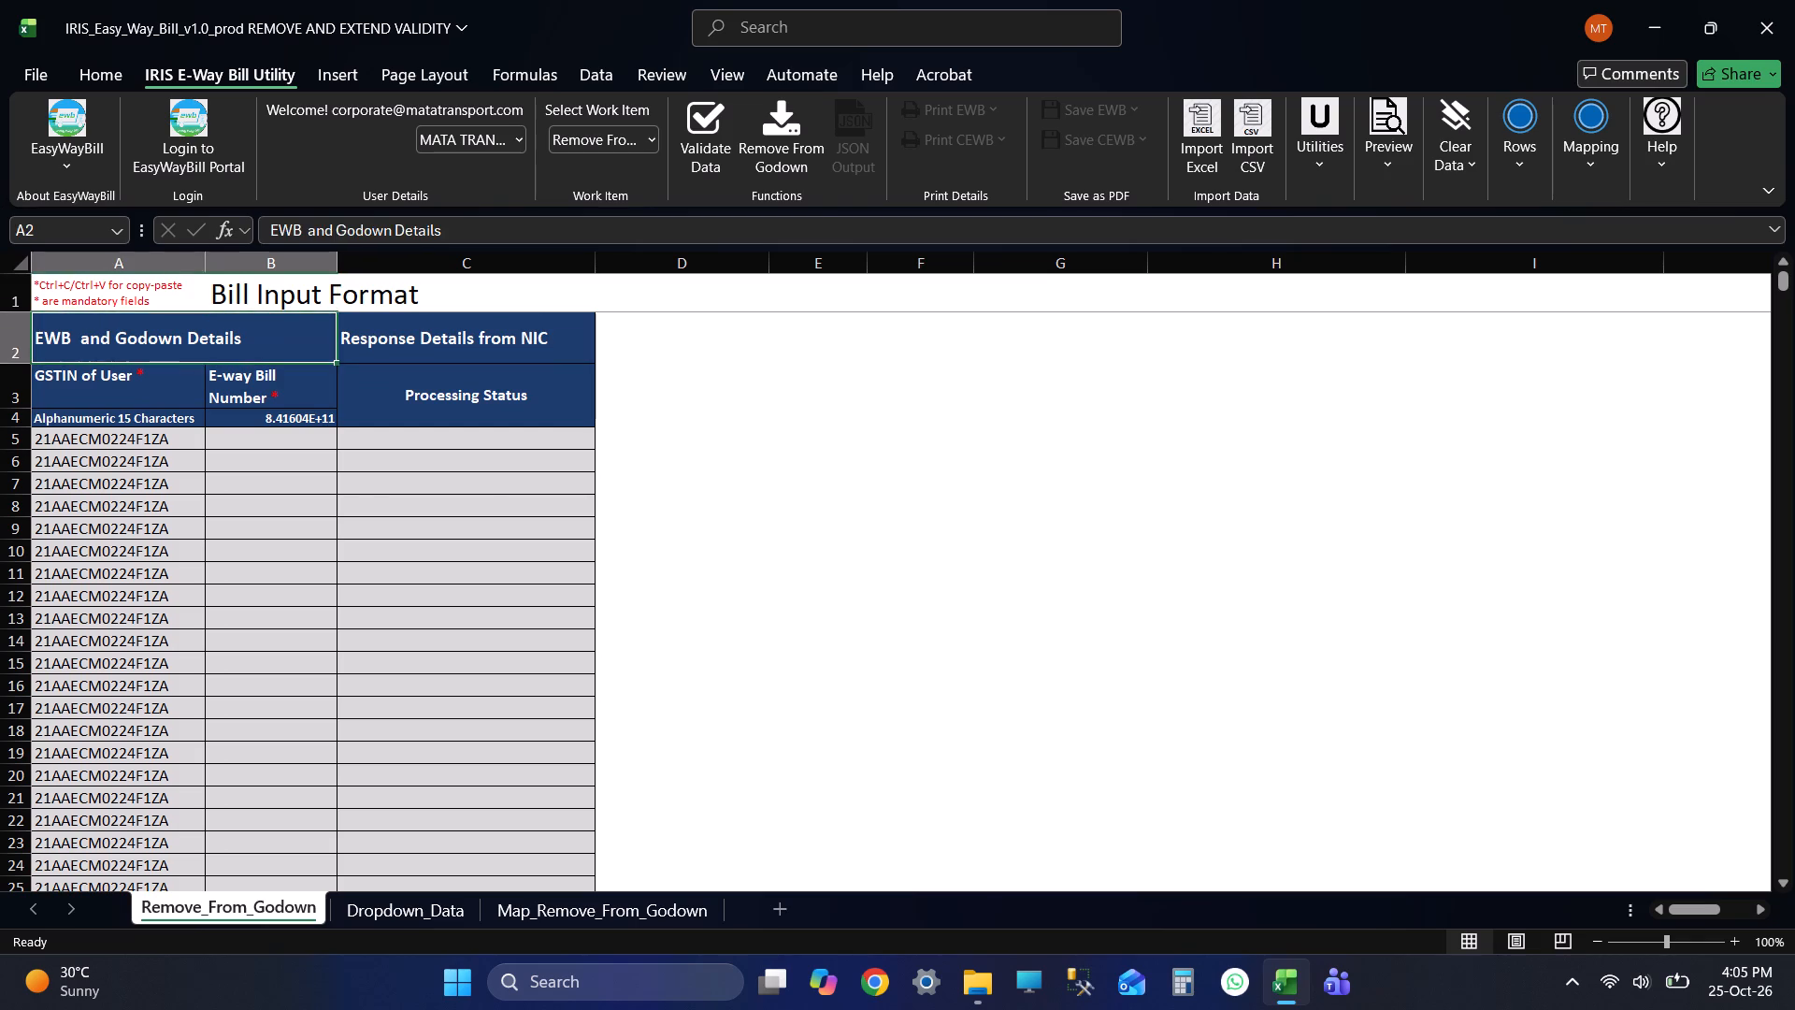
{"action": "key", "text": "Down"}
{"action": "key", "text": "Down"}
{"action": "key", "text": "Down"}
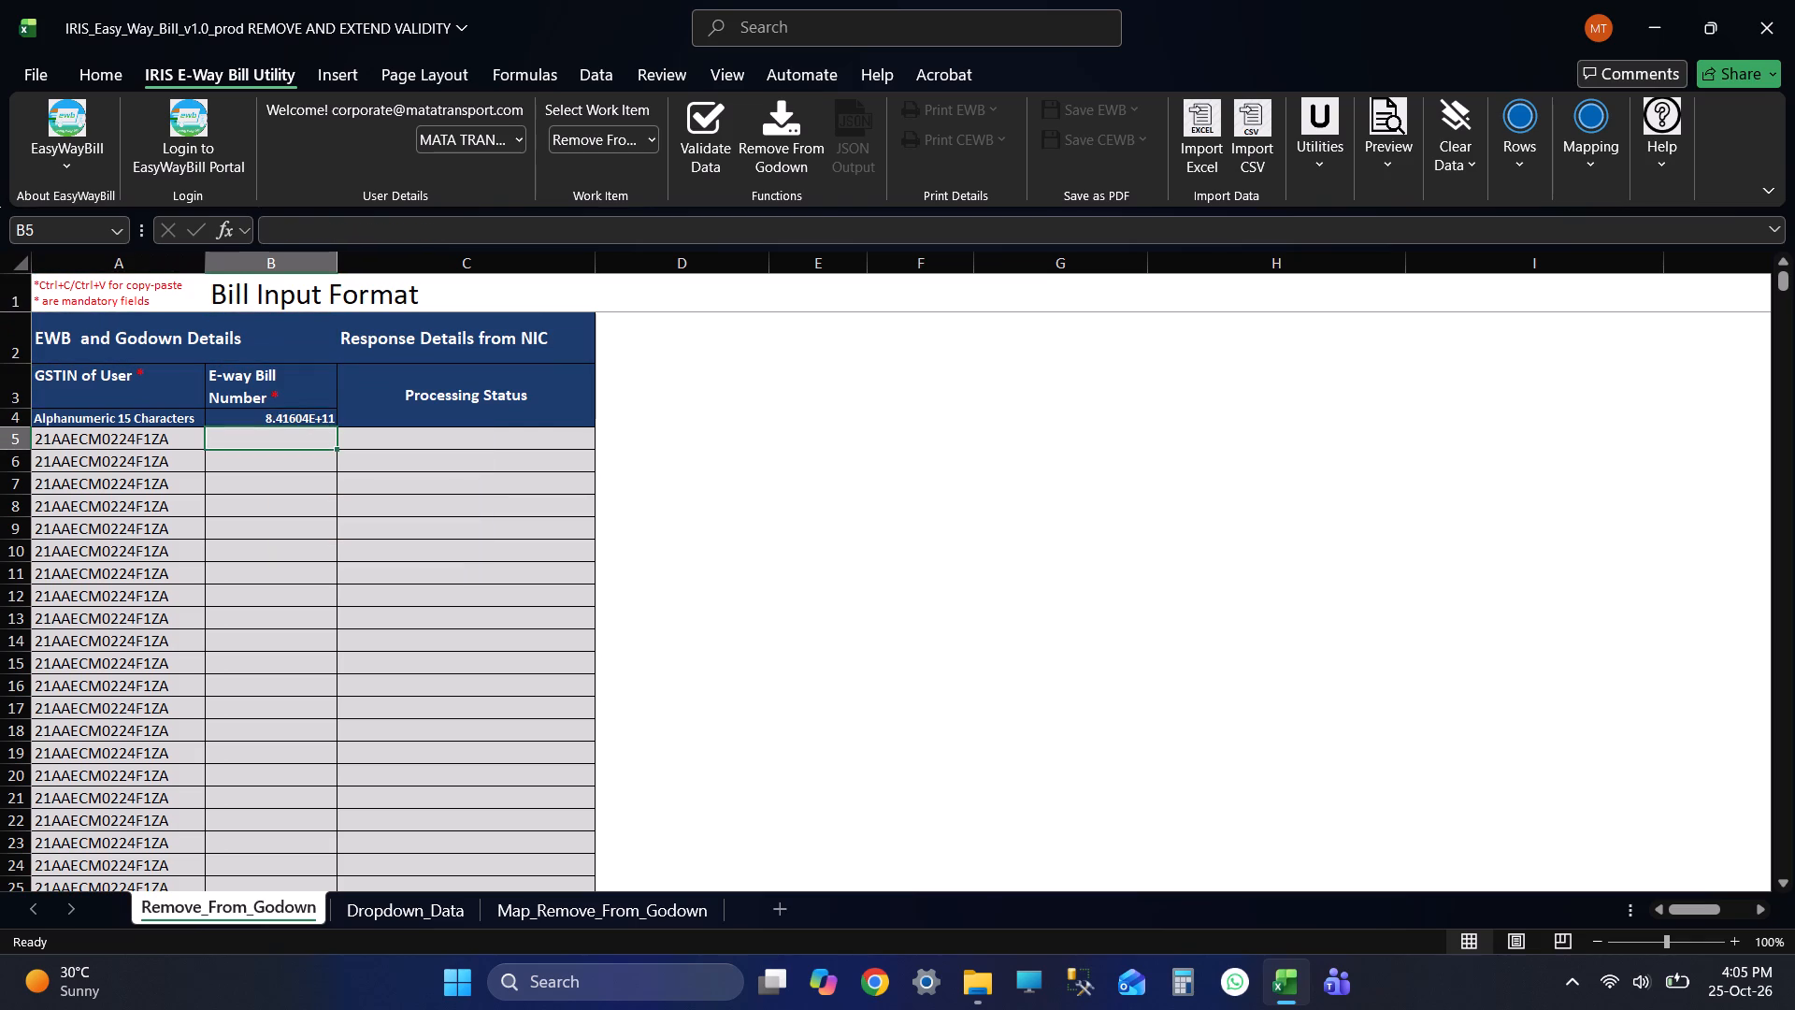
Save the REMOVE AND EXTEND VALIDITY e-way bill workbook under its existing name.
{"action": "key", "text": "ctrl+s"}
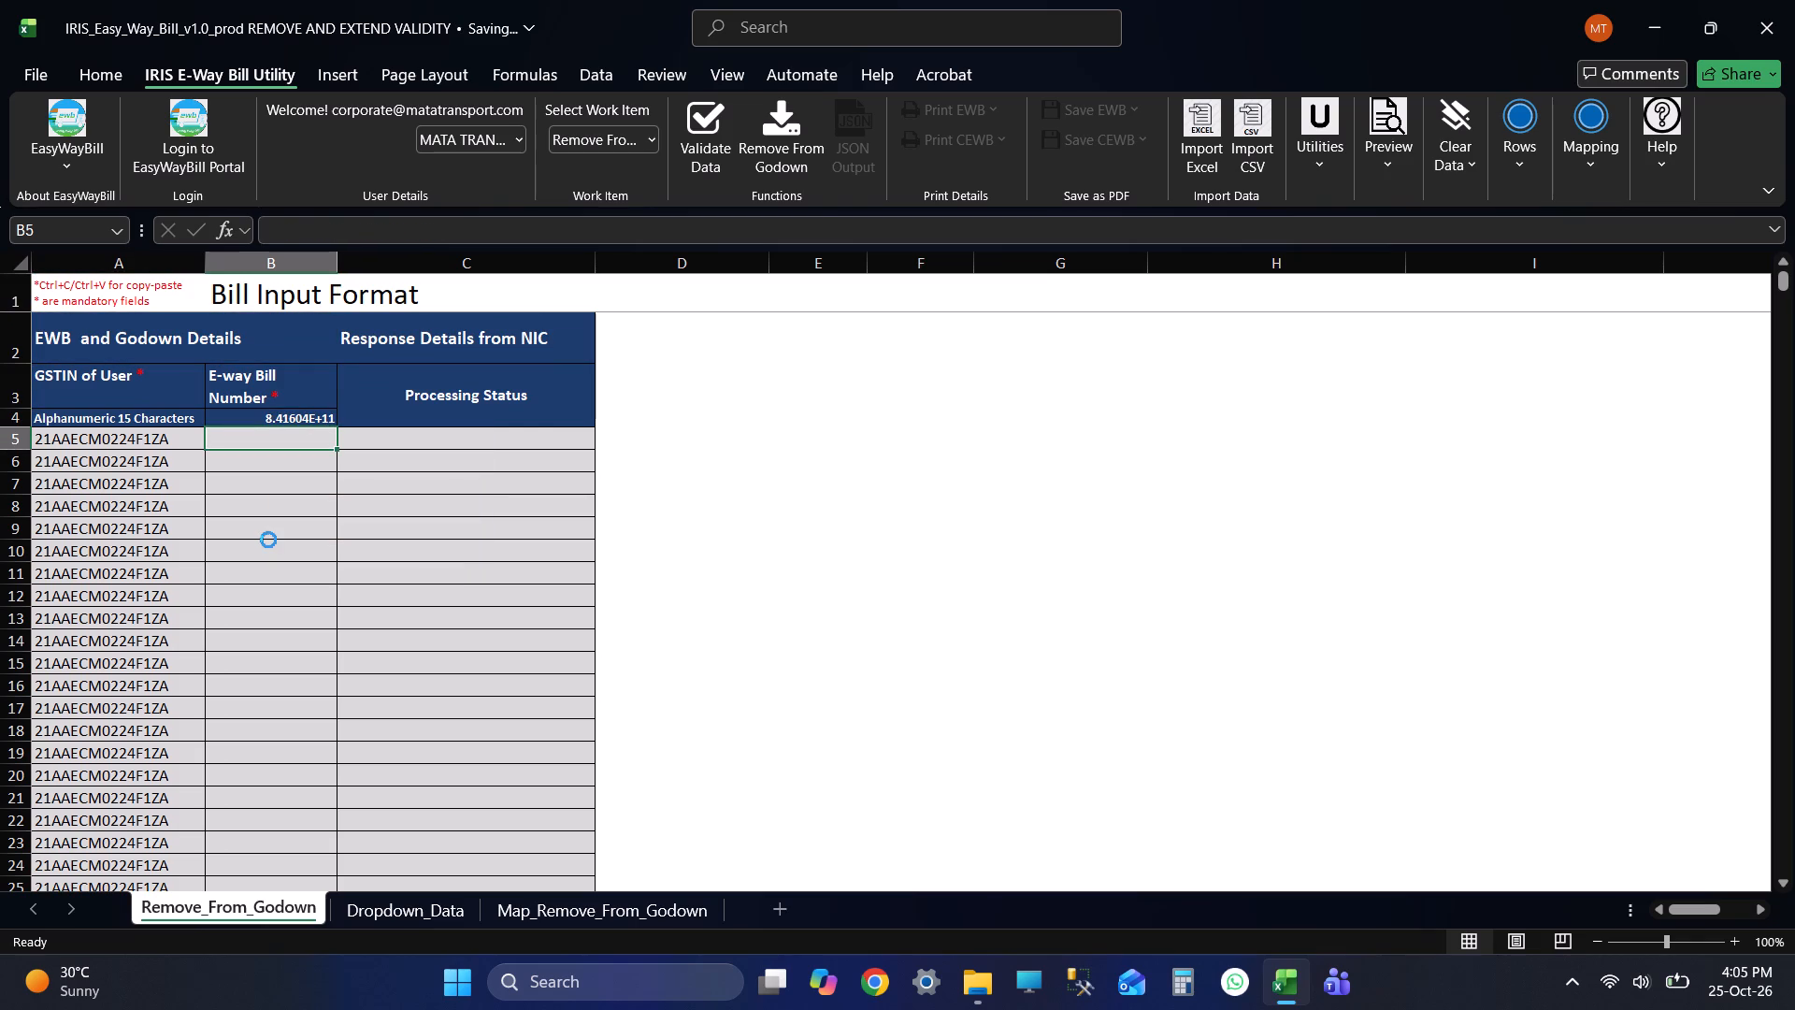
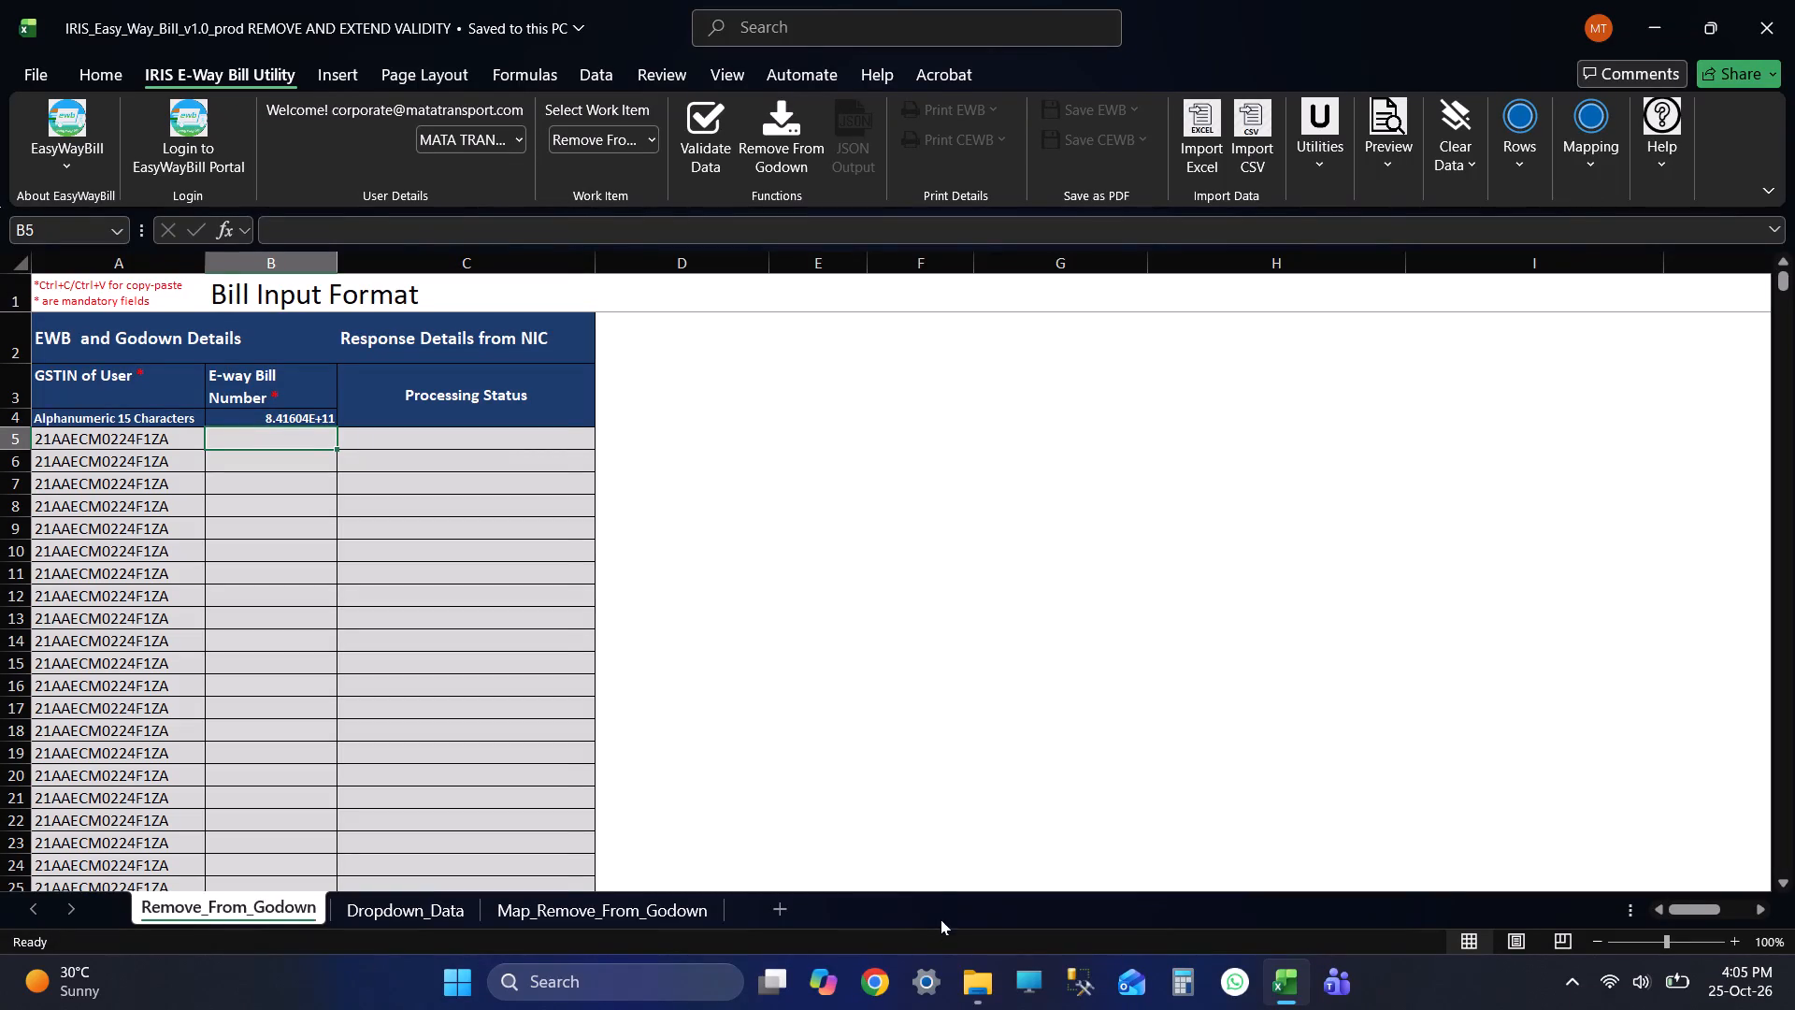
Switch to Chrome with the Person 1 profile and open the bookmarked Easy Way Bill - IRIS site.
{"action": "left_click", "coordinate": [875, 969]}
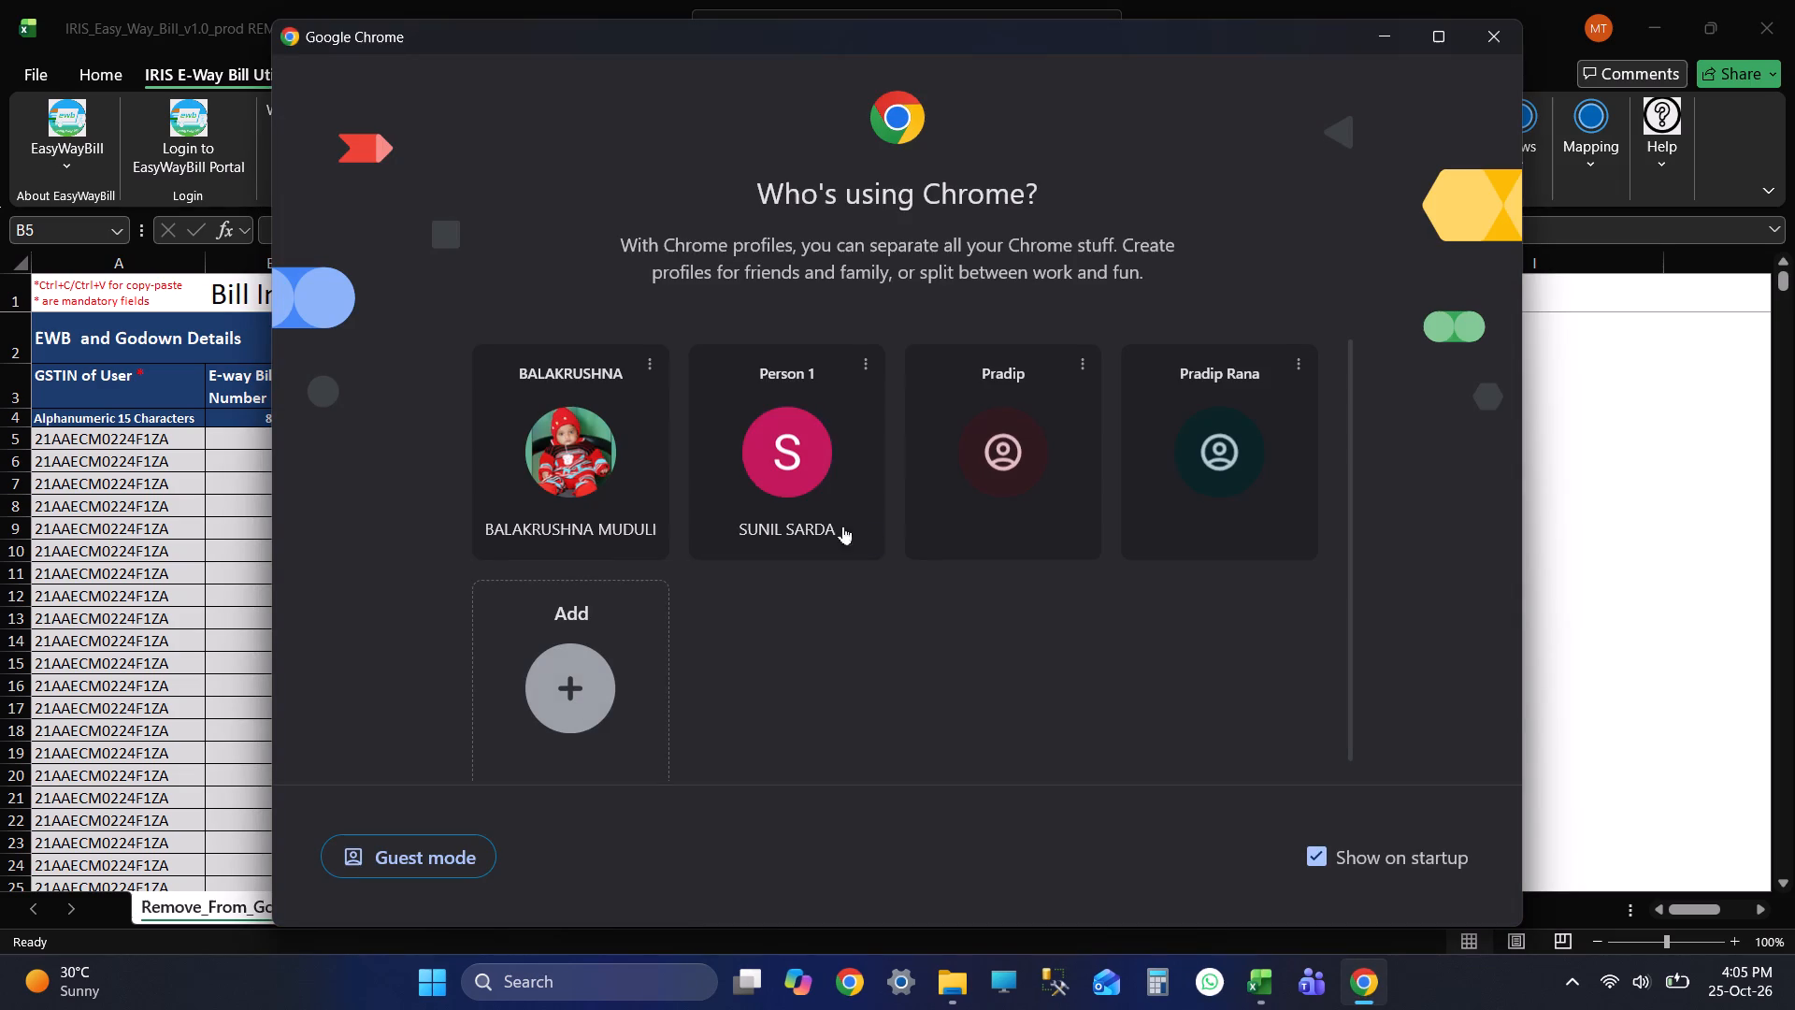
{"action": "left_click", "coordinate": [797, 431]}
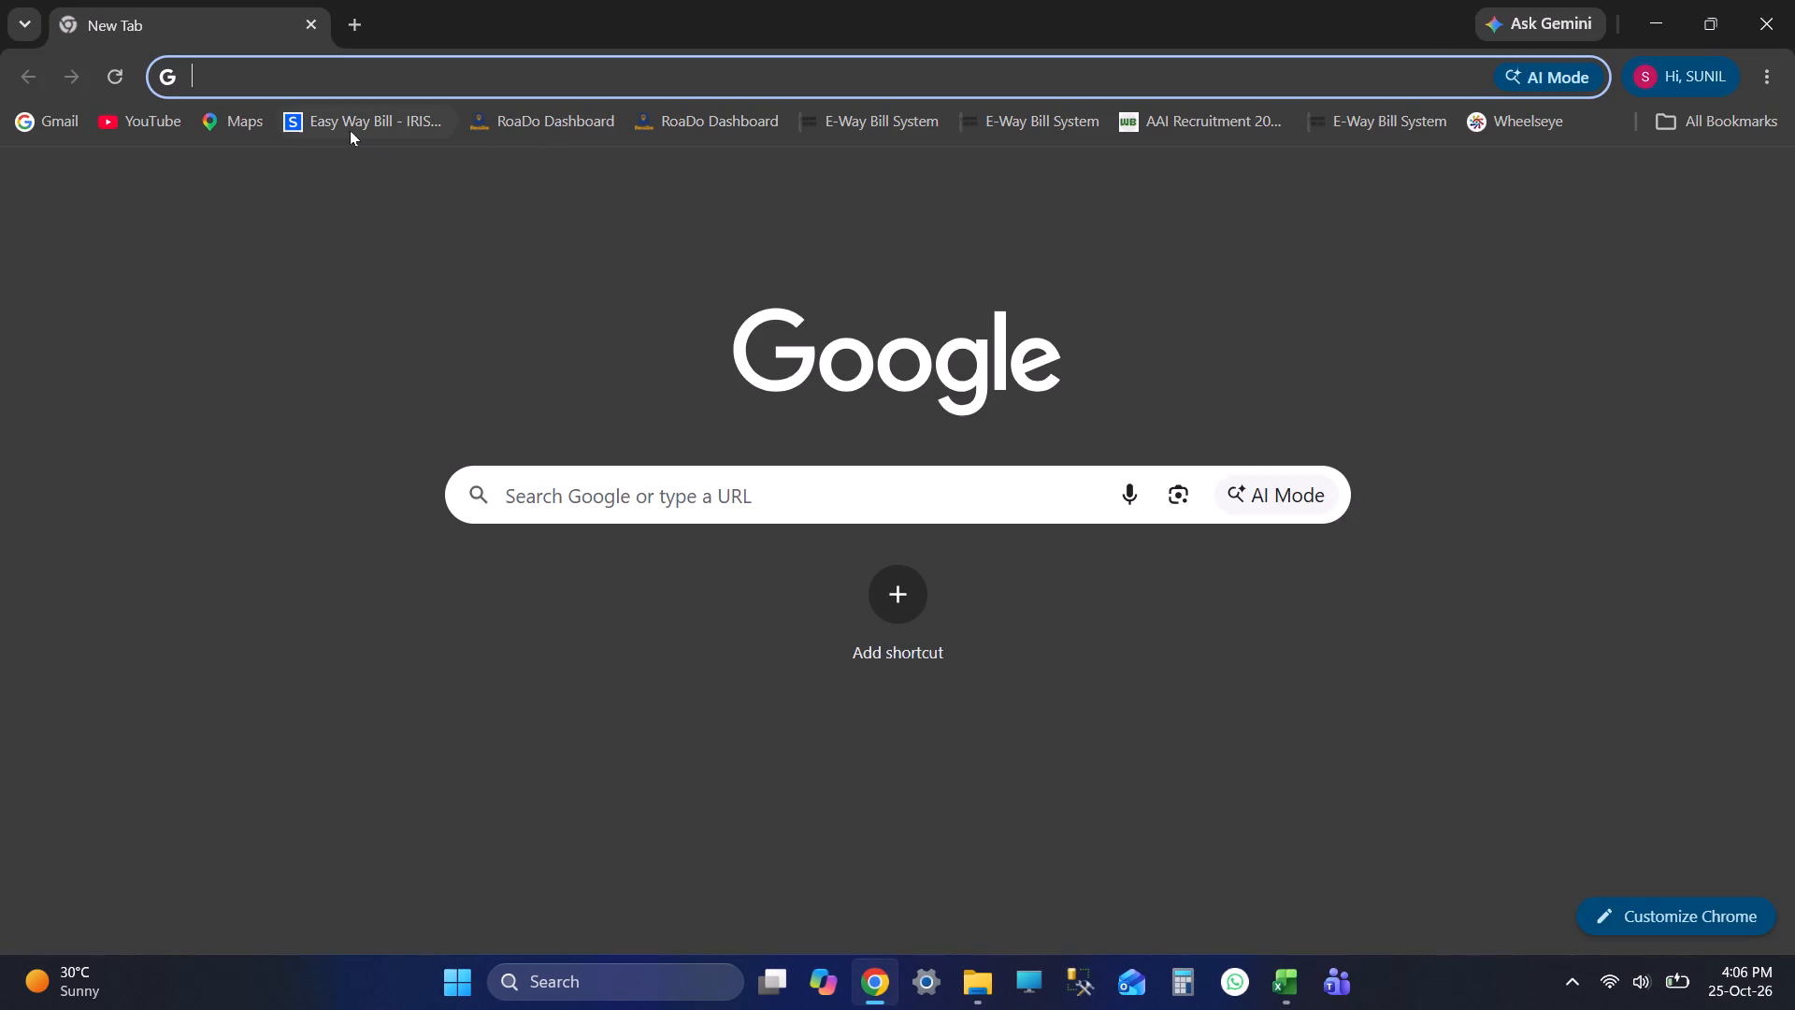
{"action": "left_click", "coordinate": [343, 128]}
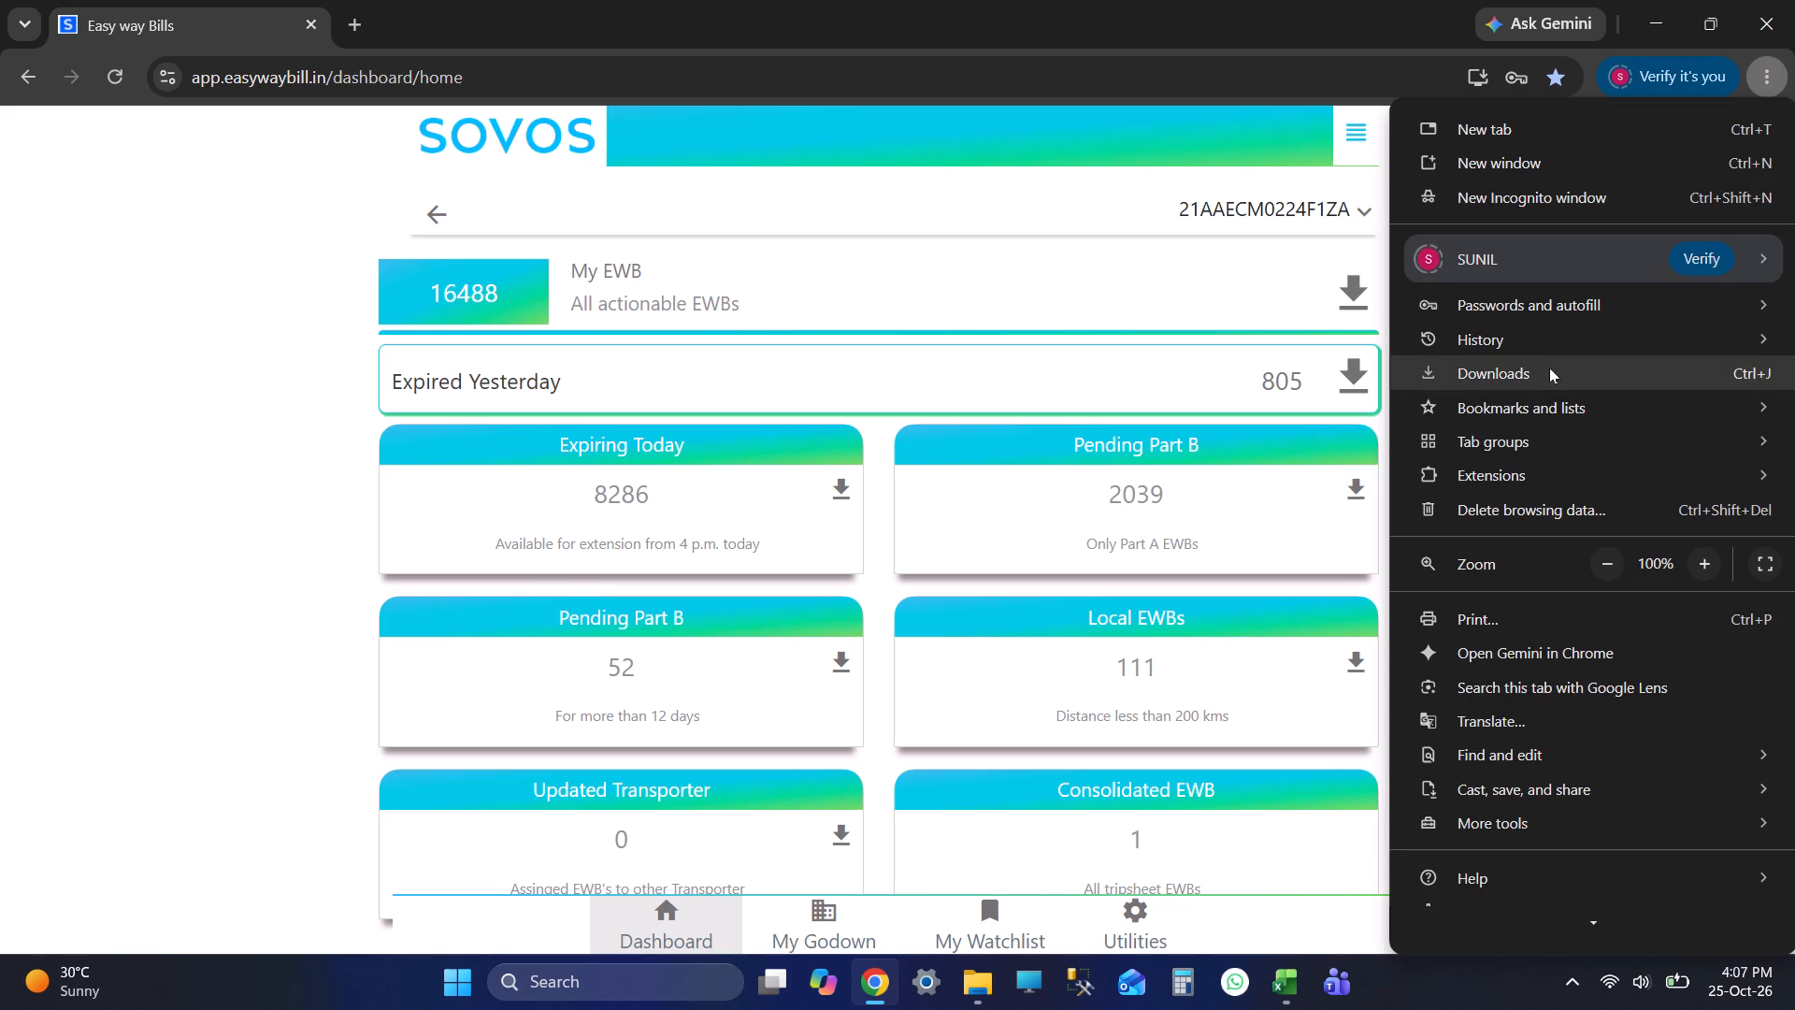
{"action": "left_click", "coordinate": [1547, 367]}
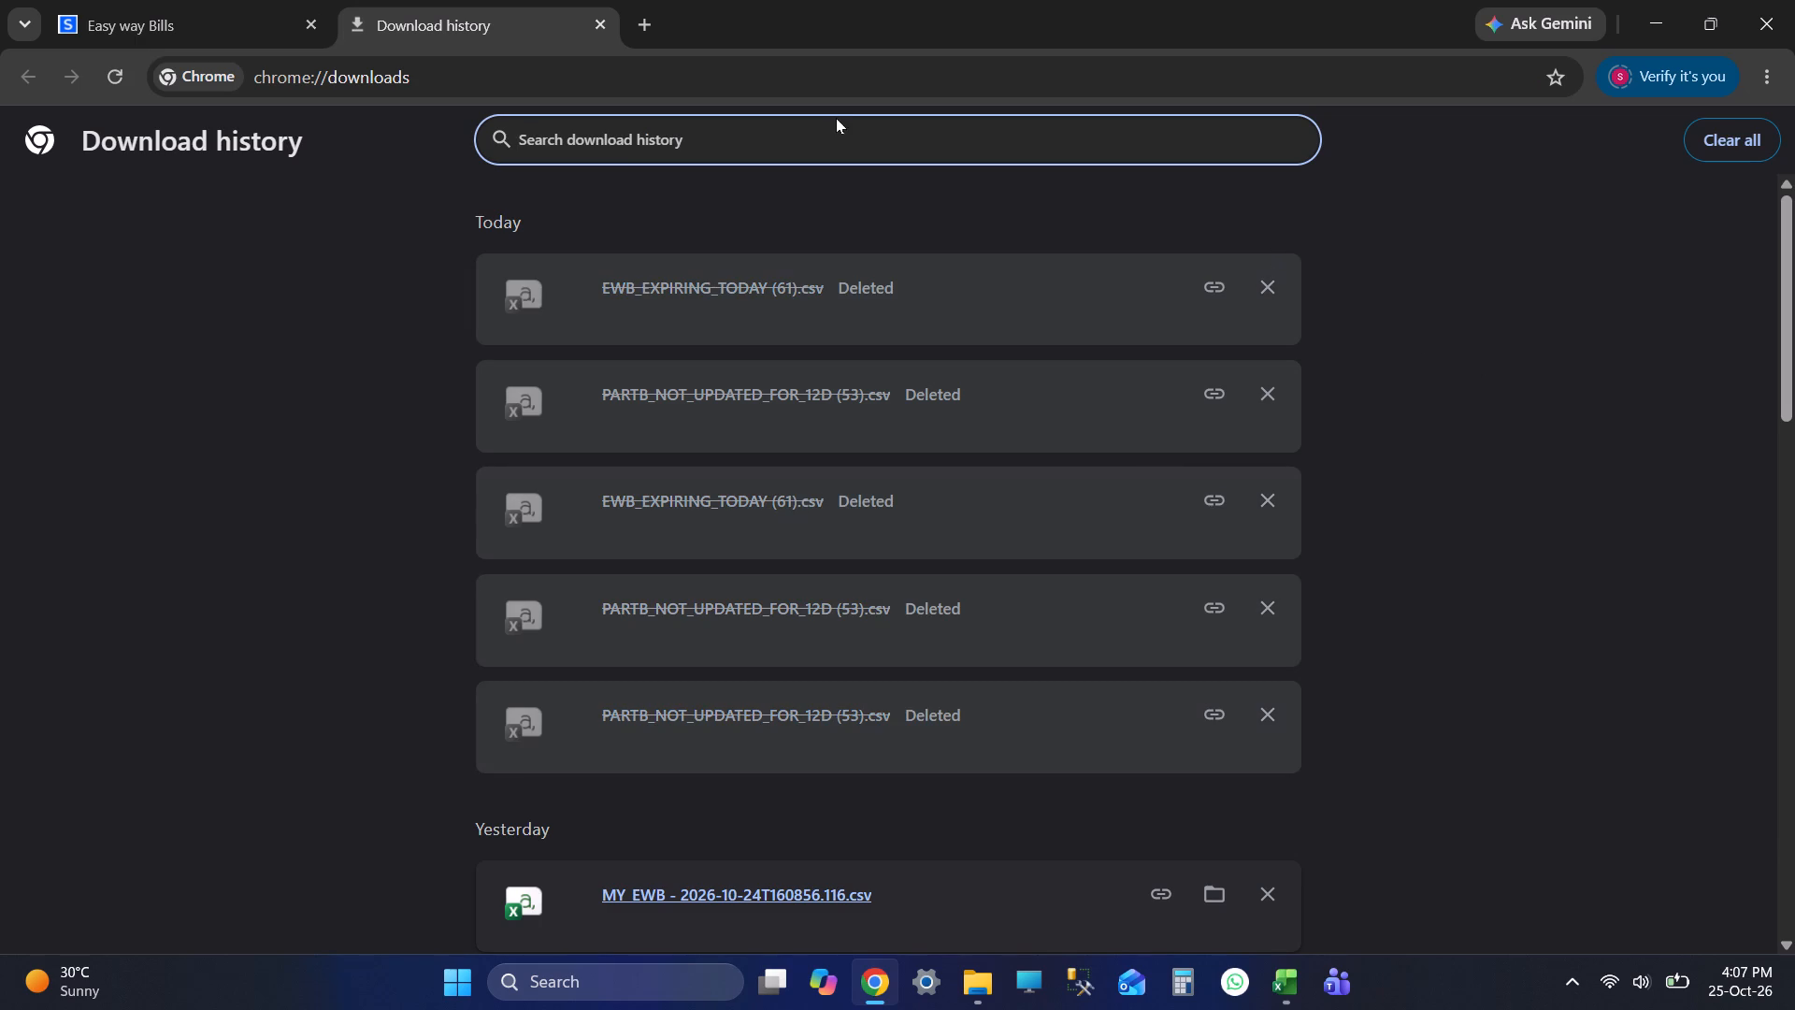
Return to the Easy way Bills dashboard and download the My EWB list of all actionable EWBs.
{"action": "left_click", "coordinate": [159, 0]}
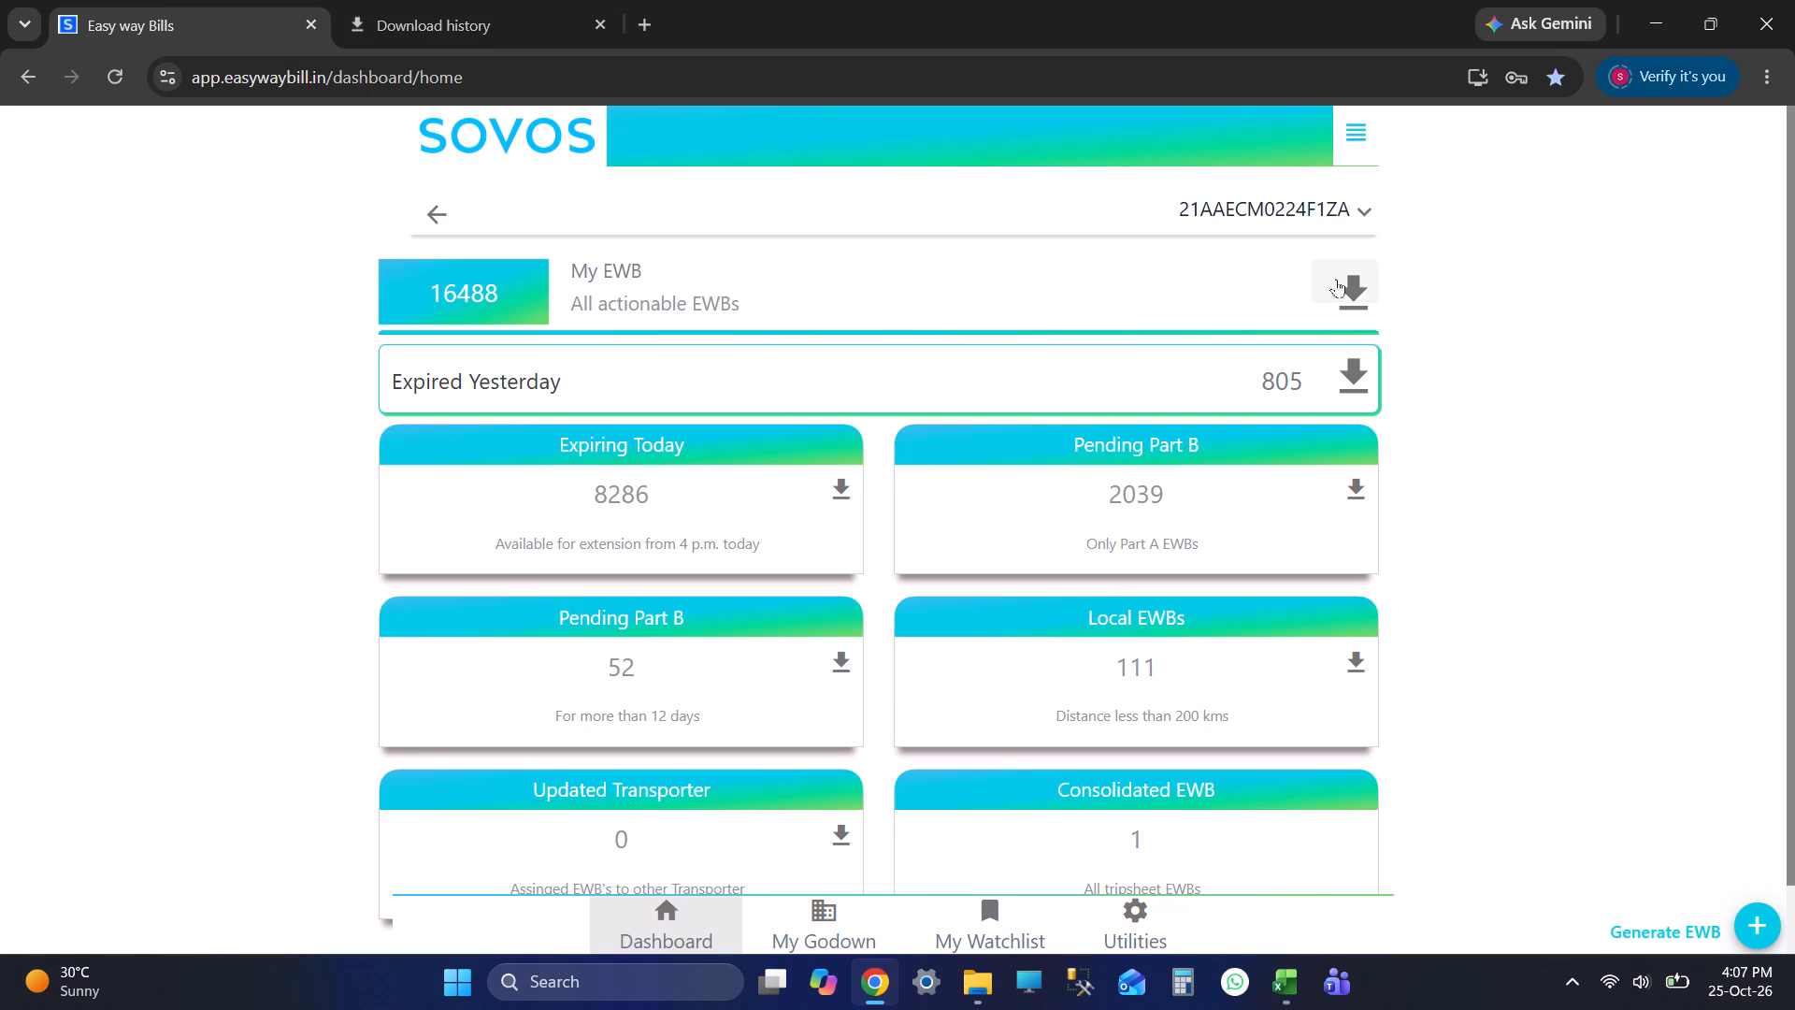
{"action": "left_click", "coordinate": [1348, 278]}
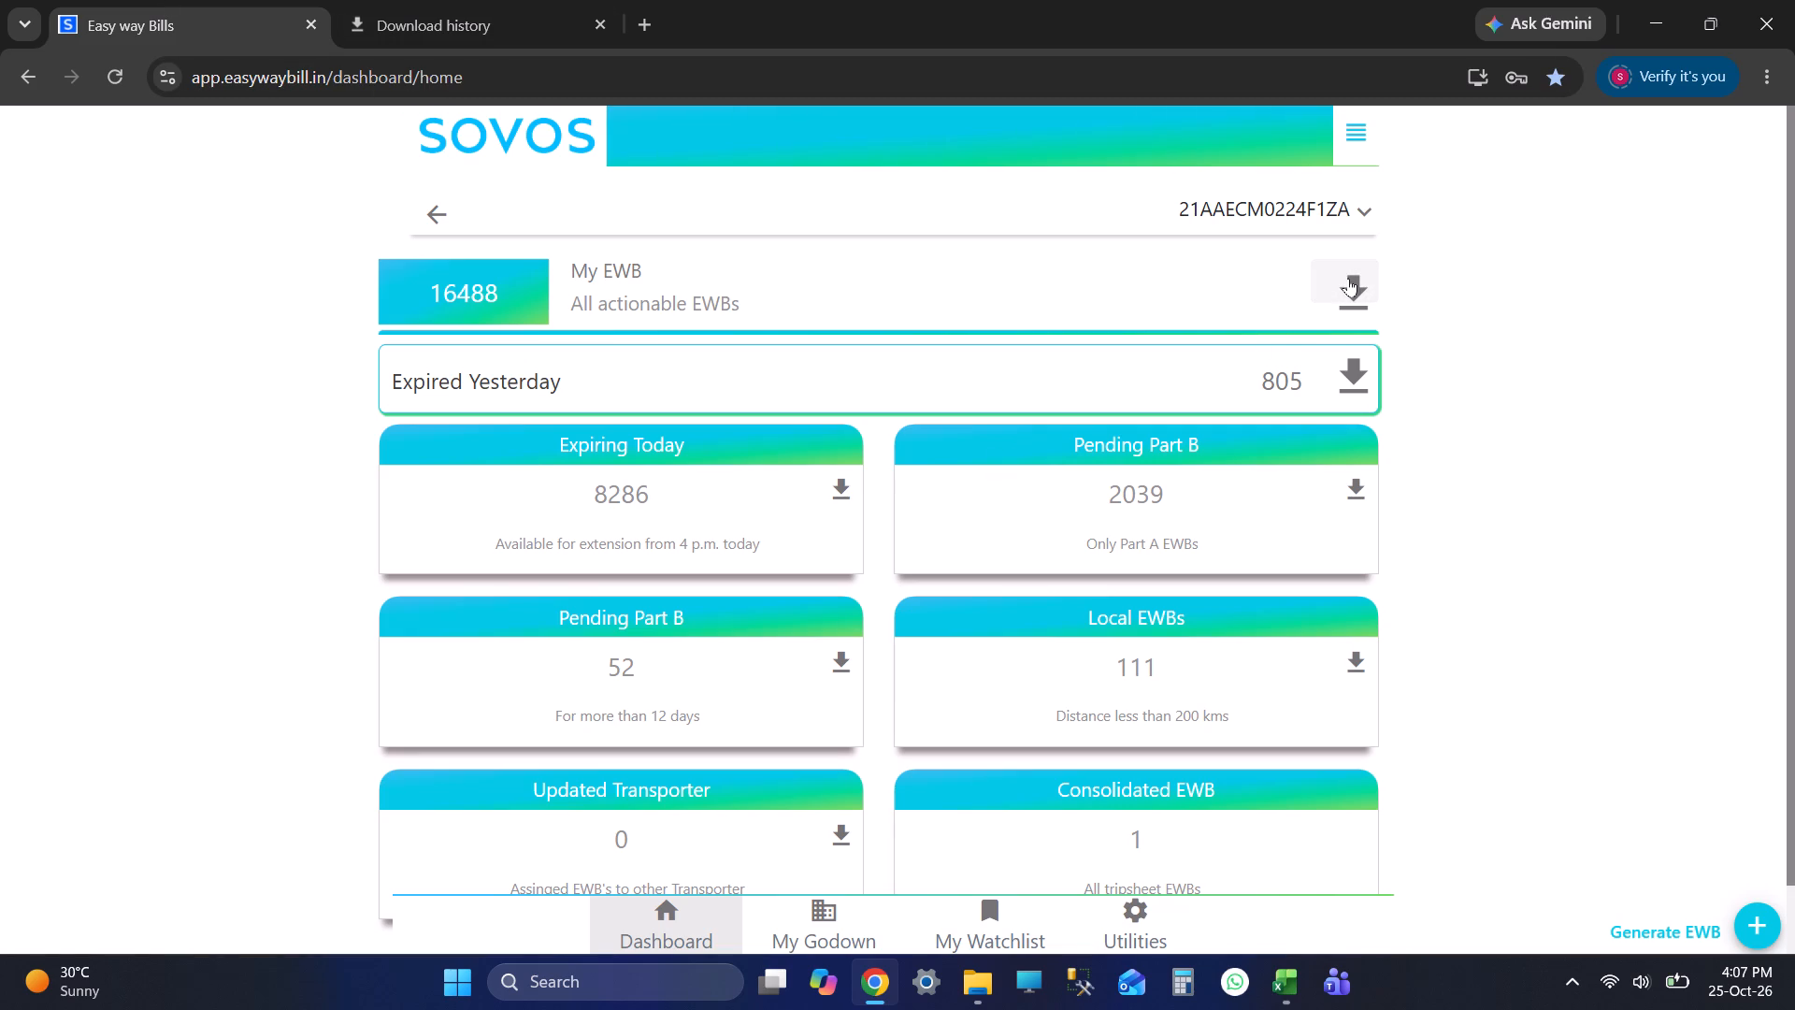
Retry the download of the My EWB list covering all actionable EWBs.
{"action": "left_click", "coordinate": [1348, 278]}
{"action": "triple_click", "coordinate": [1348, 278]}
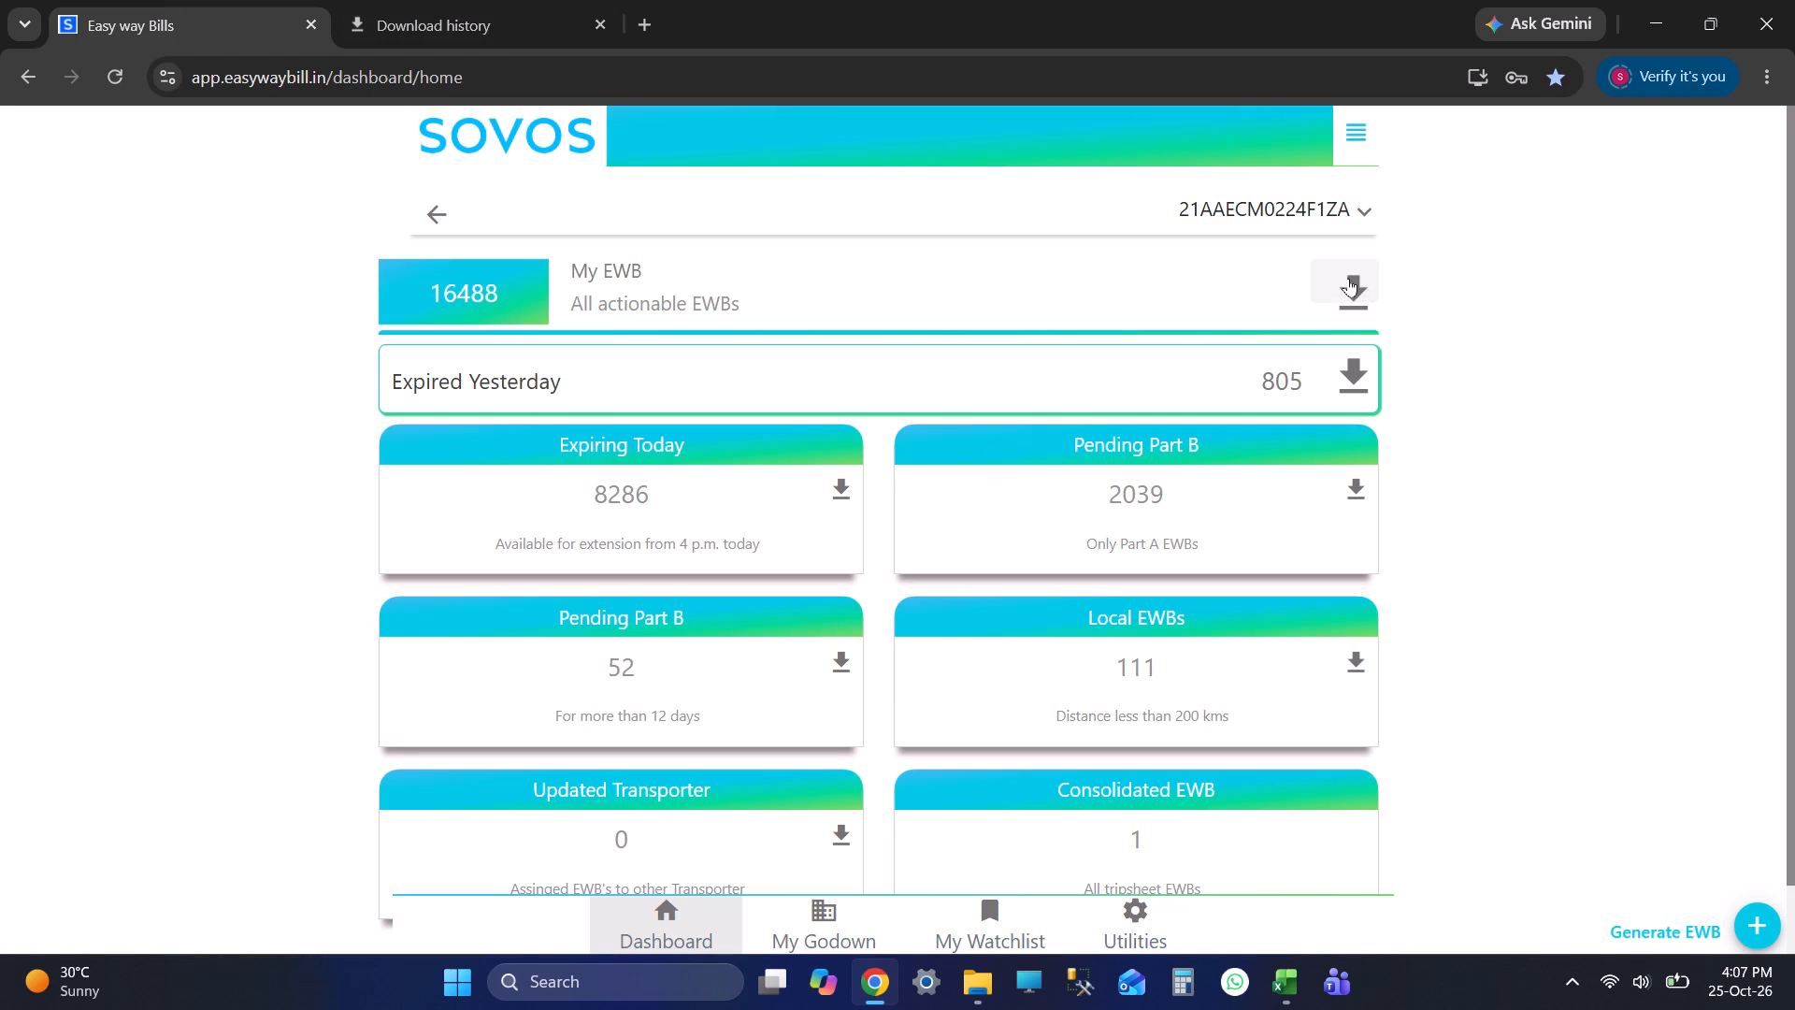
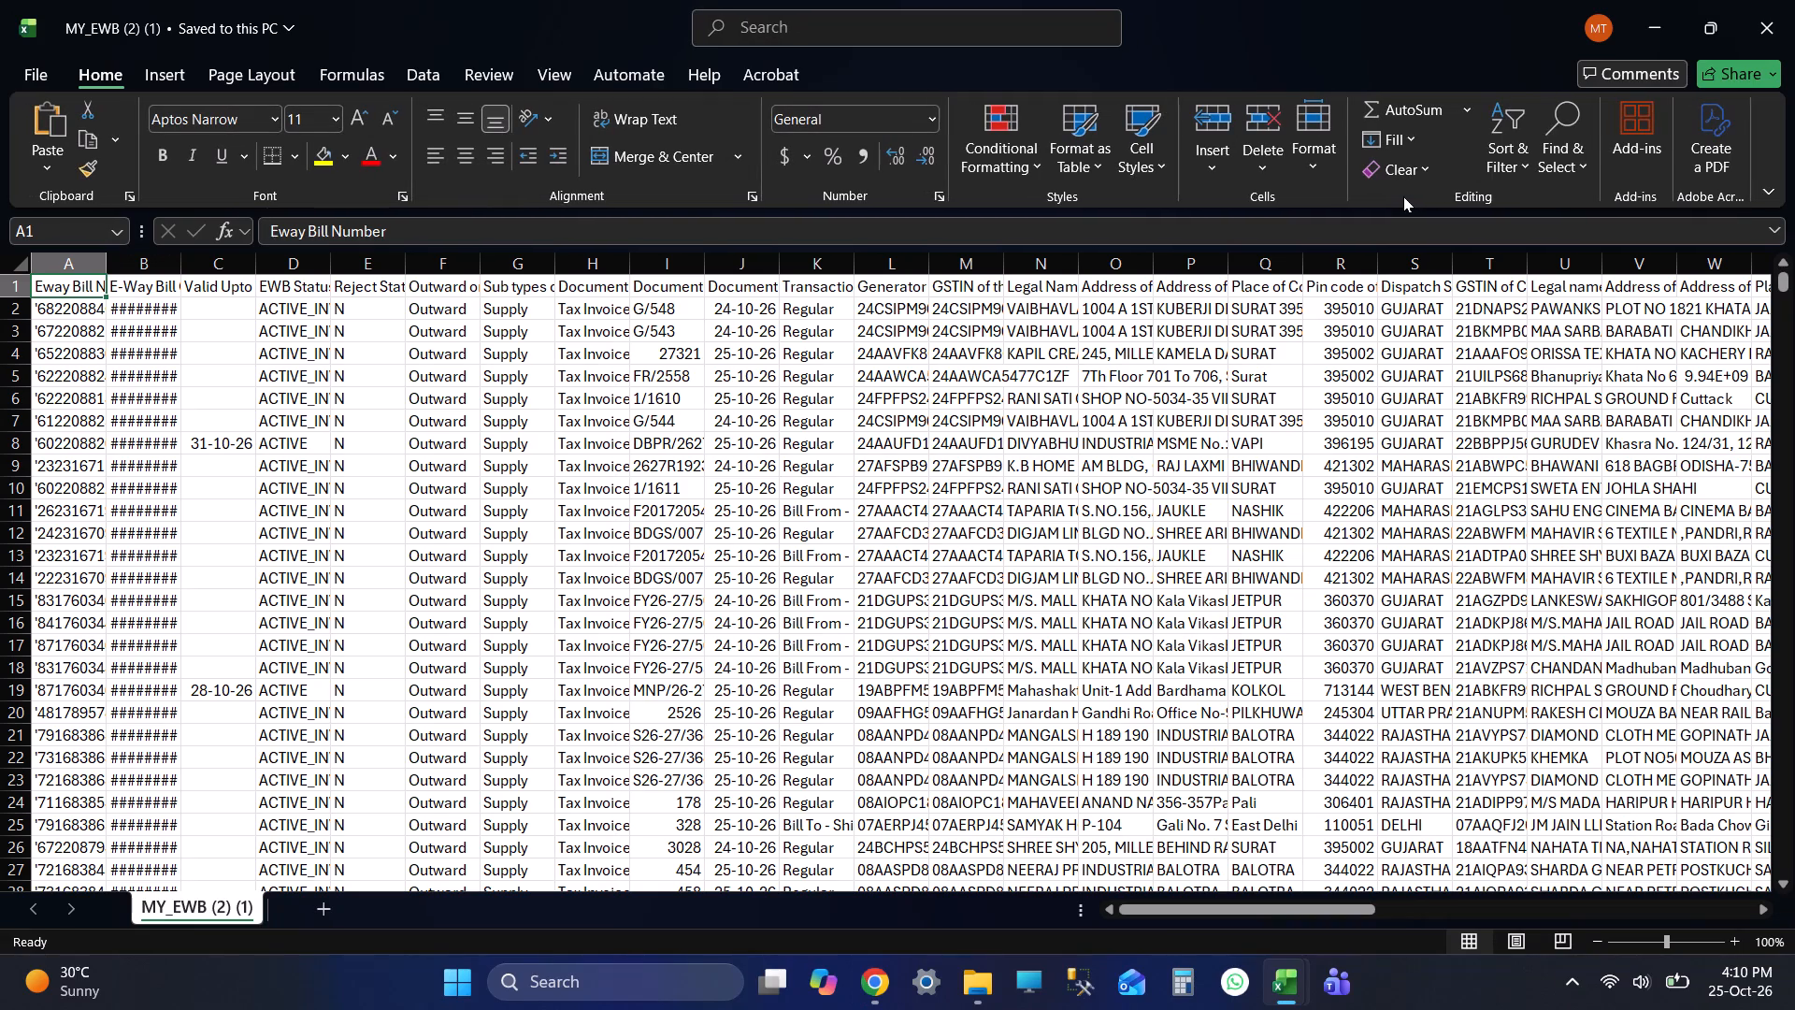
Open Find and Replace for all the Eway Bill Number entries in column A, from A2 to the last row.
{"action": "key", "text": "Up"}
{"action": "key", "text": "Up"}
{"action": "key", "text": "Up"}
{"action": "key", "text": "Up"}
{"action": "key", "text": "Down"}
{"action": "key", "text": "ctrl+shift+Down"}
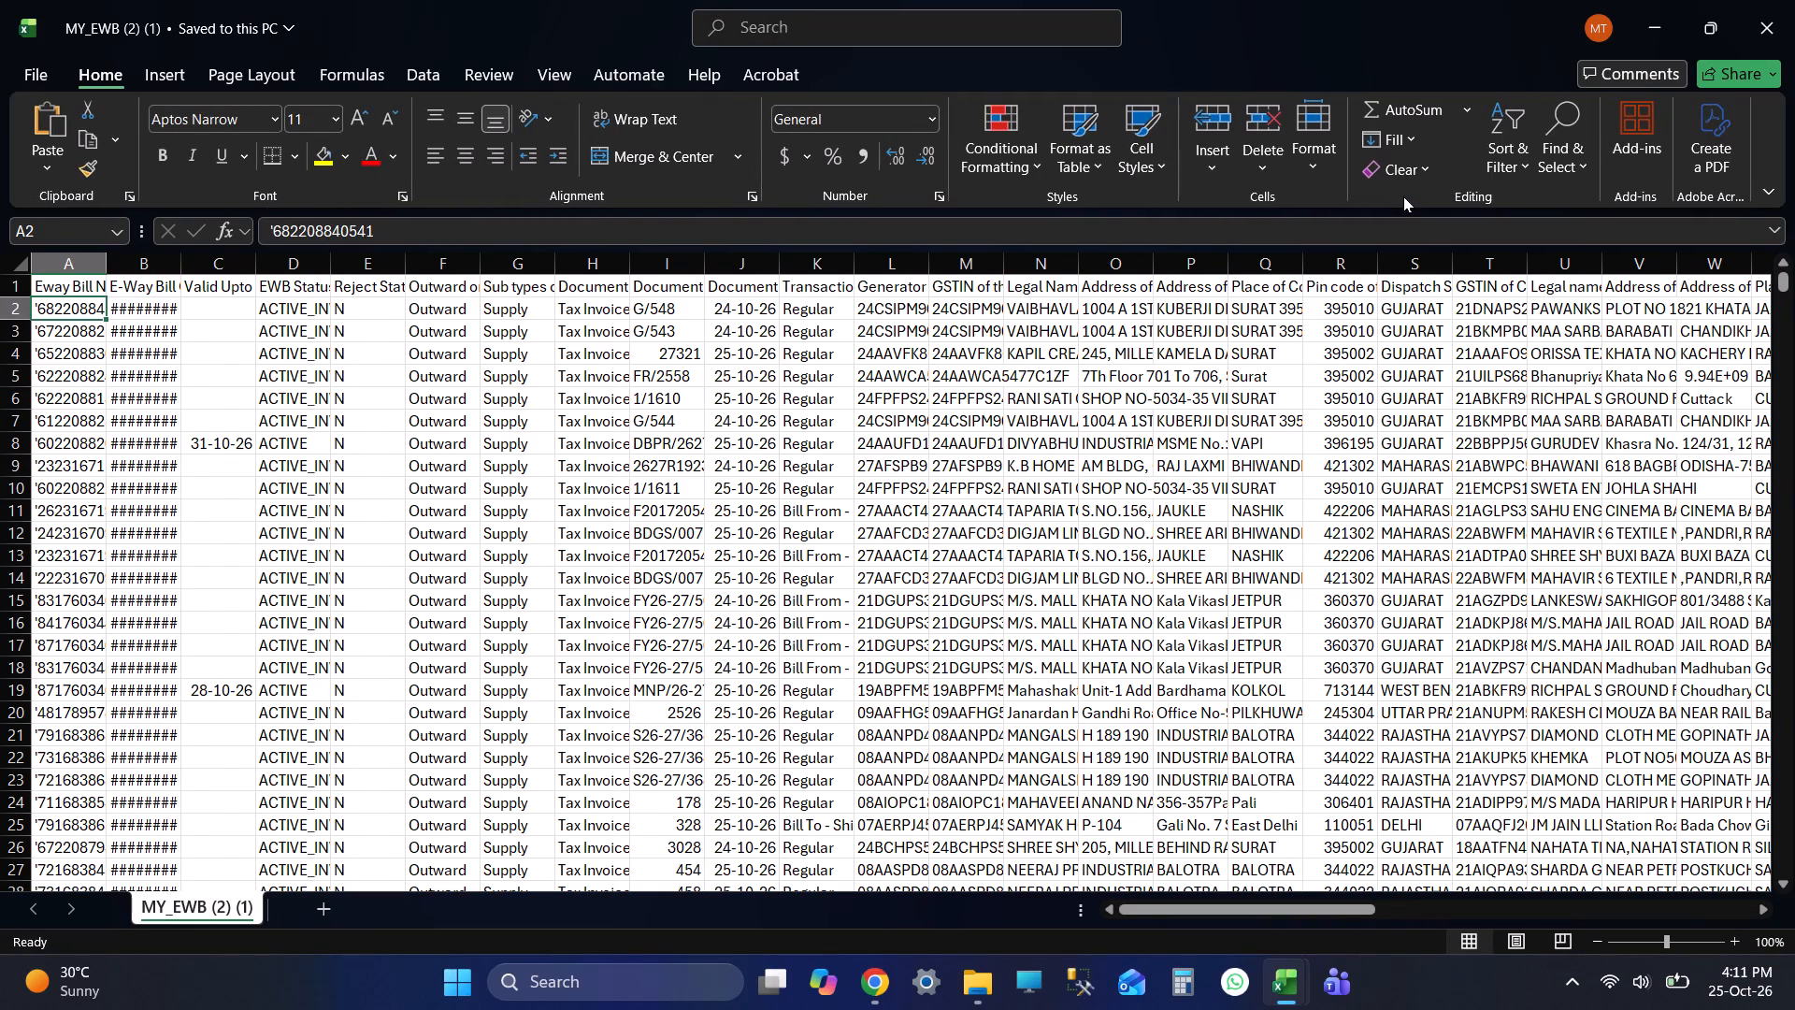
{"action": "key", "text": "ctrl+h"}
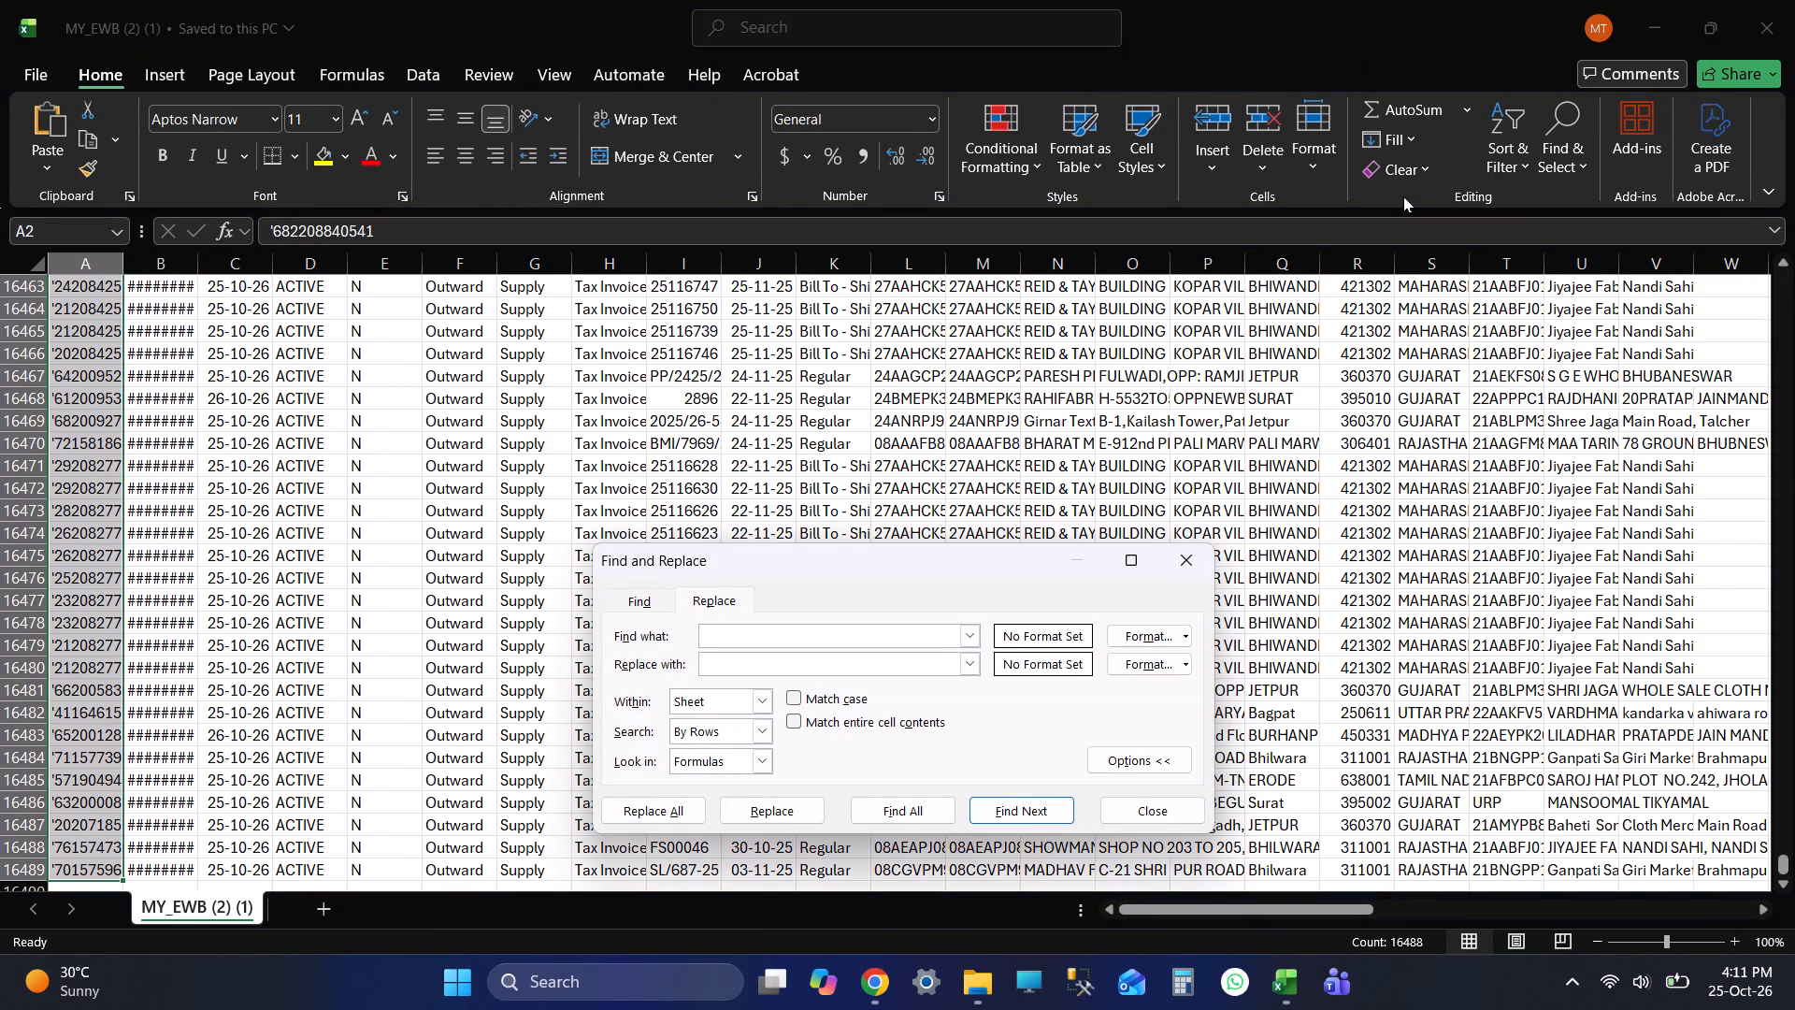
Replace all apostrophes in the Eway Bill Number column with nothing, and close Find and Replace.
{"action": "key", "text": "apostrophe"}
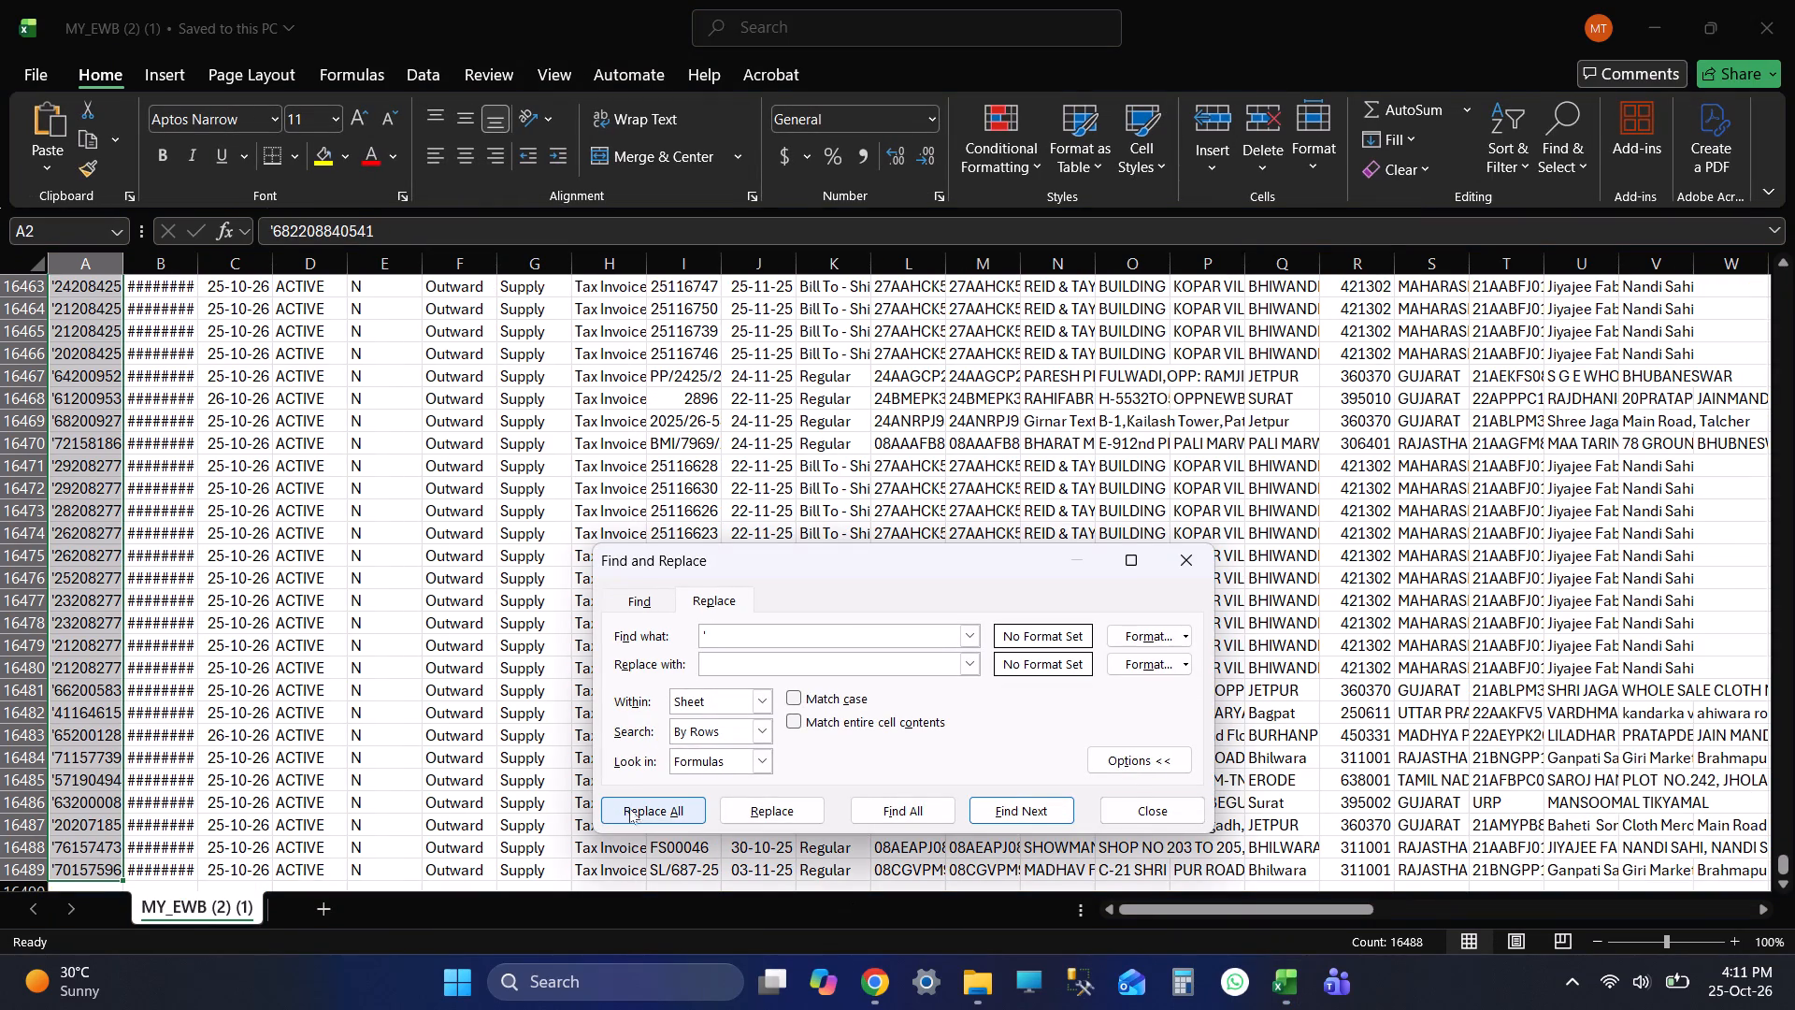
{"action": "left_click", "coordinate": [635, 812]}
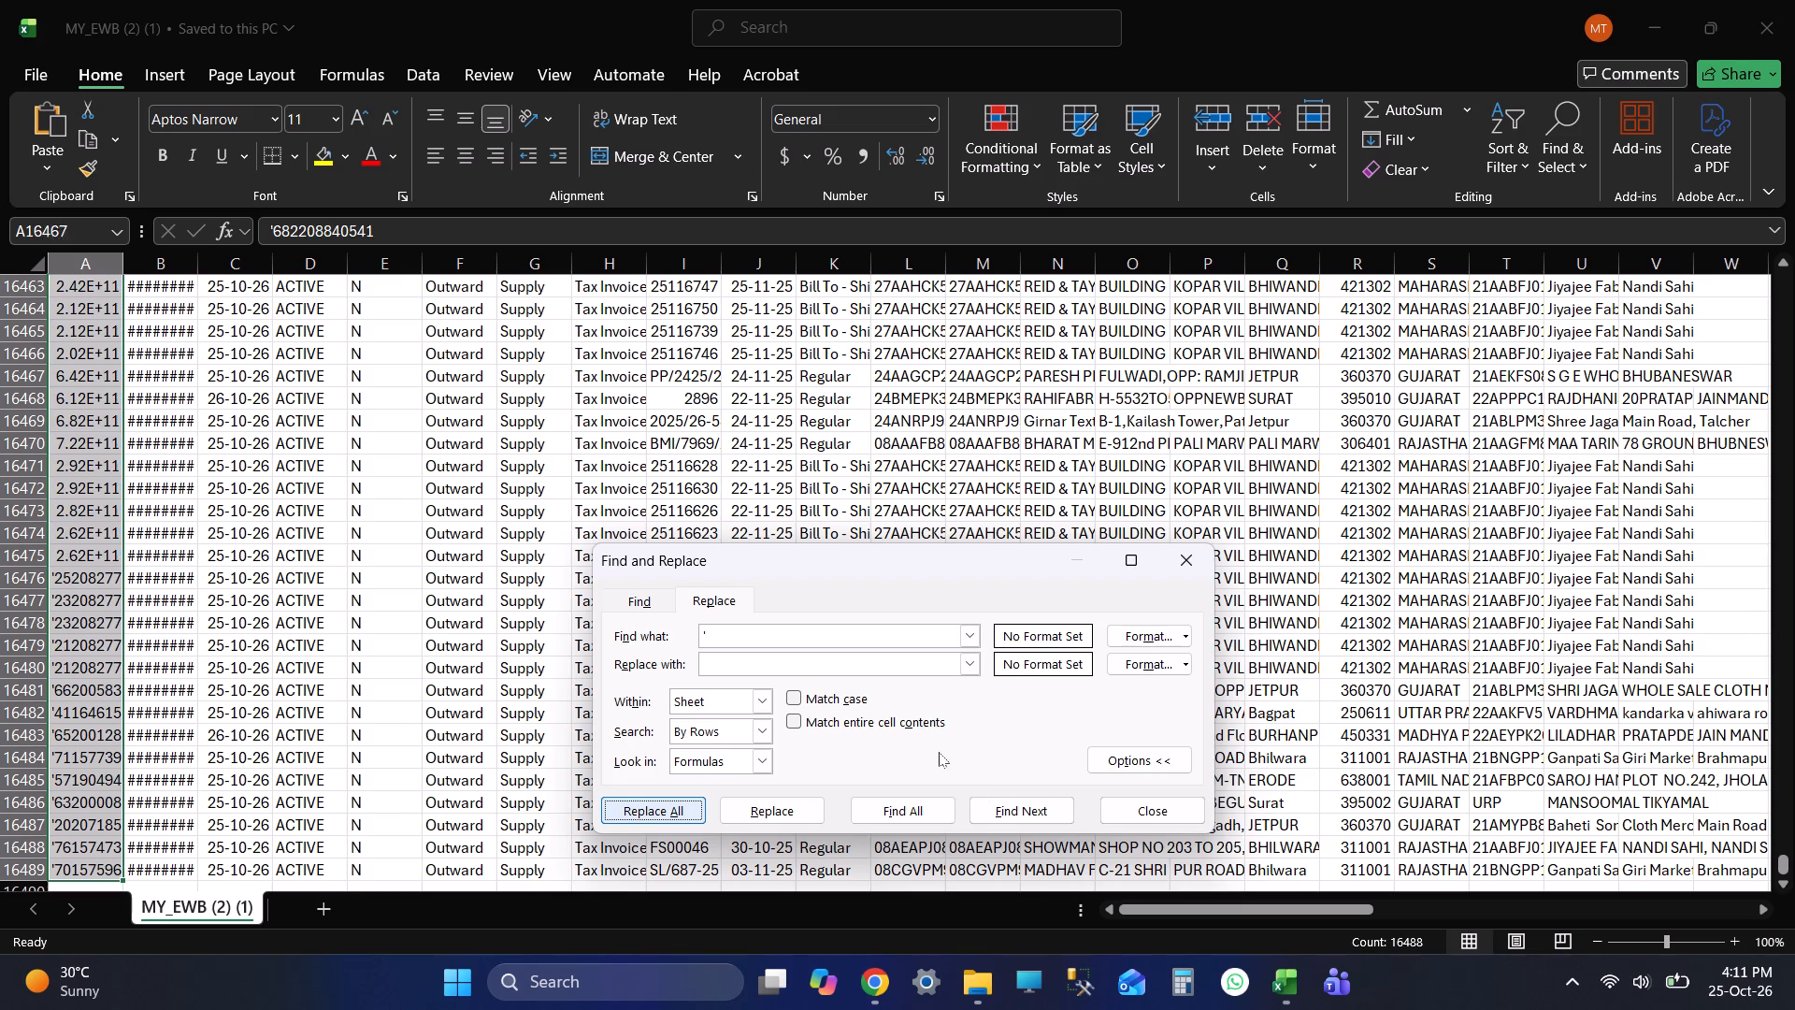
{"action": "left_click", "coordinate": [1038, 744]}
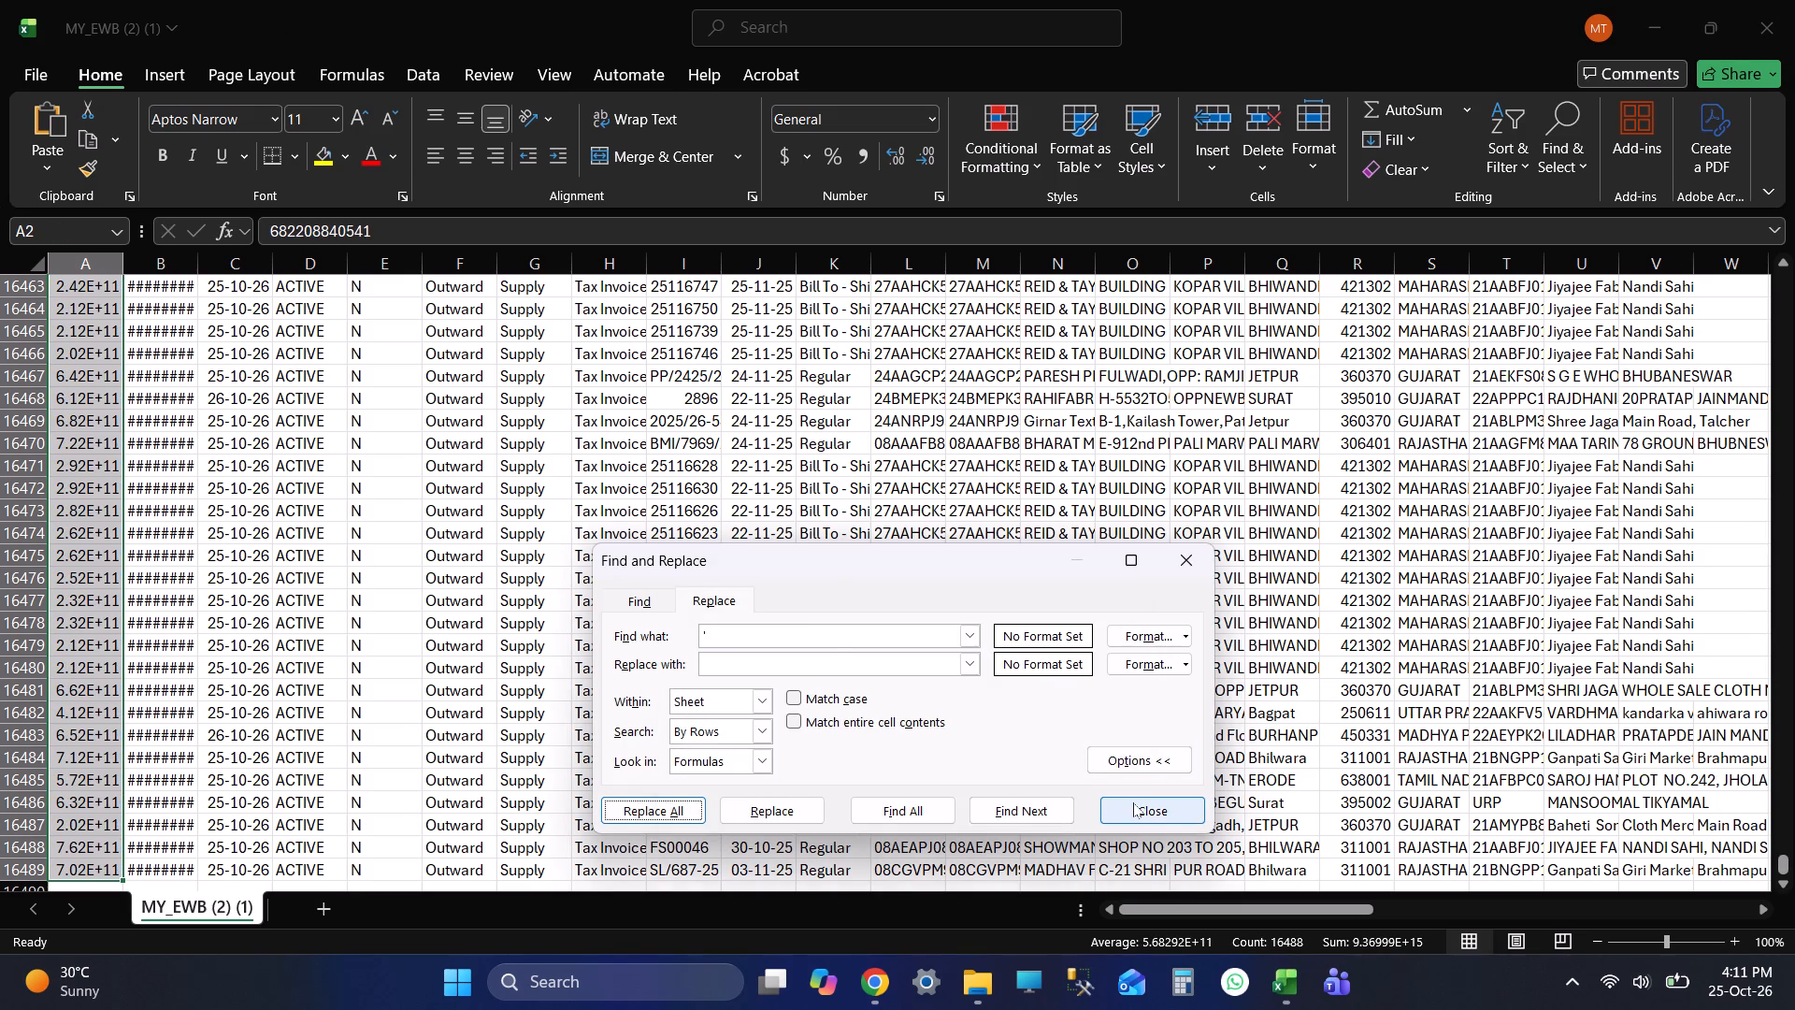
{"action": "left_click", "coordinate": [1133, 802]}
Format the Eway Bill Number values as Number with zero decimal places and save the workbook.
{"action": "left_click", "coordinate": [929, 113]}
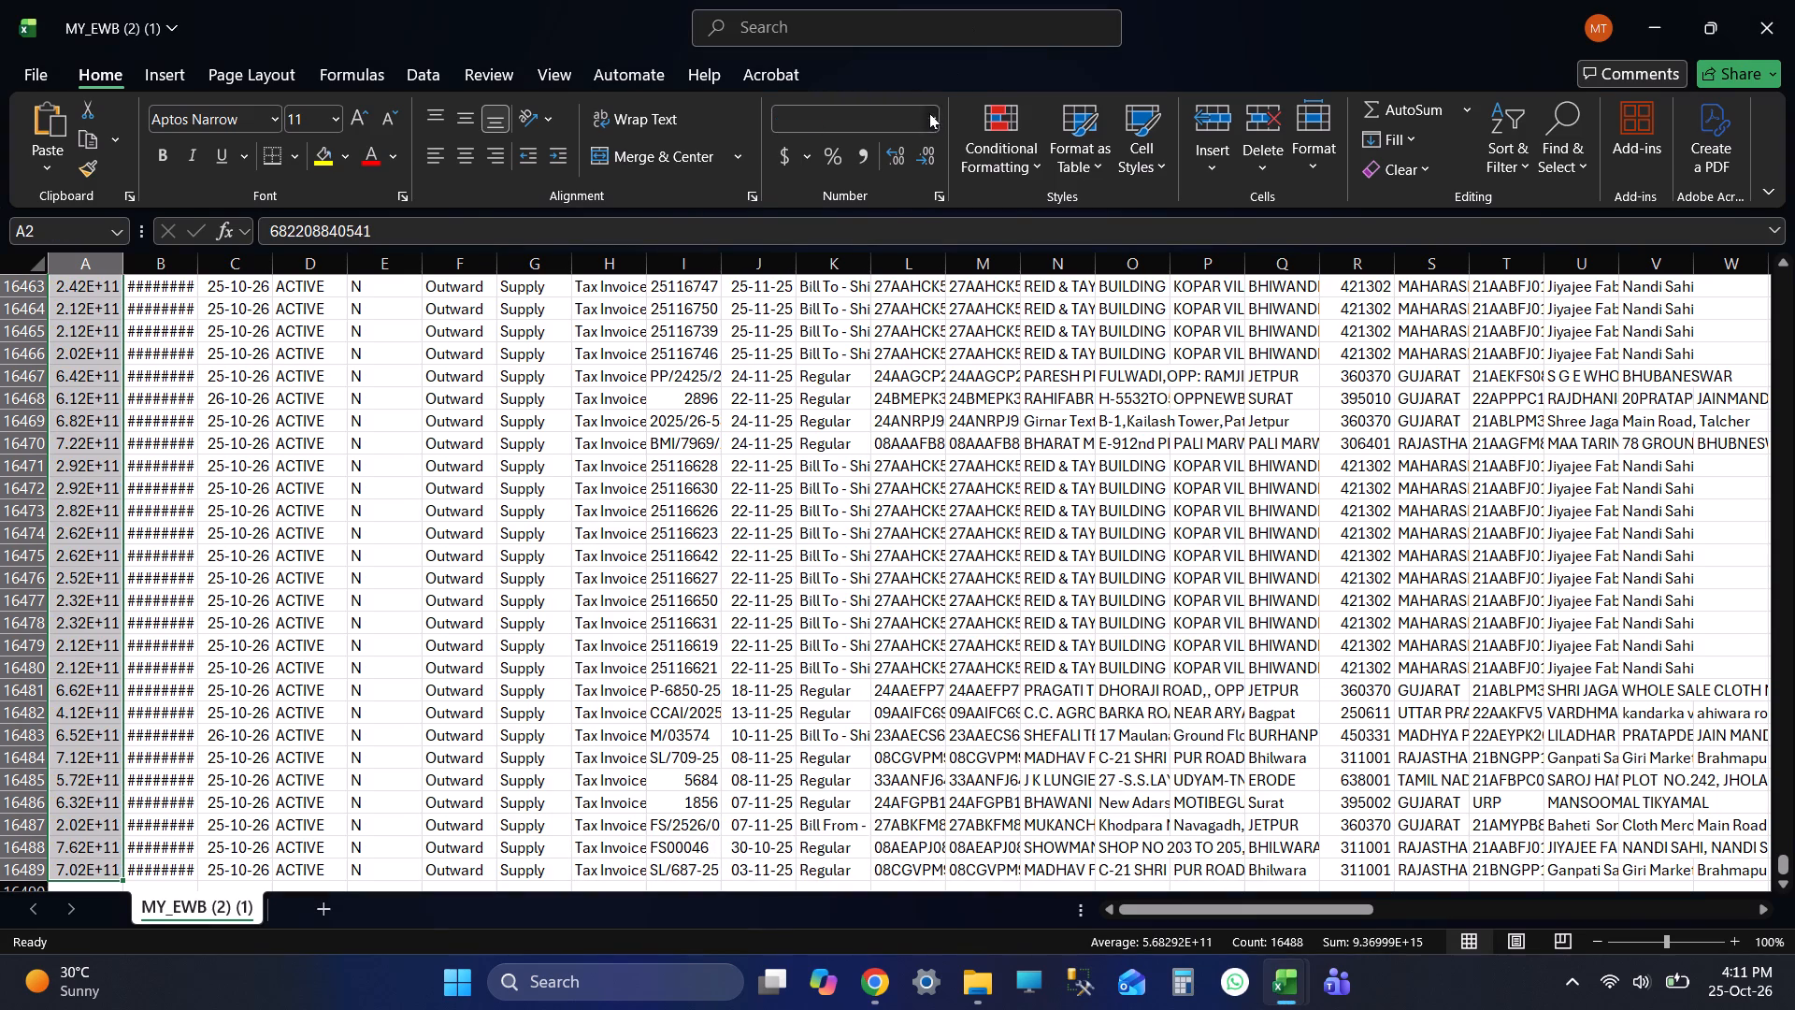
{"action": "left_click", "coordinate": [877, 217]}
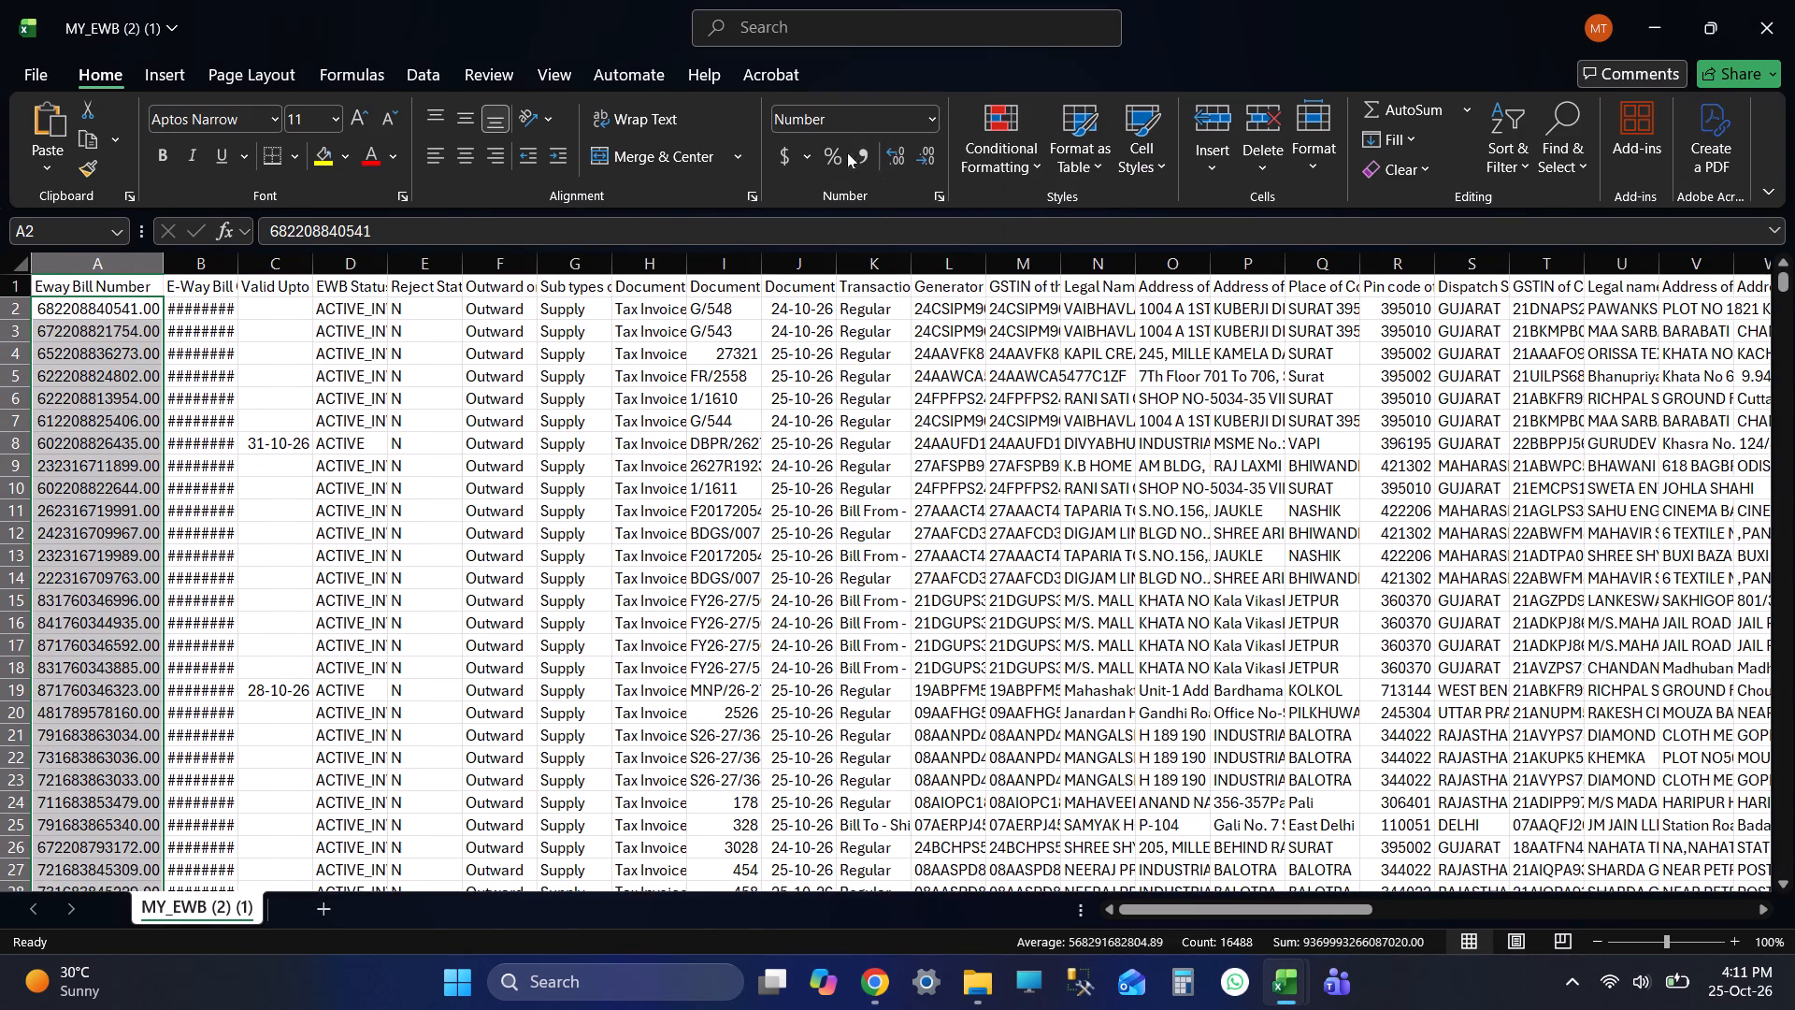
{"action": "double_click", "coordinate": [931, 156]}
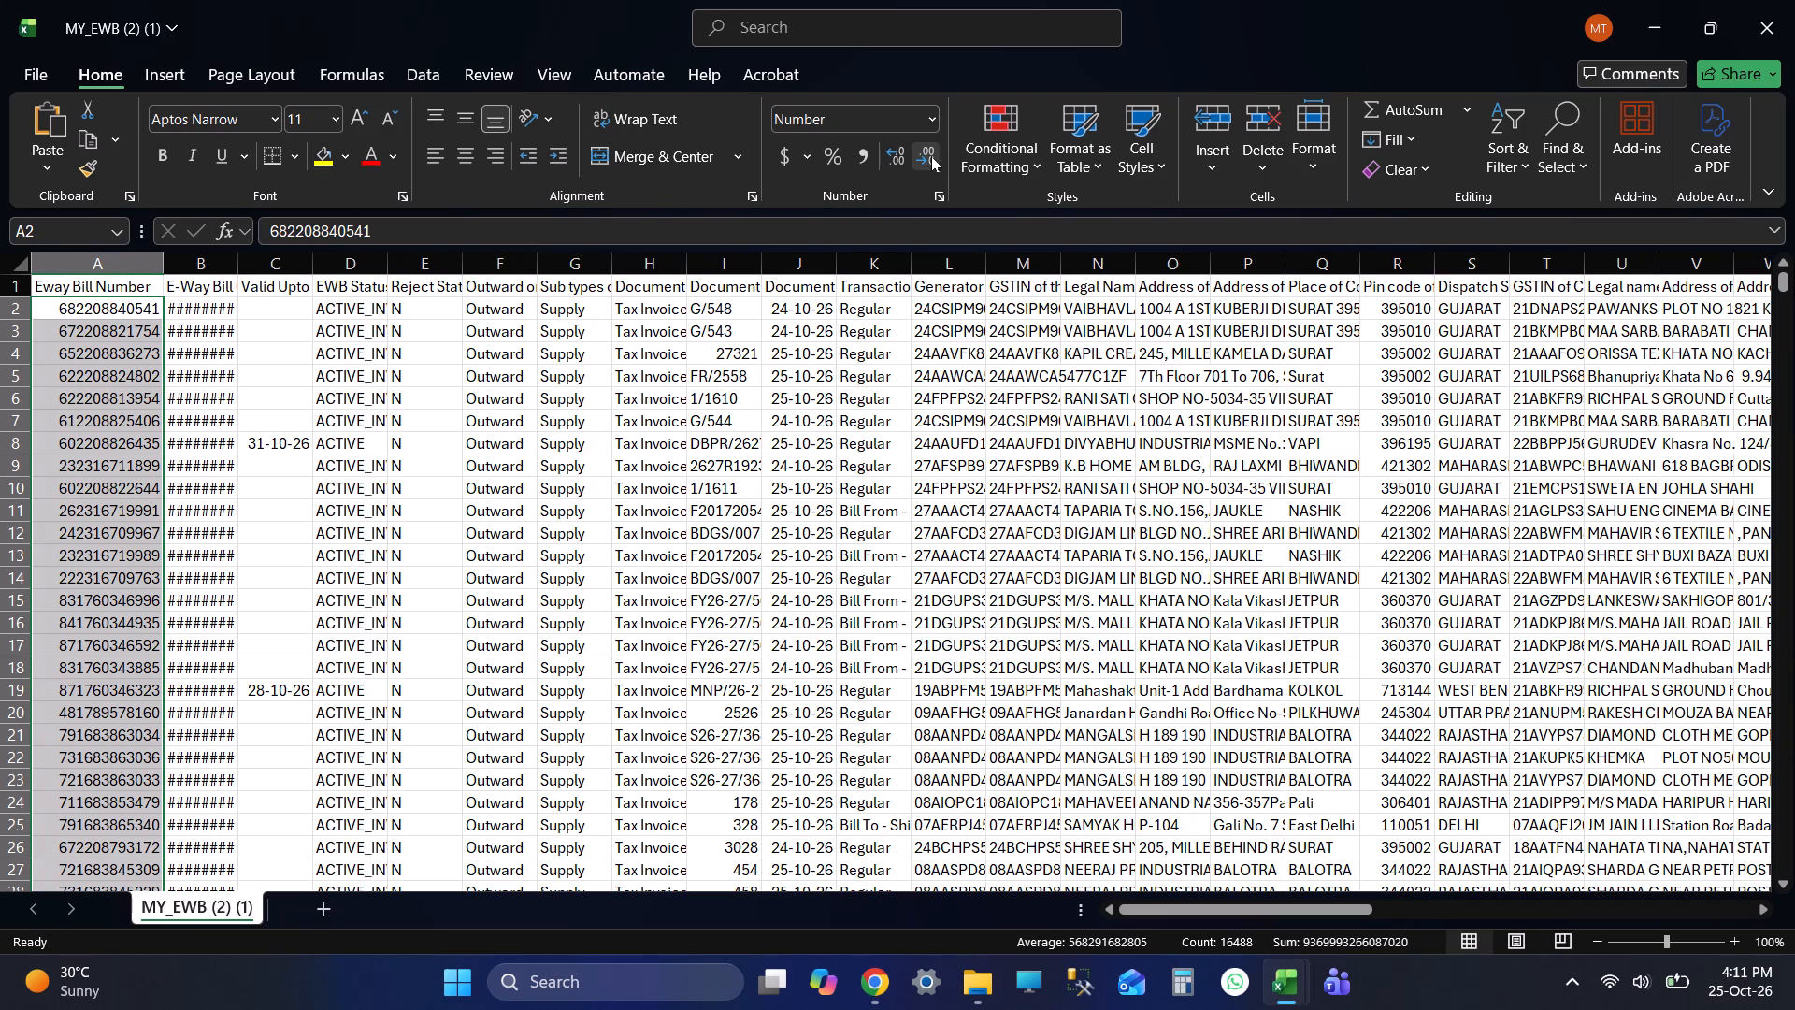
{"action": "key", "text": "ctrl+s"}
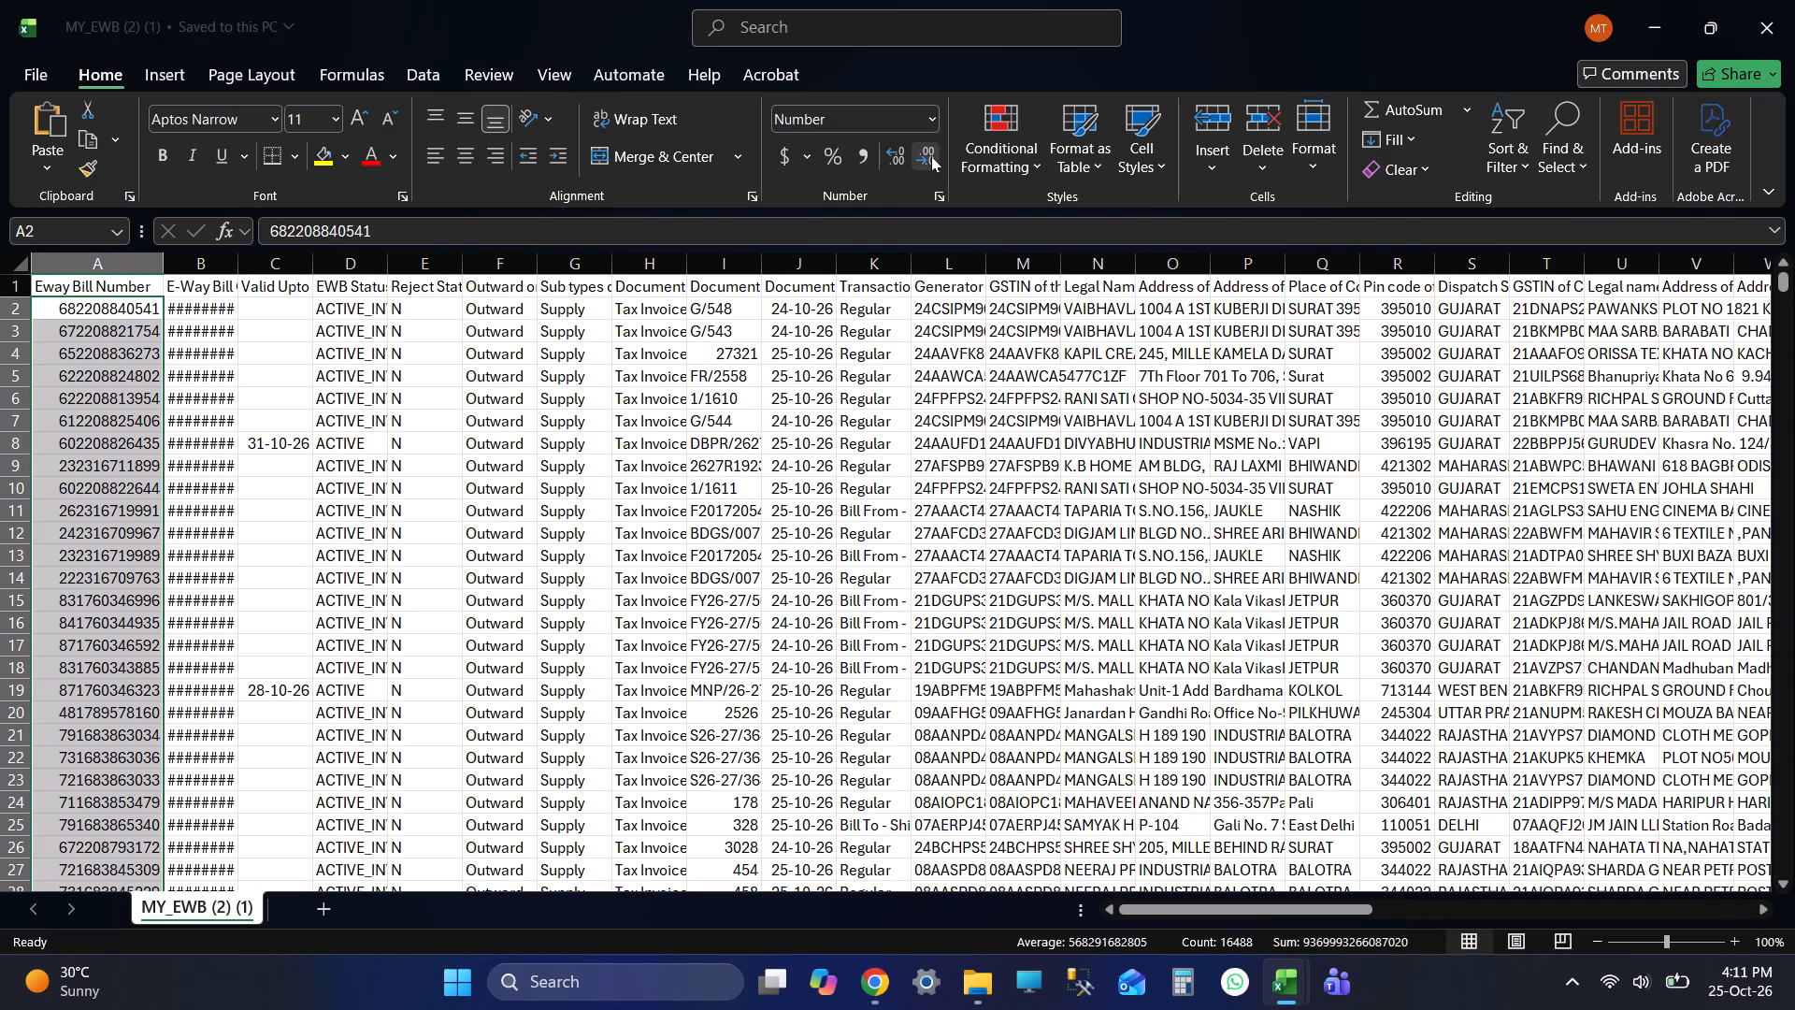
Turn on filters for the header row, starting from the Eway Bill Number heading.
{"action": "key", "text": "Up"}
{"action": "key", "text": "Up"}
{"action": "key", "text": "Up"}
{"action": "key", "text": "Up"}
{"action": "key", "text": "ctrl+shift+l"}
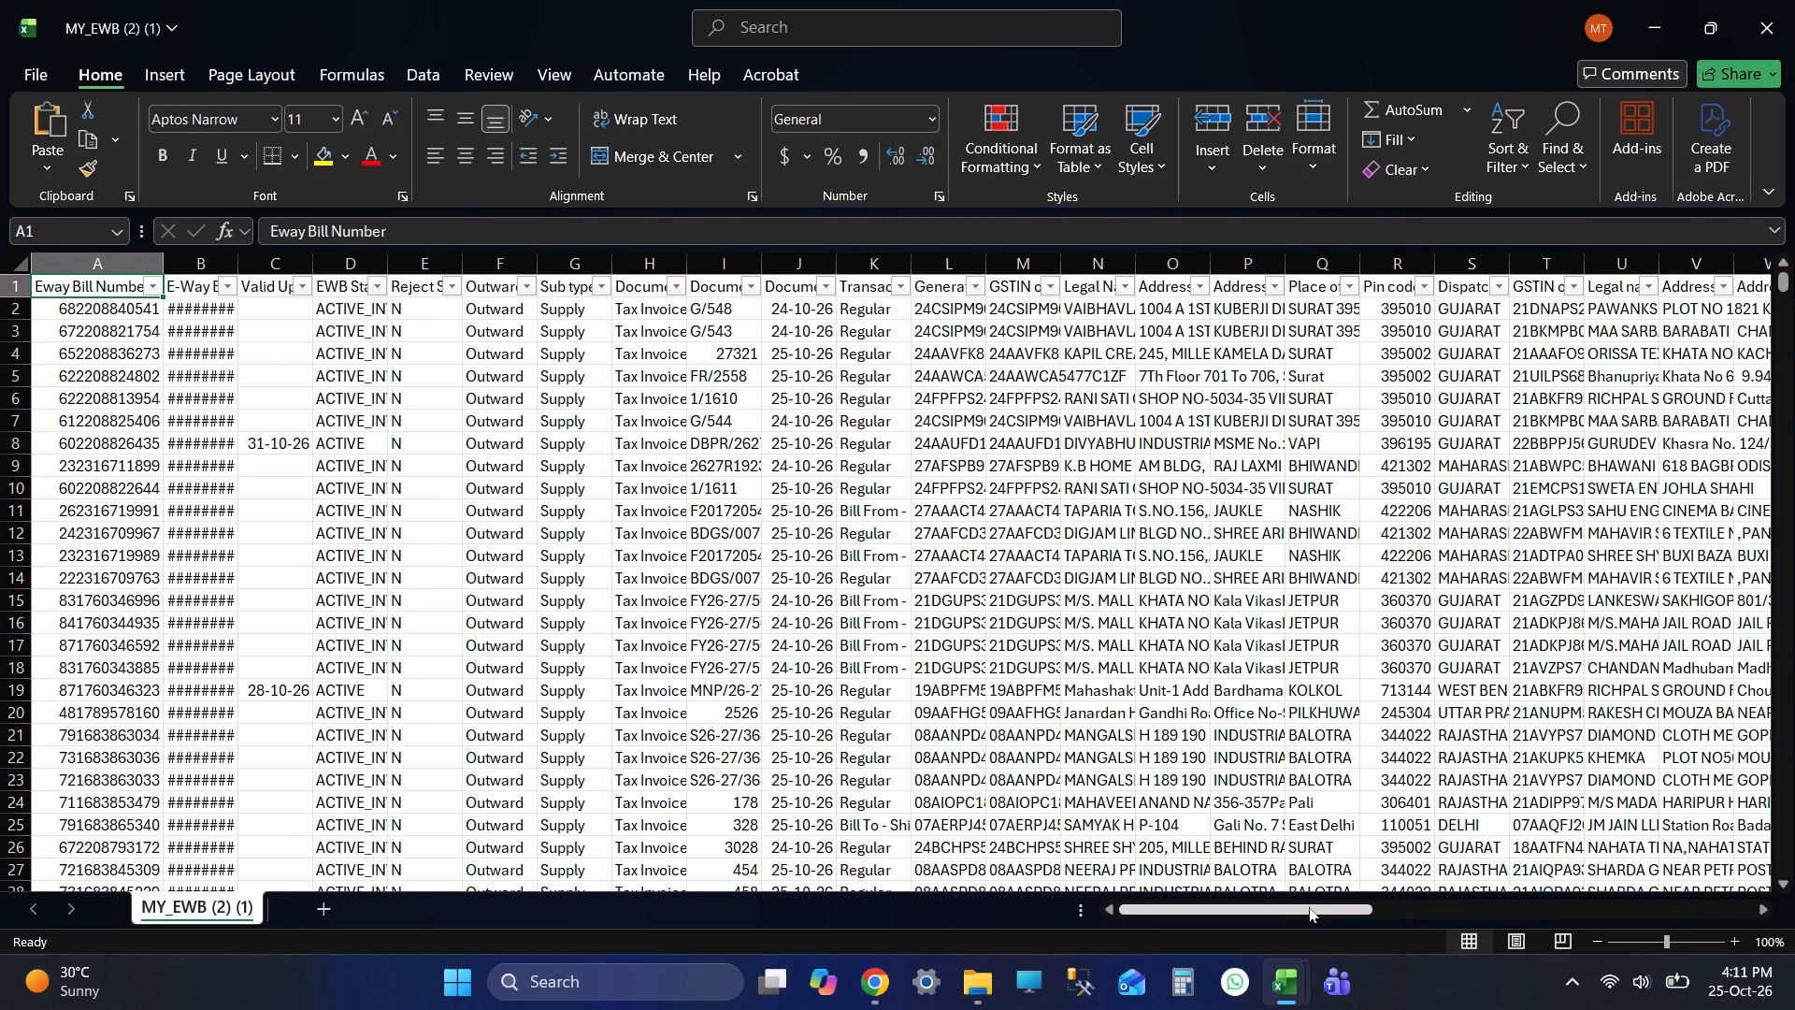
Filter the Godown Name column to exclude (Blanks), keeping all named godowns.
{"action": "left_click_drag", "start_coordinate": [1309, 907], "coordinate": [1515, 880]}
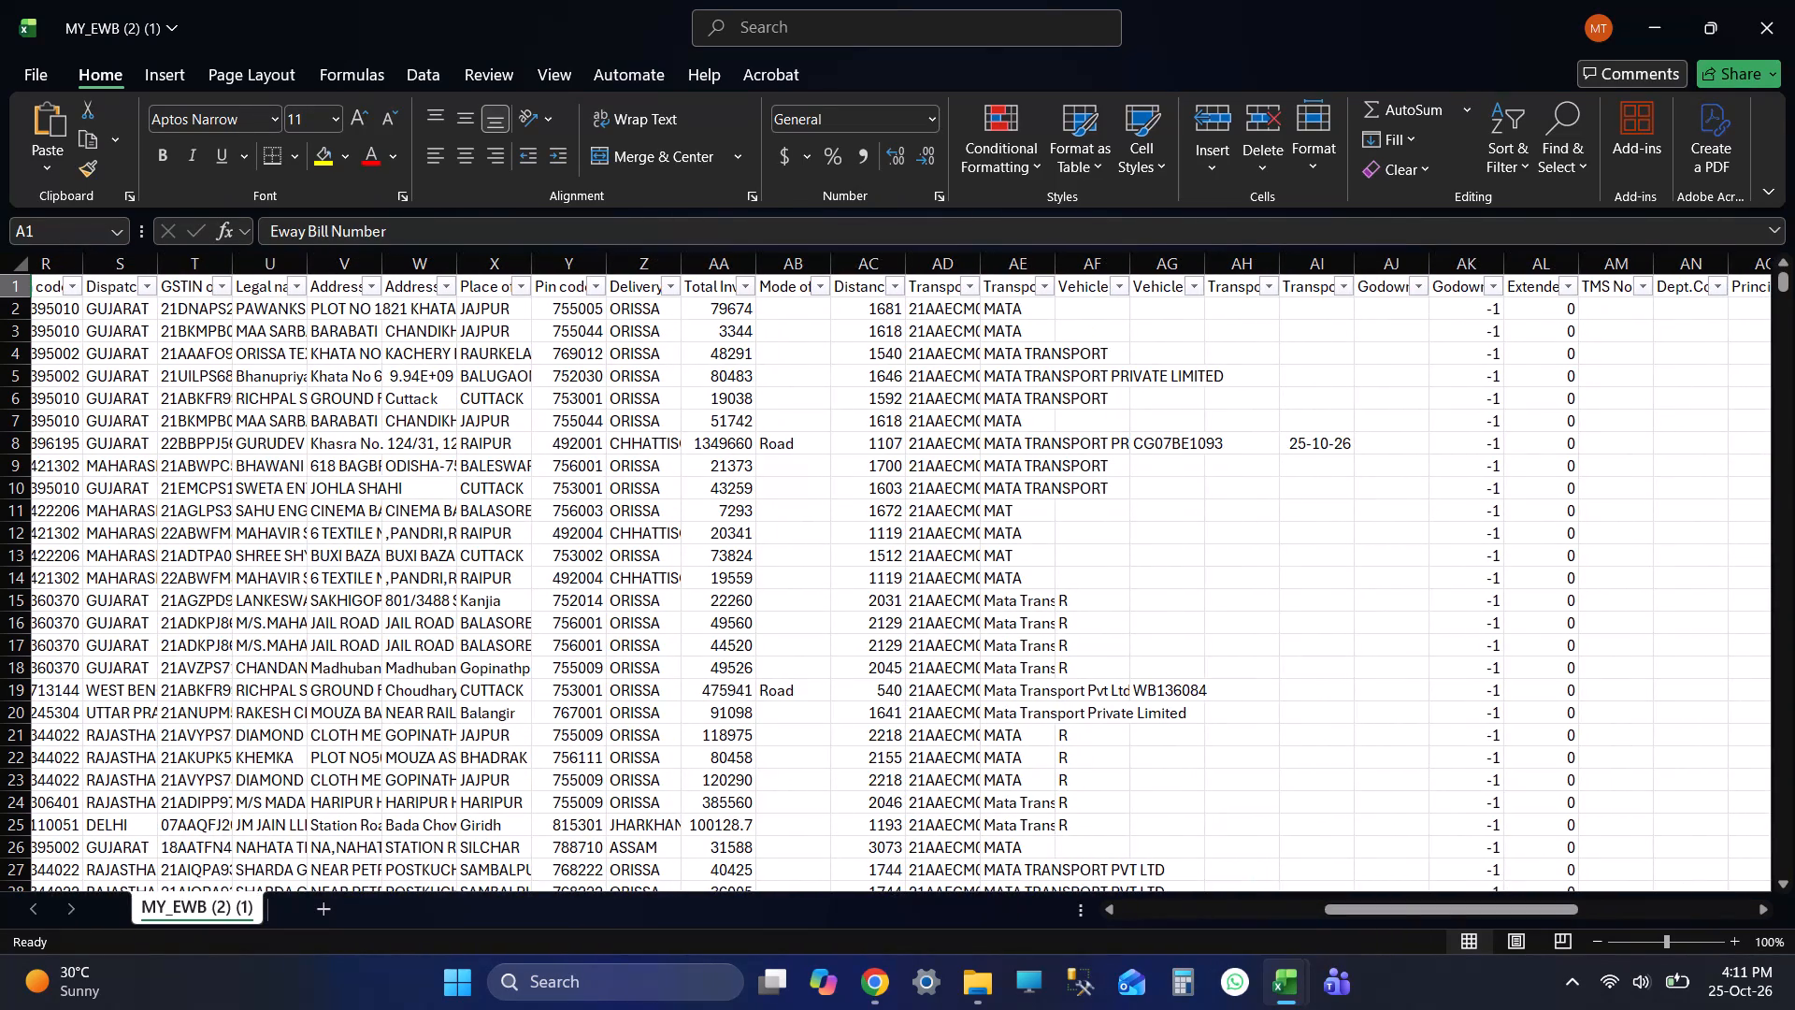
{"action": "left_click", "coordinate": [1387, 285]}
{"action": "left_click", "coordinate": [1417, 286]}
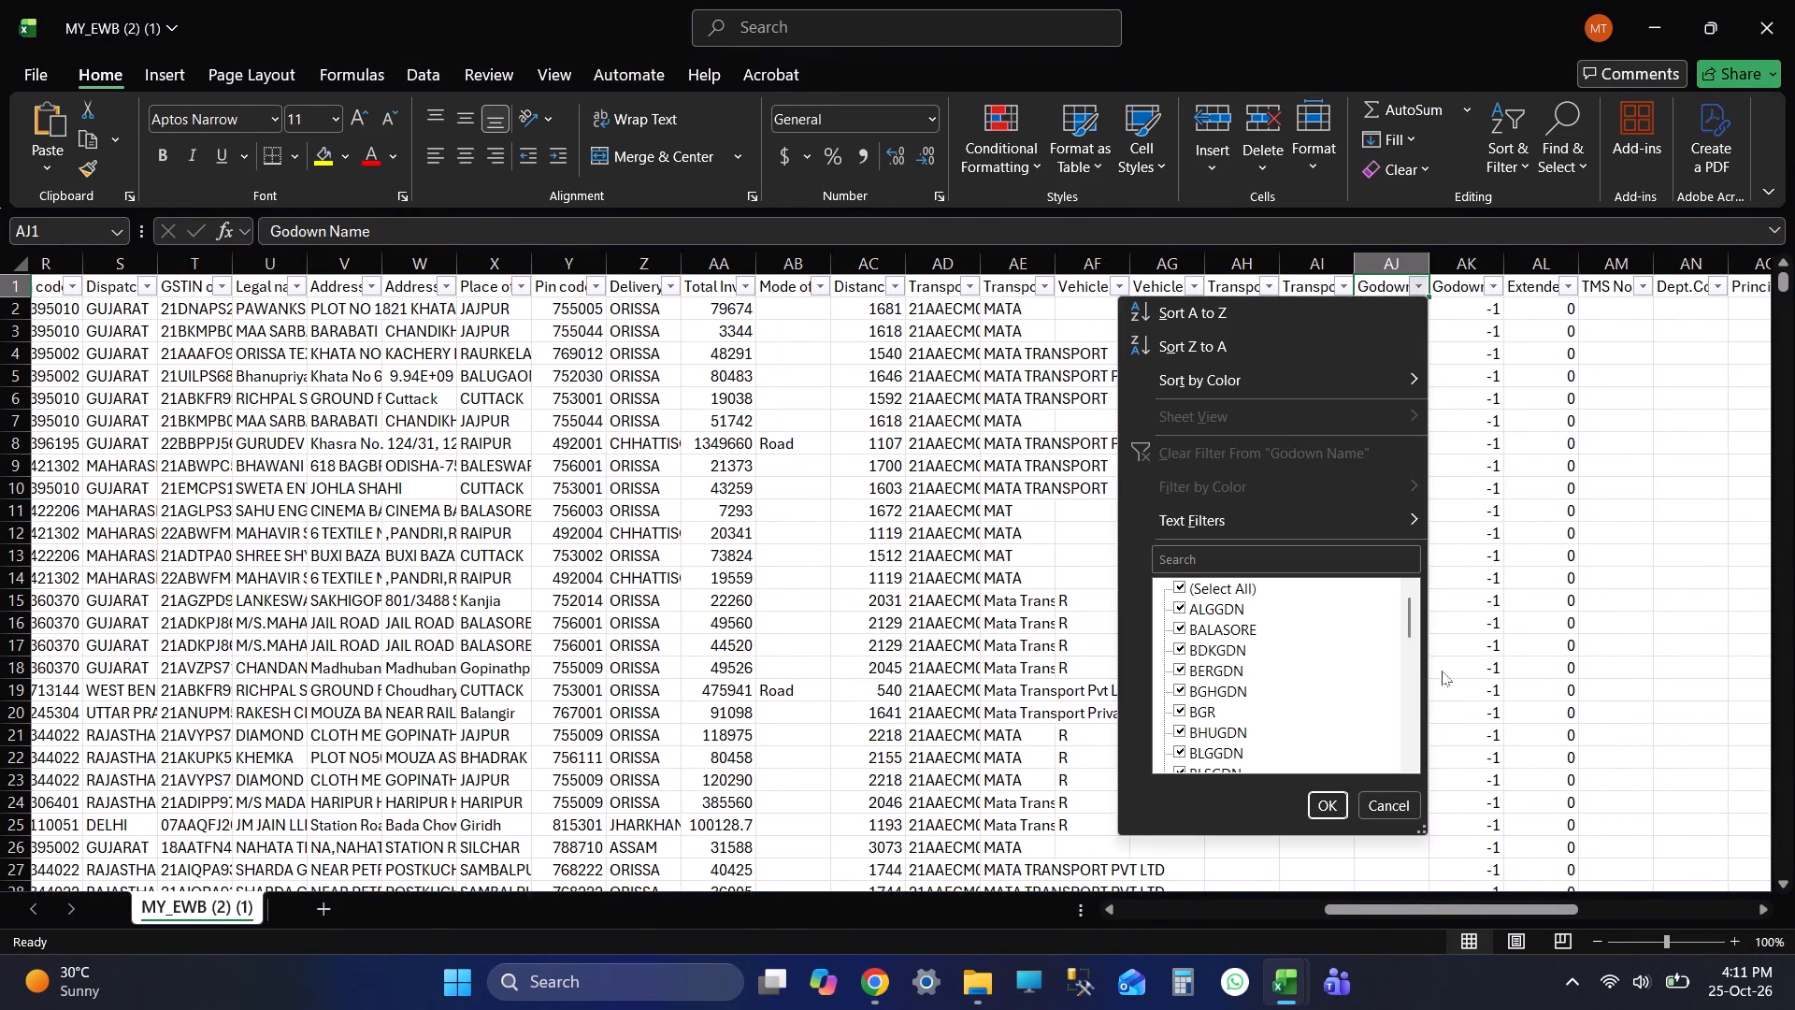
{"action": "left_click_drag", "start_coordinate": [1407, 616], "coordinate": [1413, 755]}
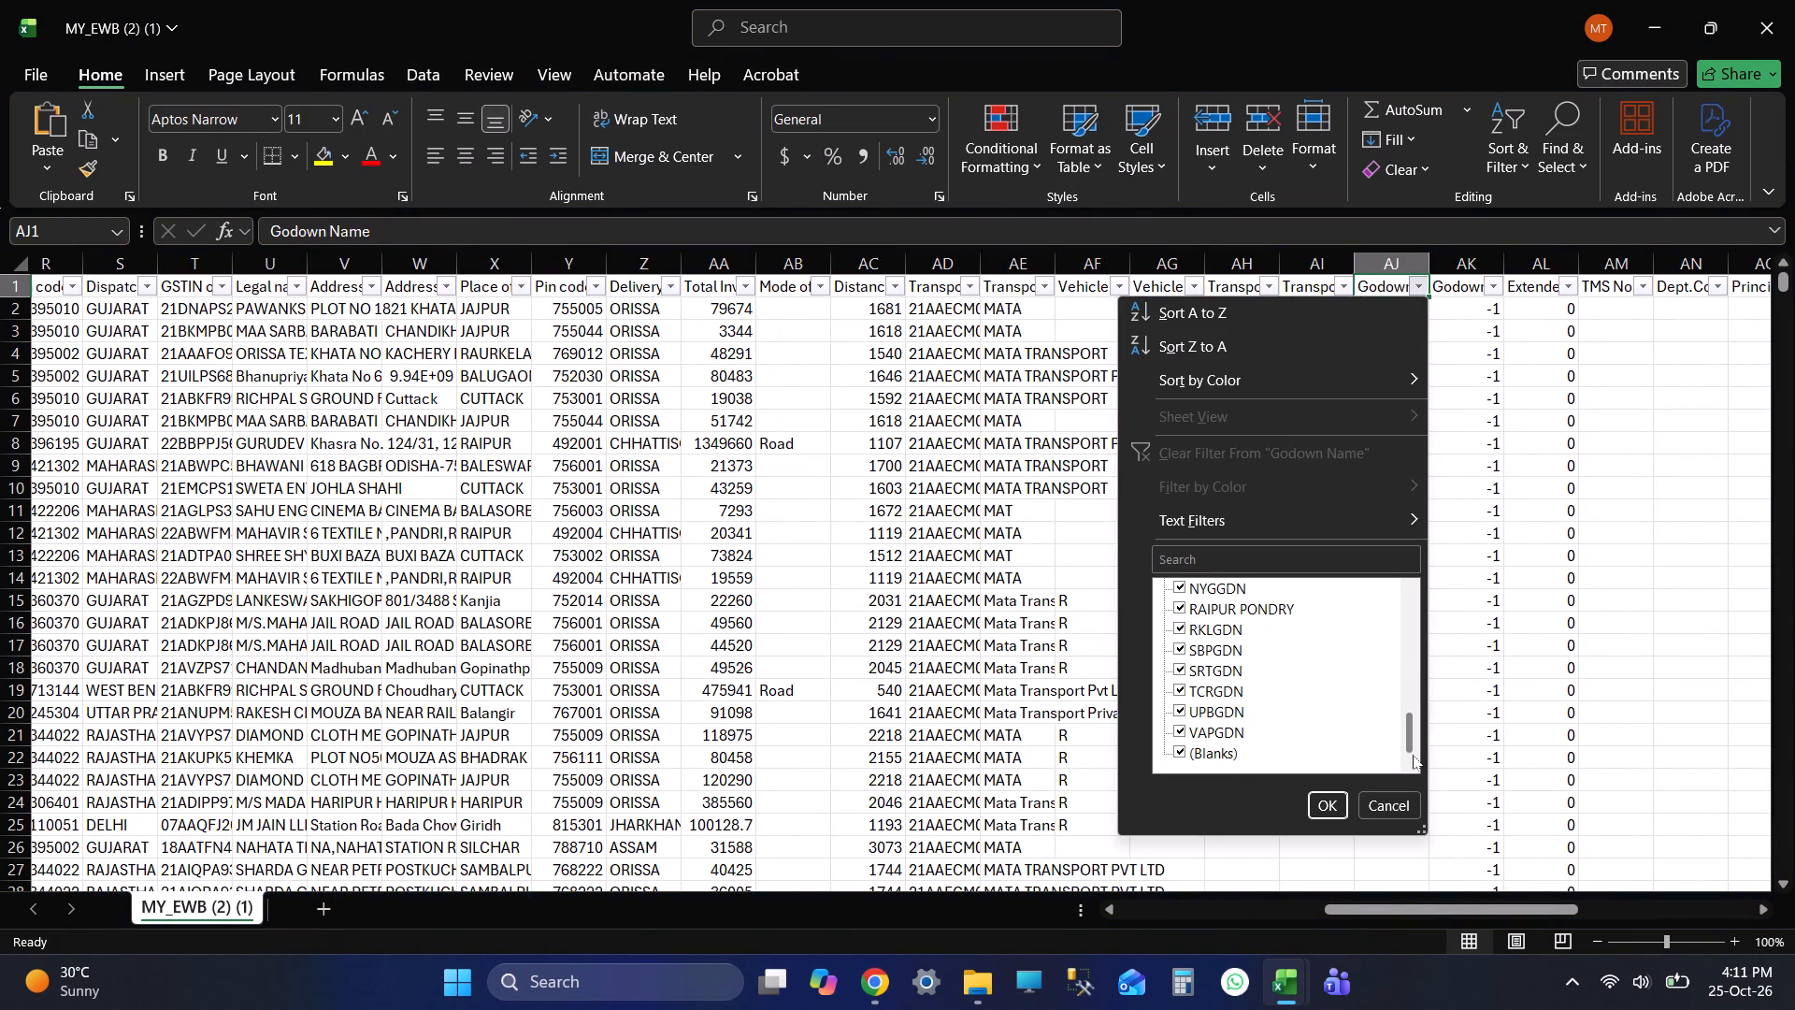
{"action": "left_click_drag", "start_coordinate": [1413, 755], "coordinate": [1413, 756]}
{"action": "left_click", "coordinate": [1235, 754]}
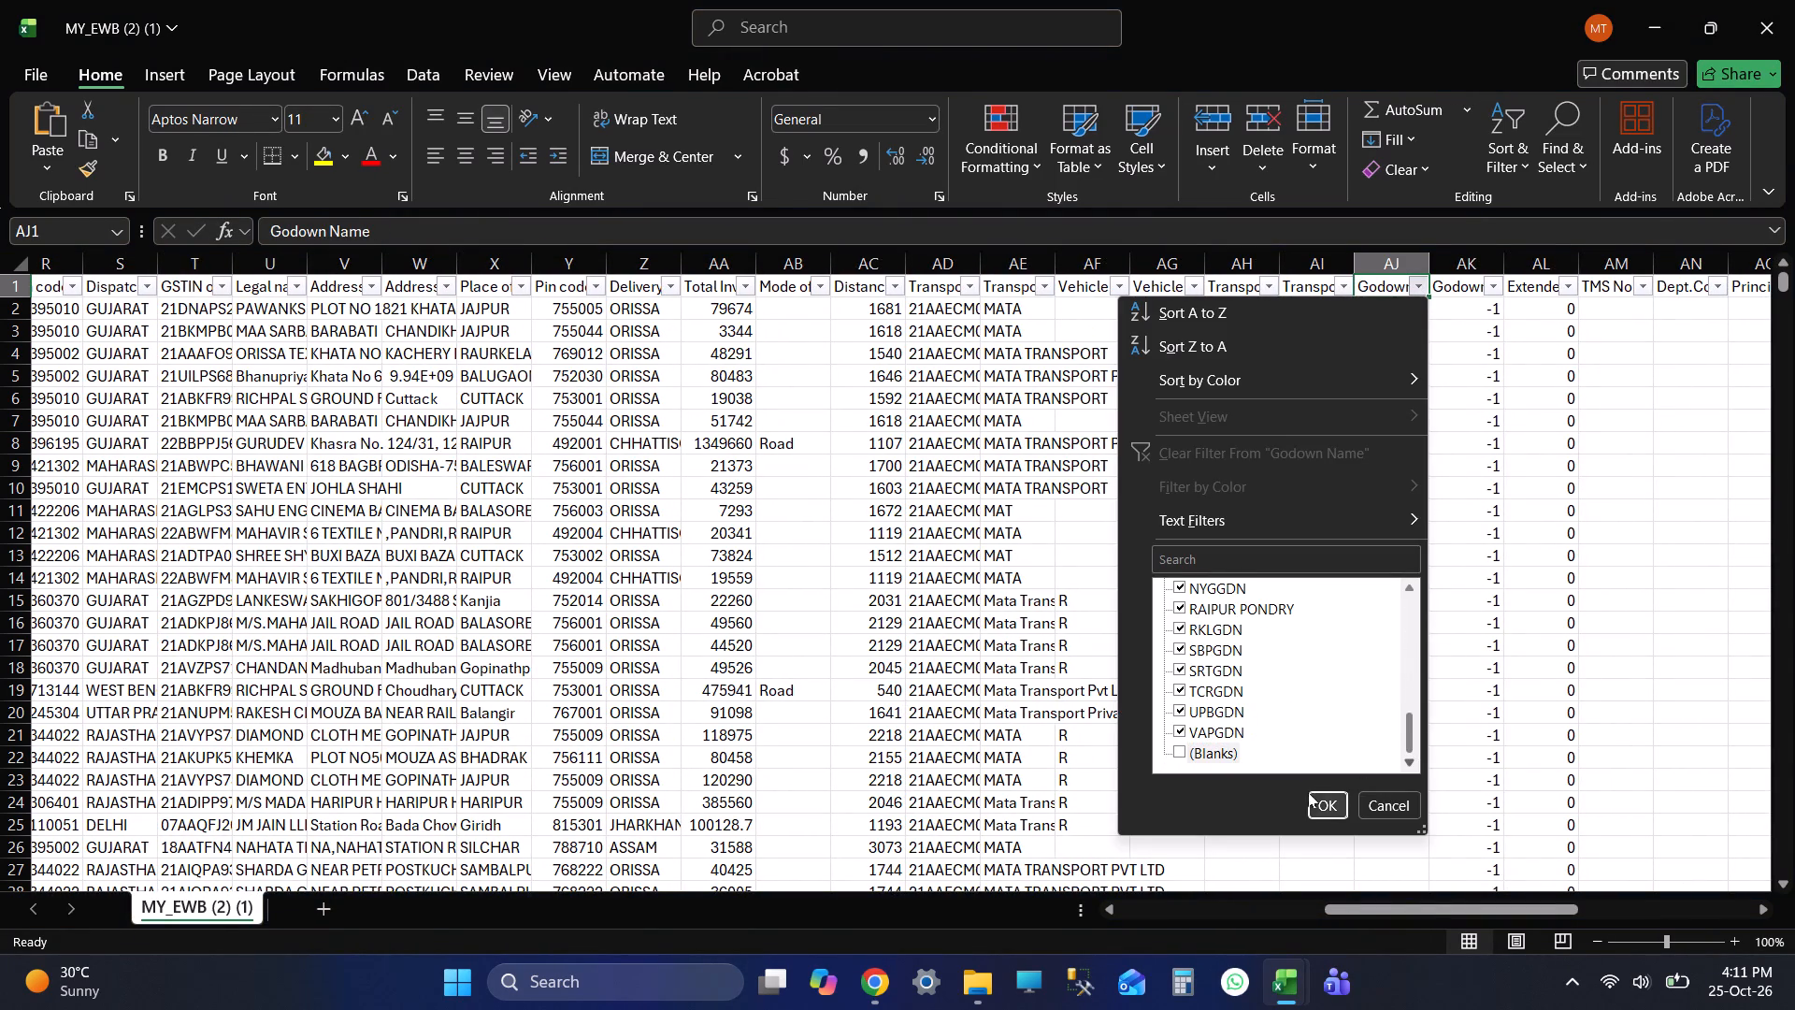
{"action": "left_click", "coordinate": [1316, 798]}
Review the filtered e-way bill rows across the columns, from Eway Bill Number through to From HUB.
{"action": "left_click", "coordinate": [1429, 630]}
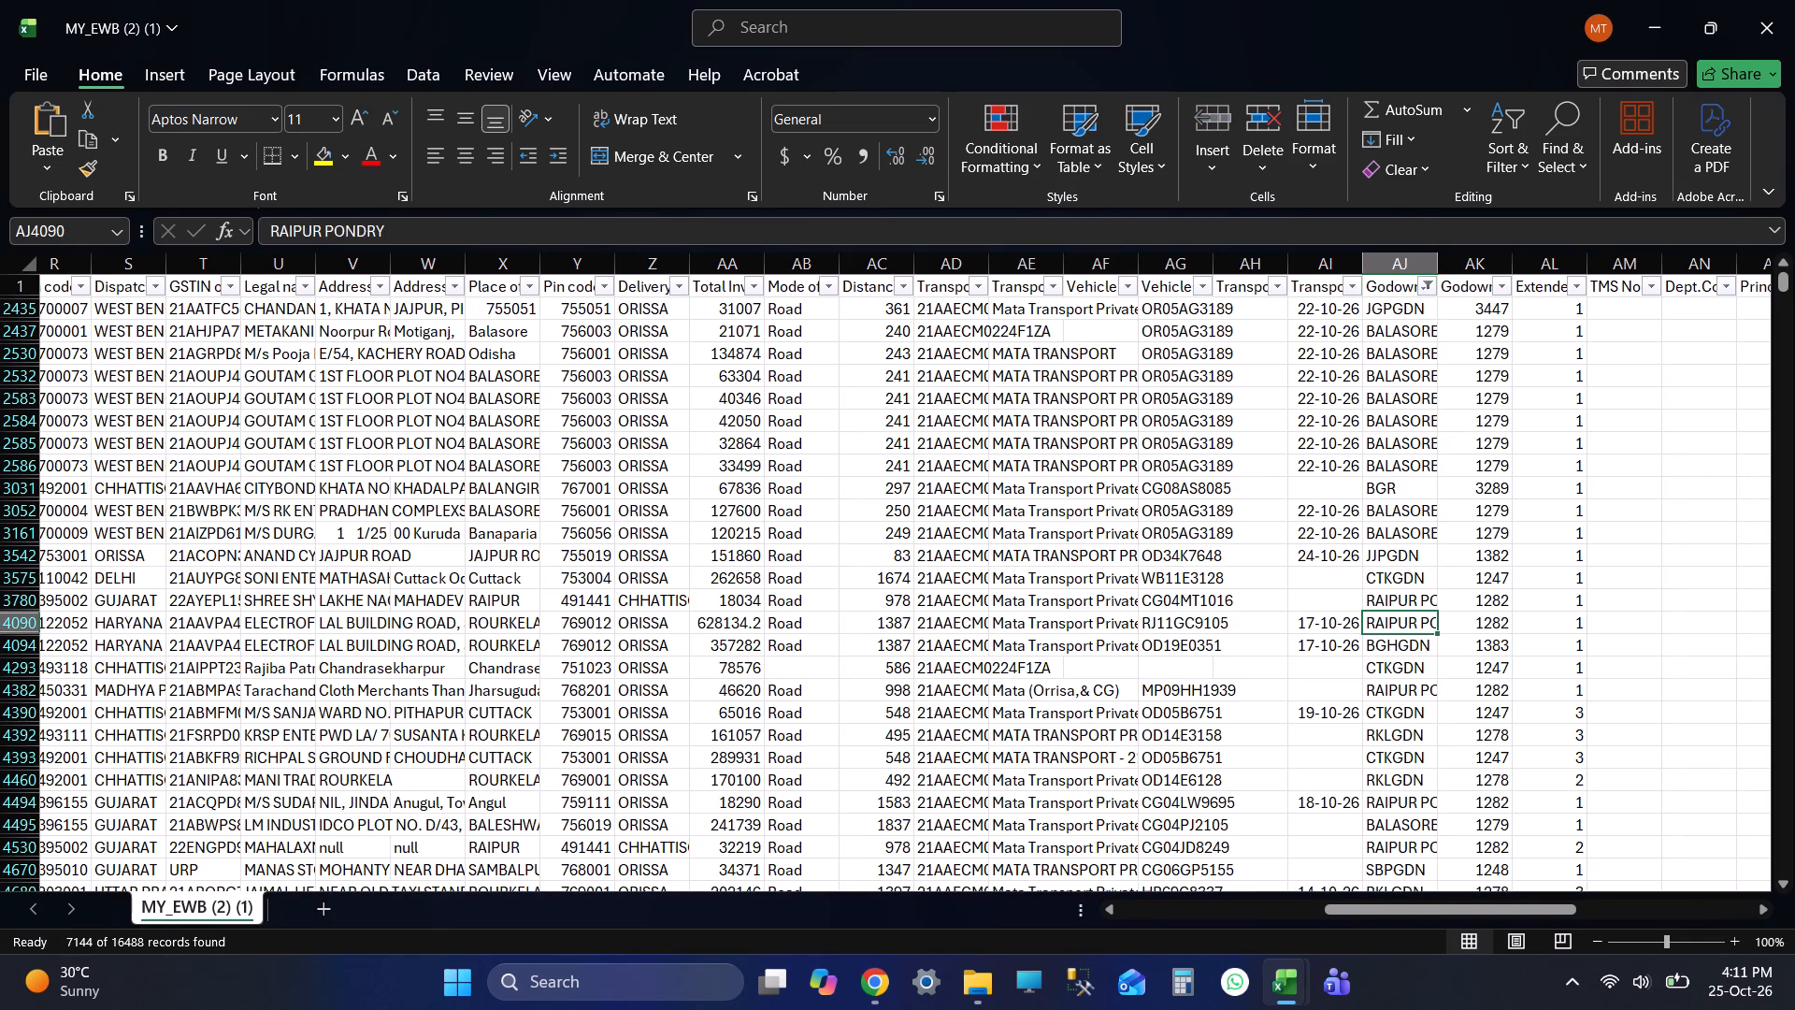
{"action": "key", "text": "ctrl+Up"}
{"action": "key", "text": "ctrl+Up"}
{"action": "key", "text": "ctrl+Up"}
{"action": "key", "text": "Up"}
{"action": "key", "text": "ctrl+Left"}
{"action": "key", "text": "Left"}
{"action": "key", "text": "Left"}
{"action": "key", "text": "Up"}
{"action": "key", "text": "Up"}
{"action": "key", "text": "Up"}
{"action": "key", "text": "Up"}
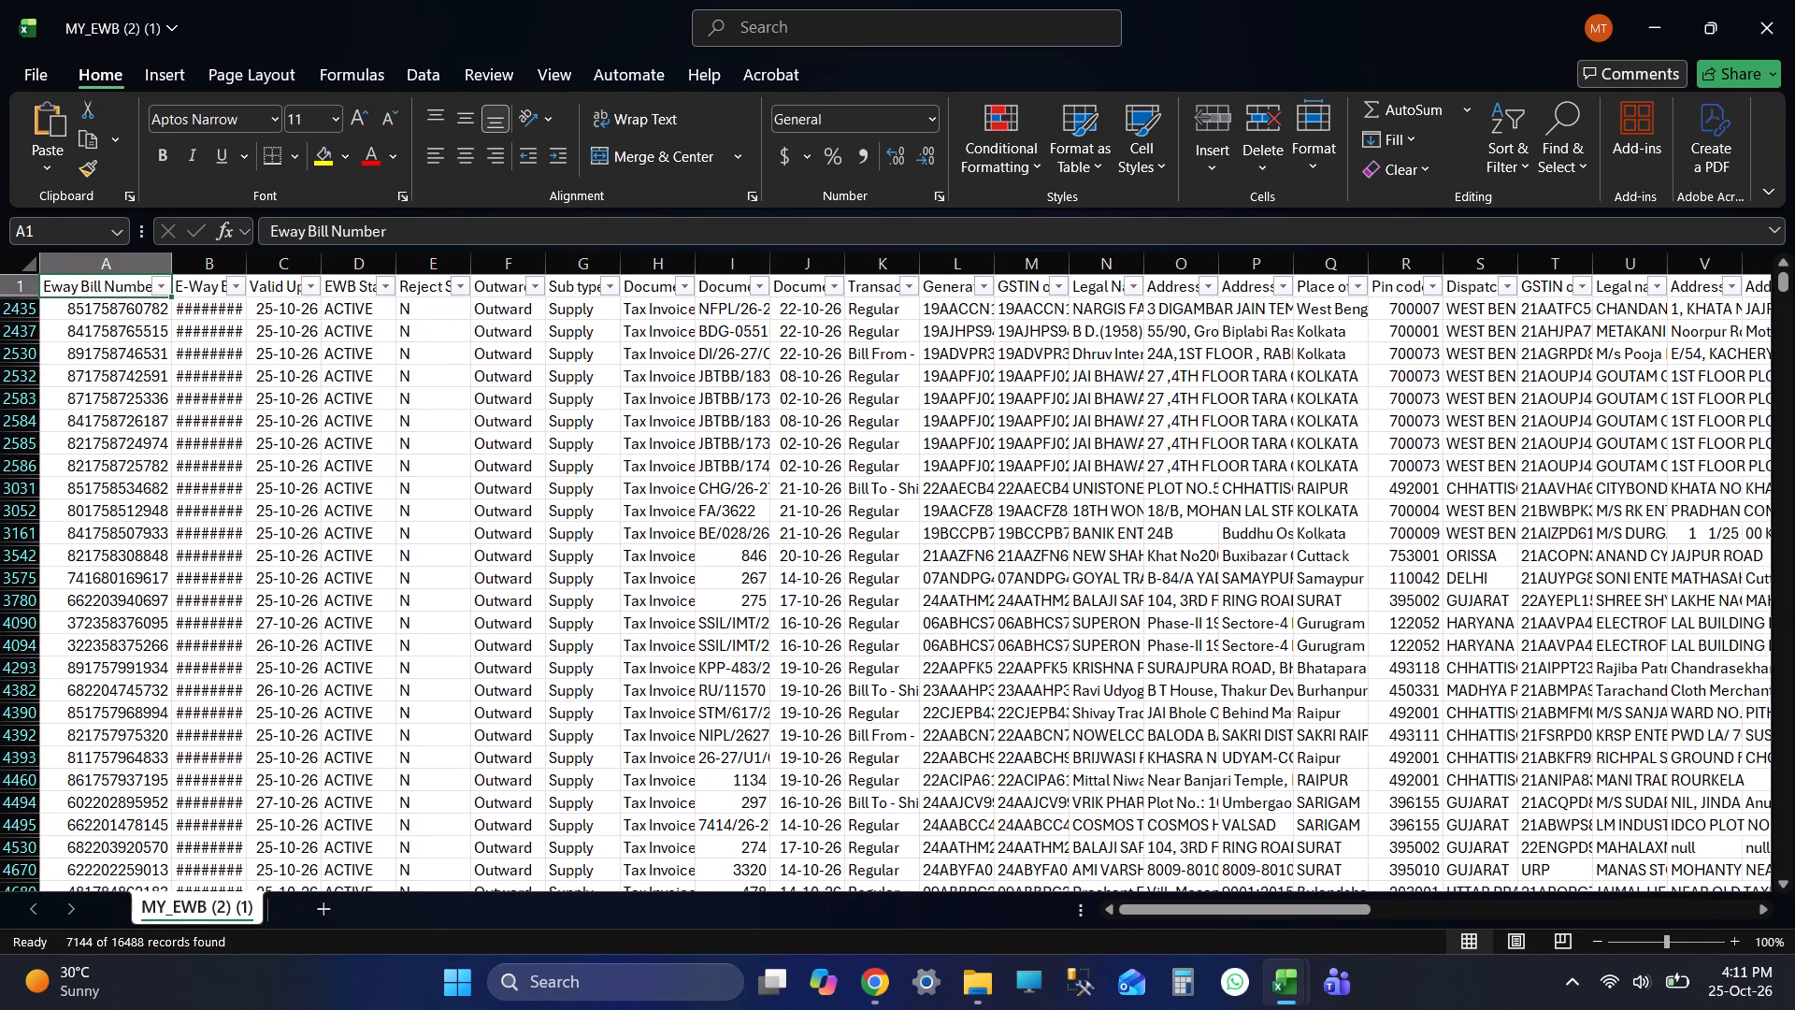
{"action": "key", "text": "Down"}
{"action": "key", "text": "Up"}
{"action": "key", "text": "Up"}
{"action": "key", "text": "Right"}
{"action": "key", "text": "Right"}
{"action": "key", "text": "Right"}
{"action": "key", "text": "Right"}
{"action": "key", "text": "Right"}
{"action": "key", "text": "Right"}
{"action": "key", "text": "Right"}
{"action": "key", "text": "Right"}
{"action": "key", "text": "Right"}
{"action": "key", "text": "Right"}
{"action": "key", "text": "Right"}
{"action": "key", "text": "Right"}
{"action": "key", "text": "Right"}
{"action": "key", "text": "Right"}
{"action": "key", "text": "Right"}
{"action": "key", "text": "Right"}
{"action": "key", "text": "Right"}
{"action": "key", "text": "Right"}
{"action": "key", "text": "Right"}
{"action": "key", "text": "Right"}
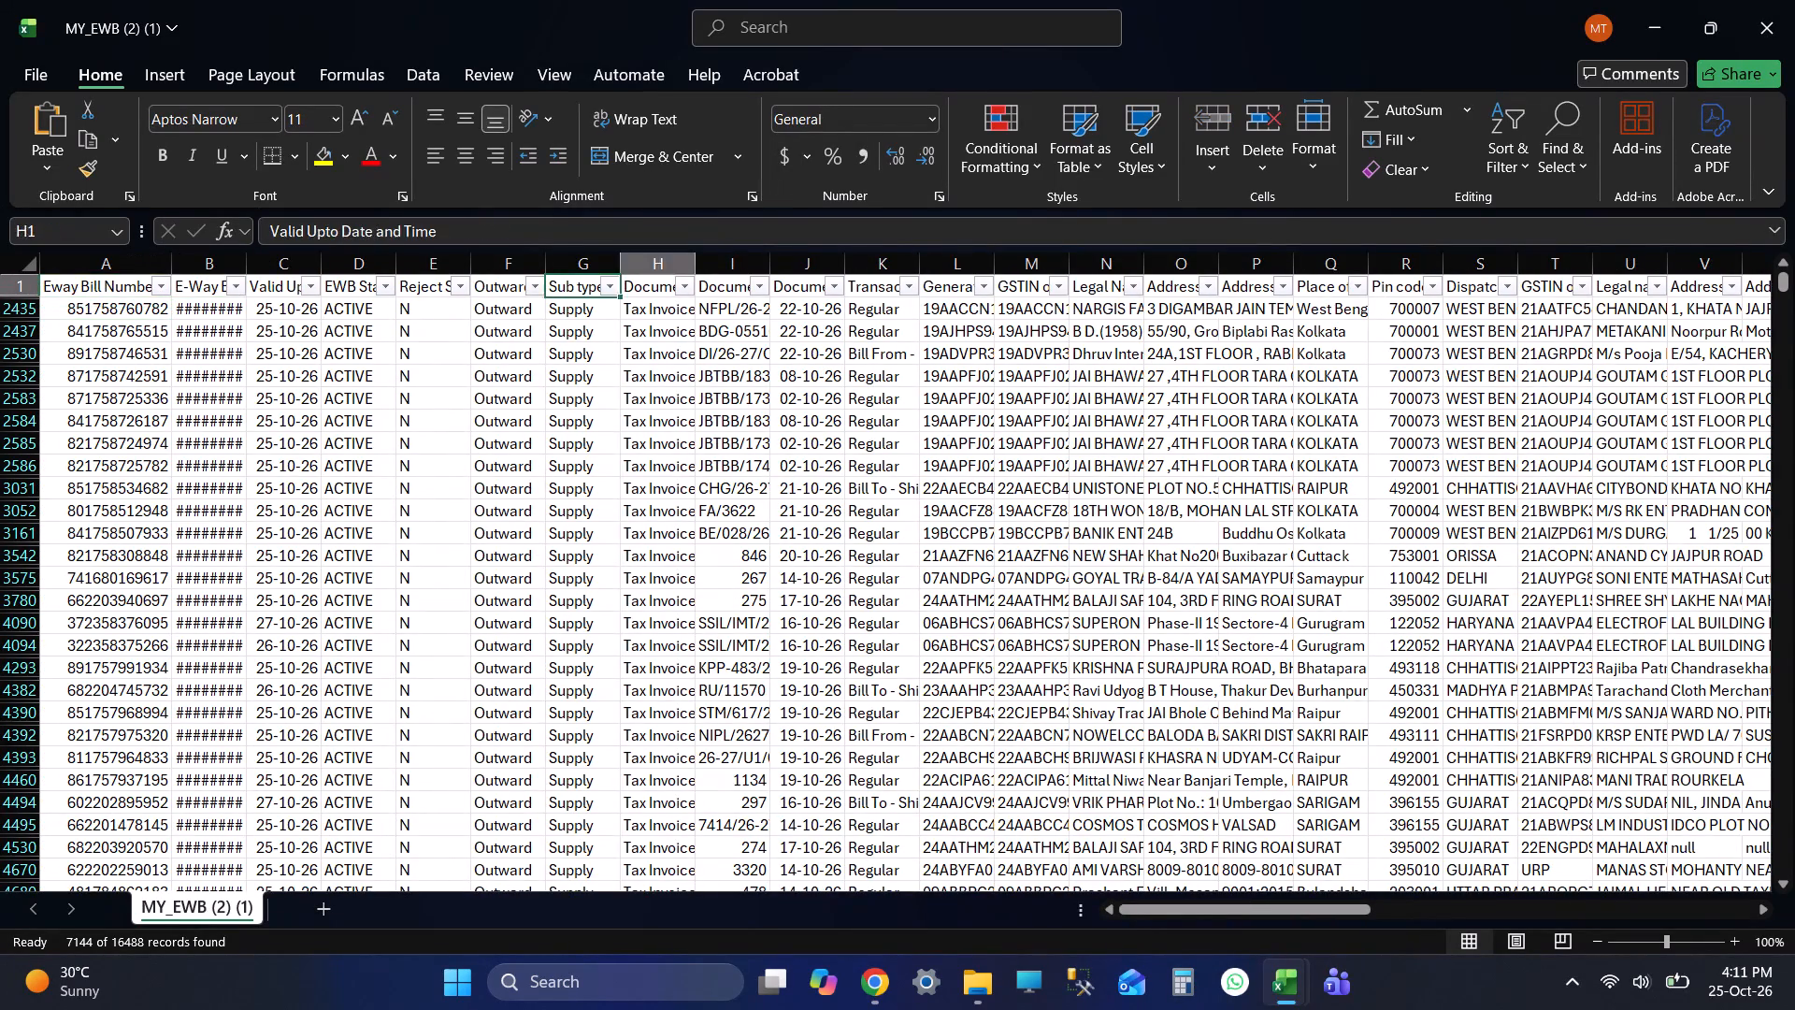
{"action": "key", "text": "Right"}
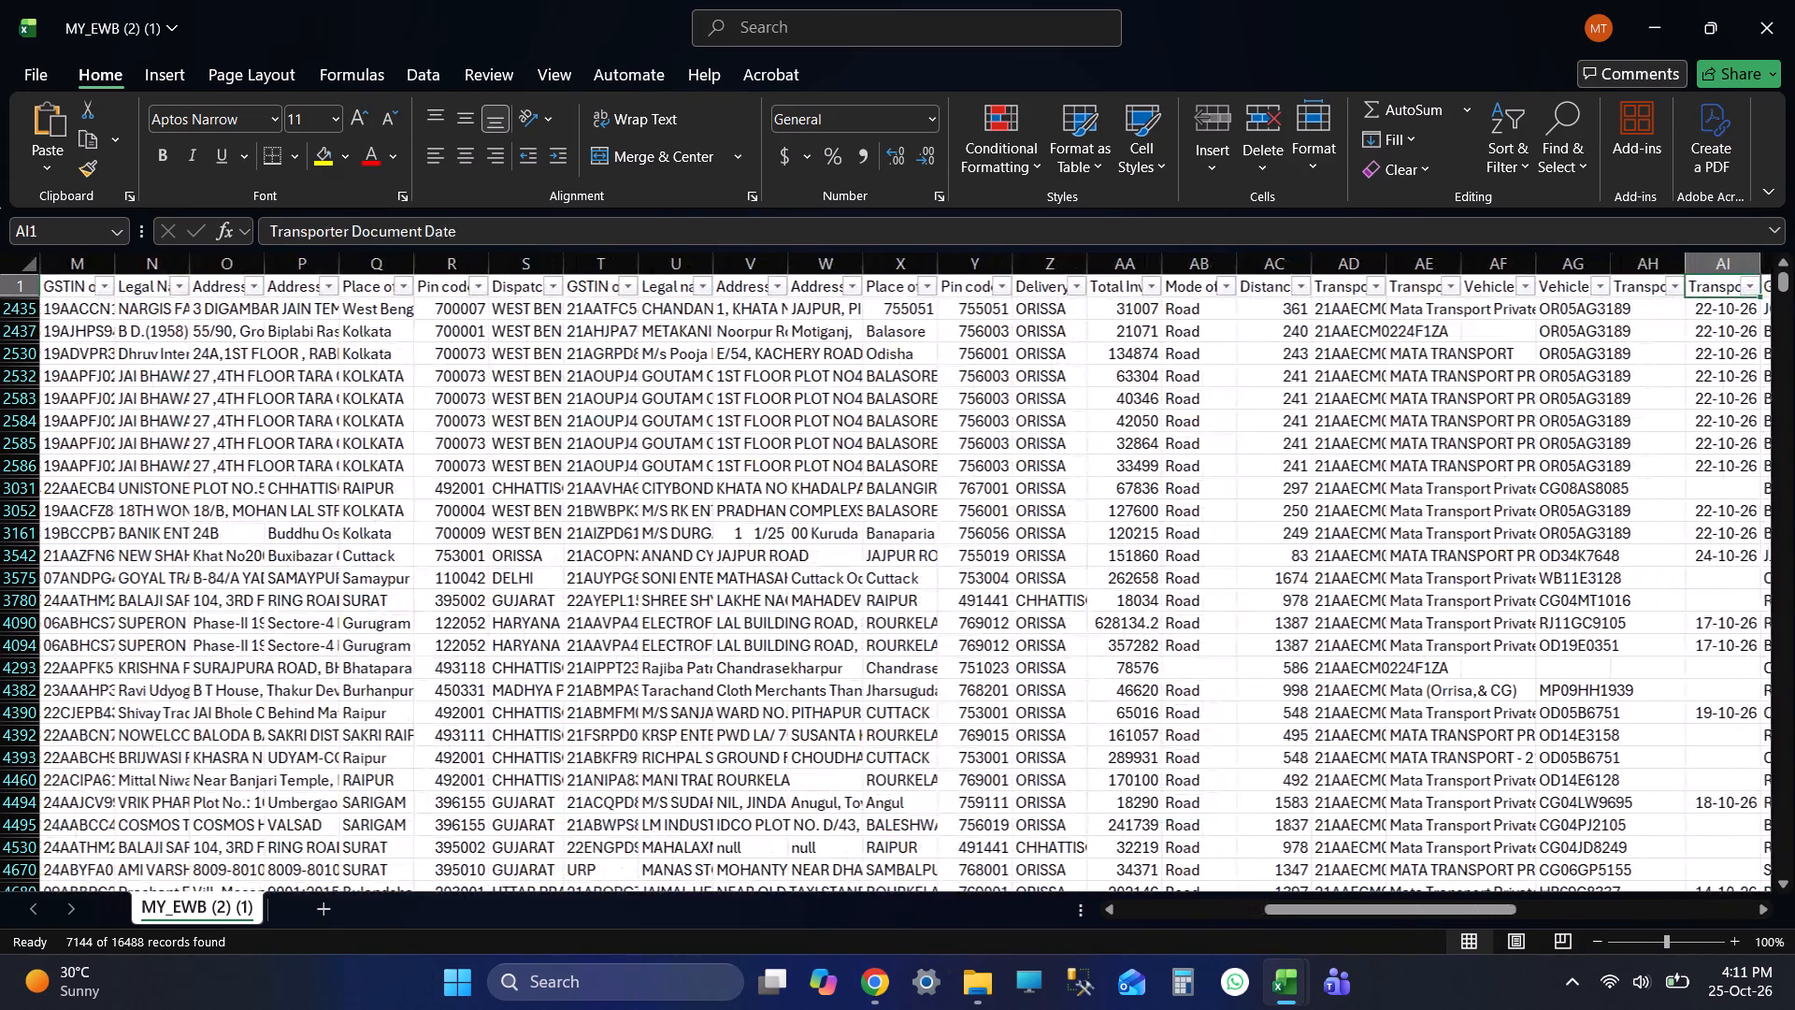
{"action": "key", "text": "Right"}
{"action": "key", "text": "Right"}
{"action": "key", "text": "Right"}
{"action": "key", "text": "Right"}
{"action": "key", "text": "Right"}
{"action": "key", "text": "Right"}
{"action": "key", "text": "Right"}
{"action": "key", "text": "Right"}
{"action": "key", "text": "Right"}
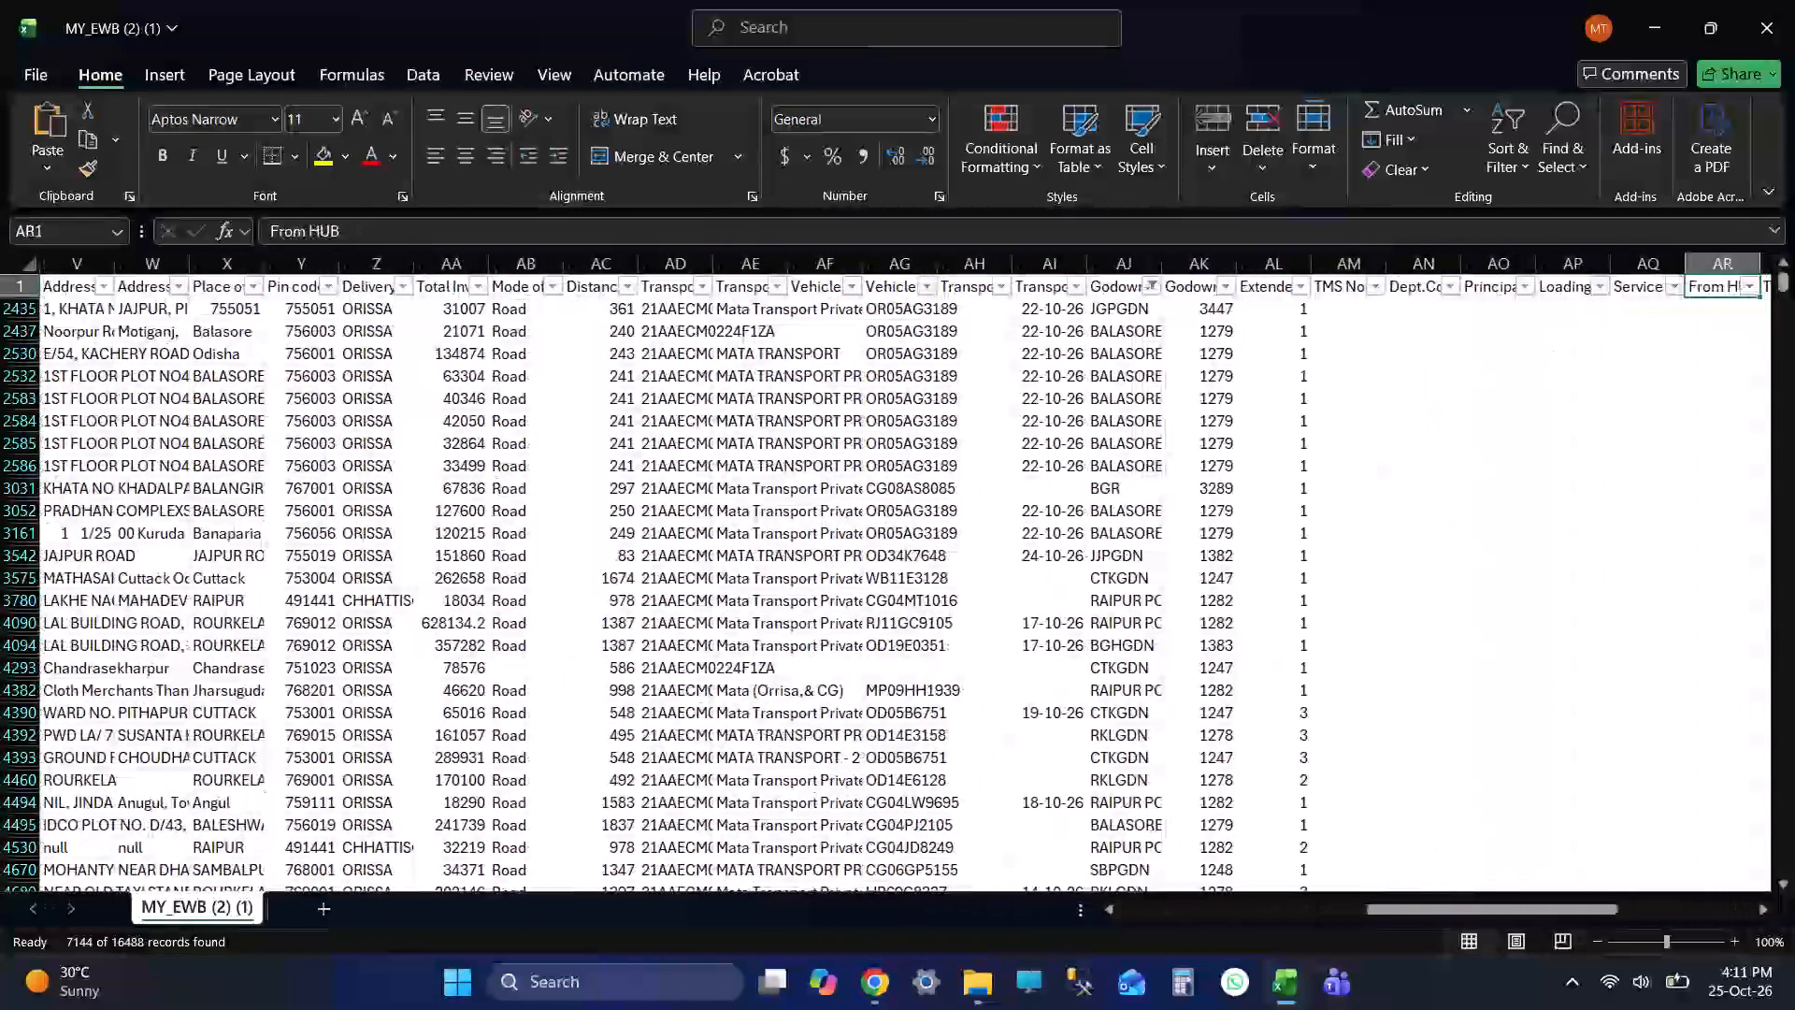
{"action": "left_click", "coordinate": [1360, 397]}
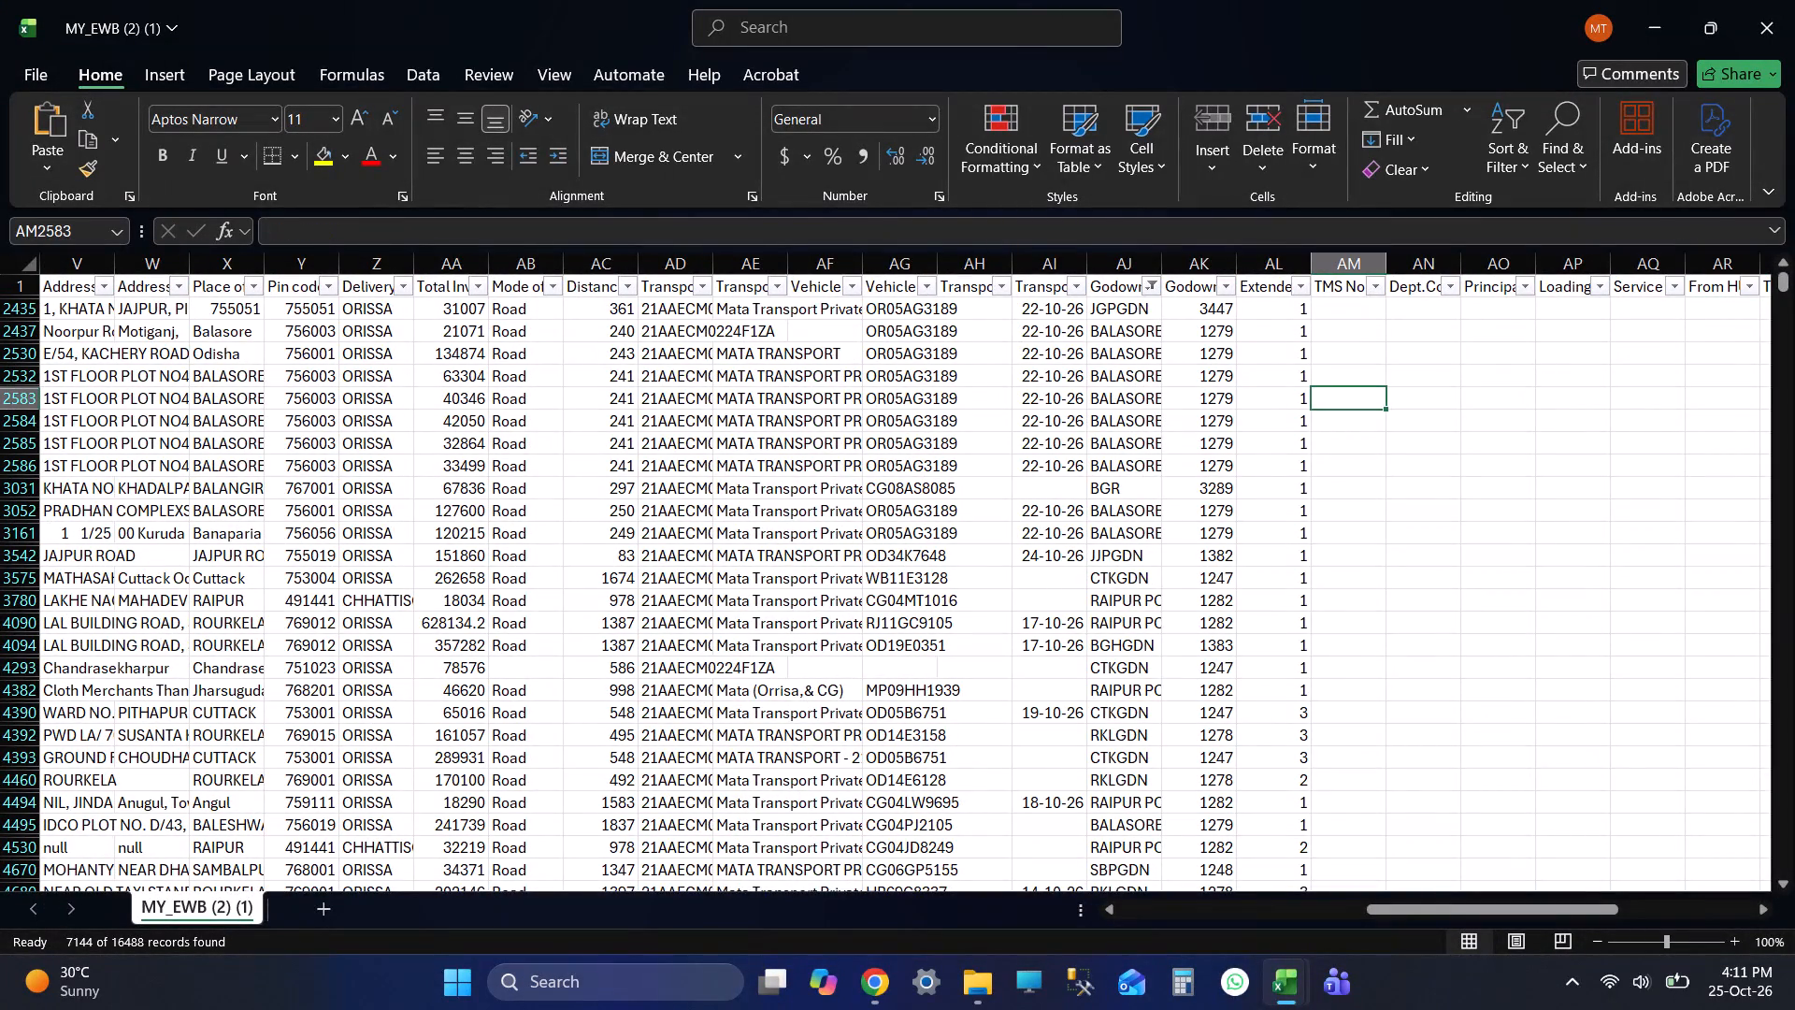
Examine the list of godowns included in the Godown Name filter, from ALGGDN down to (Blanks).
{"action": "left_click", "coordinate": [1101, 286]}
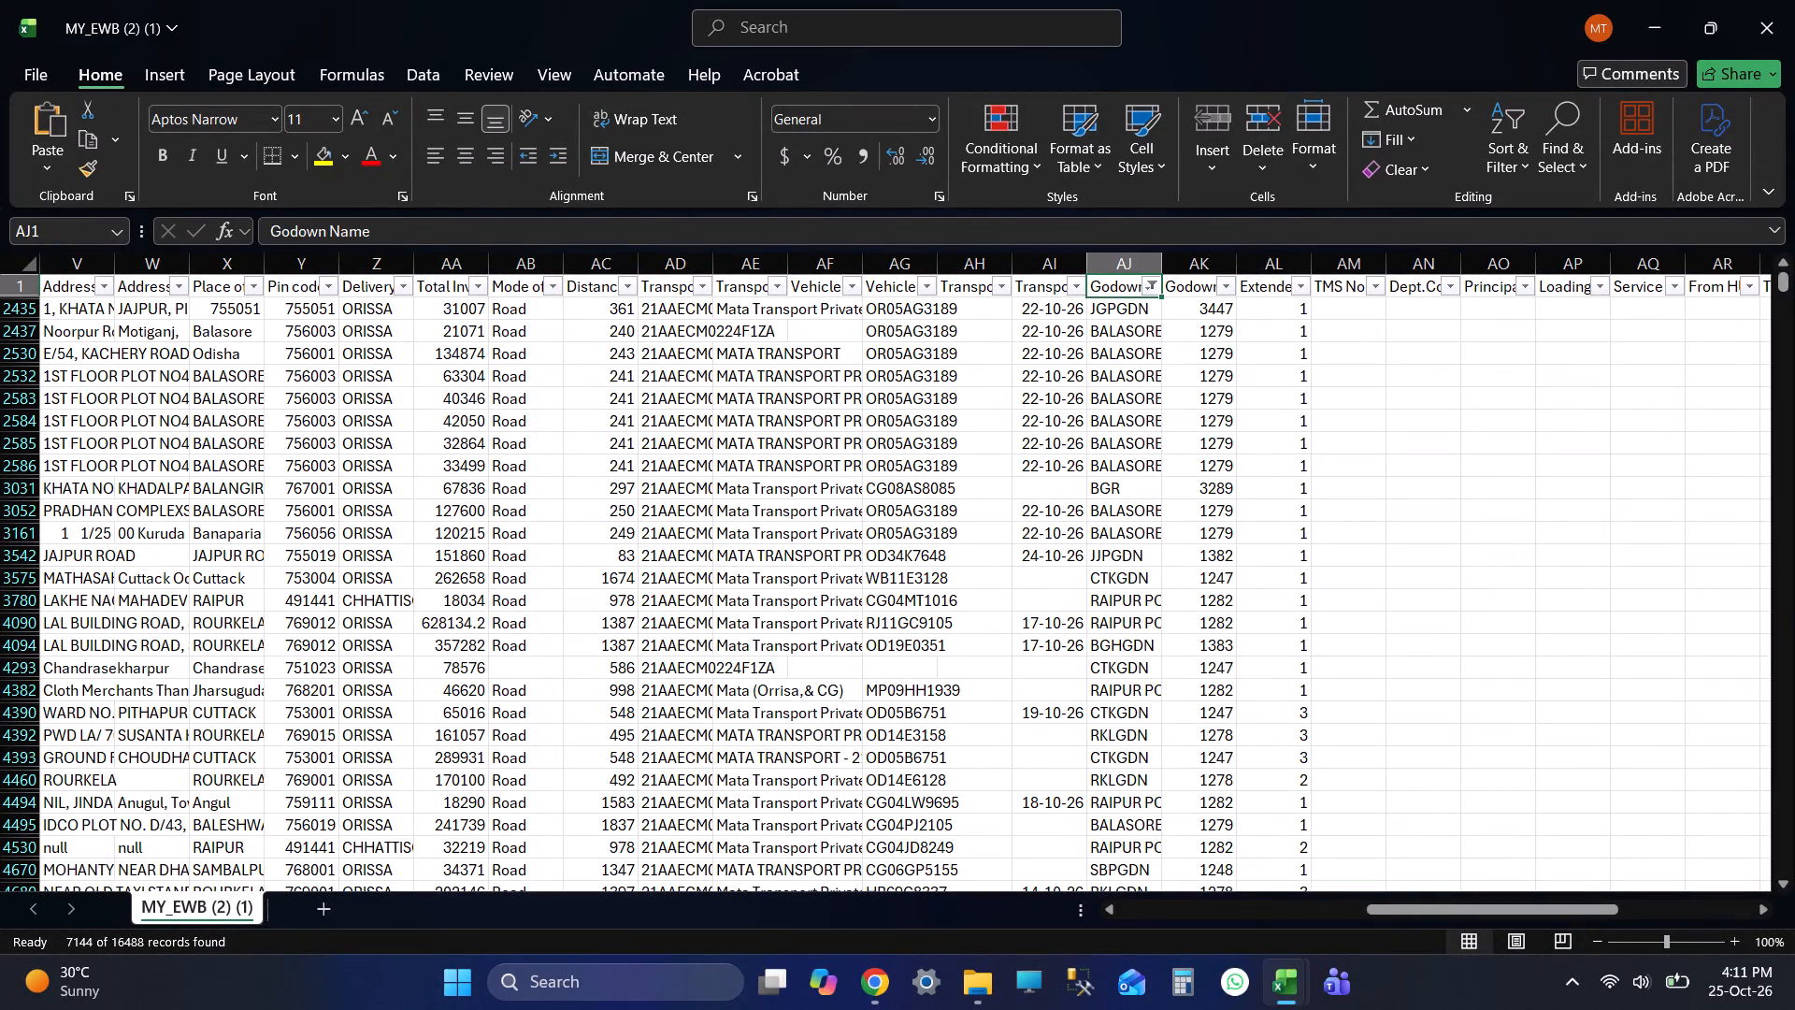
{"action": "left_click", "coordinate": [1145, 281]}
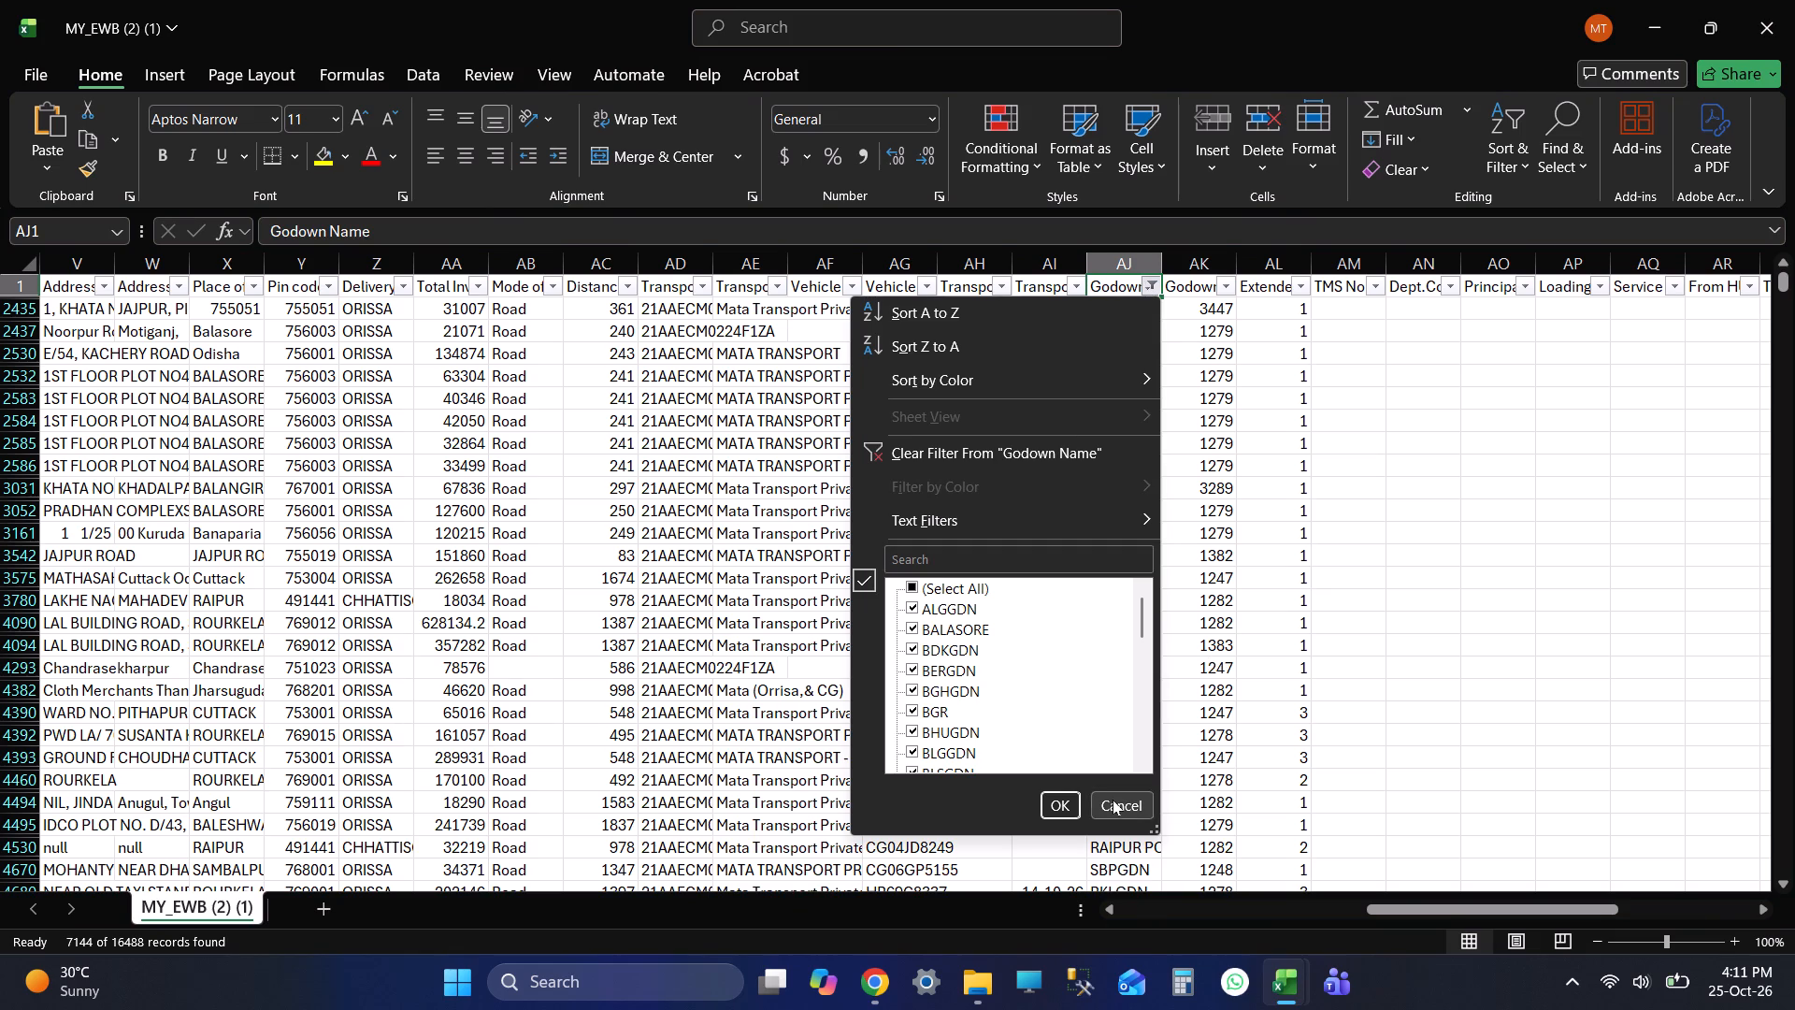
{"action": "left_click", "coordinate": [1111, 800]}
{"action": "left_click", "coordinate": [1660, 594]}
{"action": "left_click", "coordinate": [1559, 434]}
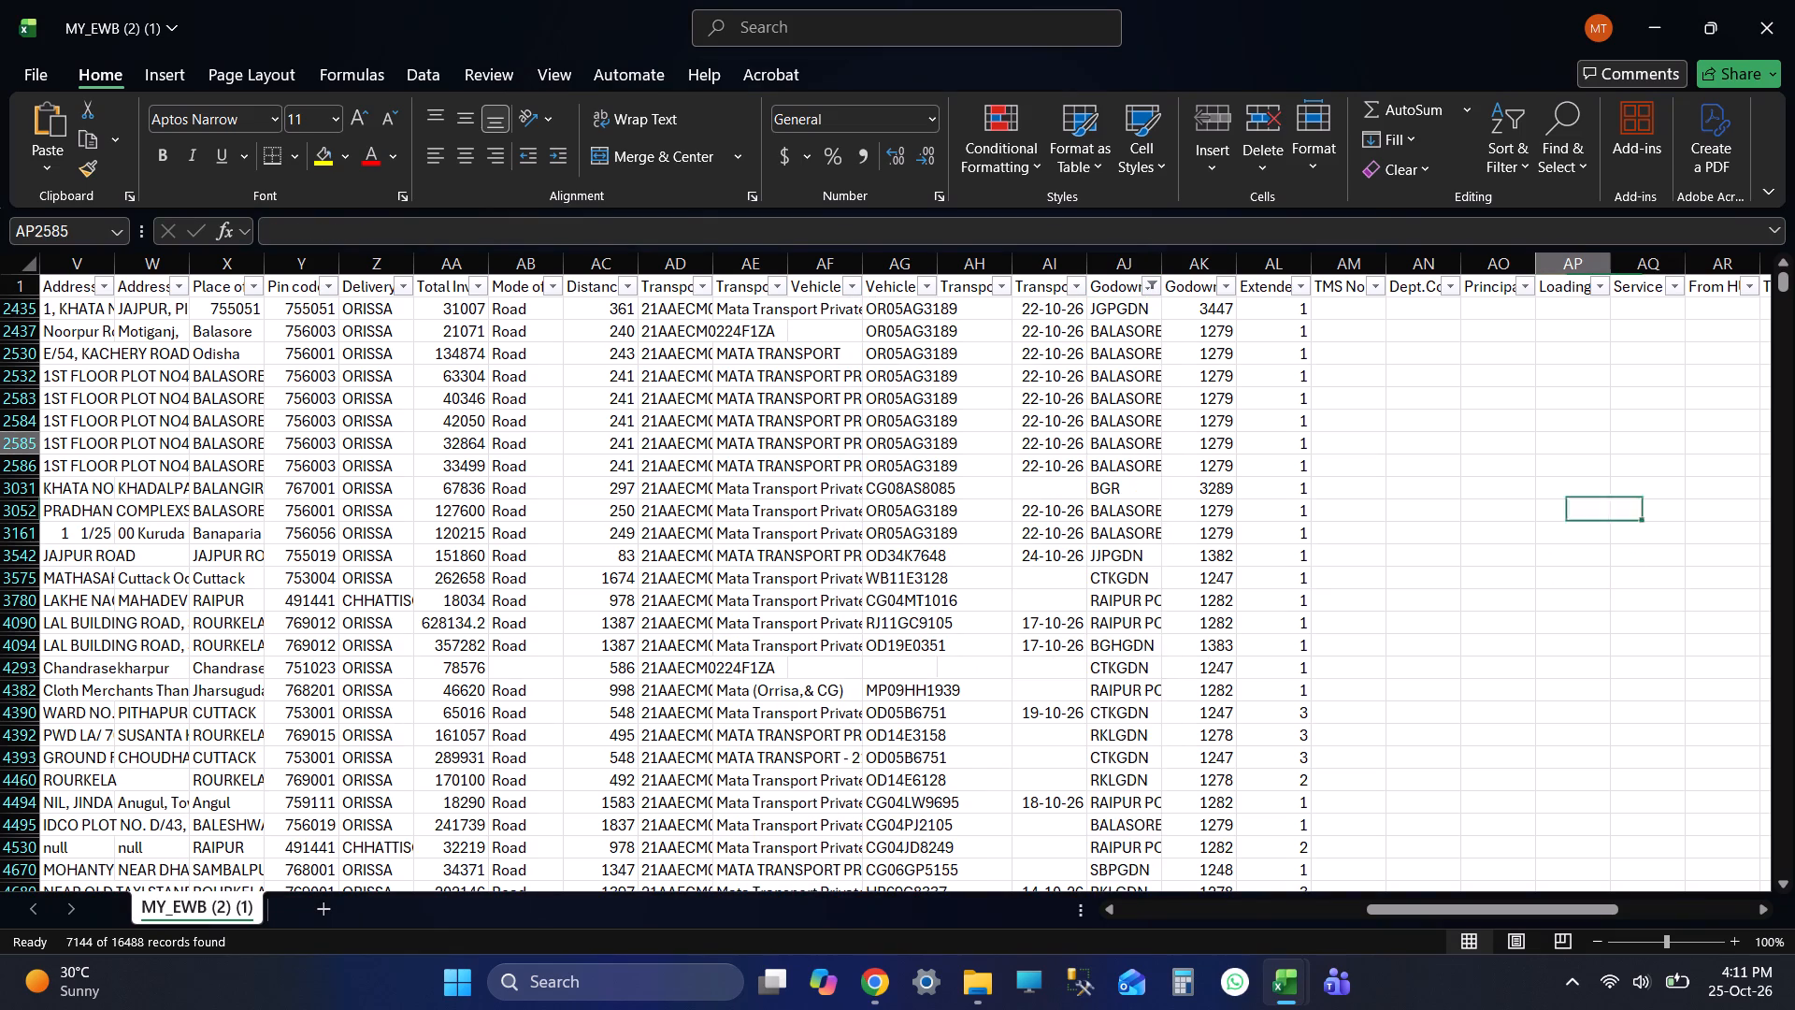
{"action": "left_click", "coordinate": [1099, 281]}
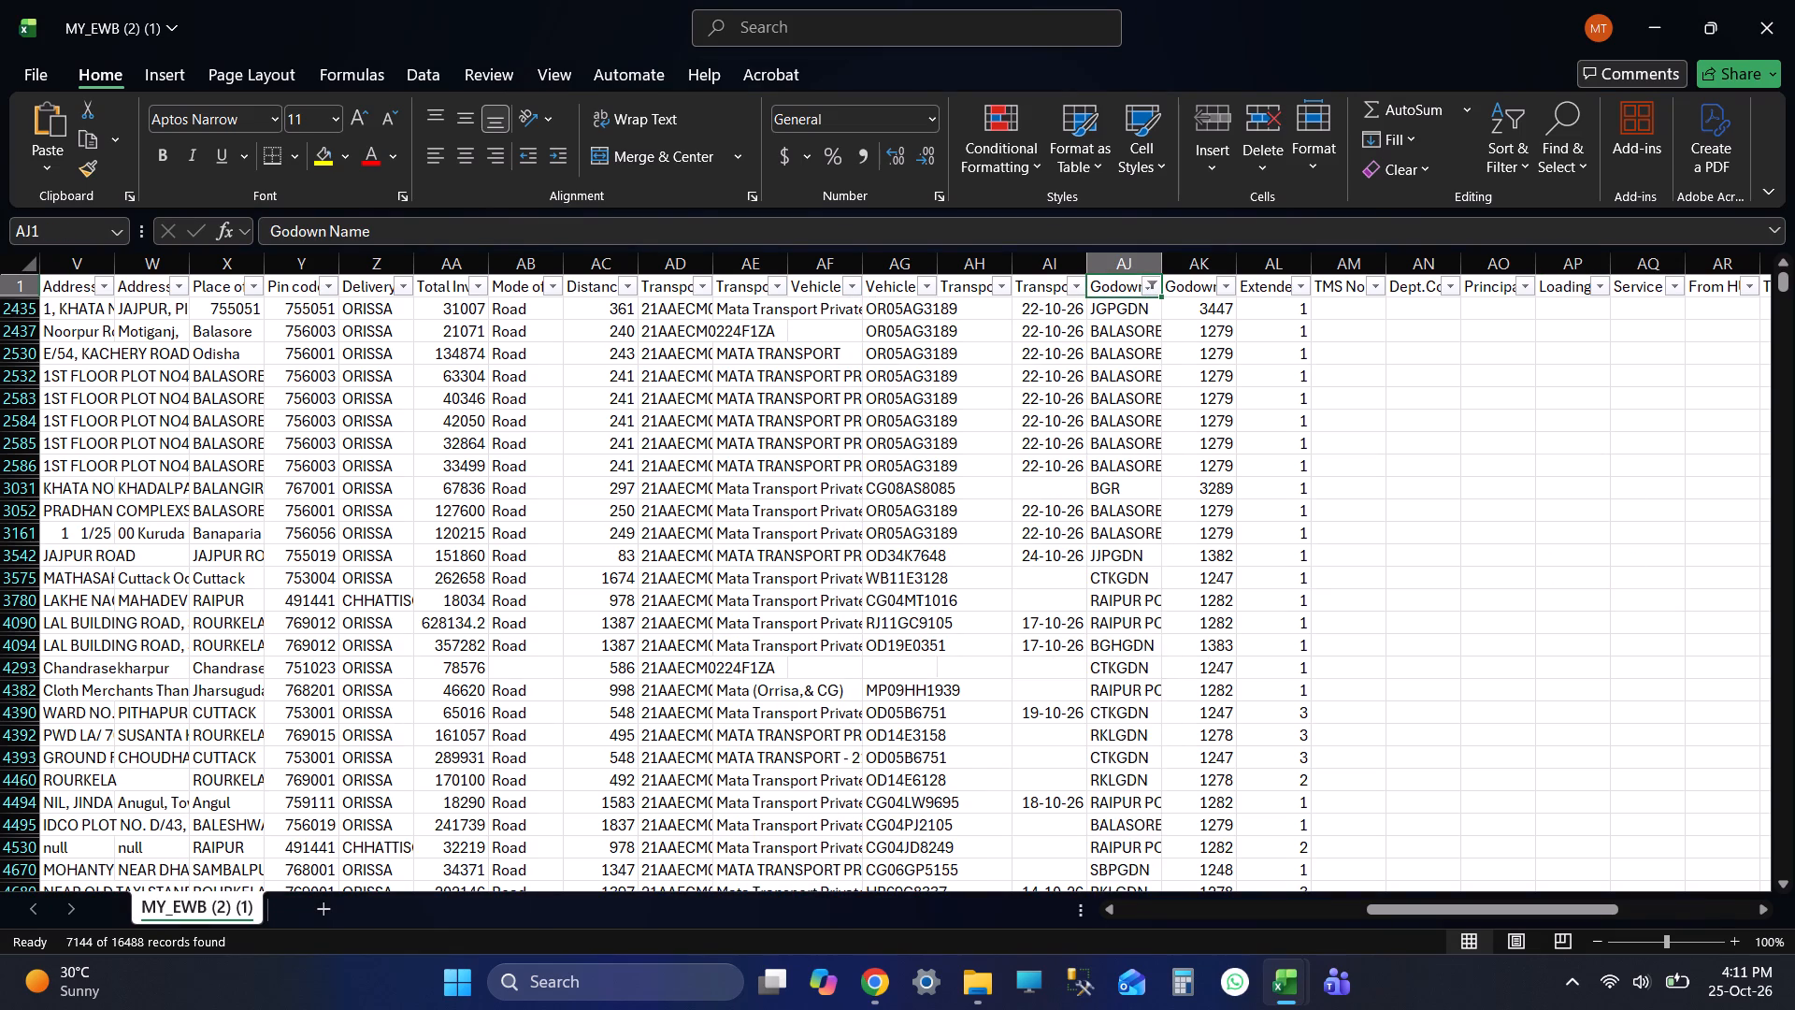
{"action": "left_click", "coordinate": [1150, 282]}
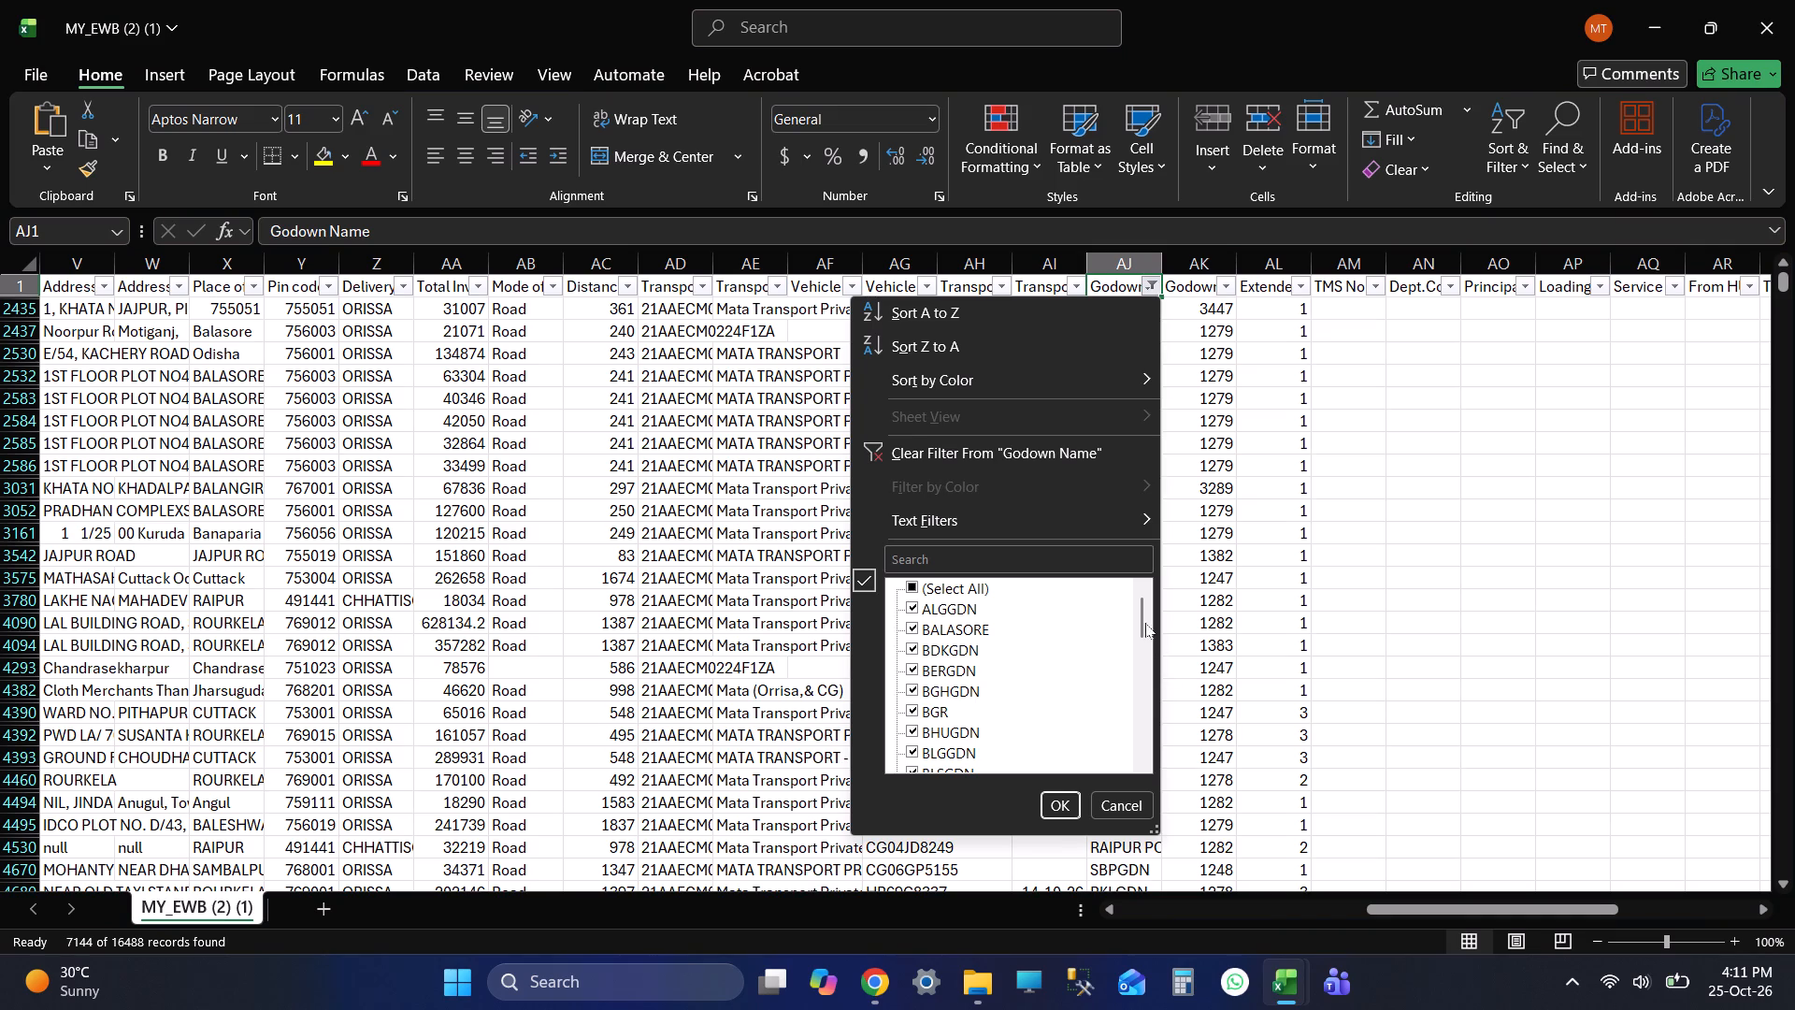
{"action": "left_click_drag", "start_coordinate": [1141, 618], "coordinate": [1141, 728]}
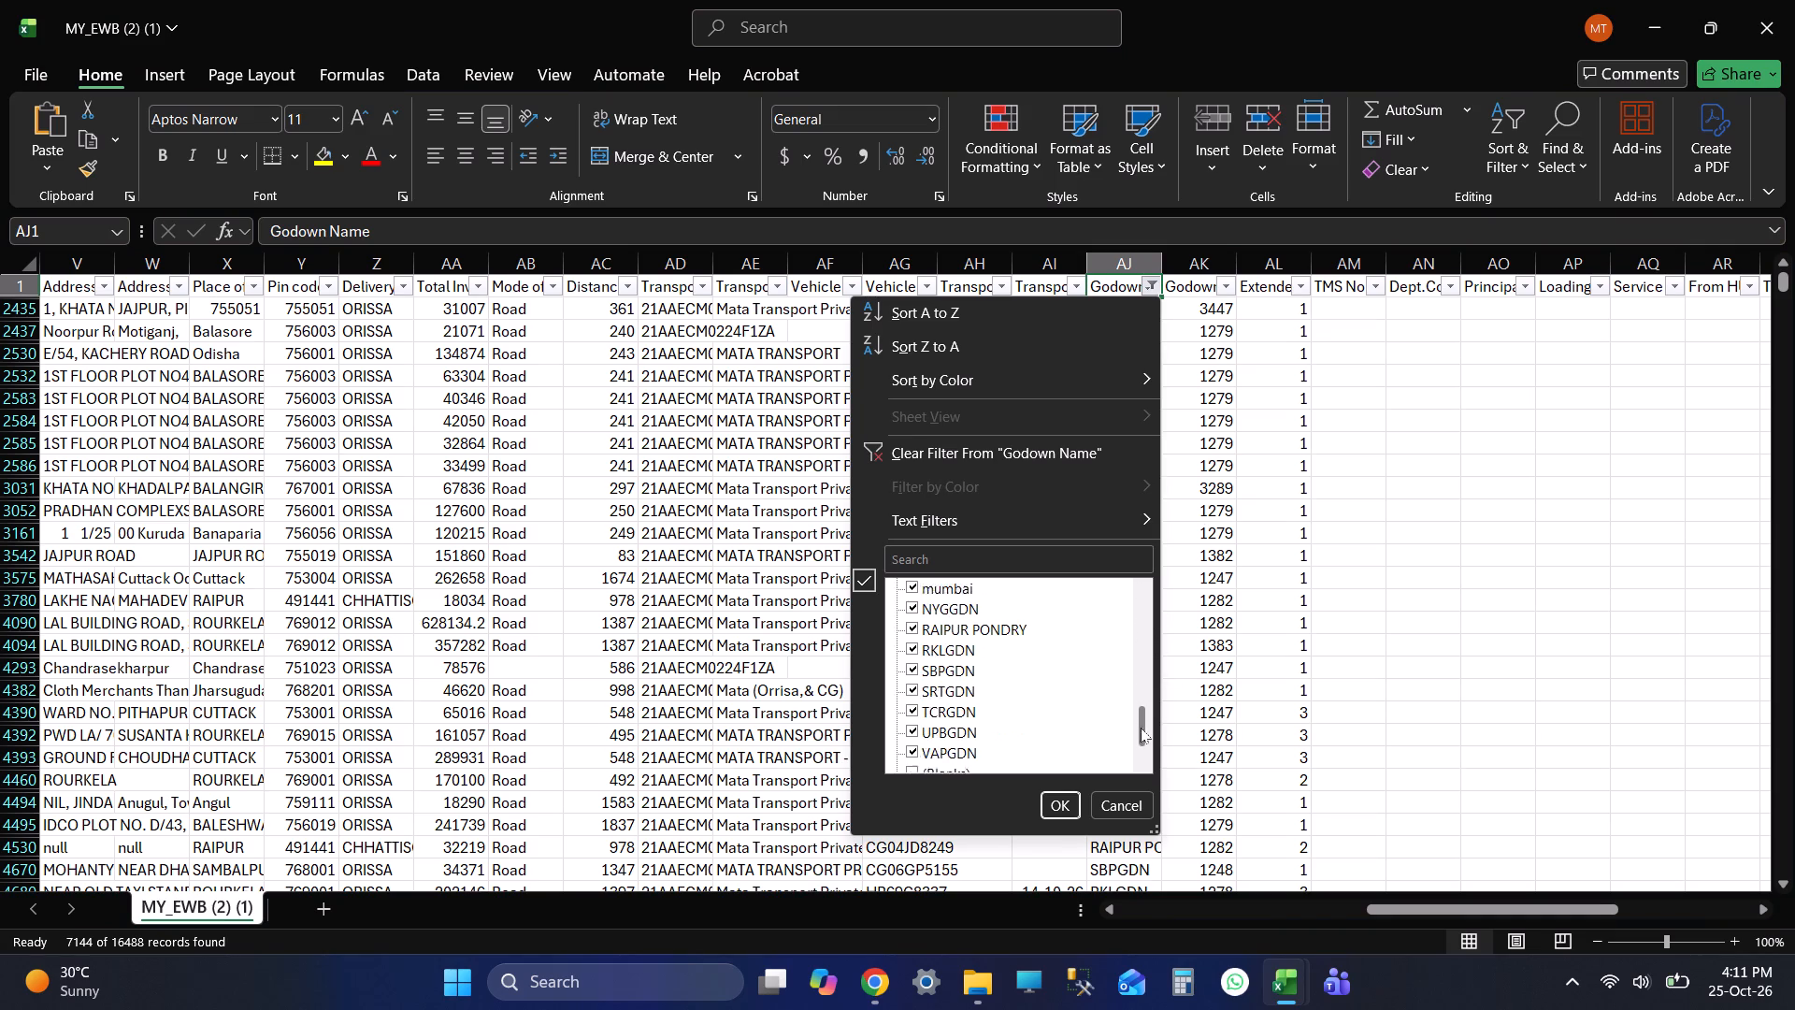
{"action": "left_click_drag", "start_coordinate": [1141, 728], "coordinate": [1114, 570]}
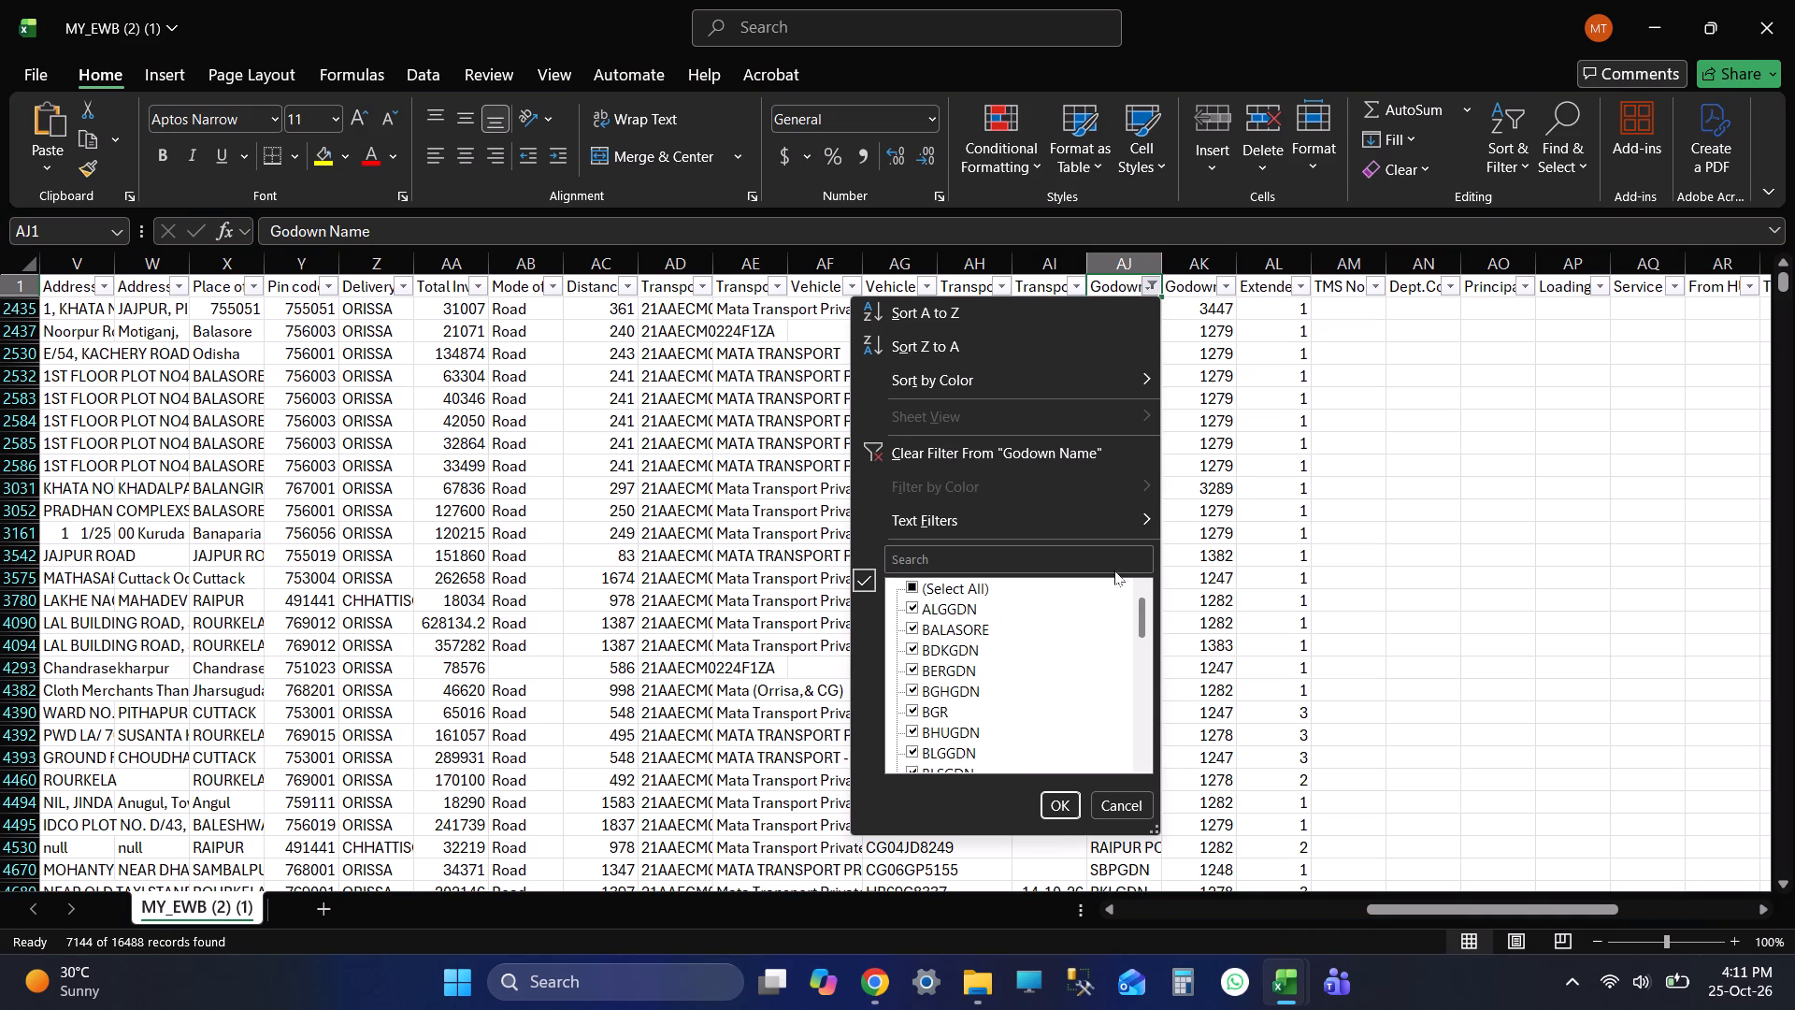
{"action": "left_click_drag", "start_coordinate": [1114, 570], "coordinate": [1114, 753]}
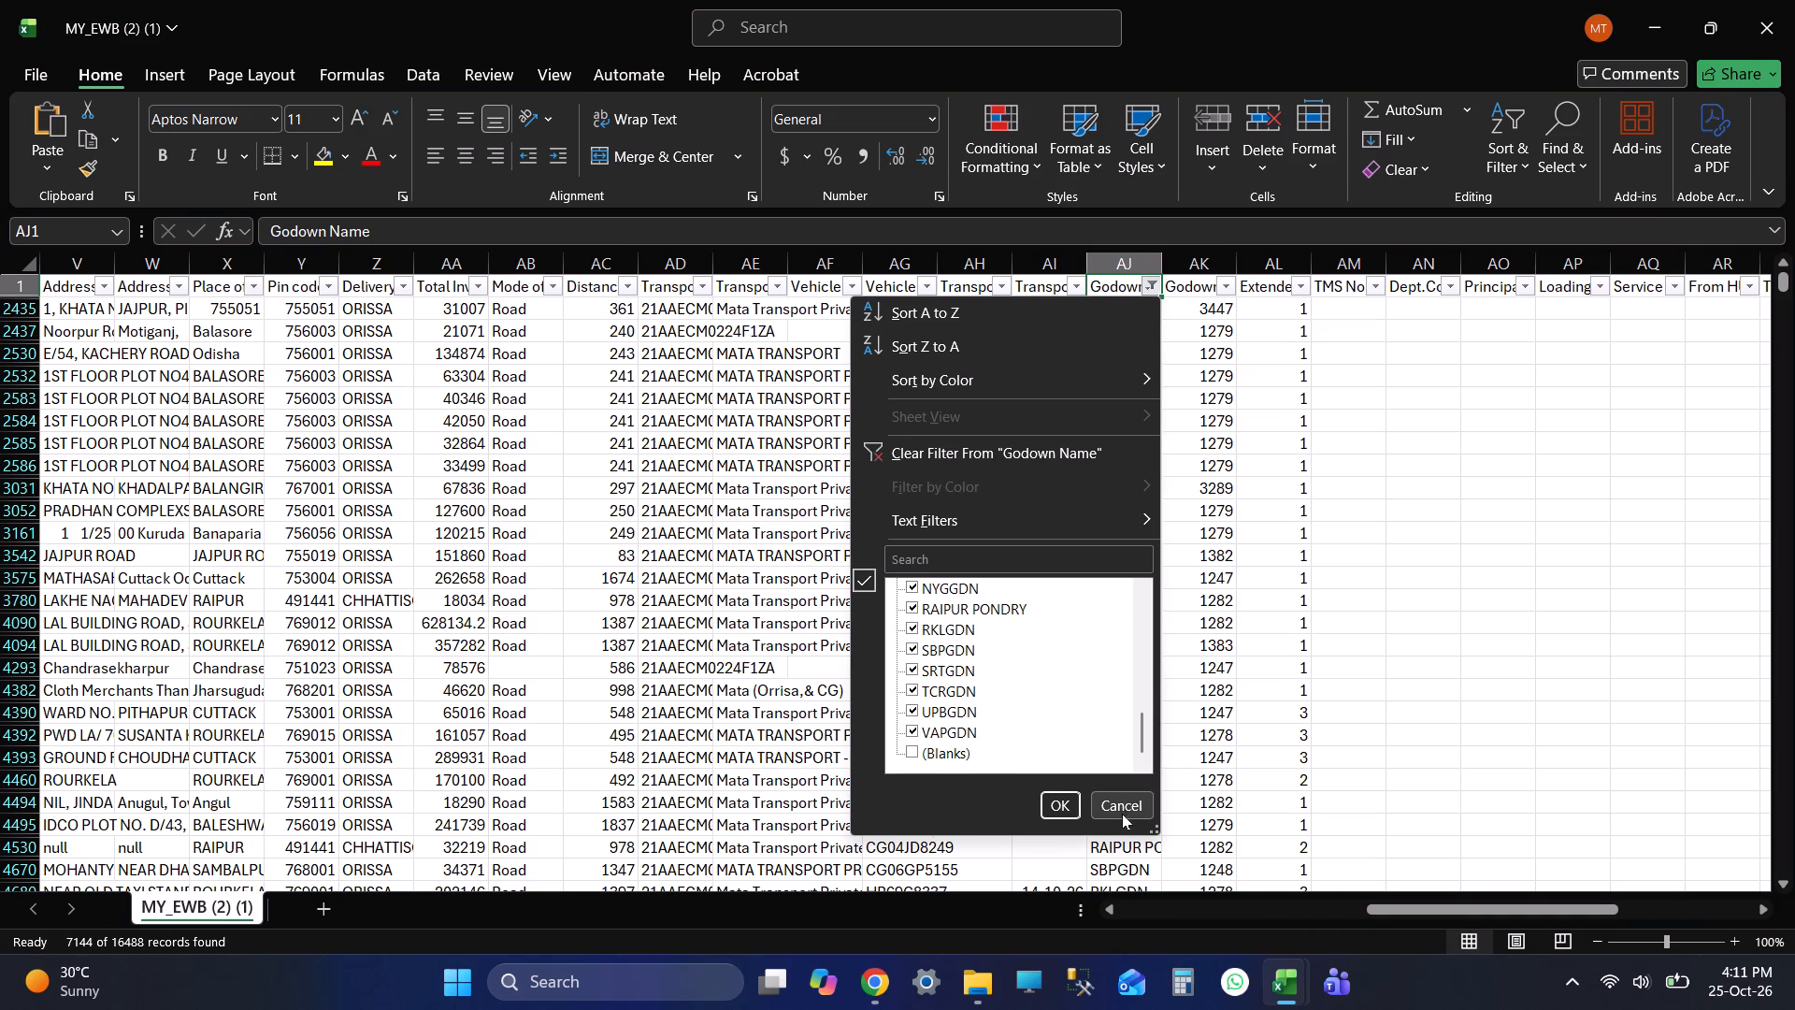
Close the Godown Name filter list without changing the filter.
{"action": "left_click", "coordinate": [1117, 804]}
Select all filtered entries in the Eway Bill Number column, from the first one below the header to the last row.
{"action": "left_click", "coordinate": [1506, 523]}
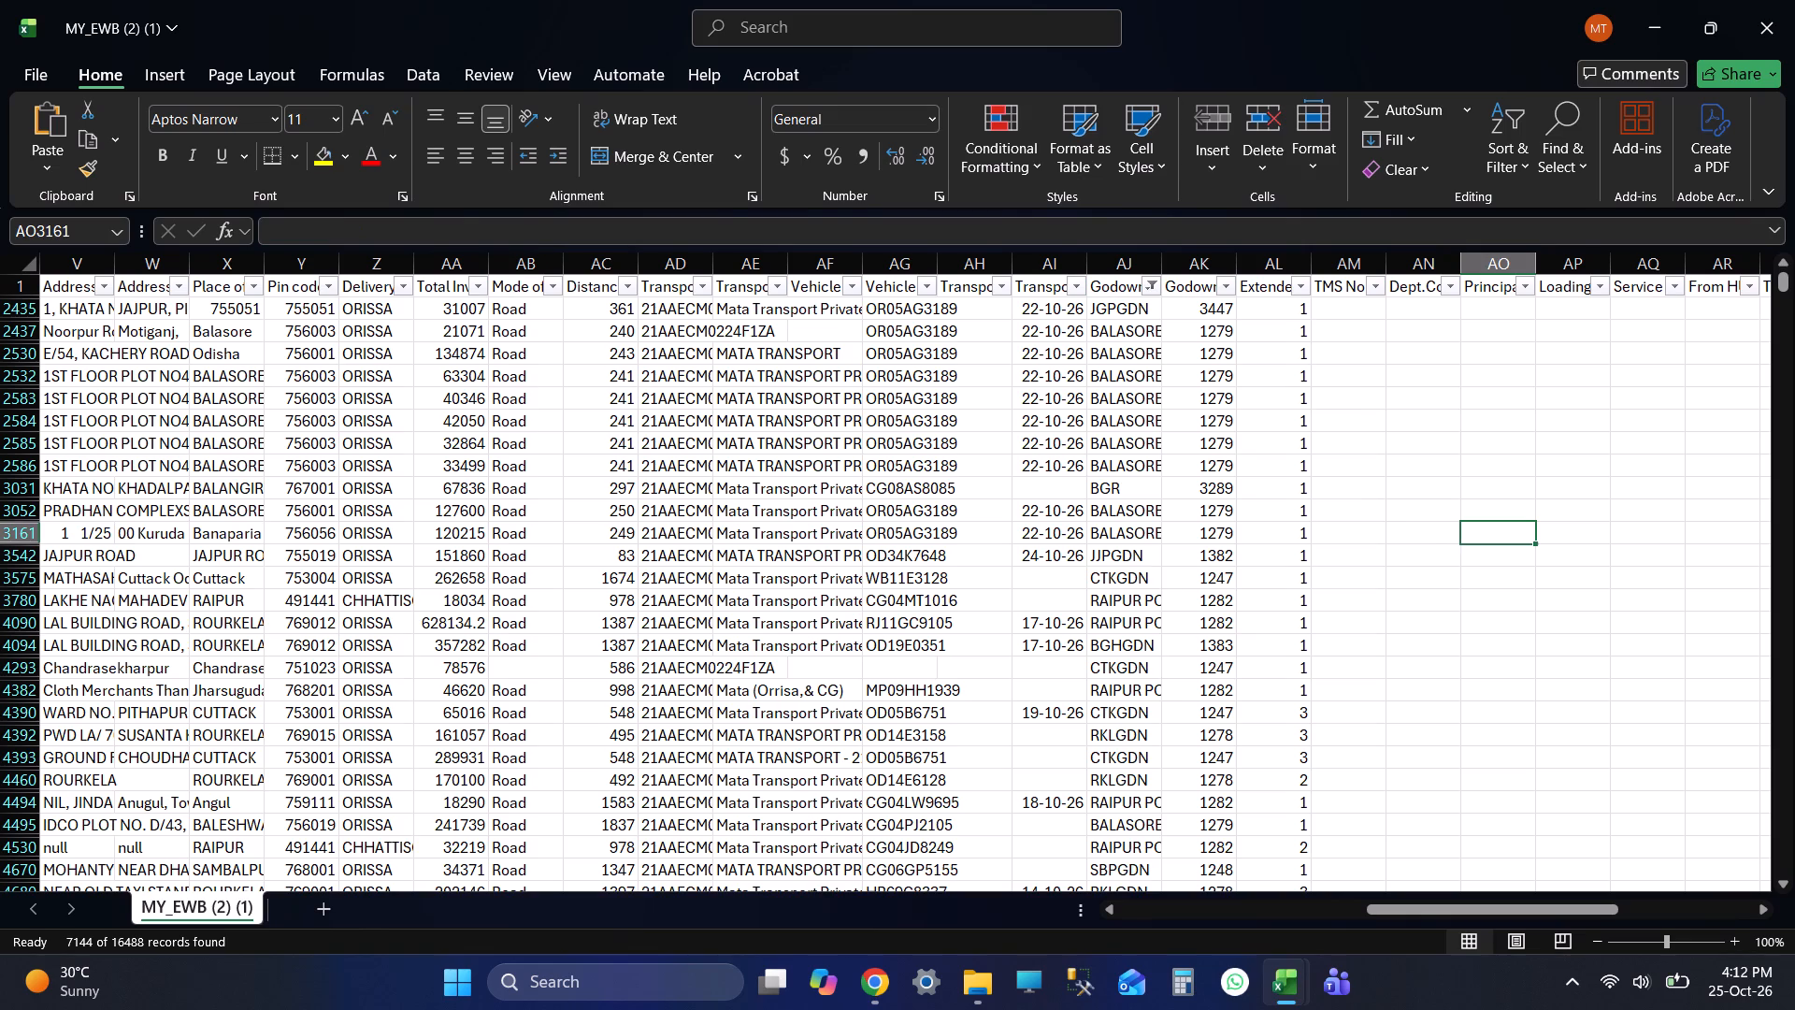
{"action": "key", "text": "ctrl+Up"}
{"action": "key", "text": "ctrl+Up"}
{"action": "key", "text": "ctrl+Up"}
{"action": "key", "text": "ctrl+Left"}
{"action": "key", "text": "Left"}
{"action": "key", "text": "Left"}
{"action": "key", "text": "Up"}
{"action": "key", "text": "Up"}
{"action": "key", "text": "Up"}
{"action": "key", "text": "Up"}
{"action": "key", "text": "Up"}
{"action": "key", "text": "Up"}
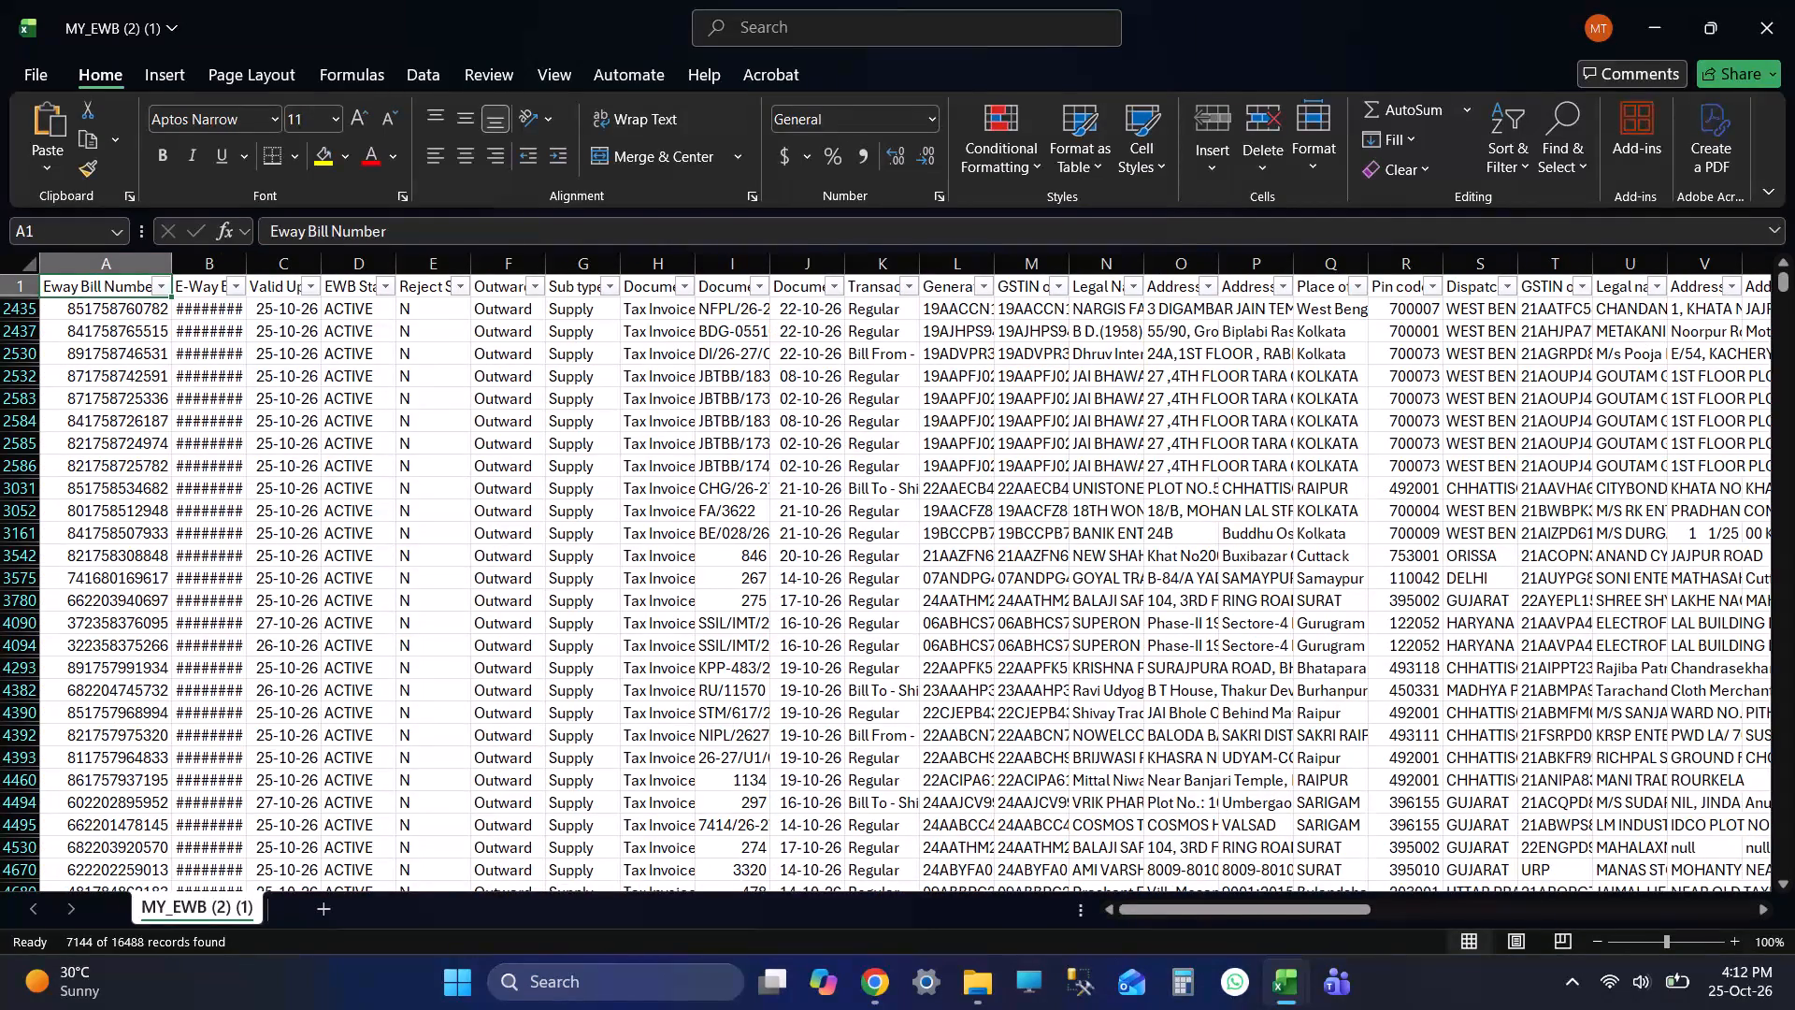
{"action": "key", "text": "Down"}
{"action": "key", "text": "ctrl+shift+Down"}
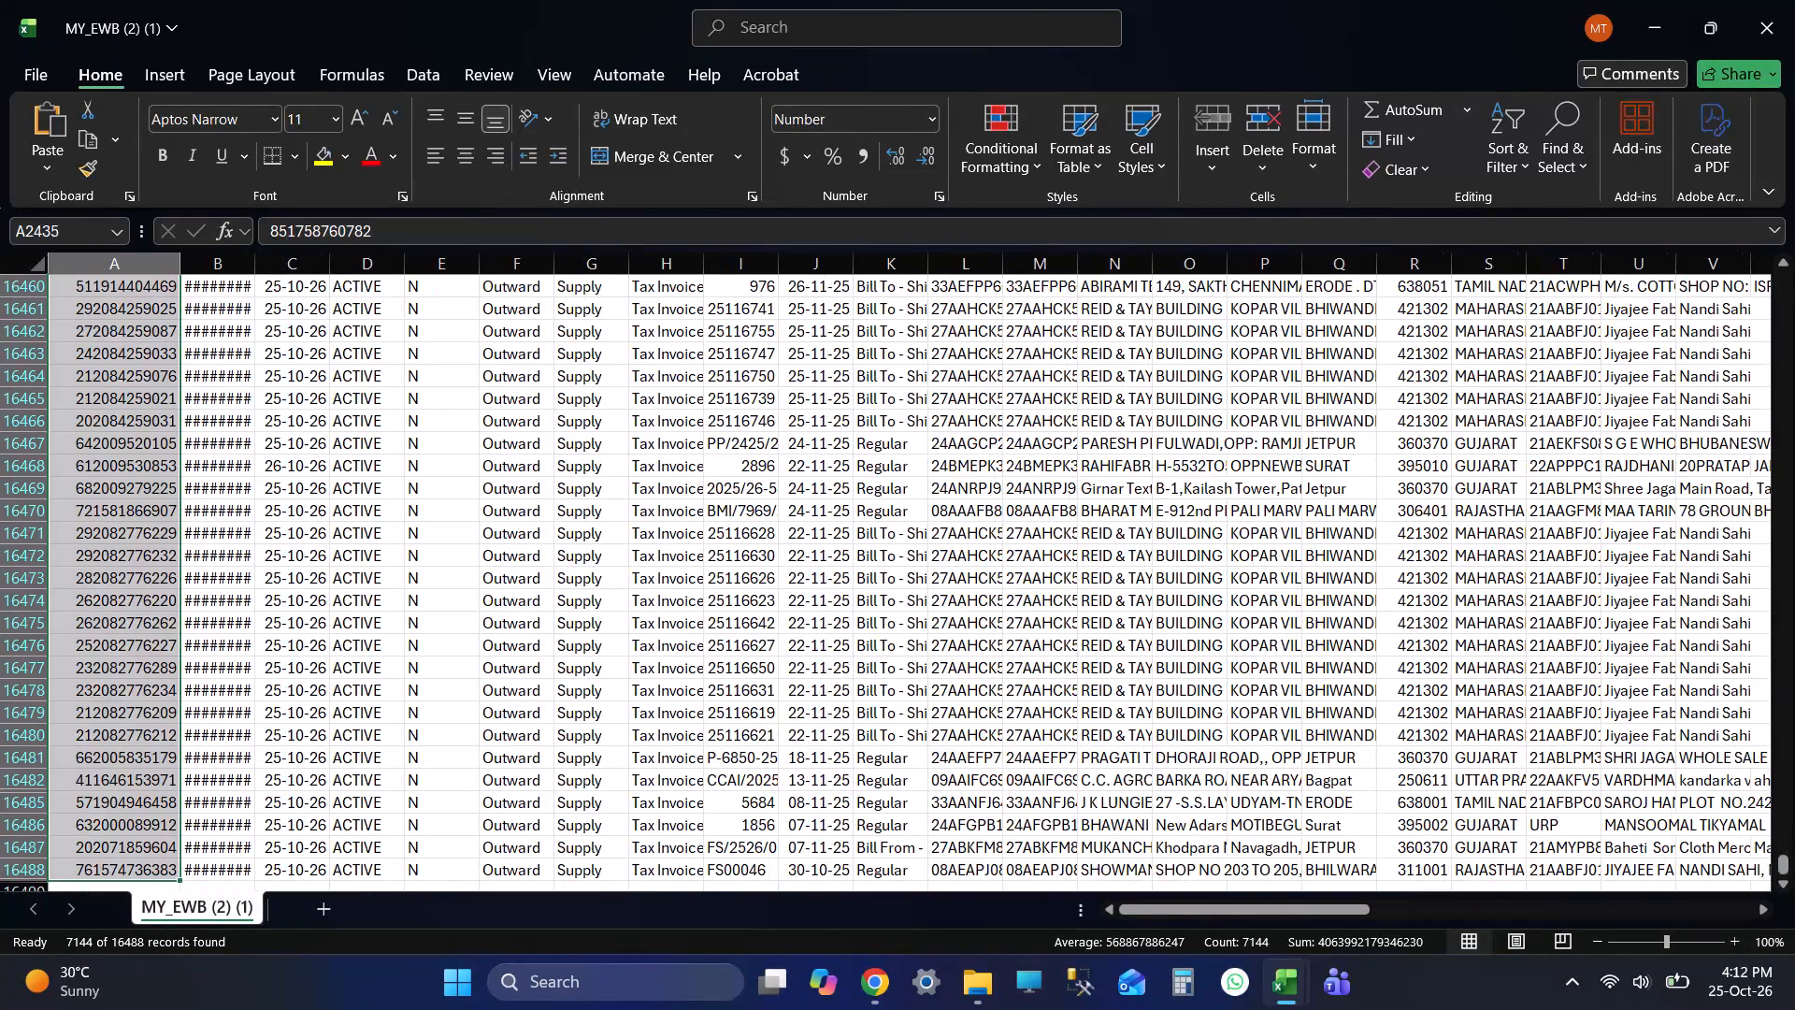
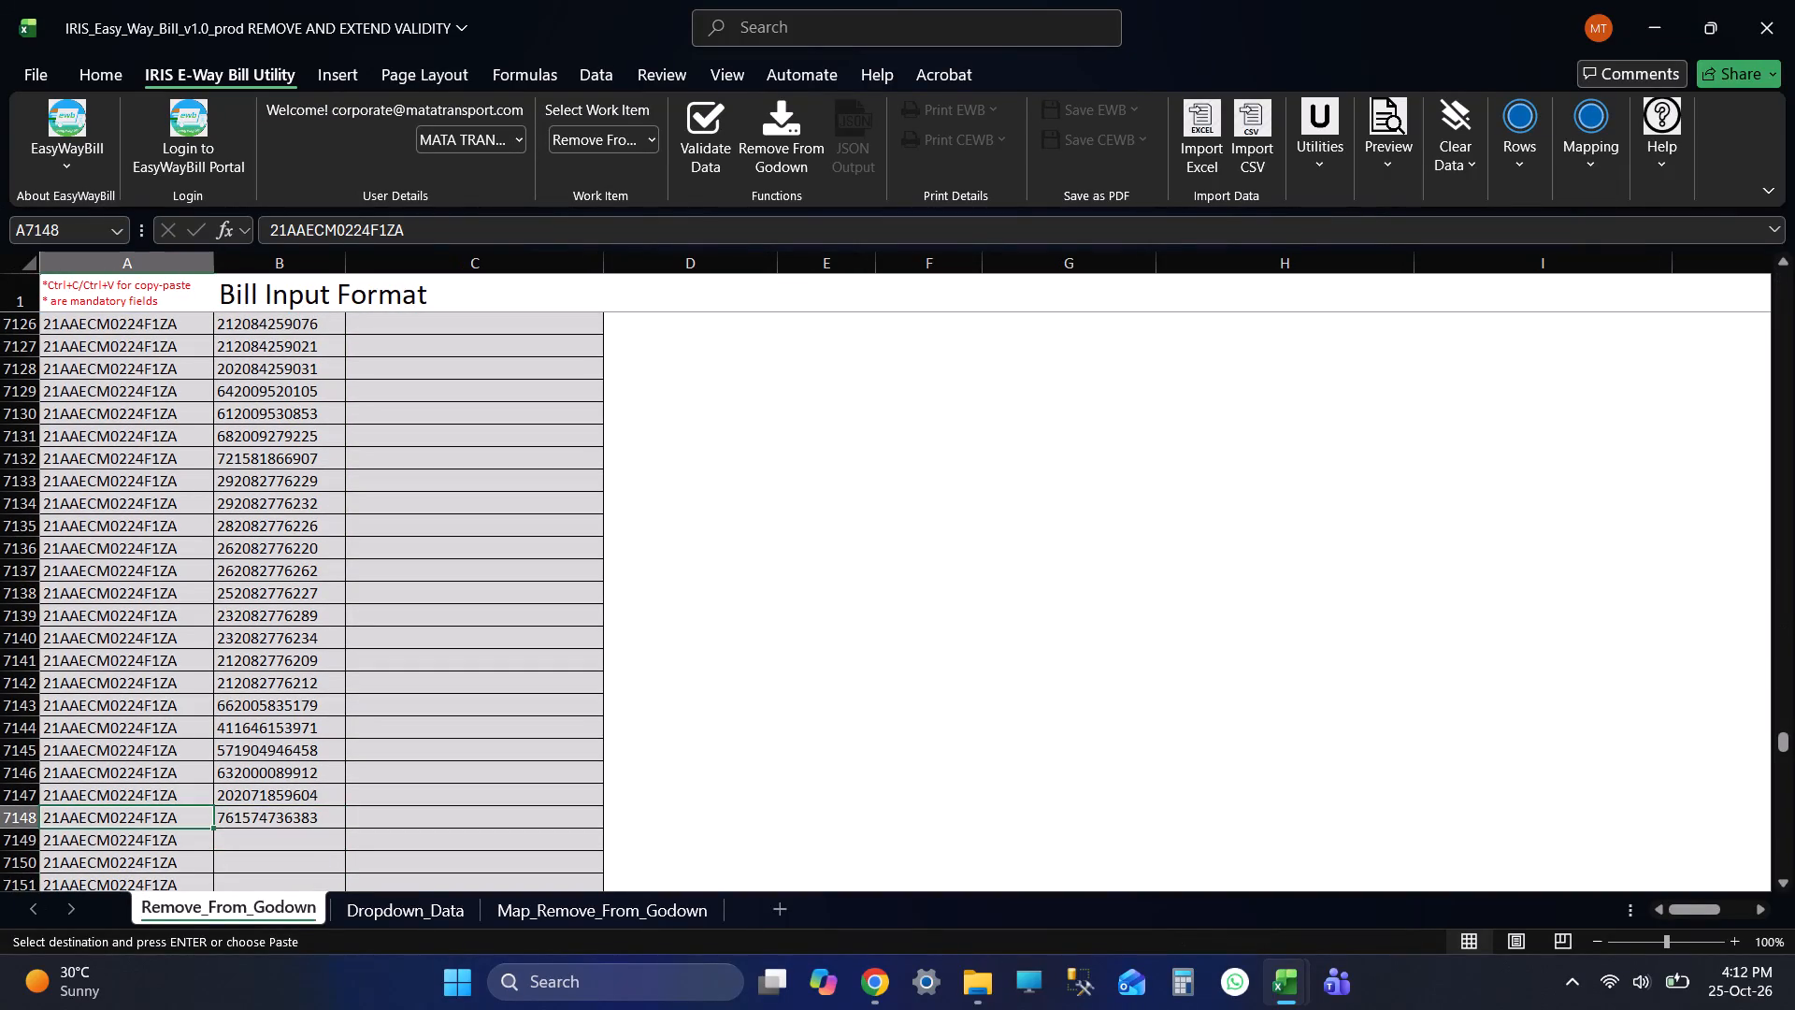
Clear the surplus GSTIN of User entries from row 7149 down, below the last e-way bill number.
{"action": "key", "text": "ctrl+shift+Down"}
{"action": "key", "text": "Delete"}
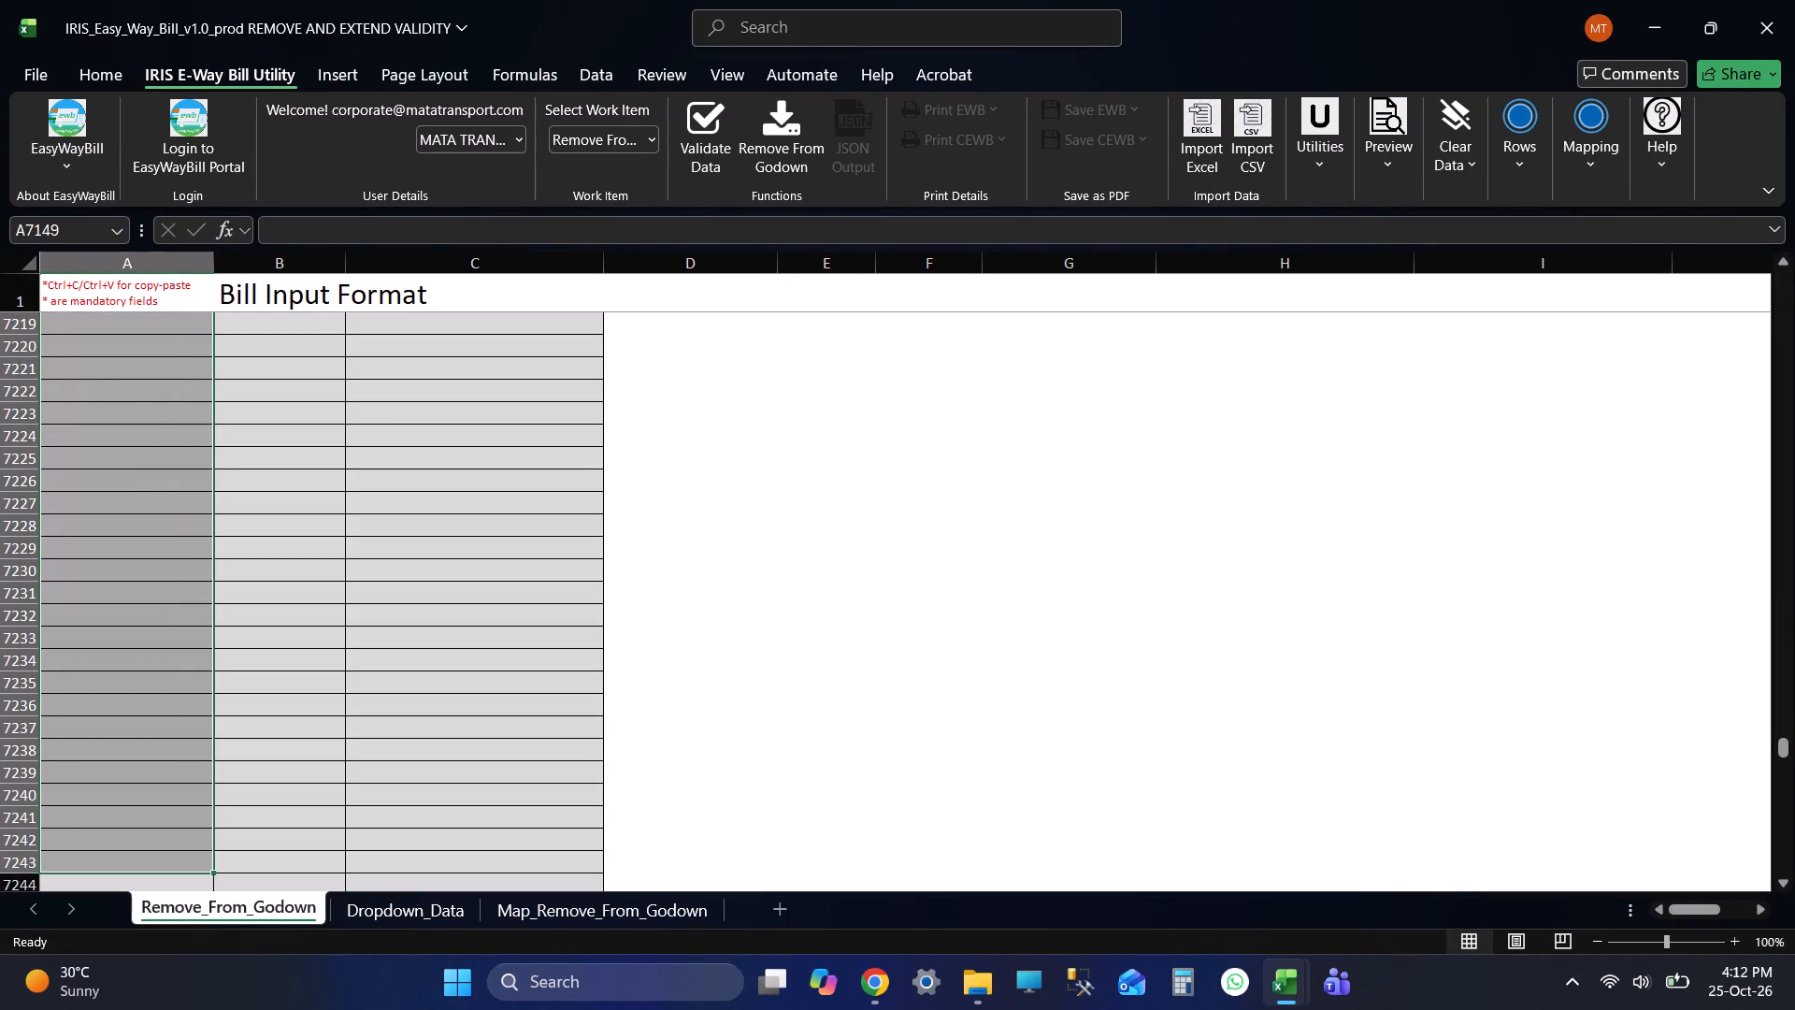
Return to the top of the Remove_From_Godown sheet and run Remove From Godown on the listed e-way bills.
{"action": "key", "text": "ctrl+Up"}
{"action": "key", "text": "Up"}
{"action": "key", "text": "Up"}
{"action": "key", "text": "Up"}
{"action": "key", "text": "Up"}
{"action": "key", "text": "Up"}
{"action": "key", "text": "Up"}
{"action": "key", "text": "Up"}
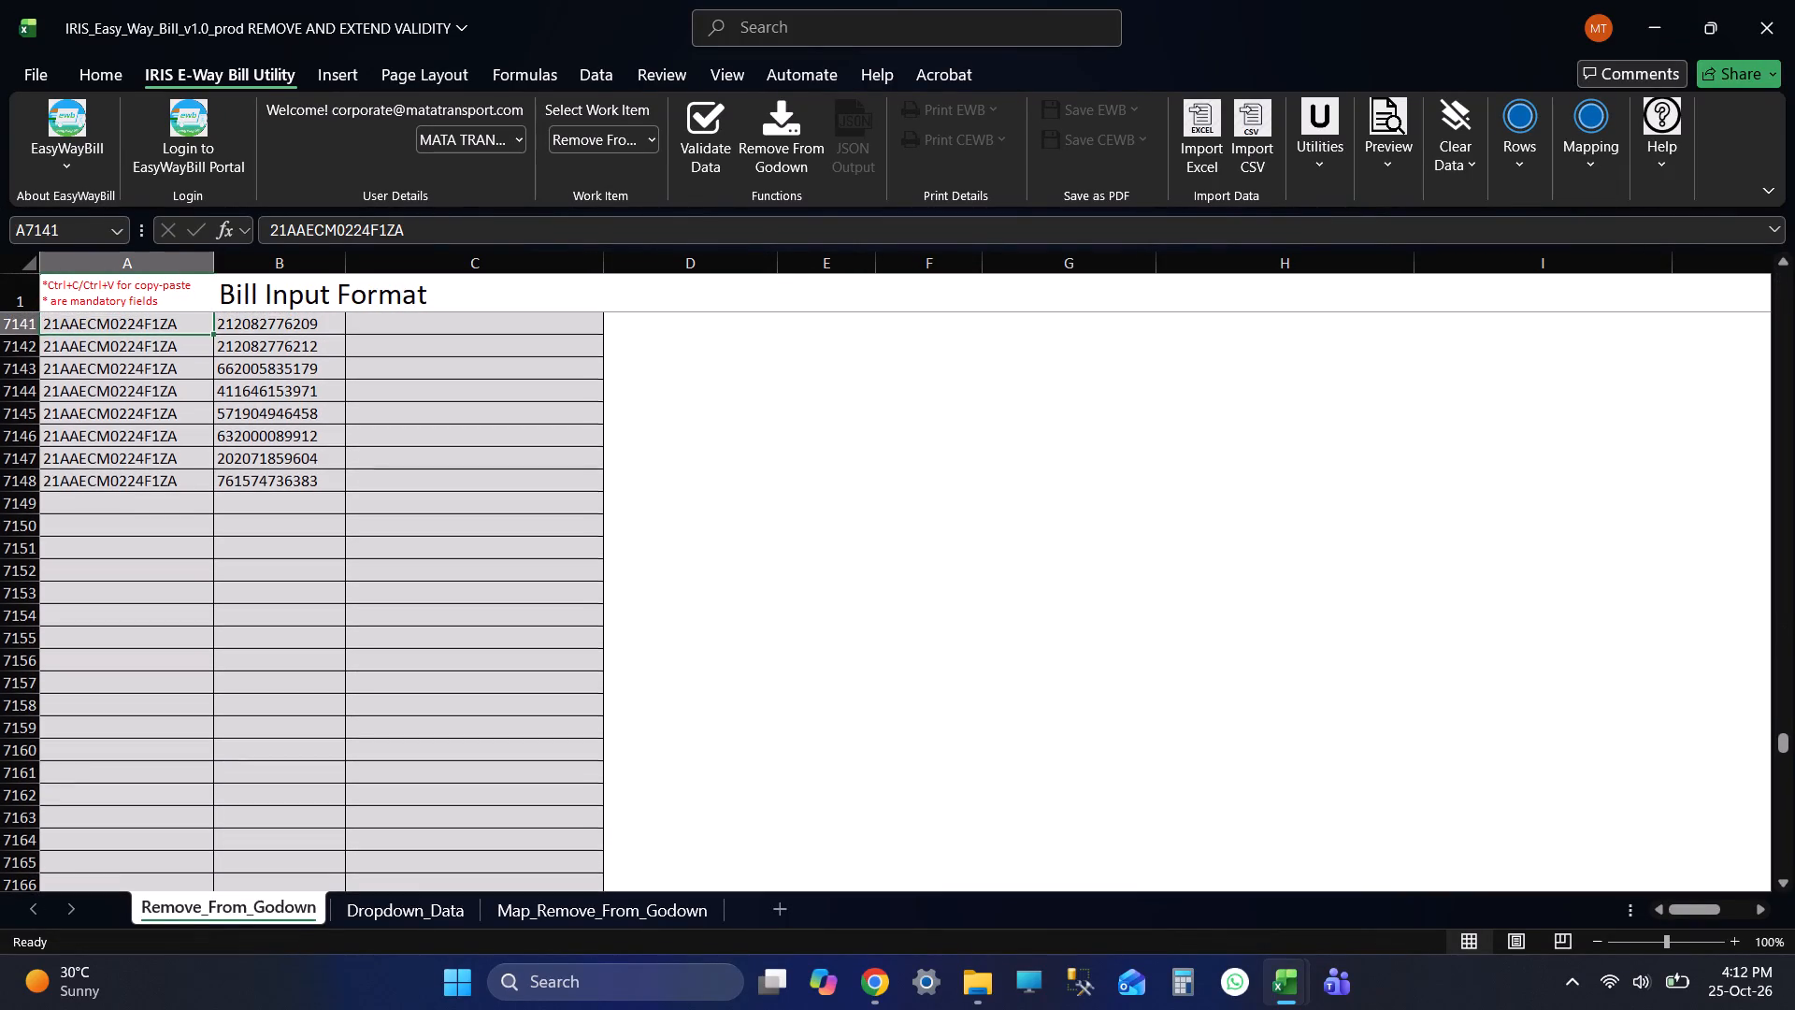
{"action": "key", "text": "Right"}
{"action": "key", "text": "ctrl+Down"}
{"action": "key", "text": "ctrl+Up"}
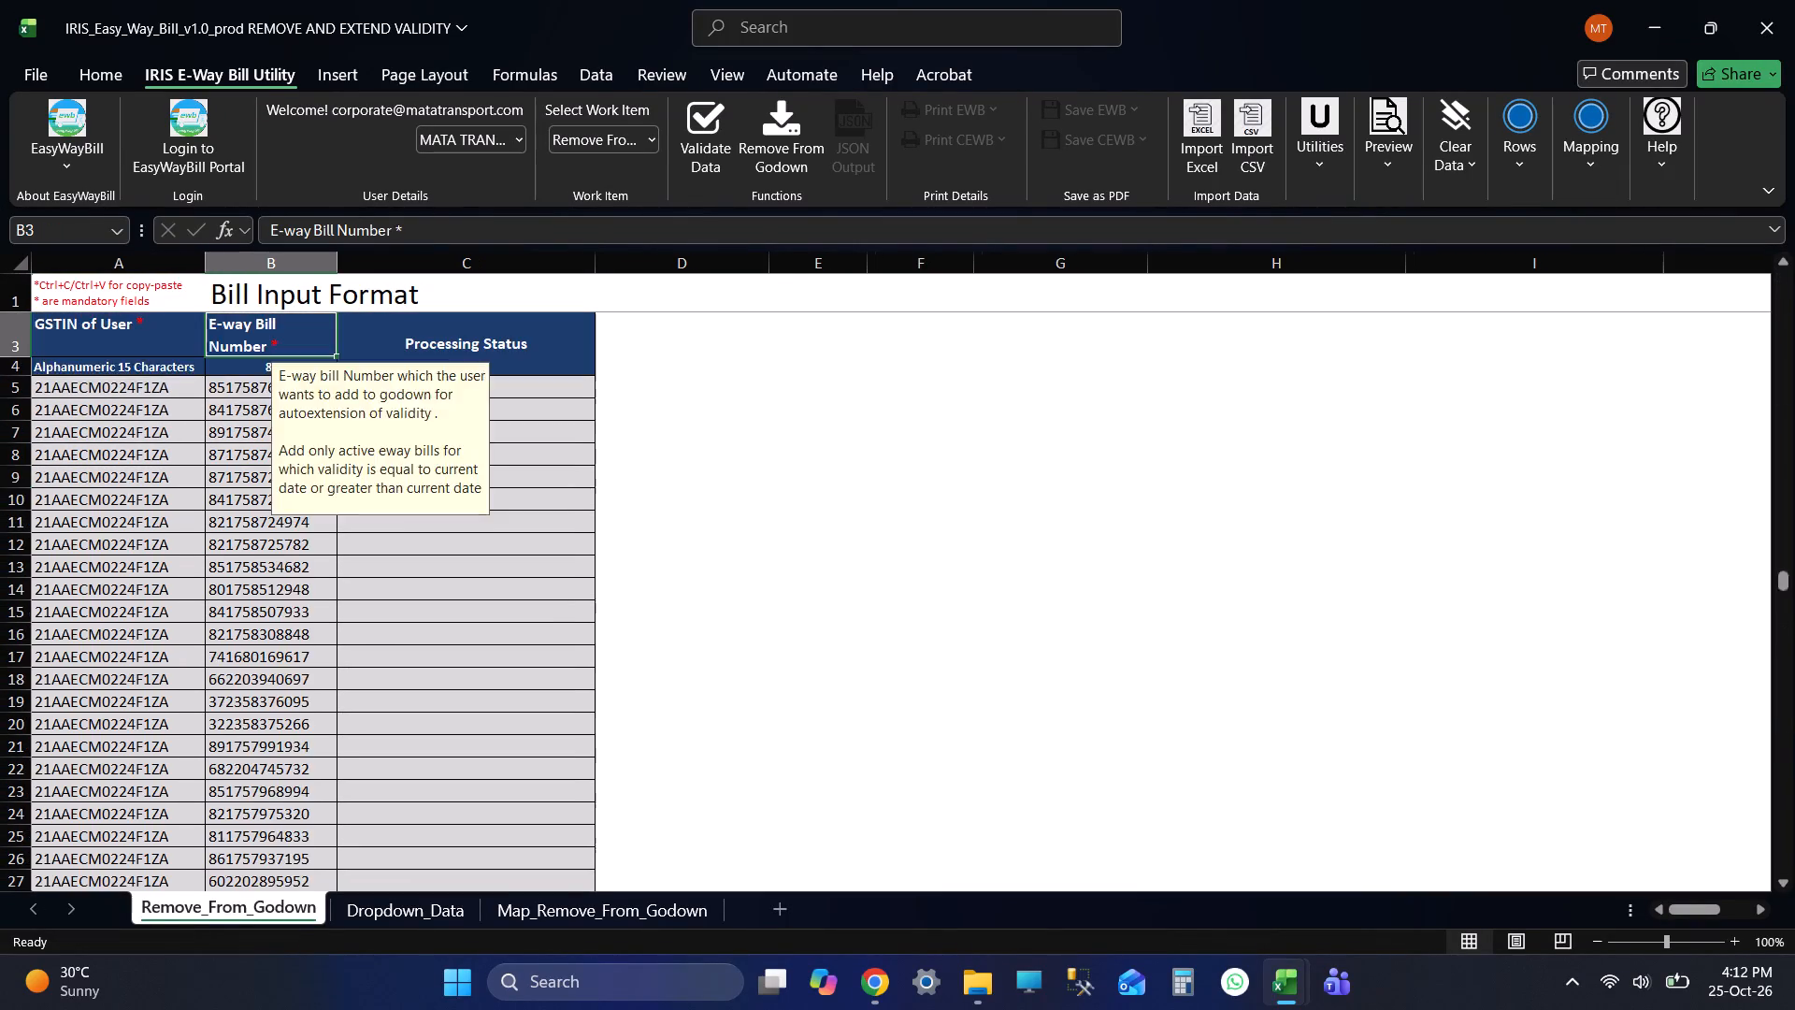
{"action": "key", "text": "Up"}
{"action": "key", "text": "Up"}
{"action": "key", "text": "Up"}
{"action": "key", "text": "Up"}
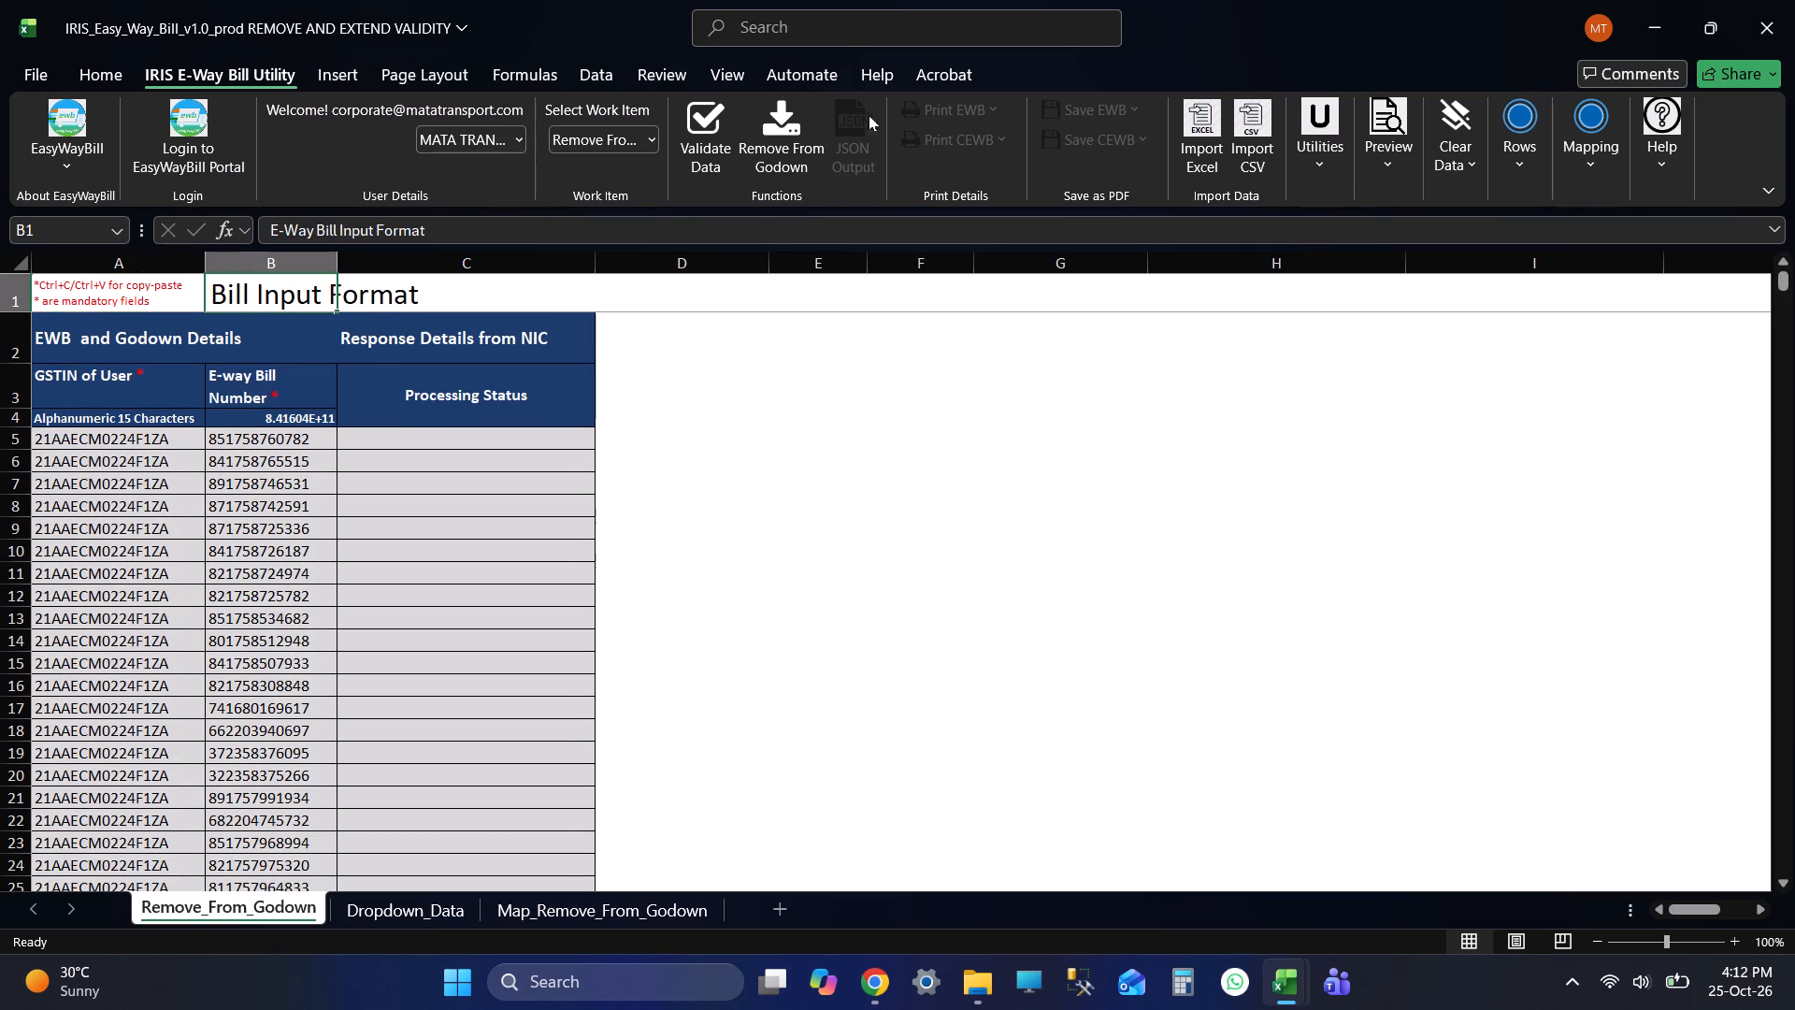
{"action": "left_click", "coordinate": [803, 140]}
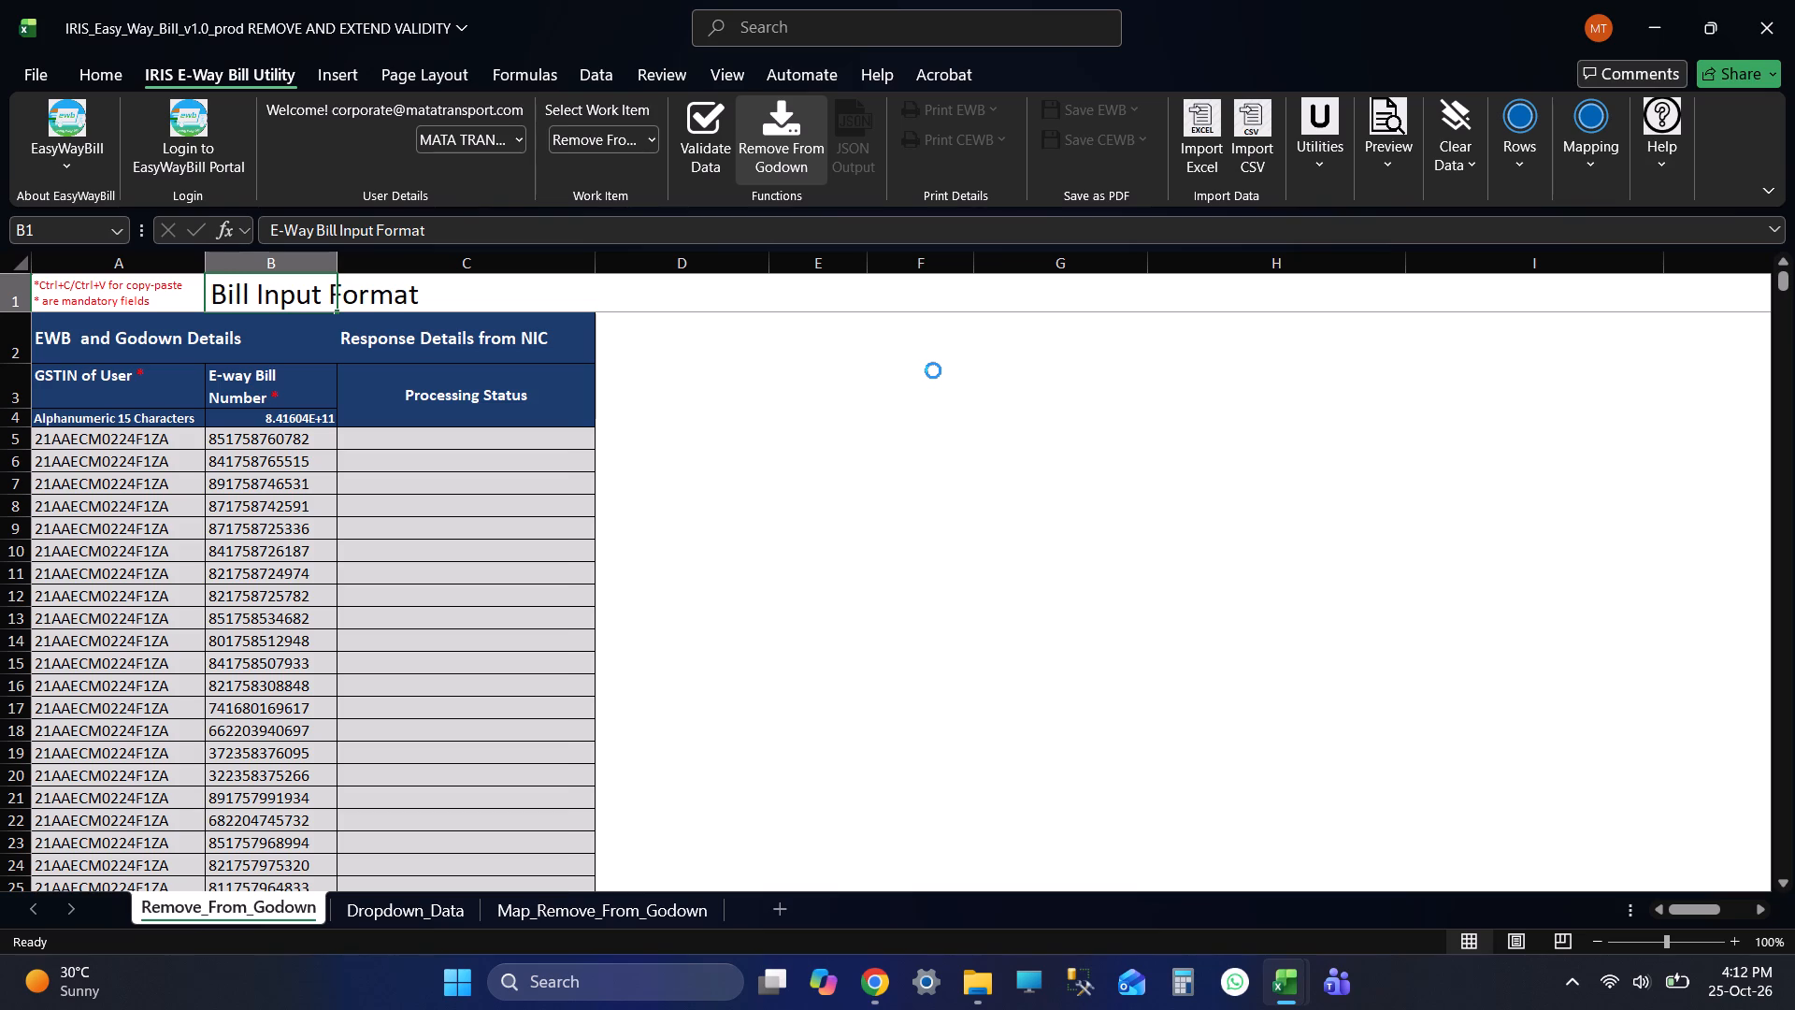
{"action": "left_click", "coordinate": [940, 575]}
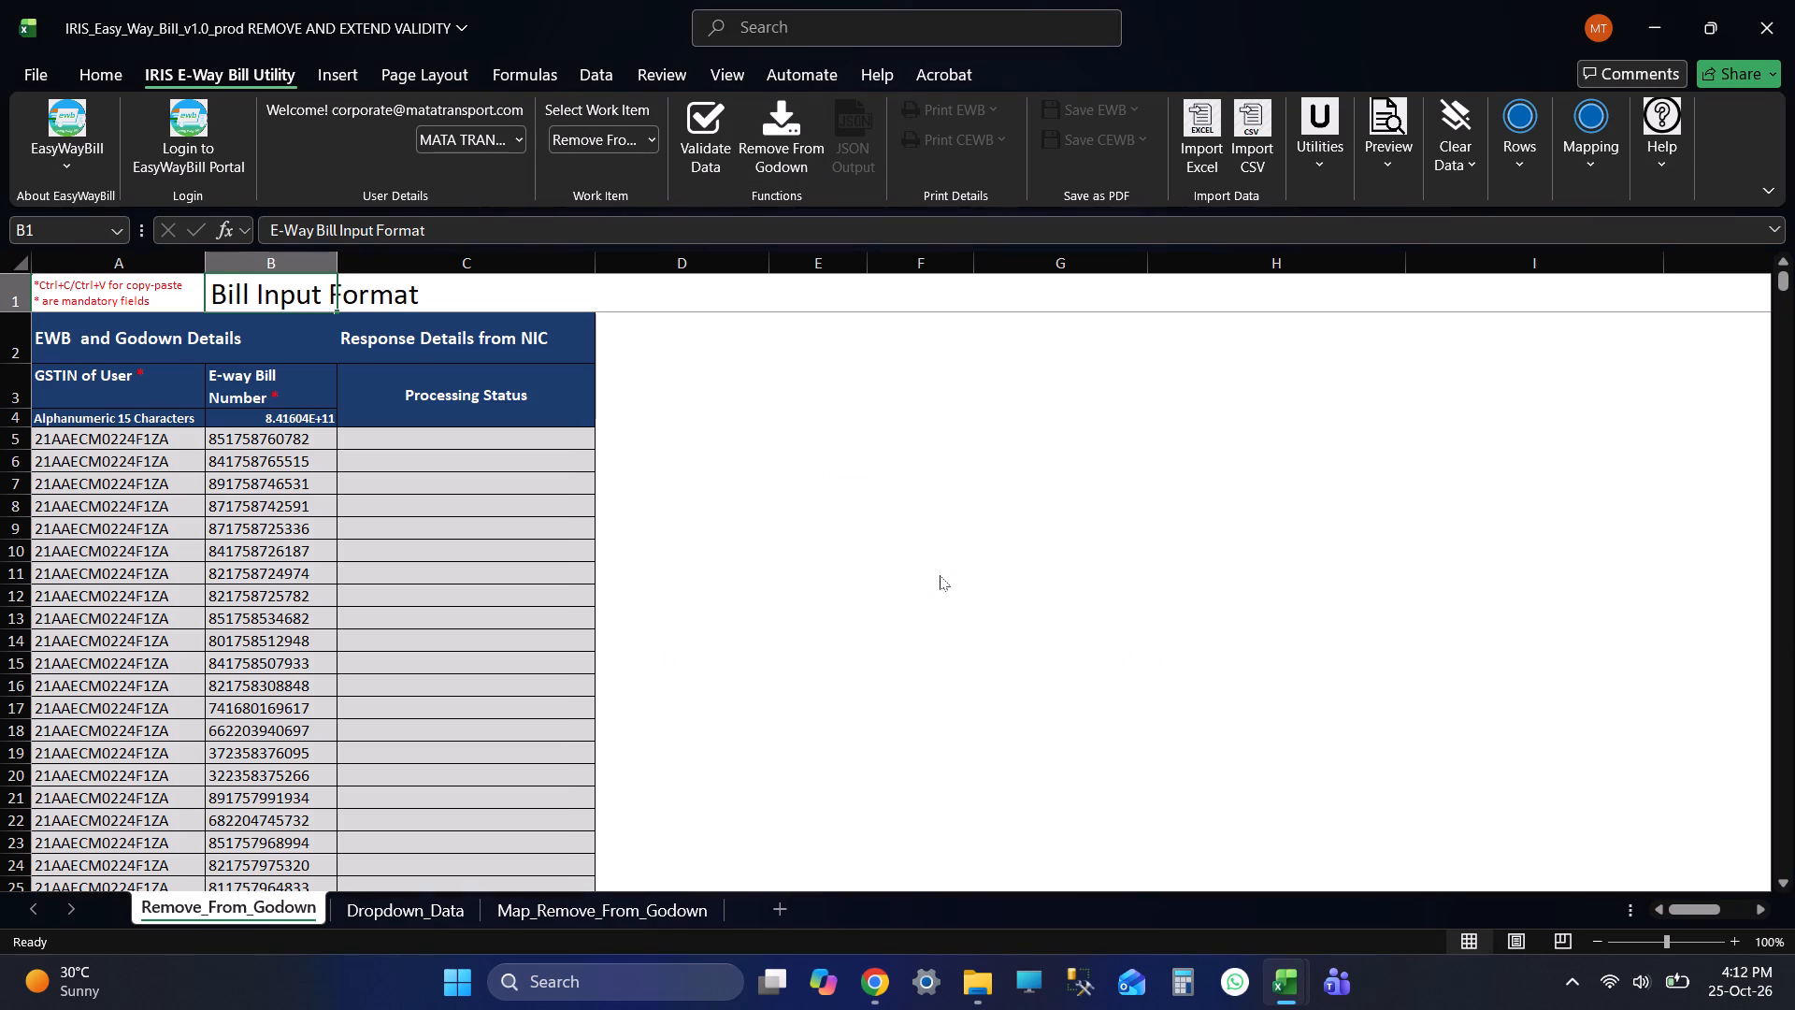
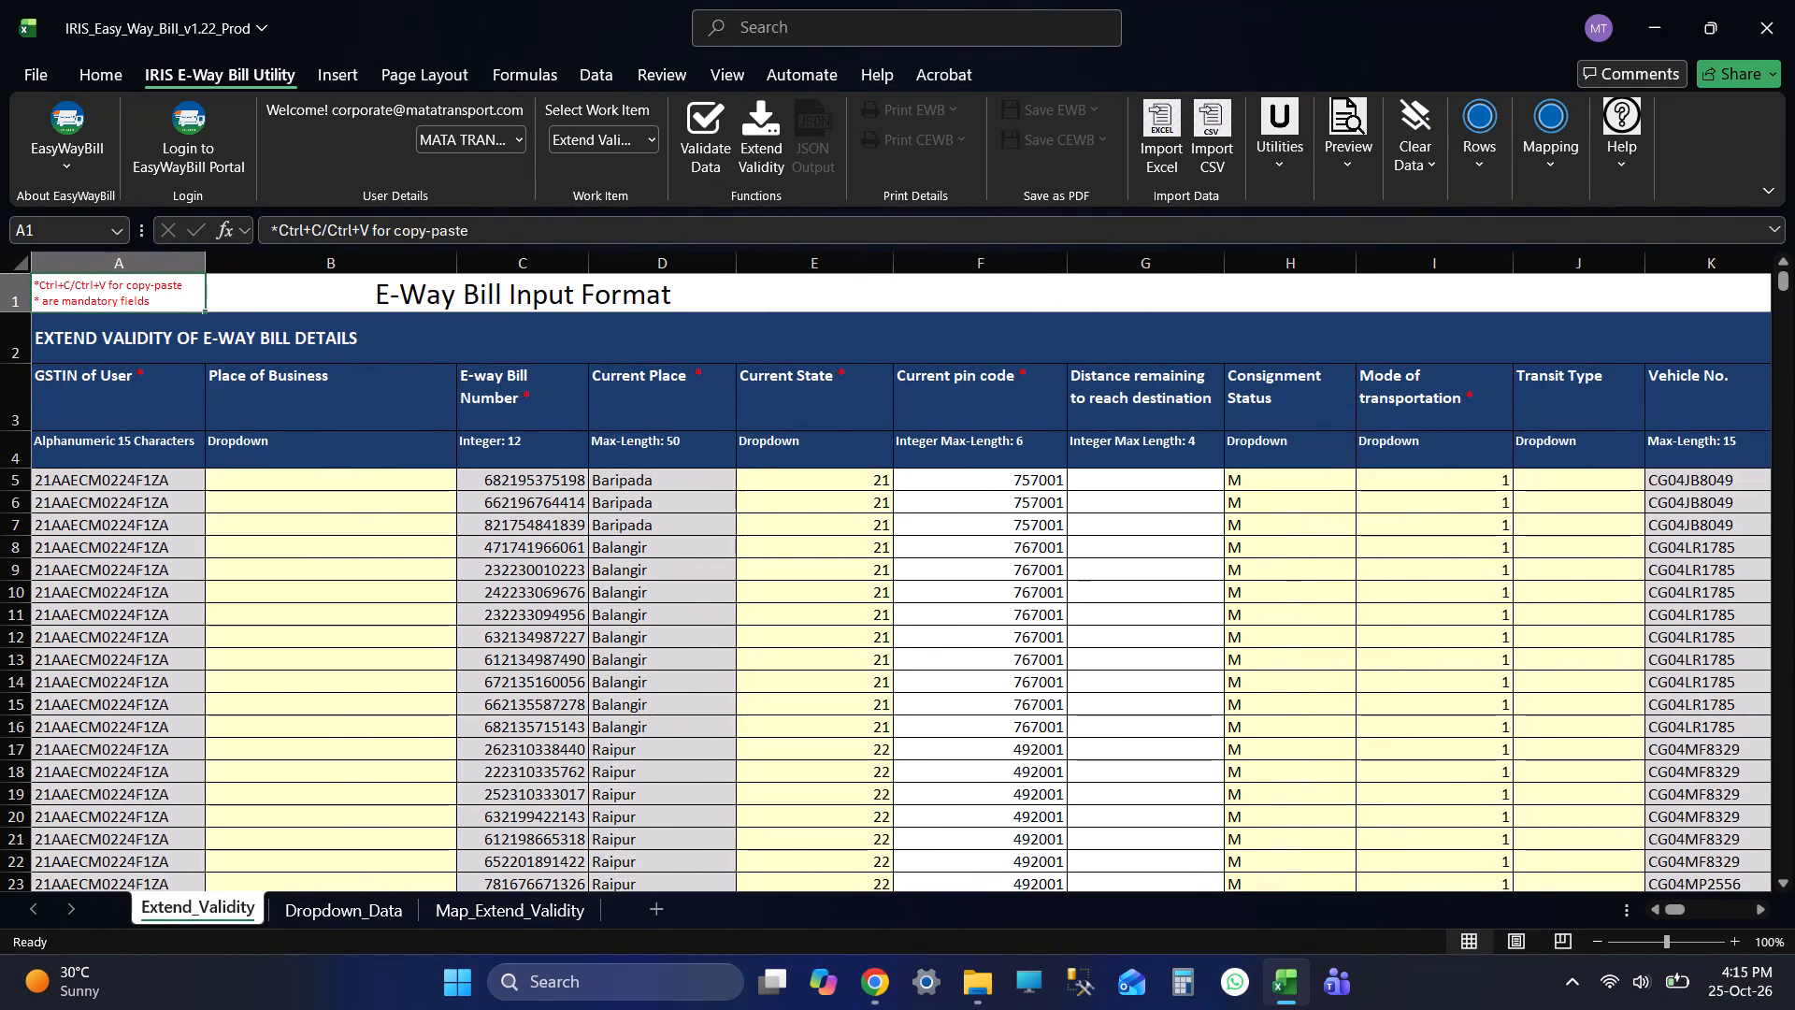
Switch the work item from Extend Validity to Add To Godown.
{"action": "left_click", "coordinate": [599, 140]}
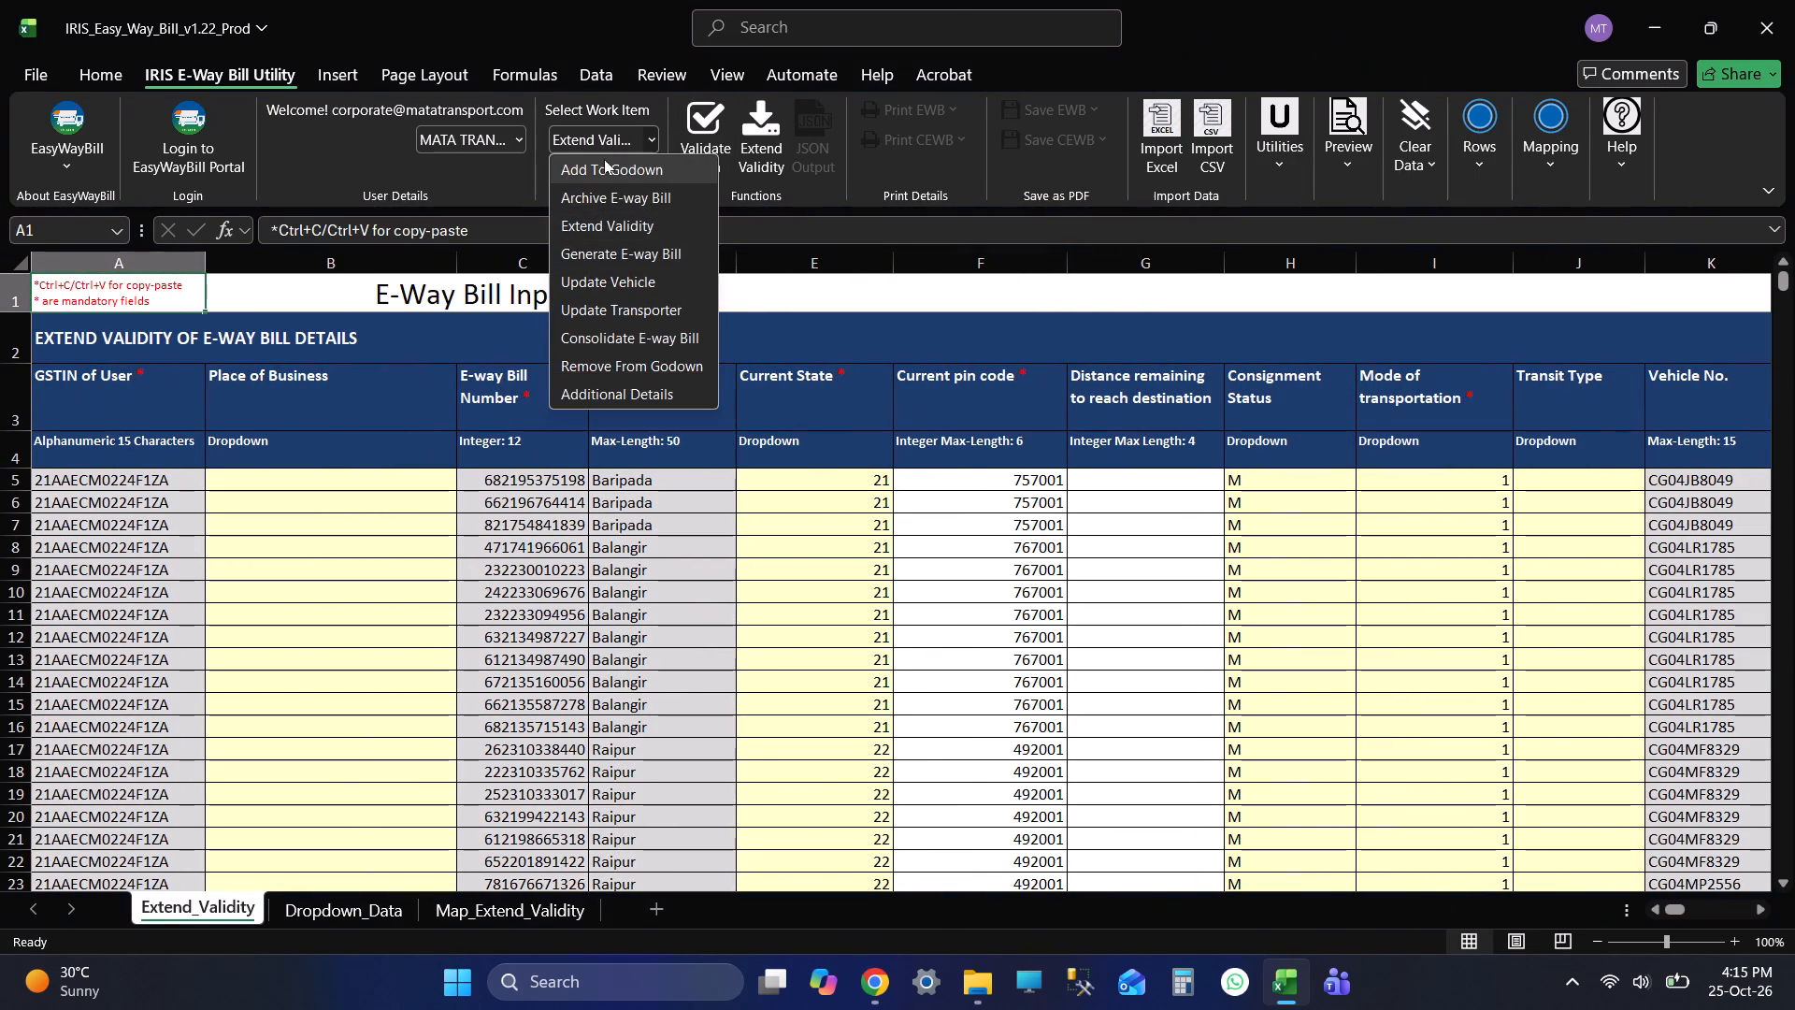
{"action": "left_click", "coordinate": [604, 161]}
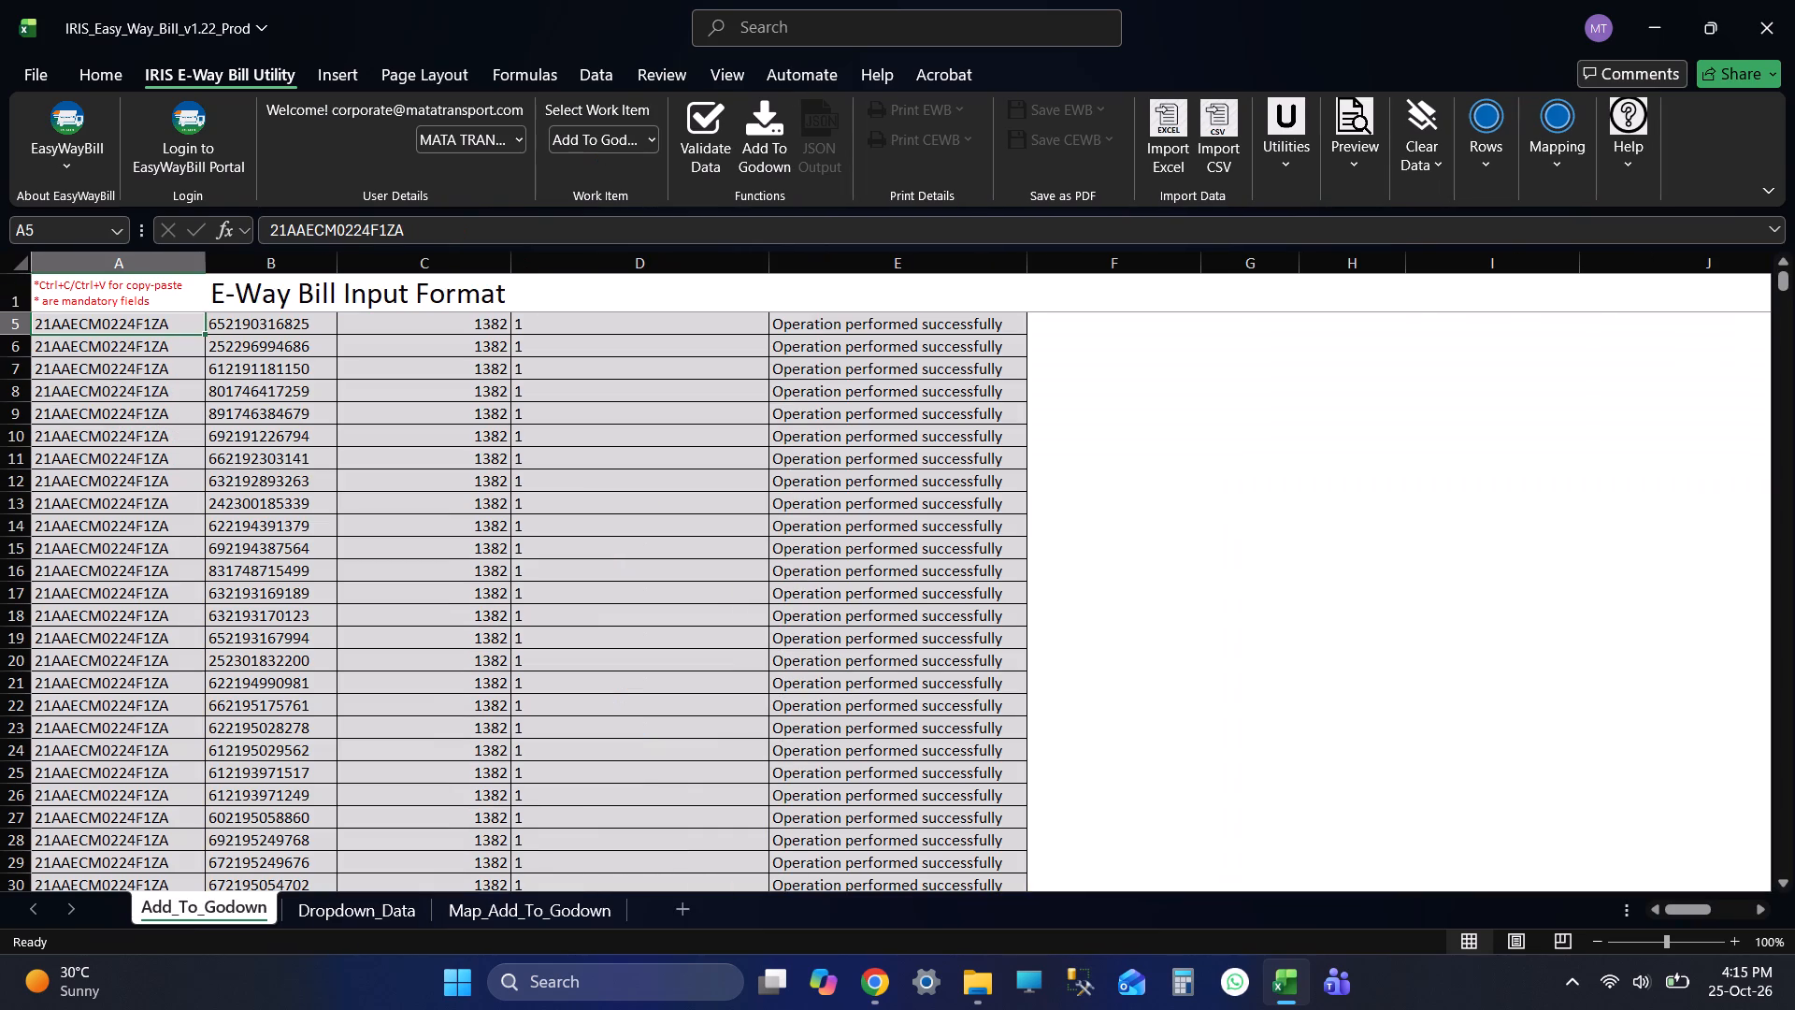
Look over the column headings and first e-way bill rows on the Add_To_Godown sheet.
{"action": "left_click", "coordinate": [279, 446]}
{"action": "key", "text": "ctrl+Up"}
{"action": "key", "text": "Up"}
{"action": "key", "text": "Up"}
{"action": "key", "text": "Up"}
{"action": "key", "text": "Up"}
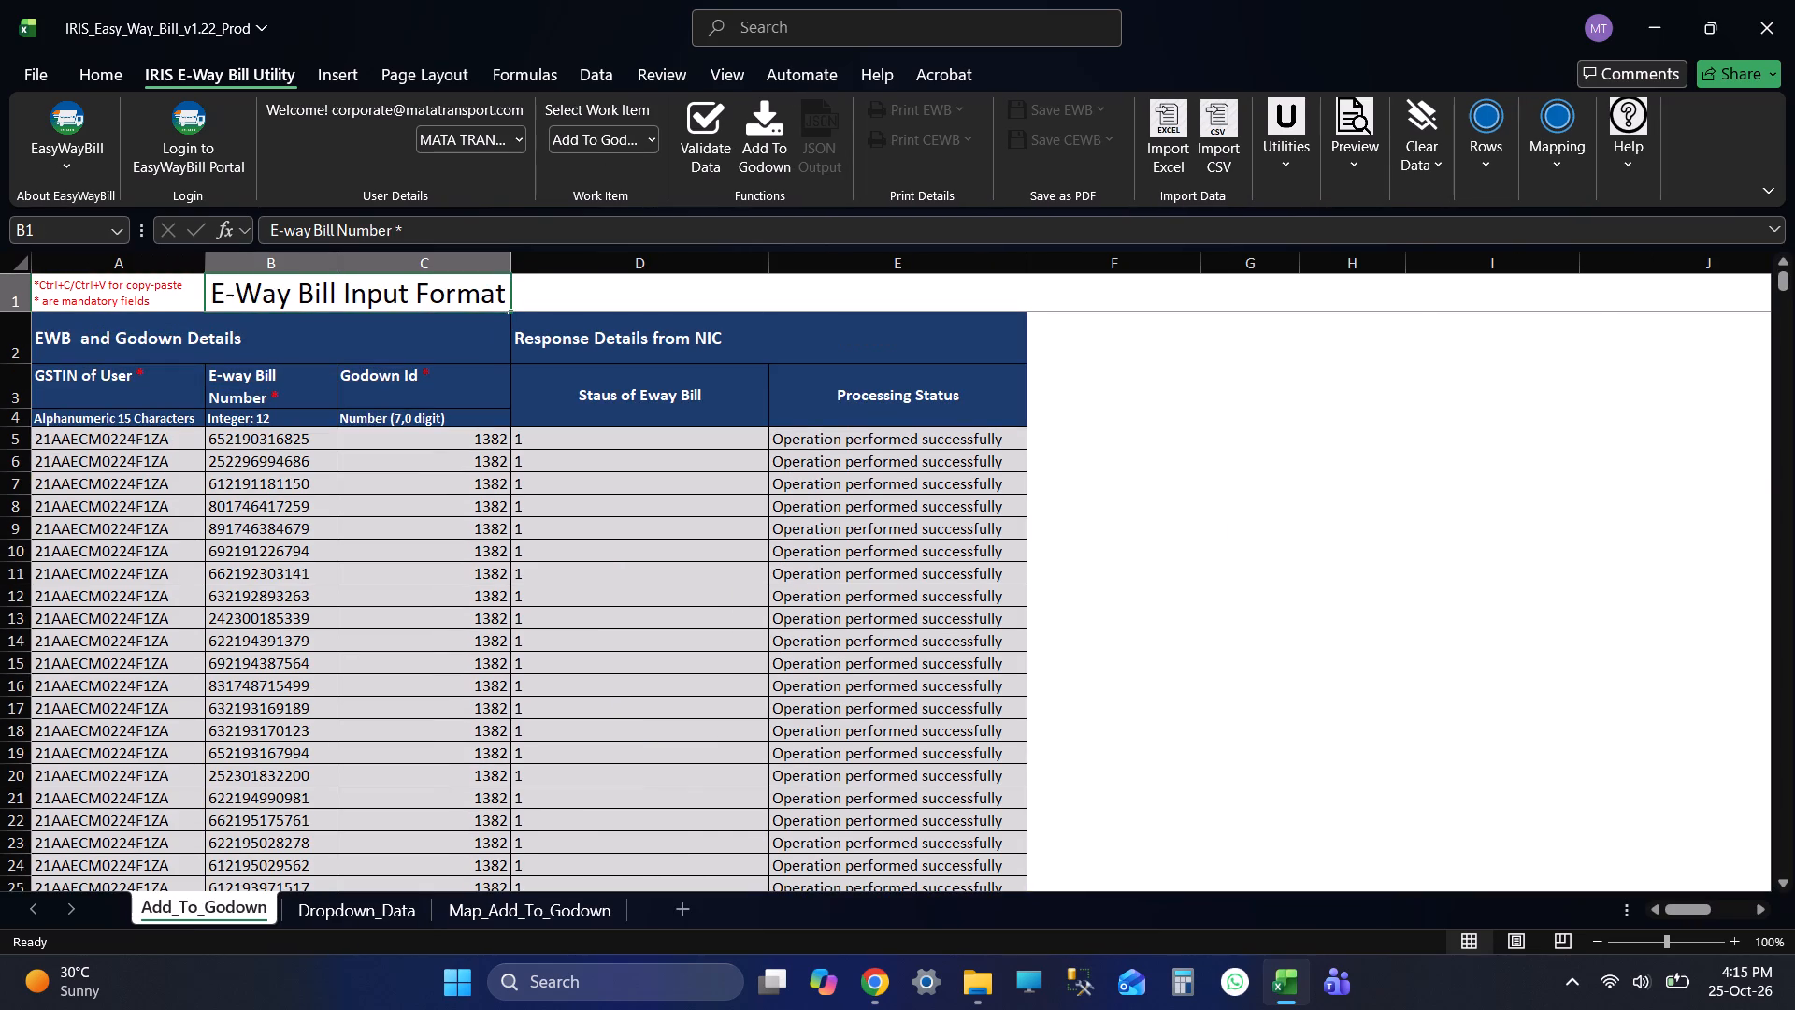
{"action": "key", "text": "Up"}
{"action": "key", "text": "Up"}
{"action": "key", "text": "Up"}
{"action": "key", "text": "Up"}
{"action": "key", "text": "Up"}
{"action": "key", "text": "Down"}
{"action": "key", "text": "Down"}
{"action": "key", "text": "Down"}
{"action": "key", "text": "Down"}
{"action": "key", "text": "Down"}
{"action": "key", "text": "Down"}
{"action": "key", "text": "Down"}
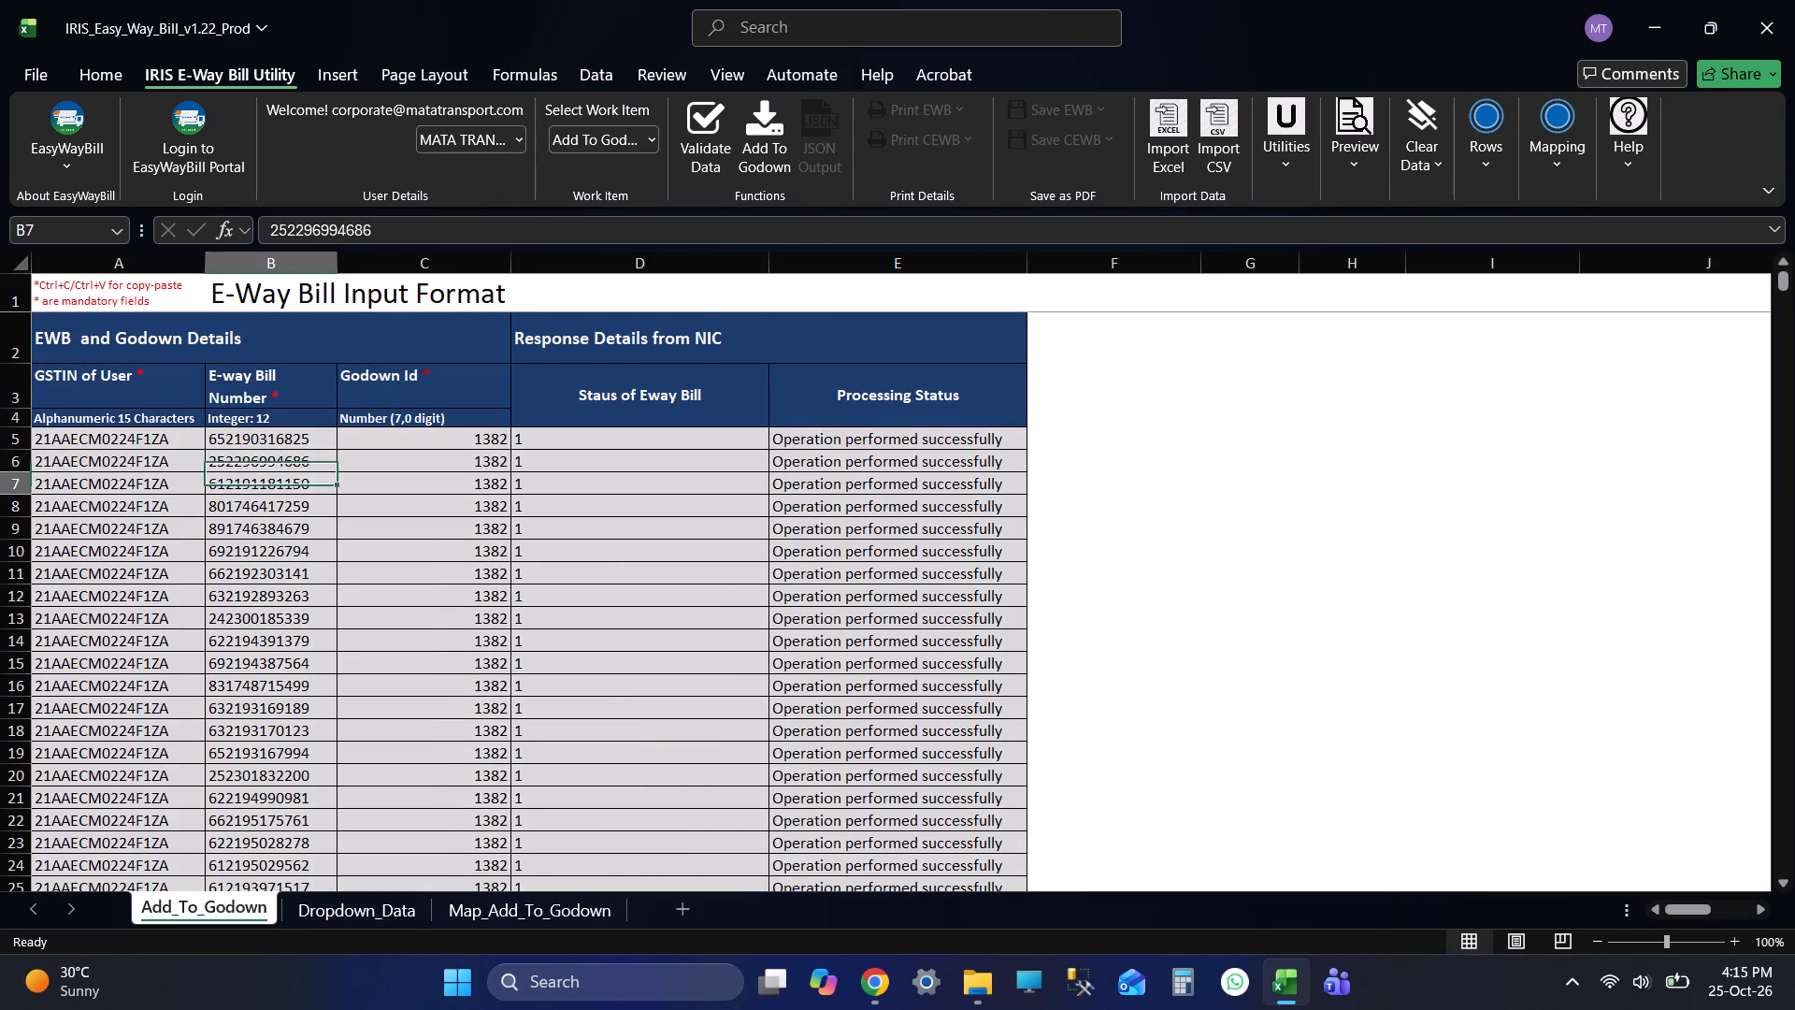
{"action": "key", "text": "Down"}
{"action": "key", "text": "Down"}
{"action": "key", "text": "ctrl+Up"}
{"action": "key", "text": "Up"}
{"action": "key", "text": "Up"}
{"action": "key", "text": "Up"}
{"action": "key", "text": "Up"}
{"action": "key", "text": "Up"}
{"action": "key", "text": "Down"}
{"action": "key", "text": "Down"}
{"action": "key", "text": "Down"}
{"action": "key", "text": "Down"}
{"action": "key", "text": "Down"}
{"action": "key", "text": "Down"}
{"action": "key", "text": "Down"}
{"action": "key", "text": "Down"}
{"action": "key", "text": "Down"}
{"action": "key", "text": "Down"}
{"action": "key", "text": "Down"}
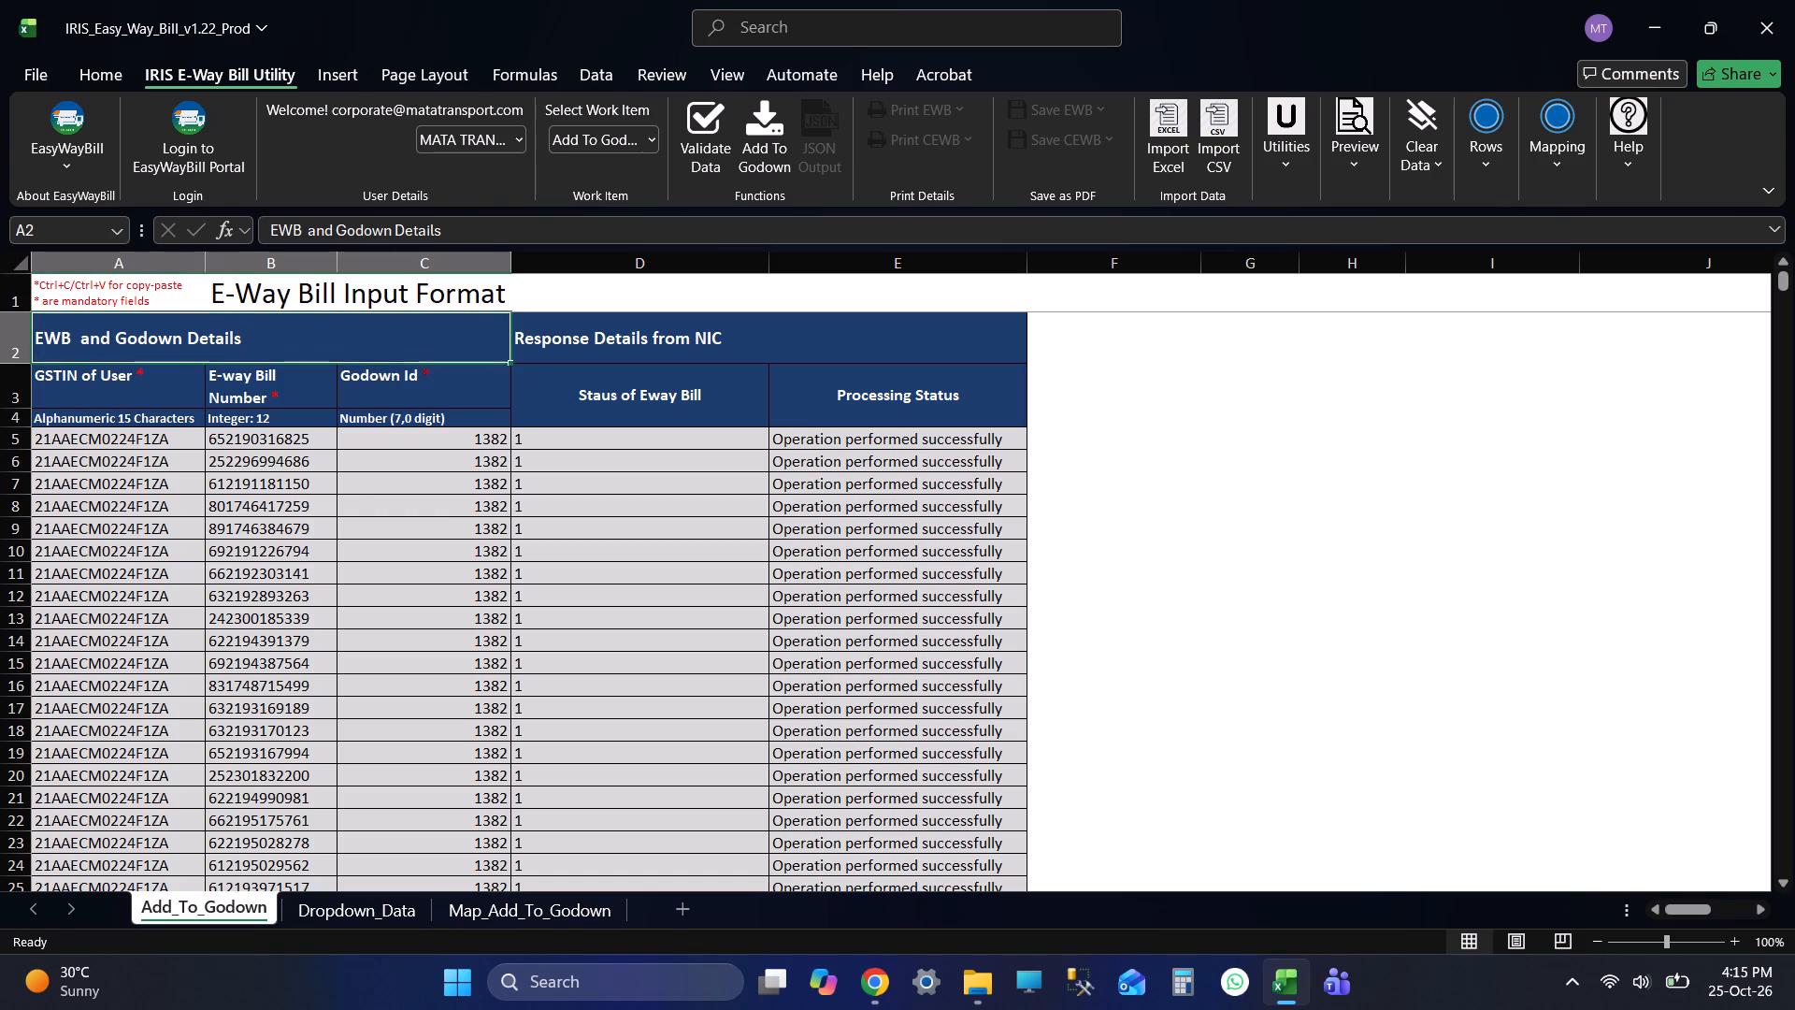
{"action": "key", "text": "ctrl+Up"}
{"action": "key", "text": "ctrl+Up"}
{"action": "key", "text": "ctrl+Up"}
{"action": "key", "text": "Up"}
{"action": "key", "text": "Left"}
{"action": "key", "text": "Left"}
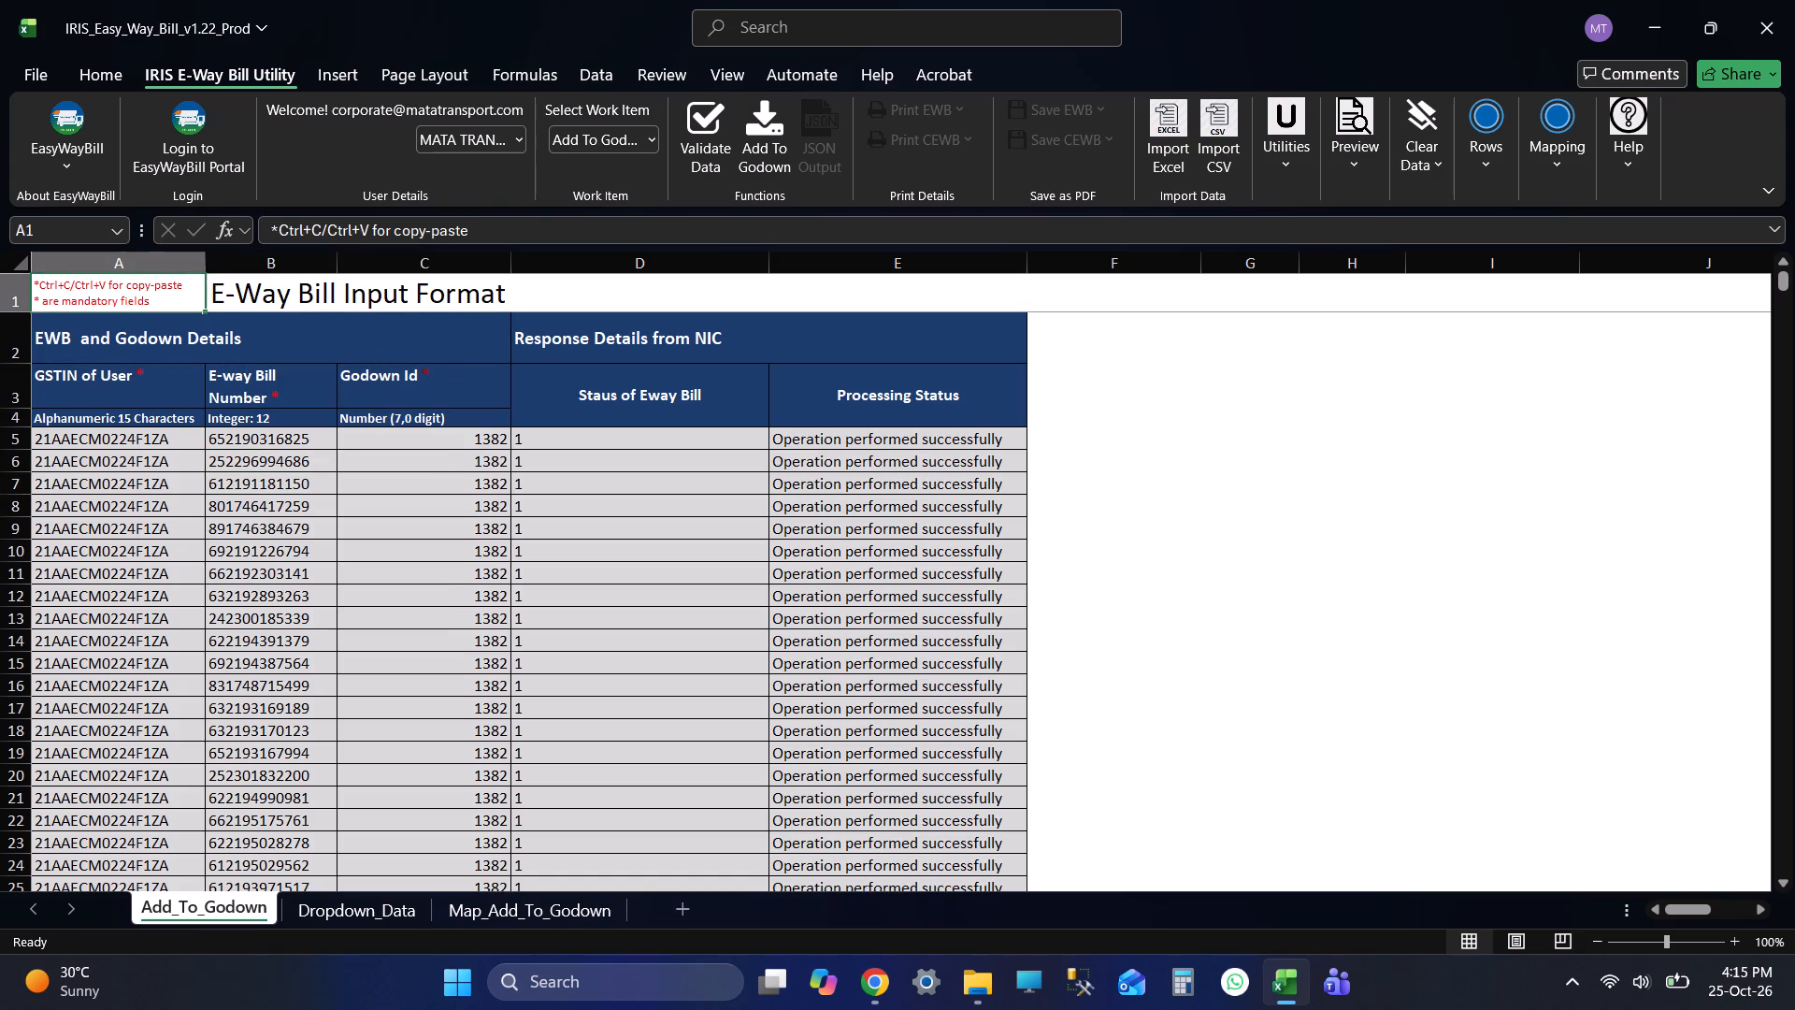
{"action": "key", "text": "Left"}
{"action": "key", "text": "Up"}
{"action": "key", "text": "Up"}
{"action": "key", "text": "Up"}
{"action": "key", "text": "Up"}
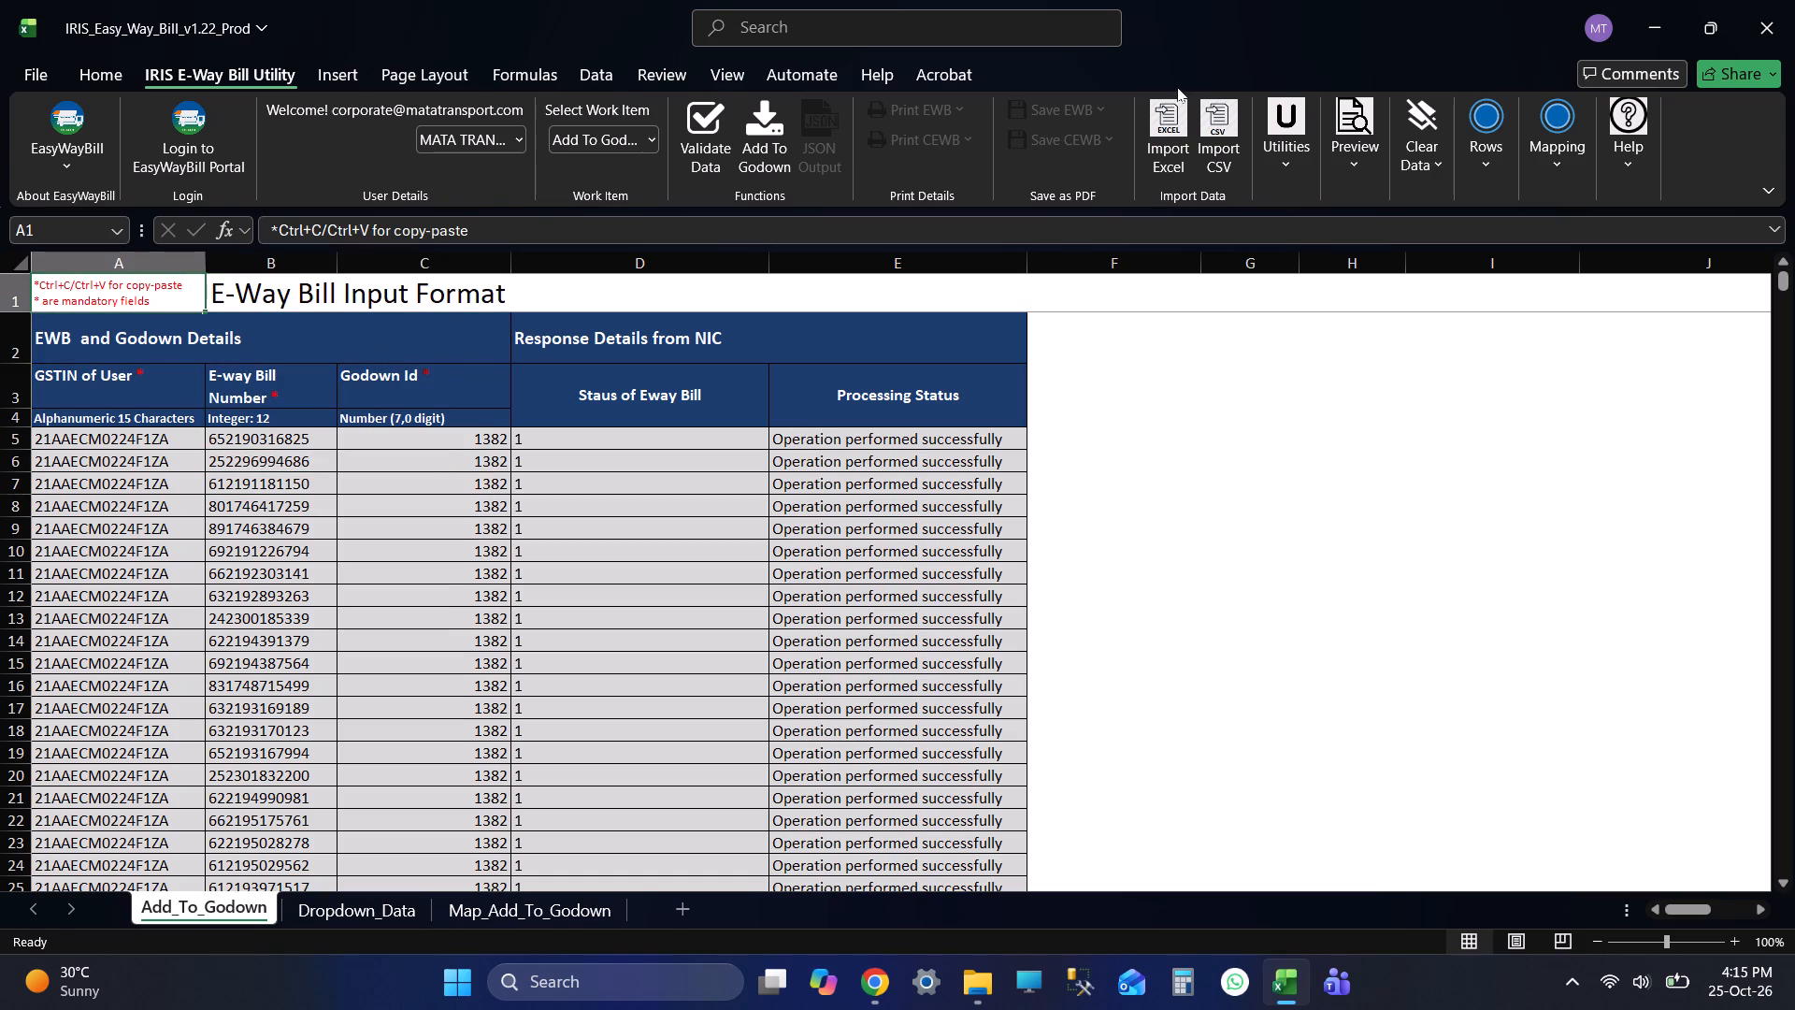
Choose the XLSX file "add to godown" from the E Way Bill folder on drive F: as the transactions file for the Excel import.
{"action": "left_click", "coordinate": [1170, 108]}
{"action": "left_click", "coordinate": [1074, 447]}
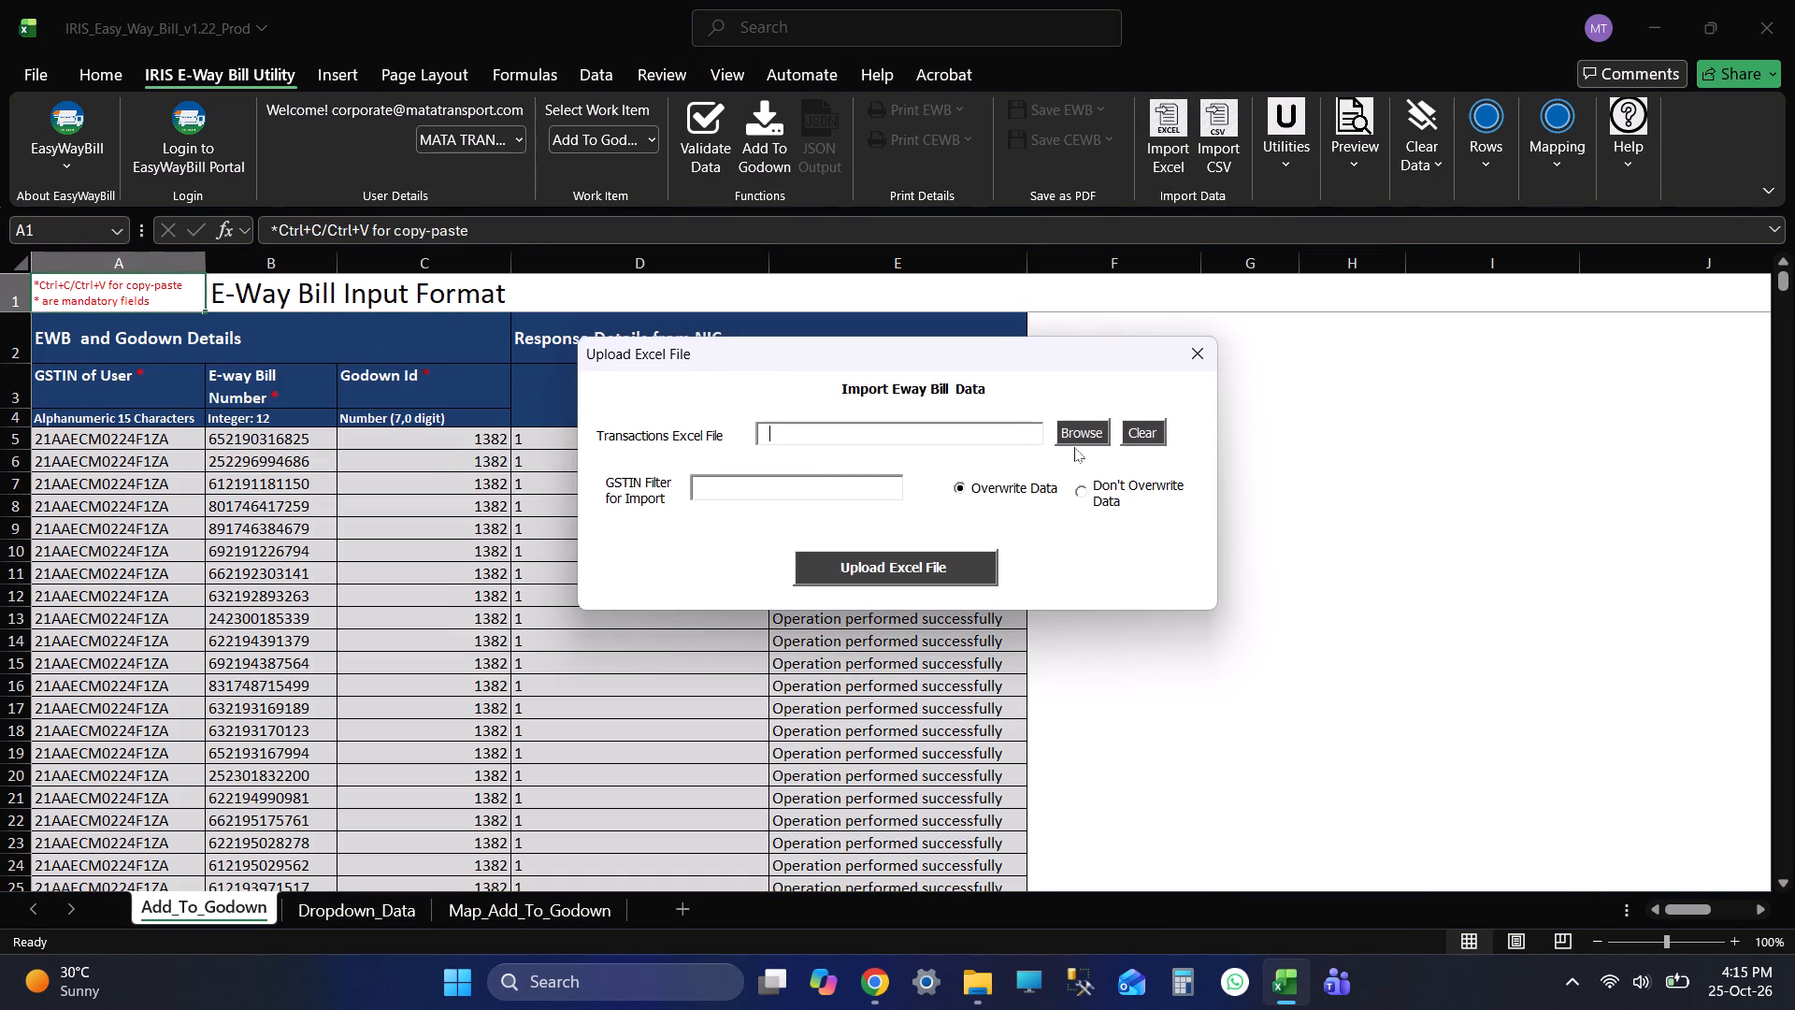
{"action": "left_click", "coordinate": [1073, 434]}
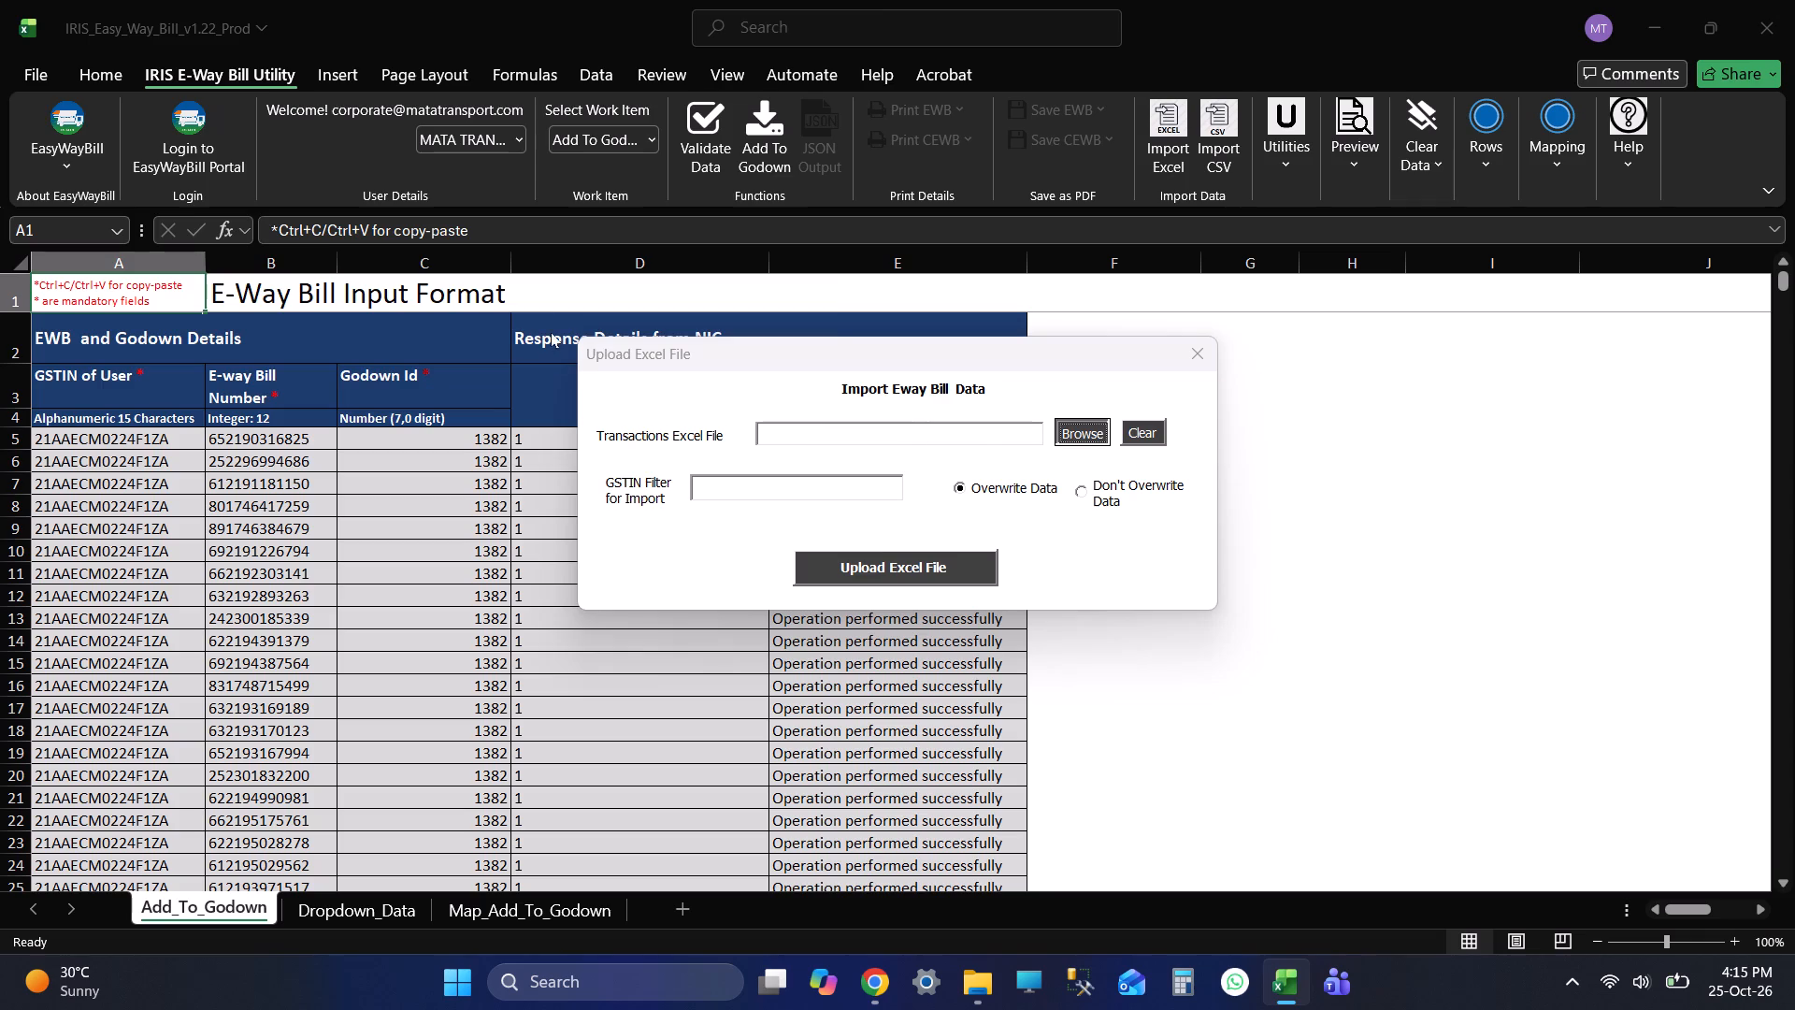
{"action": "scroll", "coordinate": [139, 321], "scroll_direction": "down", "scroll_amount": 7}
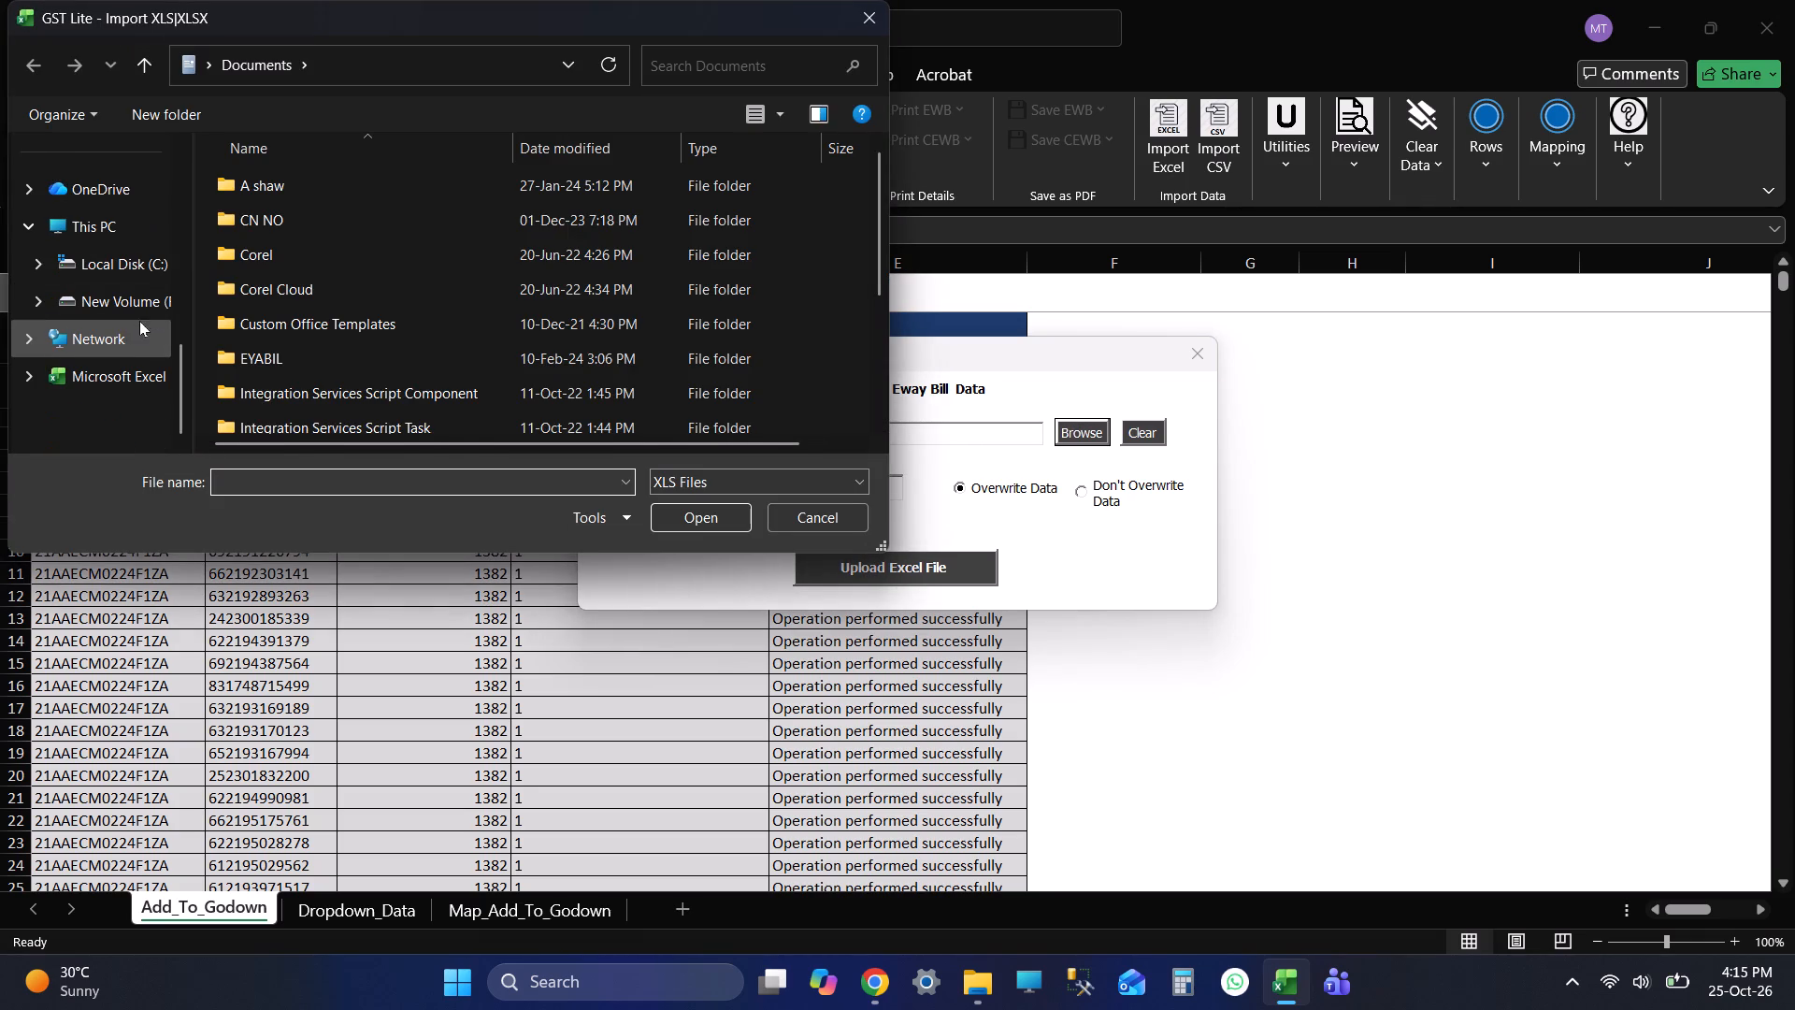
{"action": "scroll", "coordinate": [128, 311], "scroll_direction": "up", "scroll_amount": 6}
{"action": "scroll", "coordinate": [133, 328], "scroll_direction": "down", "scroll_amount": 9}
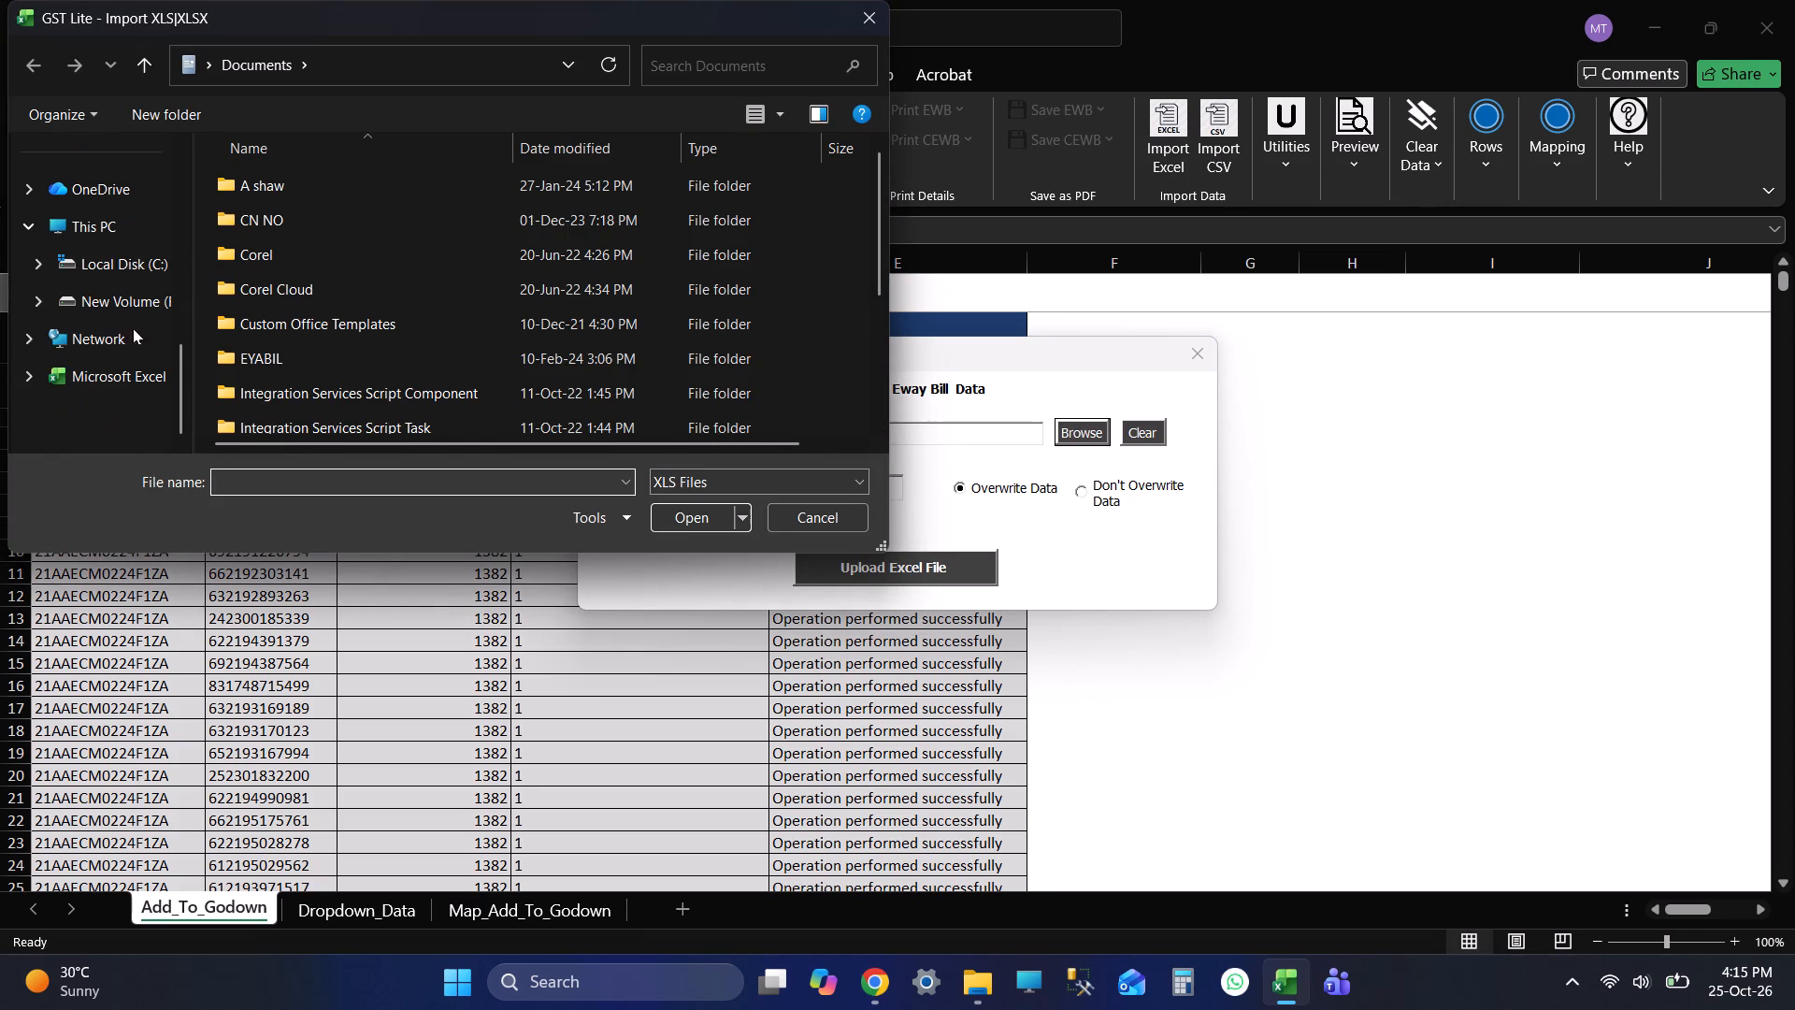
{"action": "scroll", "coordinate": [133, 328], "scroll_direction": "down", "scroll_amount": 3}
{"action": "left_click", "coordinate": [132, 318]}
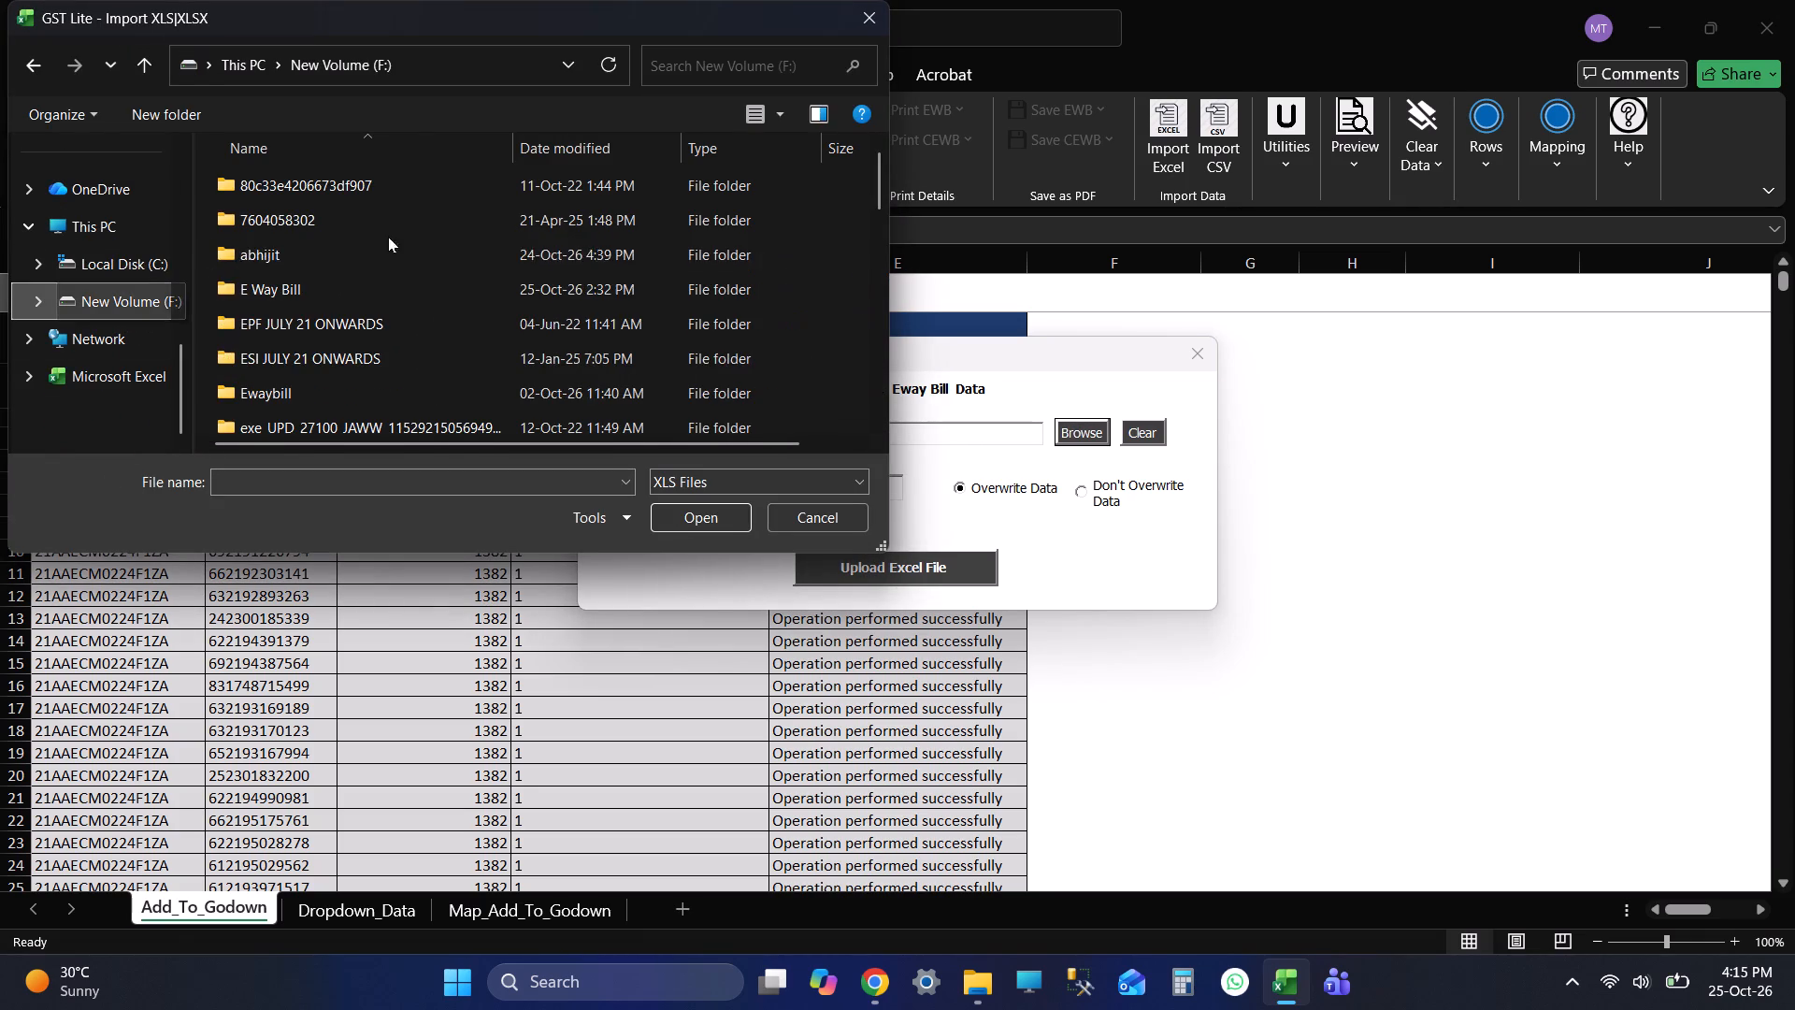
{"action": "double_click", "coordinate": [311, 382]}
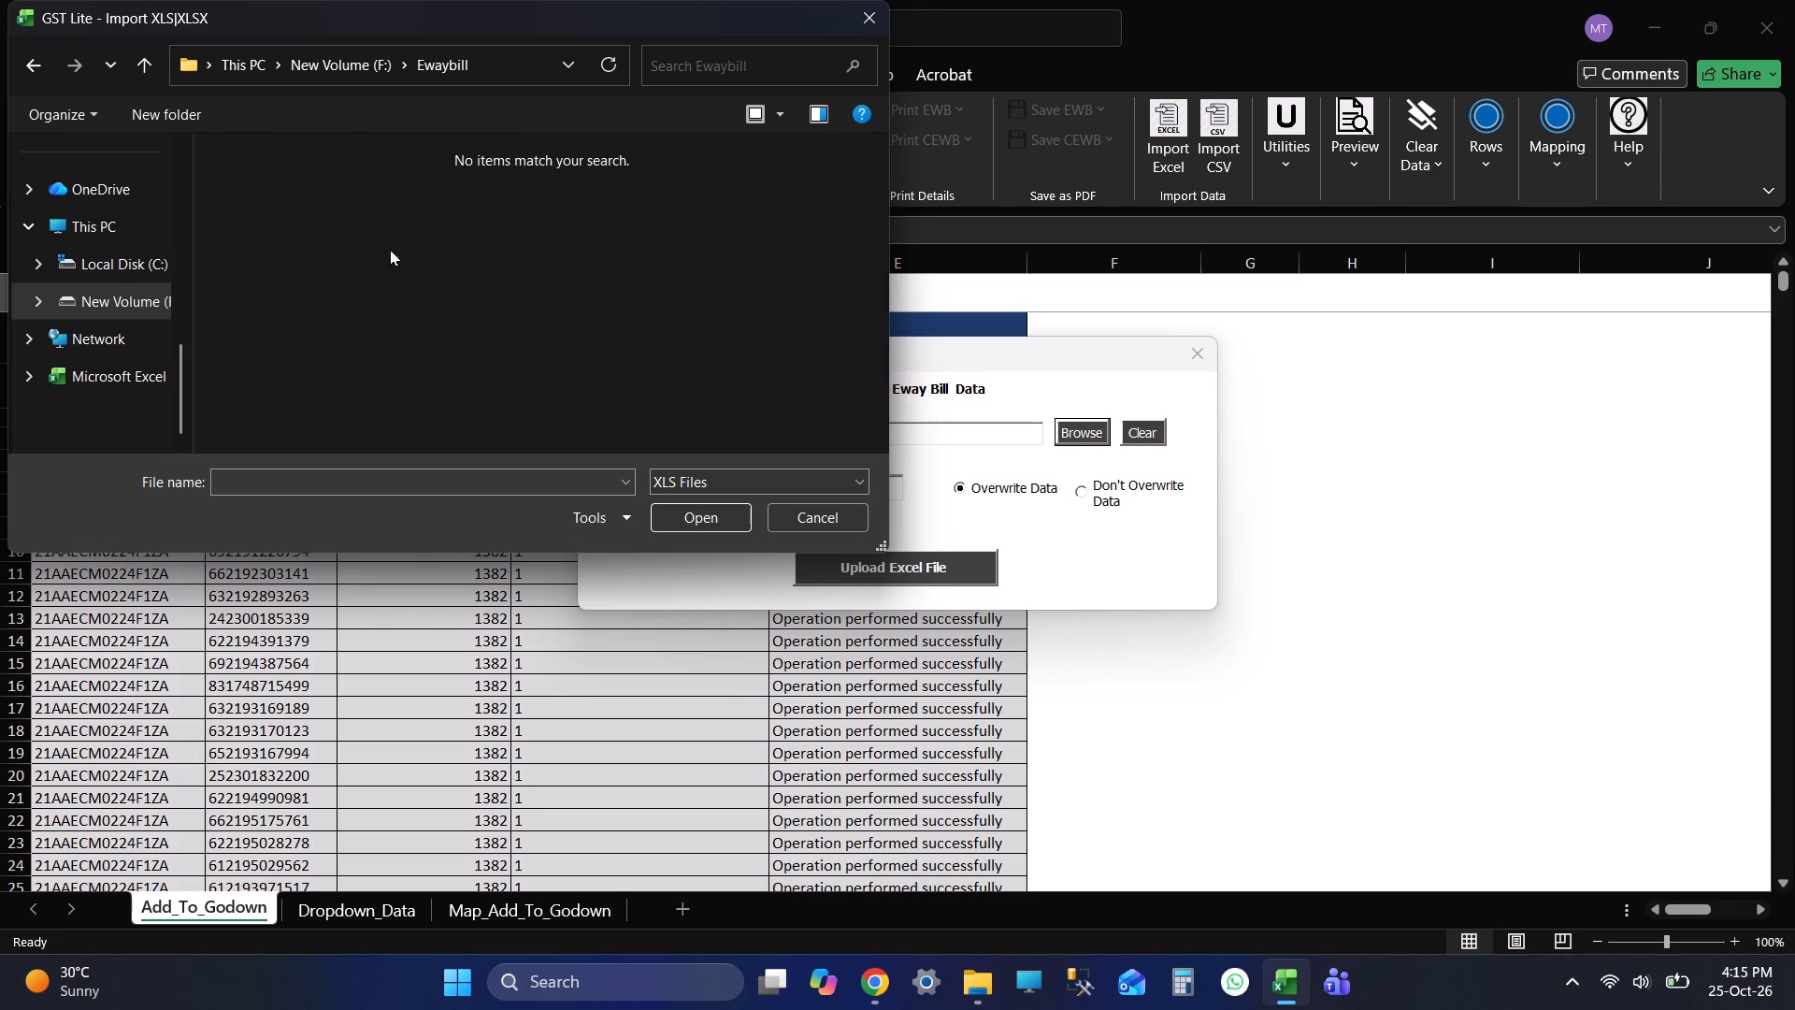
{"action": "left_click", "coordinate": [120, 303]}
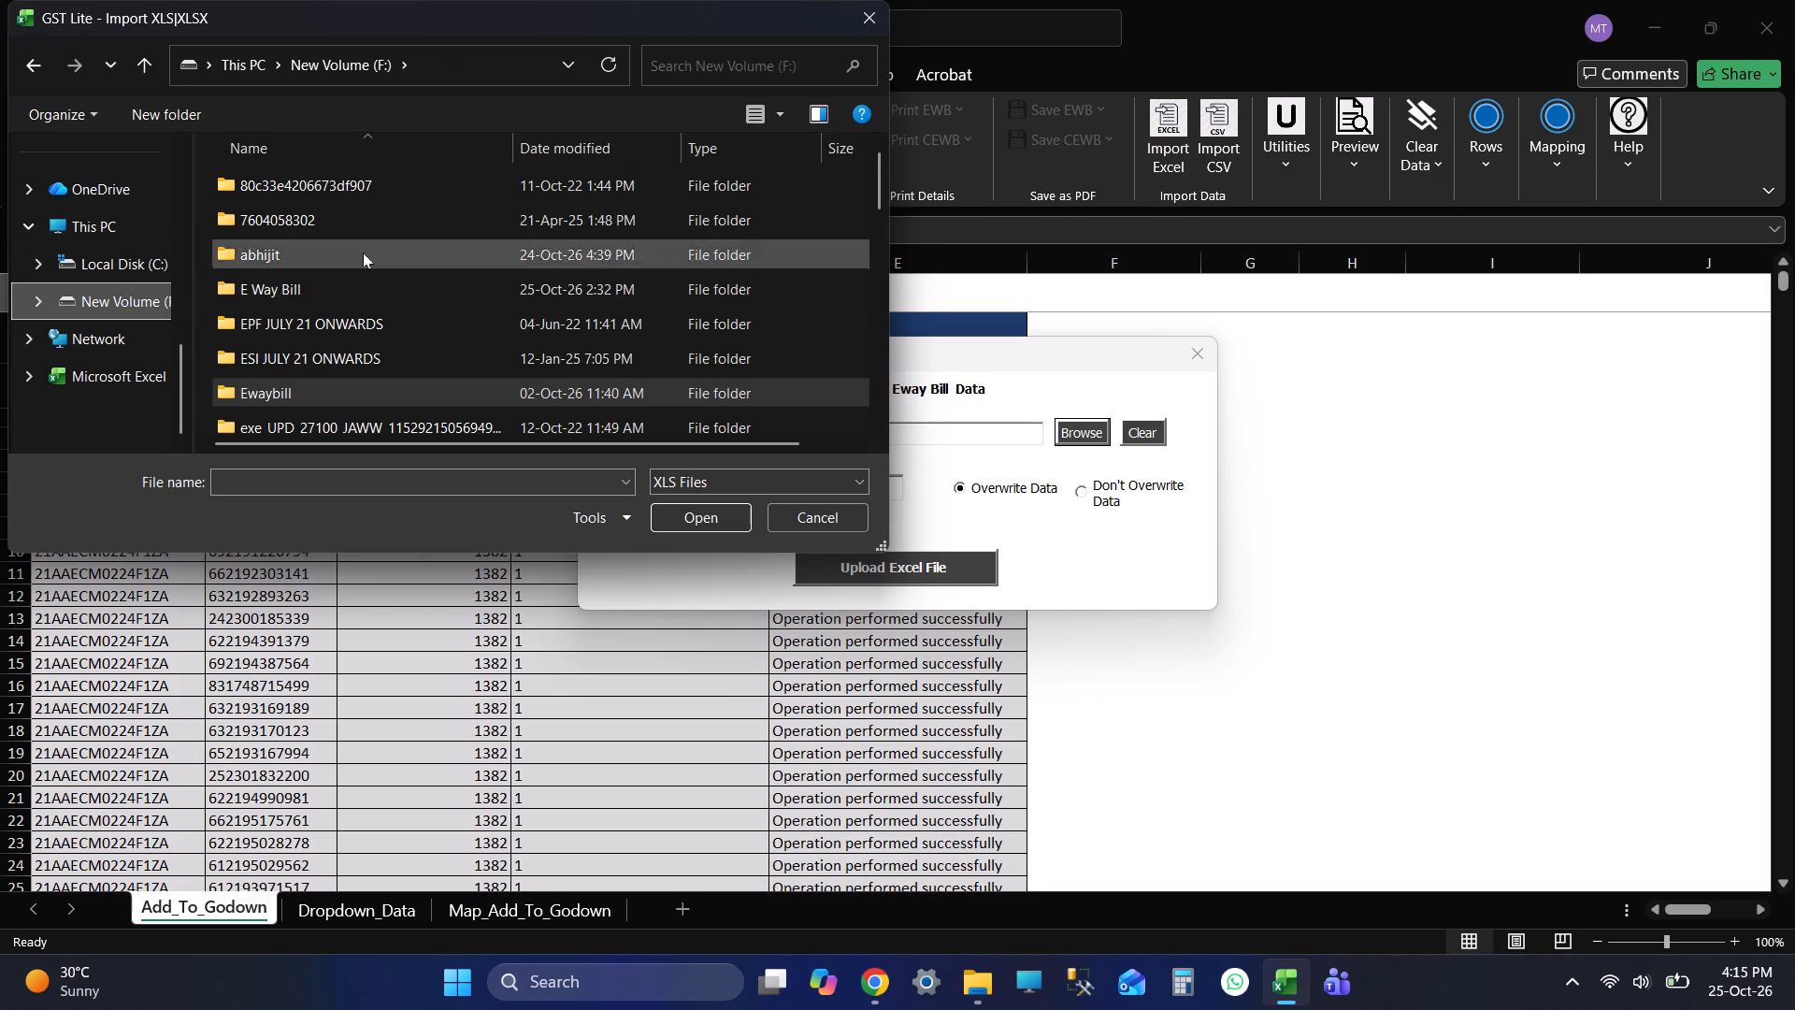
{"action": "double_click", "coordinate": [323, 288]}
{"action": "left_click", "coordinate": [782, 473]}
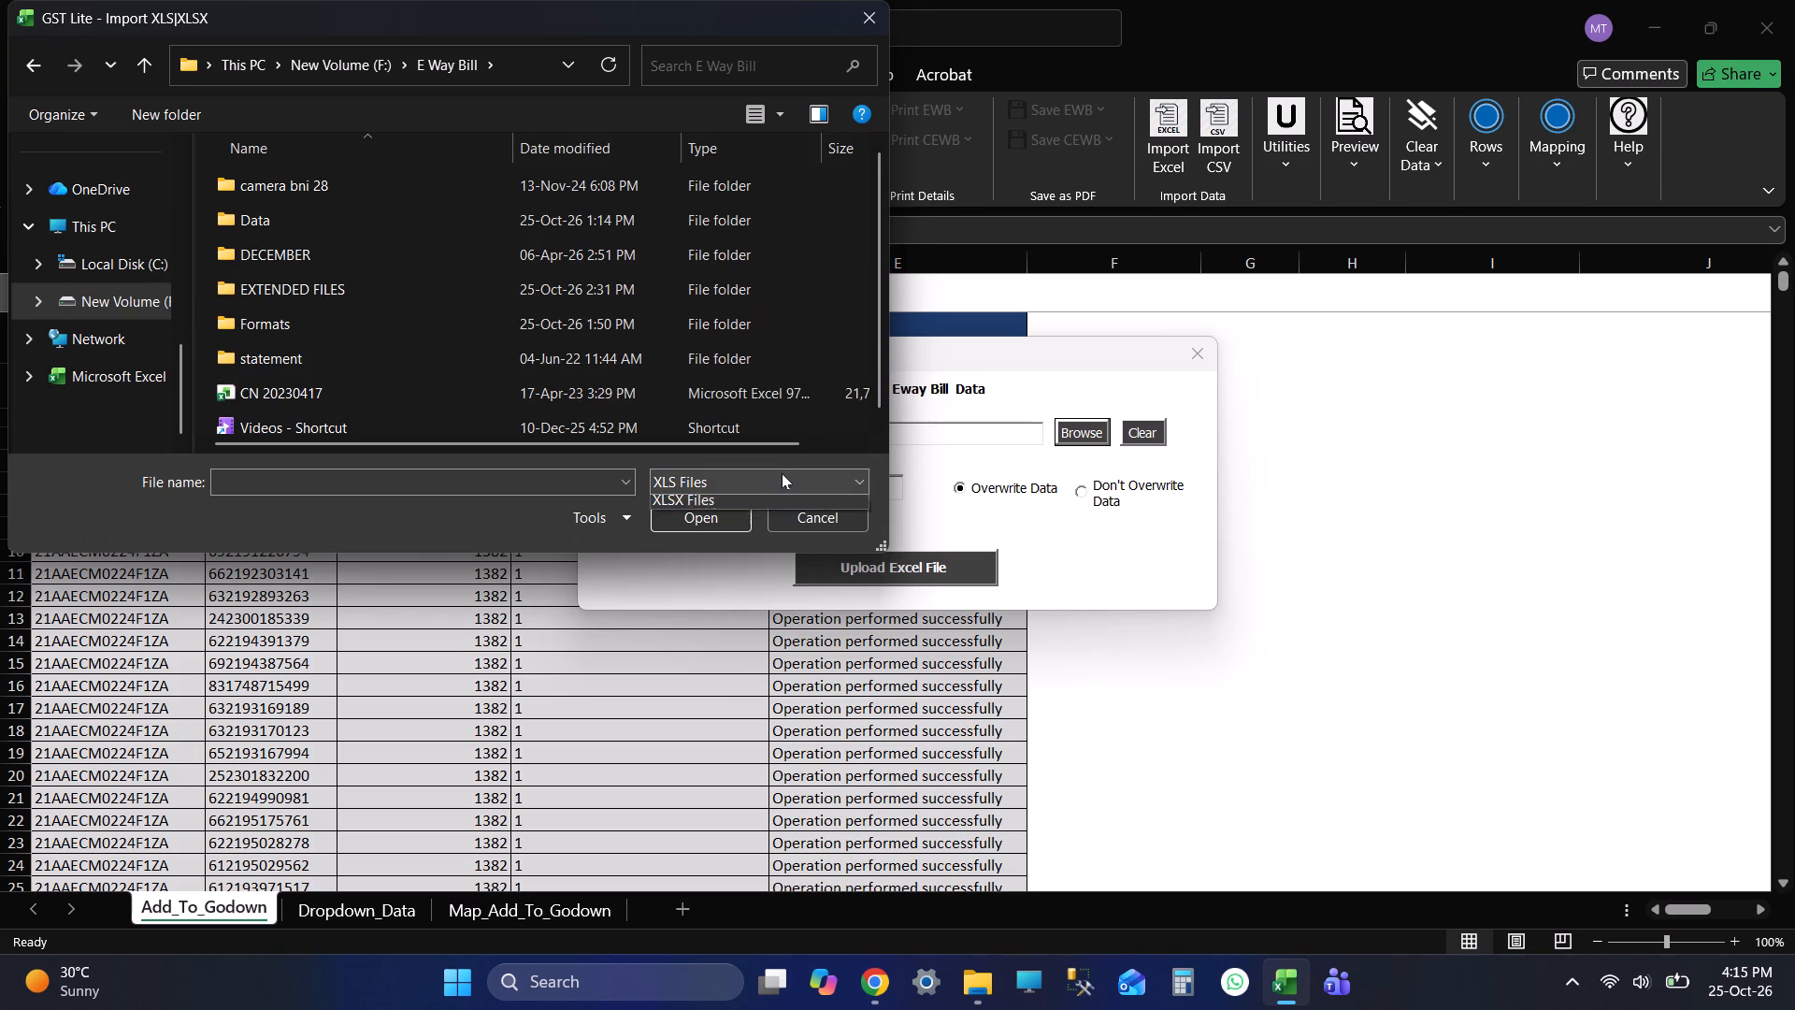
{"action": "left_click", "coordinate": [745, 523]}
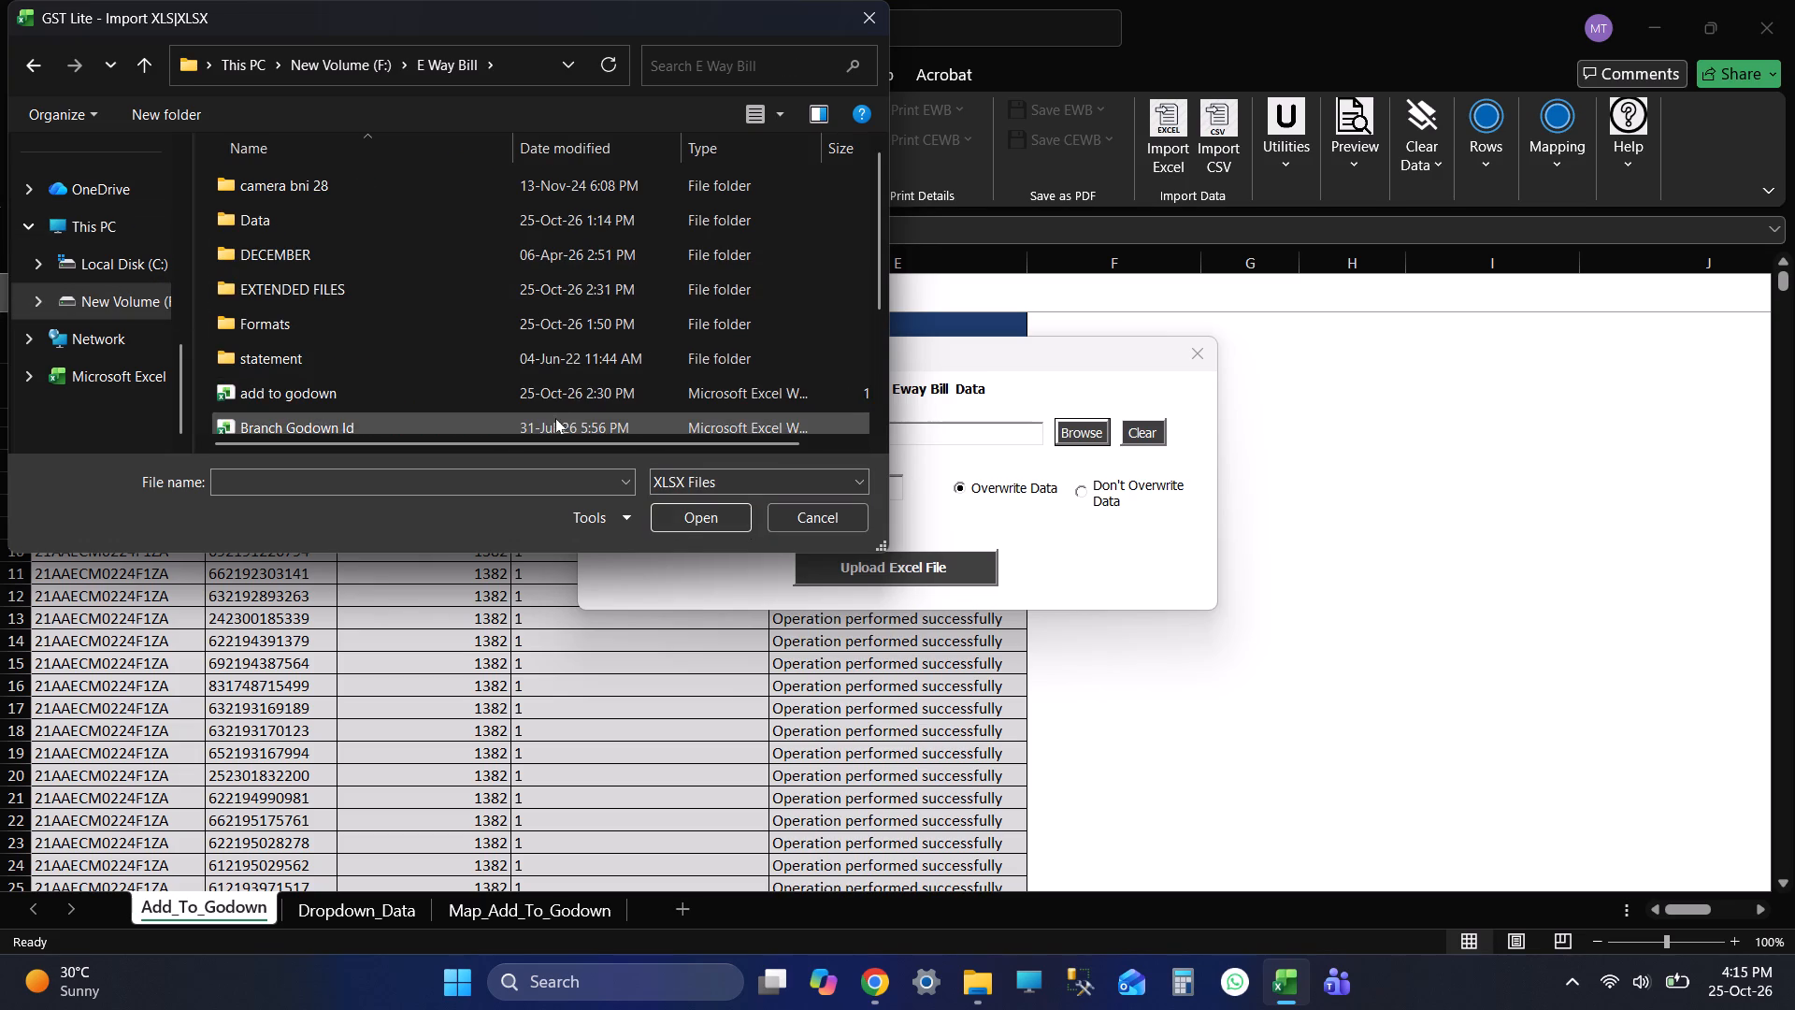
{"action": "left_click", "coordinate": [523, 384]}
{"action": "left_click", "coordinate": [691, 505]}
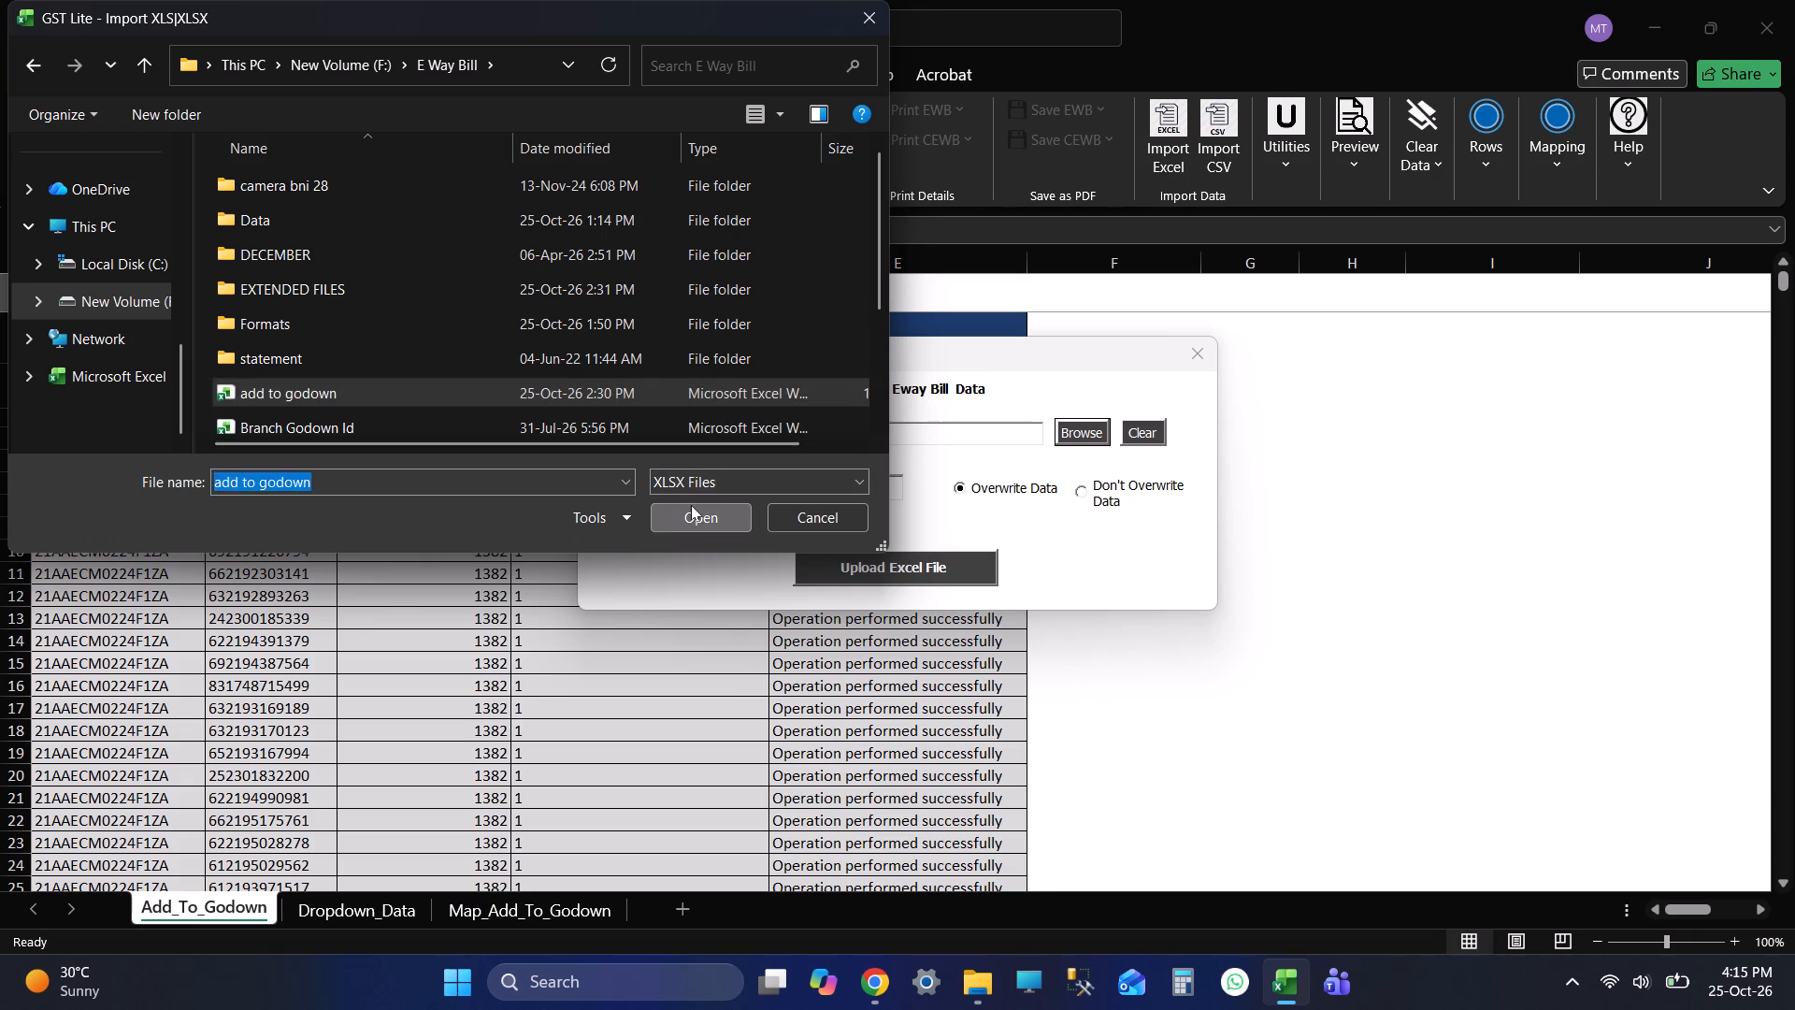
Upload the chosen Excel file with Overwrite Data, agreeing to clear the existing sheet data.
{"action": "left_click", "coordinate": [893, 564]}
{"action": "left_click", "coordinate": [876, 560]}
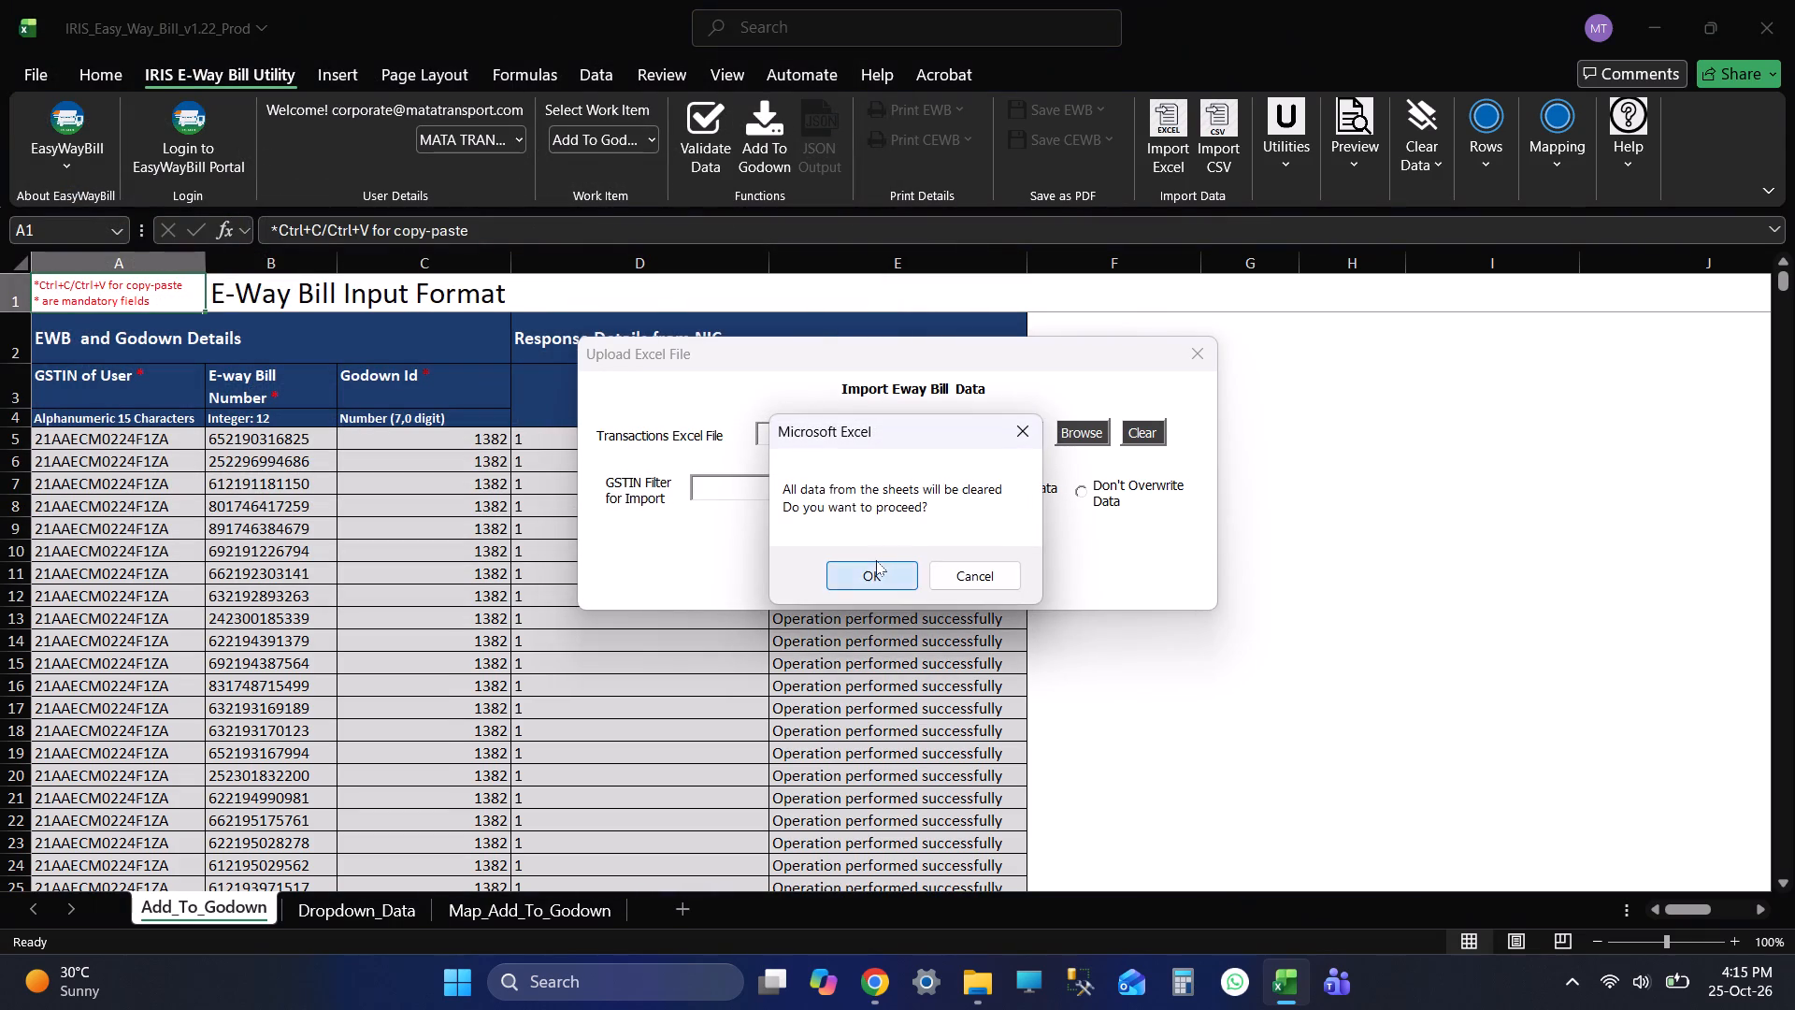
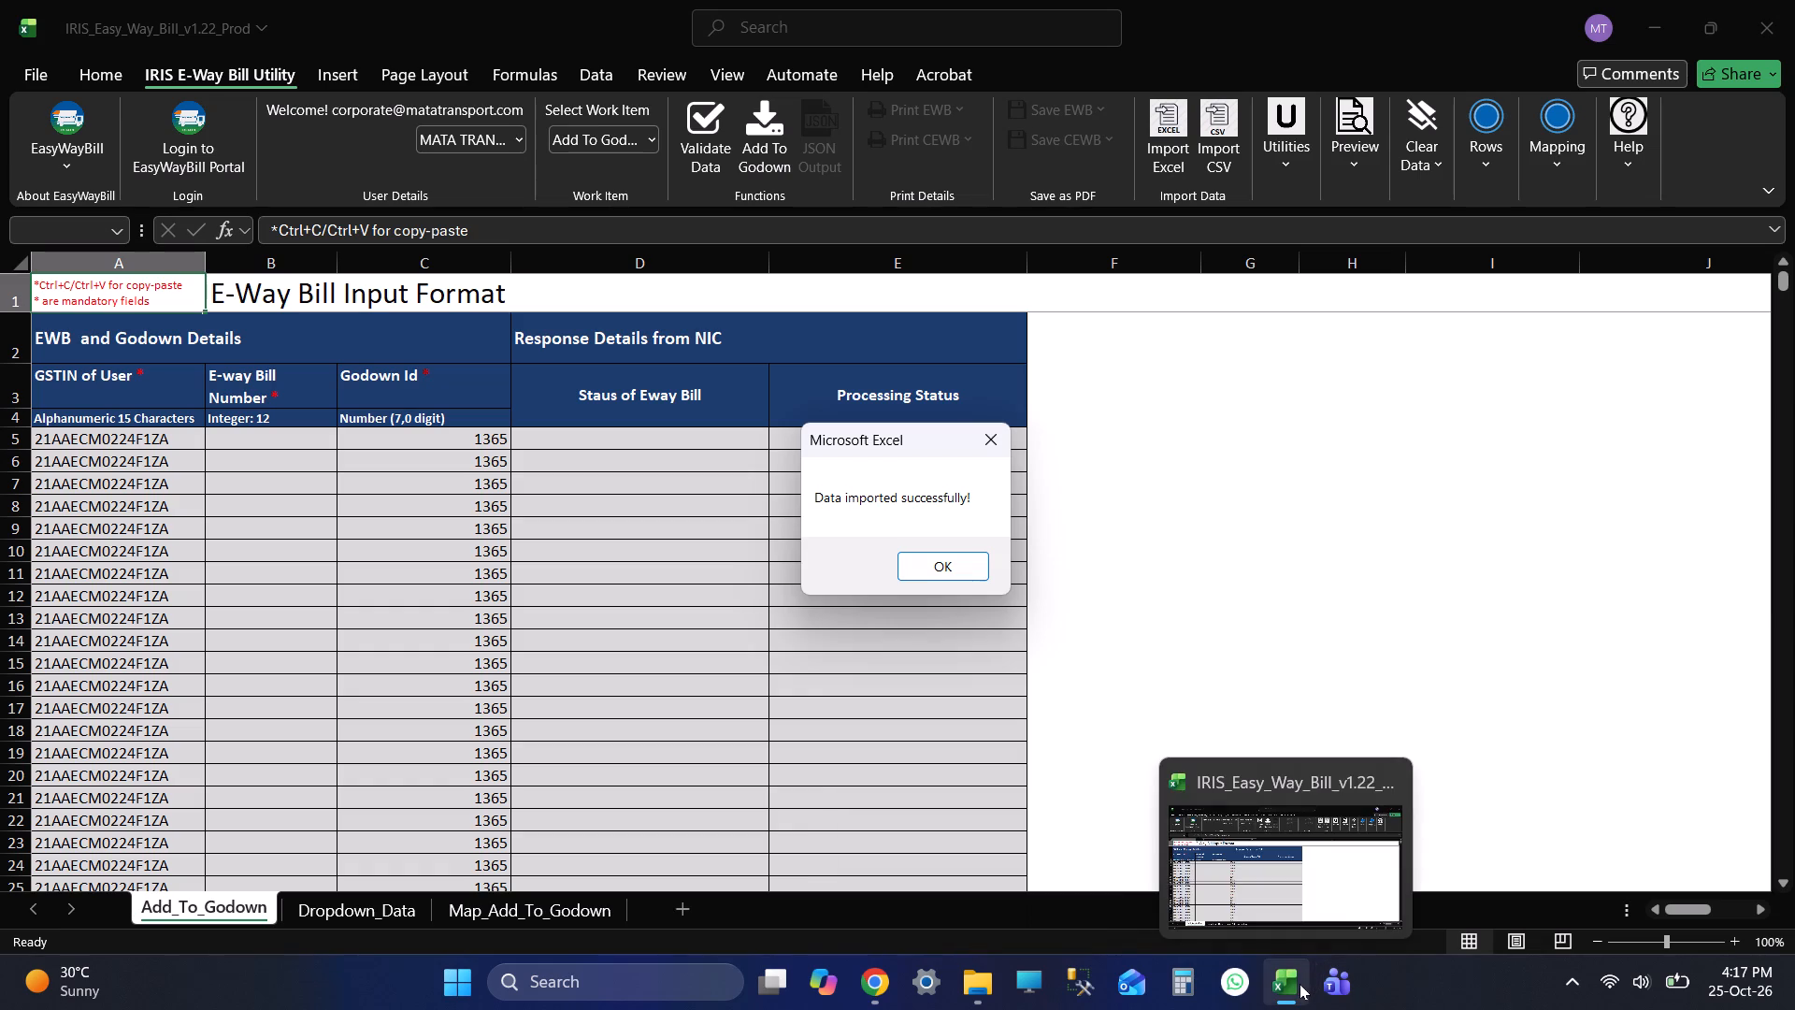
Close the import message and open the "add to godown" workbook from the E Way Bill folder.
{"action": "left_click", "coordinate": [949, 567]}
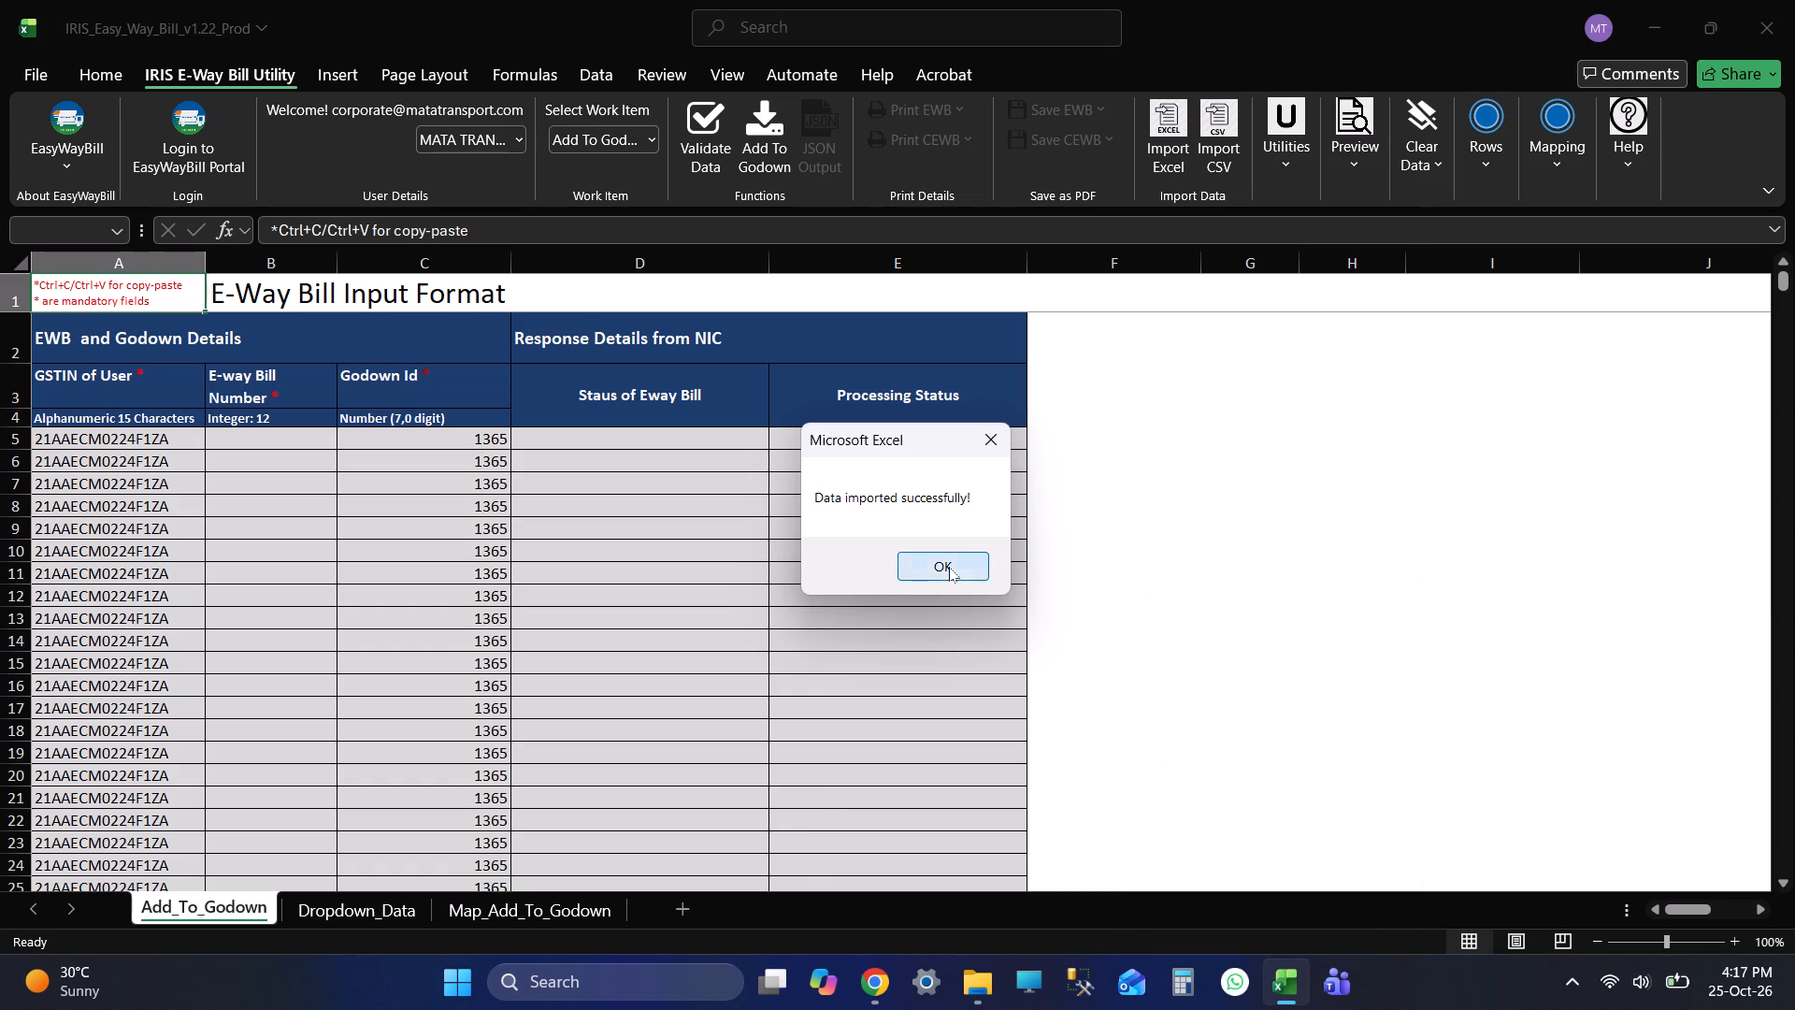
{"action": "left_click", "coordinate": [962, 987]}
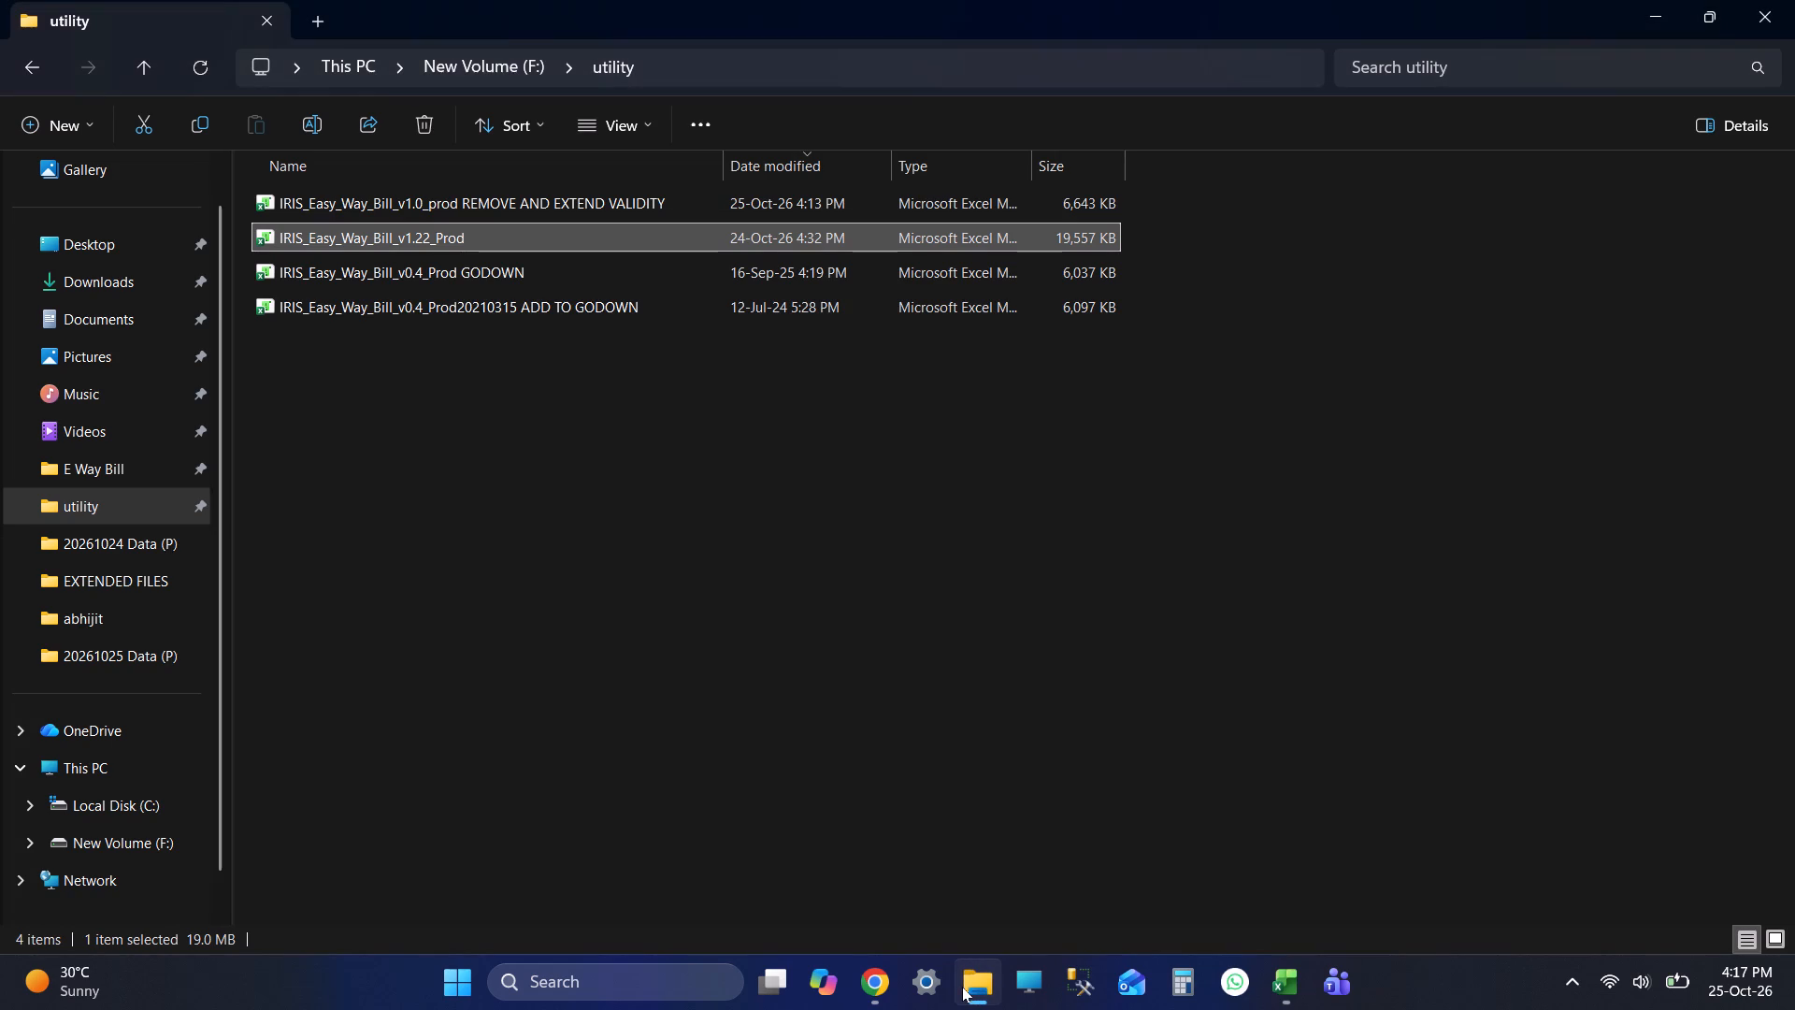
{"action": "left_click", "coordinate": [85, 451]}
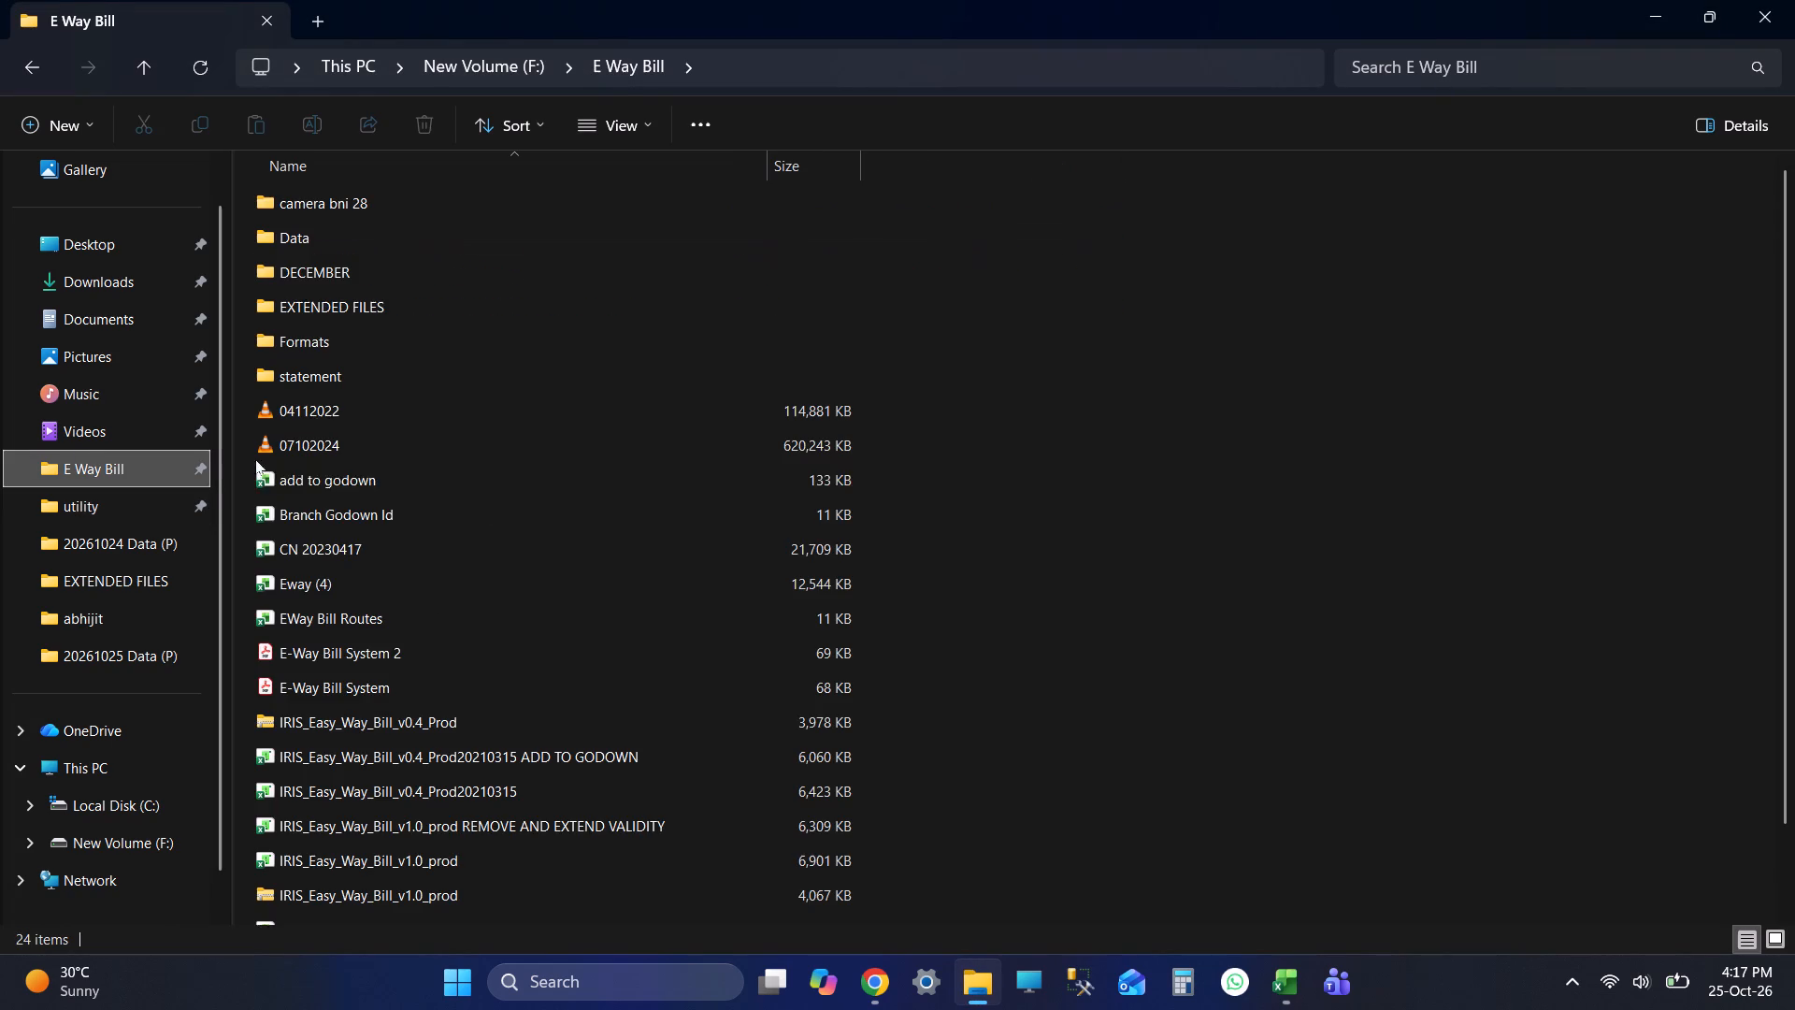
{"action": "double_click", "coordinate": [452, 485]}
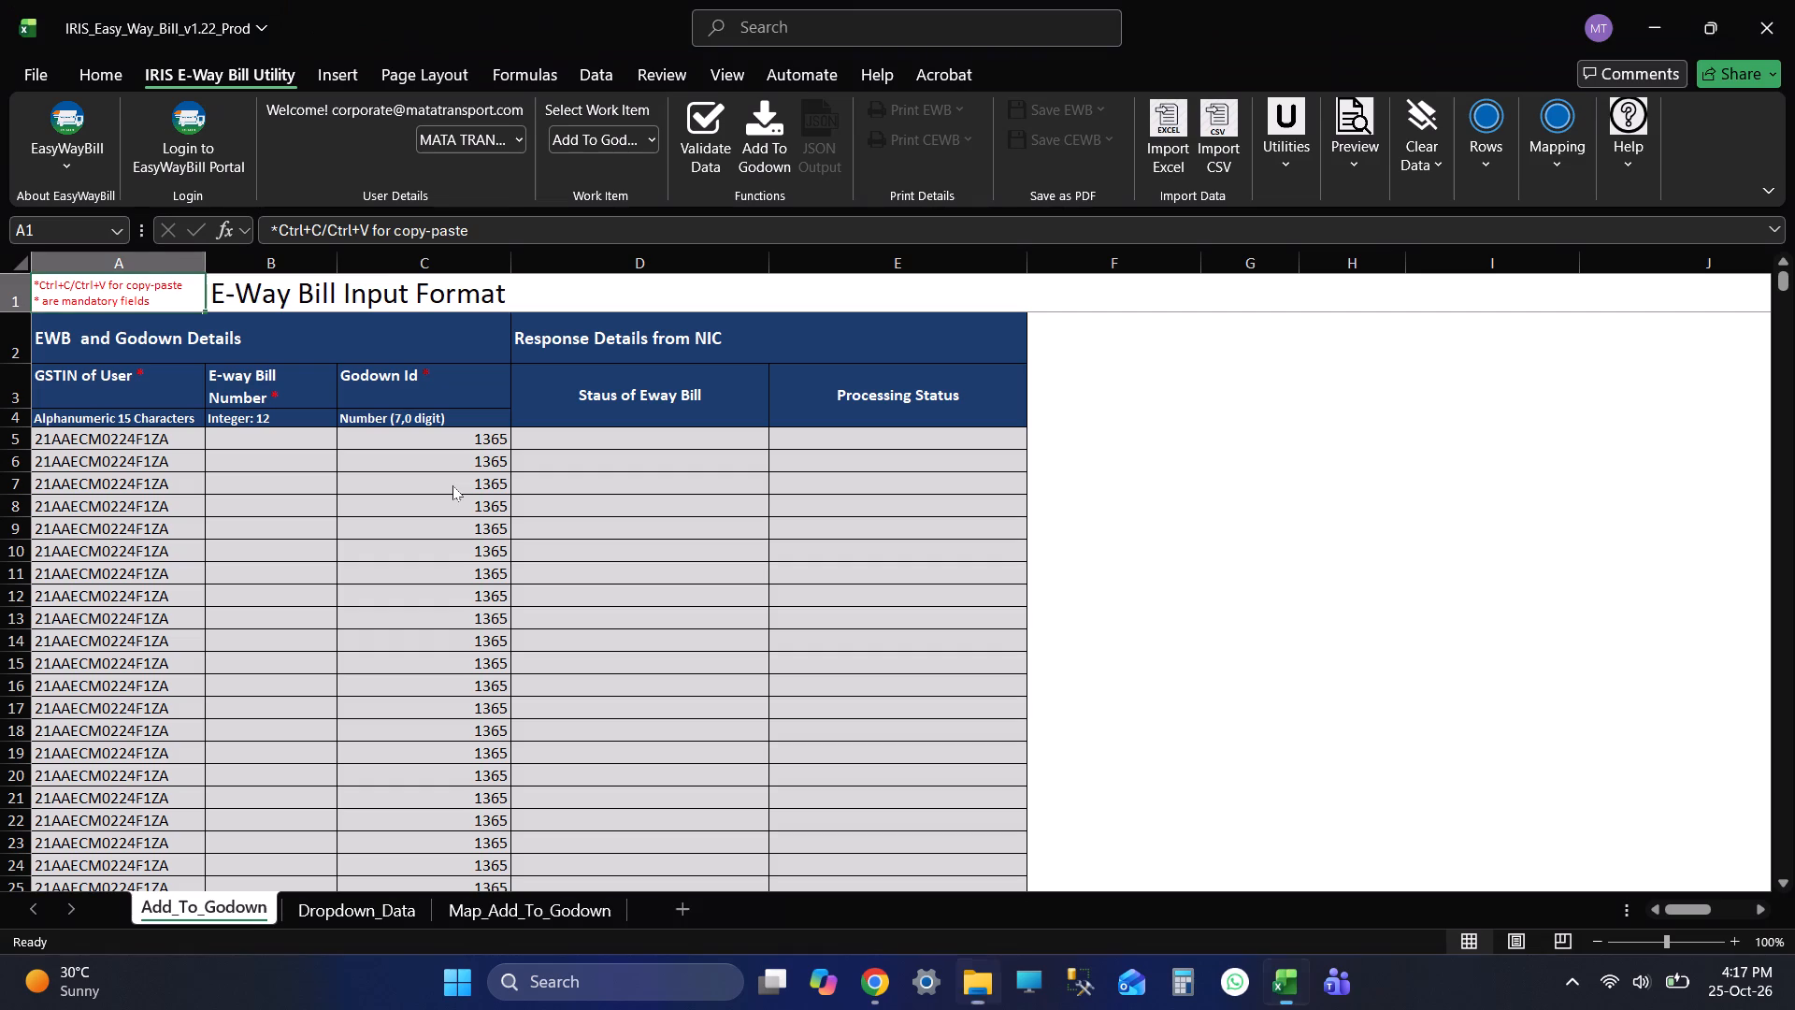
Copy all the e-way bill numbers under the "ewyabill no" heading in the "add to godown" workbook.
{"action": "key", "text": "ctrl+Up"}
{"action": "key", "text": "Up"}
{"action": "key", "text": "Right"}
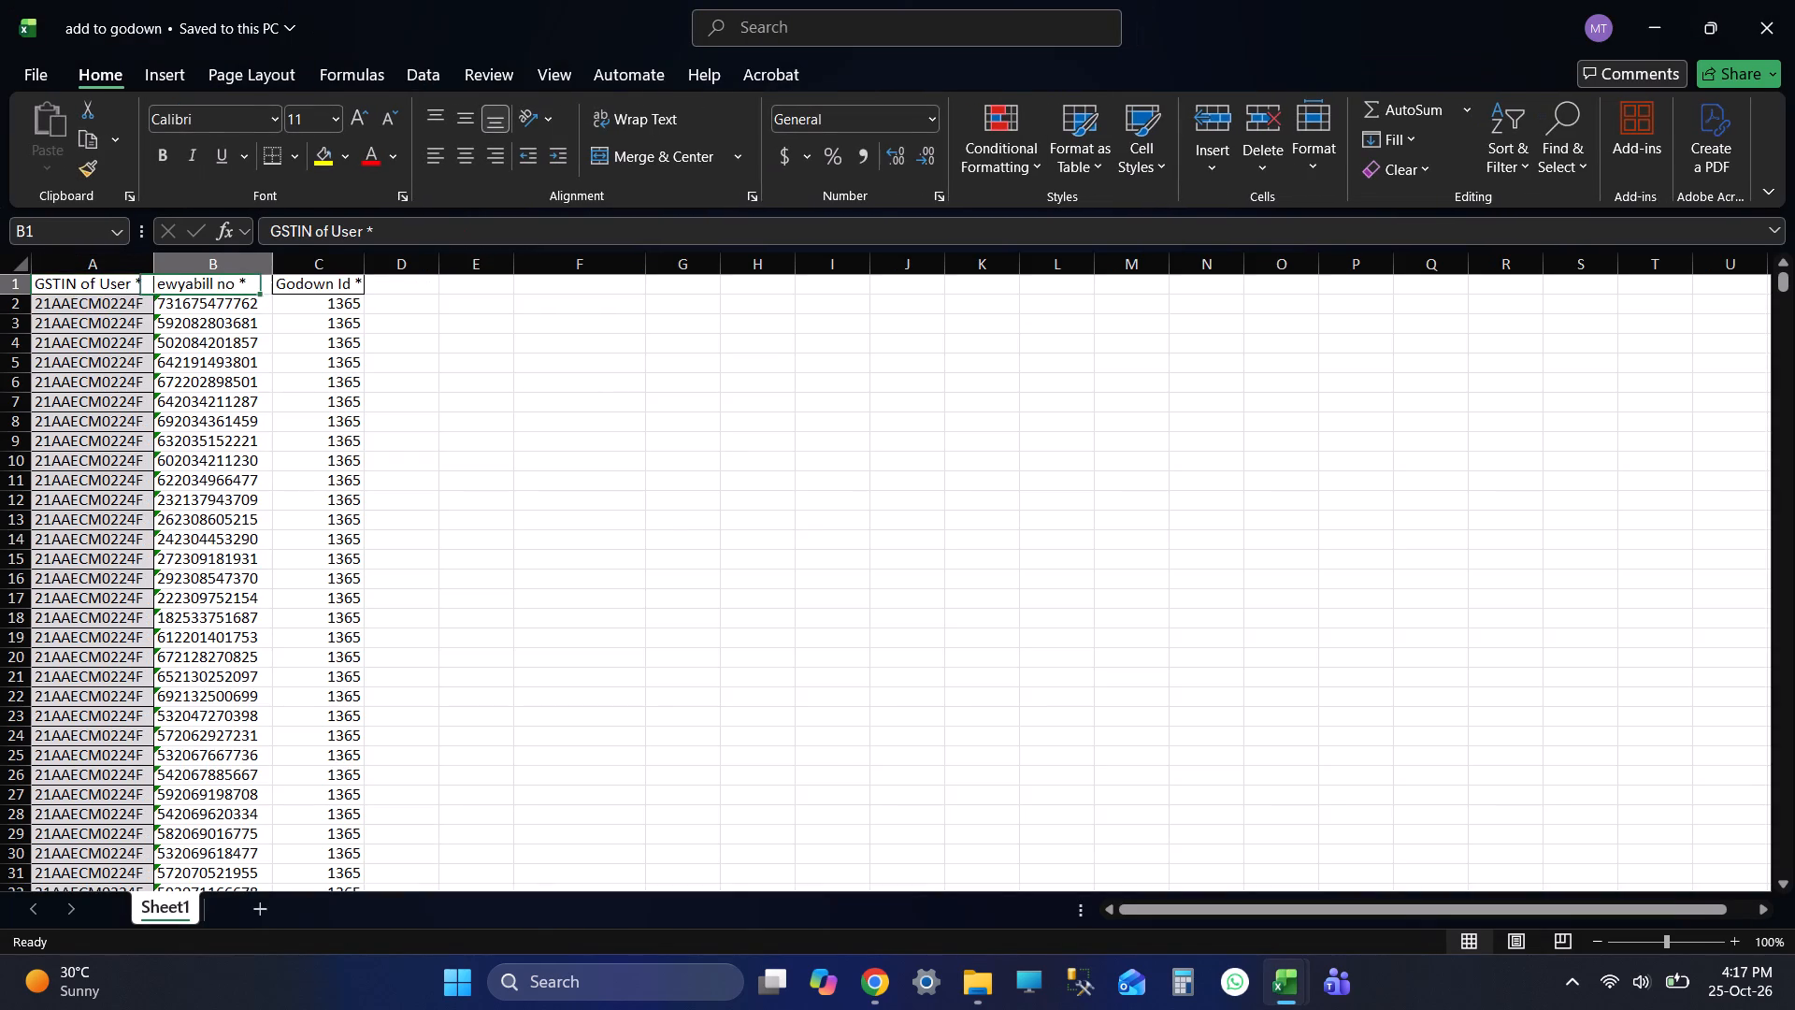
{"action": "key", "text": "Up"}
{"action": "key", "text": "Up"}
{"action": "key", "text": "Up"}
{"action": "key", "text": "Up"}
{"action": "key", "text": "Up"}
{"action": "key", "text": "Up"}
{"action": "key", "text": "Up"}
{"action": "key", "text": "Up"}
{"action": "key", "text": "Down"}
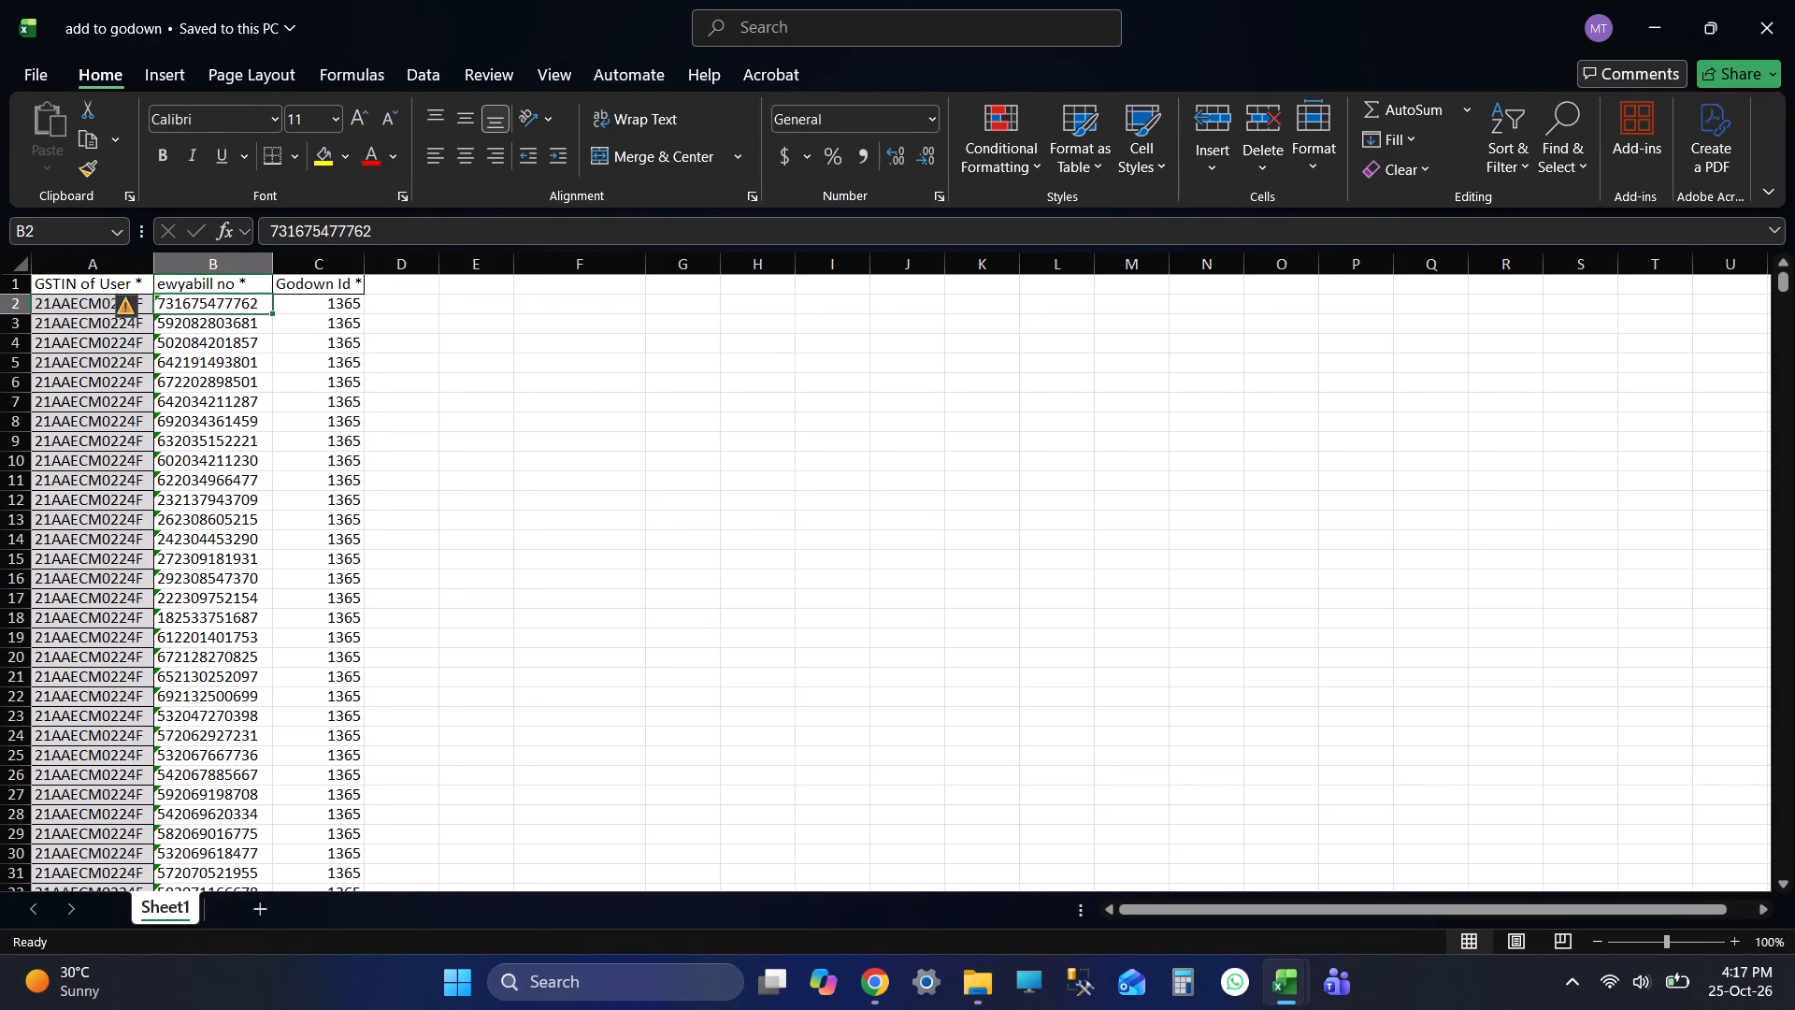
{"action": "key", "text": "ctrl+shift+Down"}
{"action": "key", "text": "ctrl+c"}
{"action": "key", "text": "ctrl+c"}
{"action": "key", "text": "ctrl+c"}
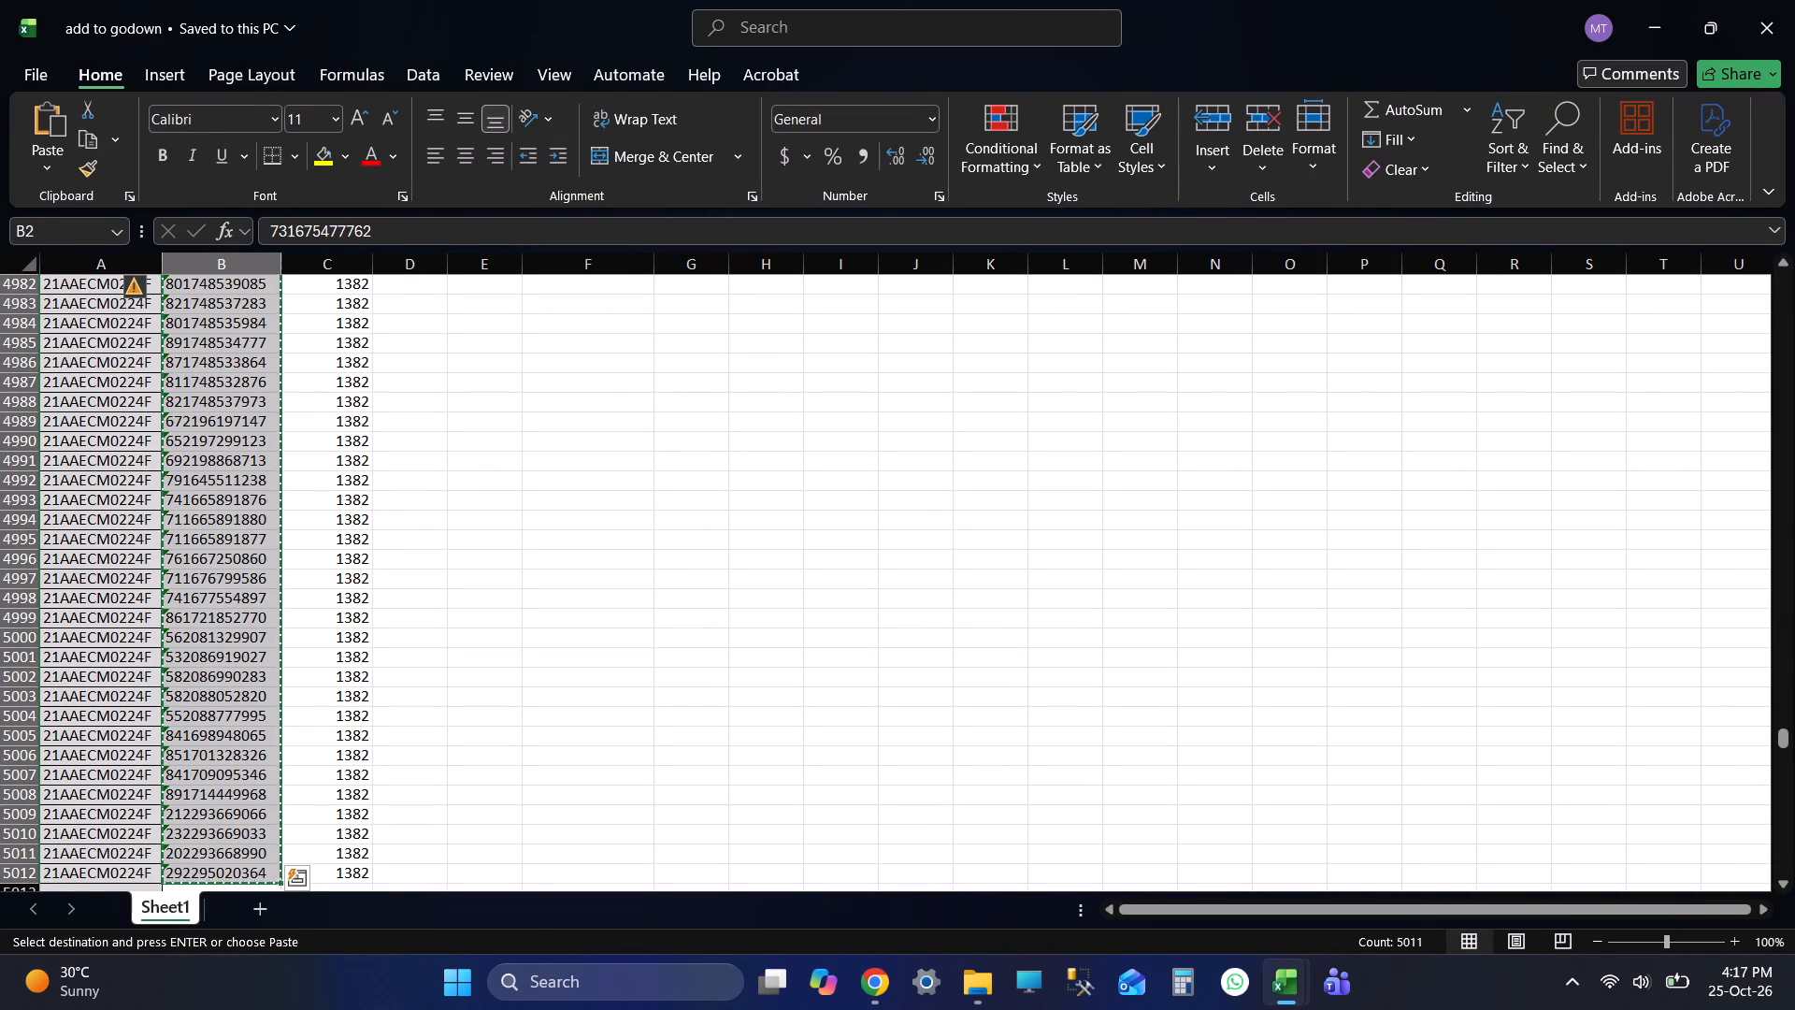
Paste the copied numbers into the E-way Bill Number column of the utility's Add_To_Godown sheet, starting at B5.
{"action": "key", "text": "alt+Tab"}
{"action": "key", "text": "Up"}
{"action": "key", "text": "Right"}
{"action": "key", "text": "Down"}
{"action": "key", "text": "Down"}
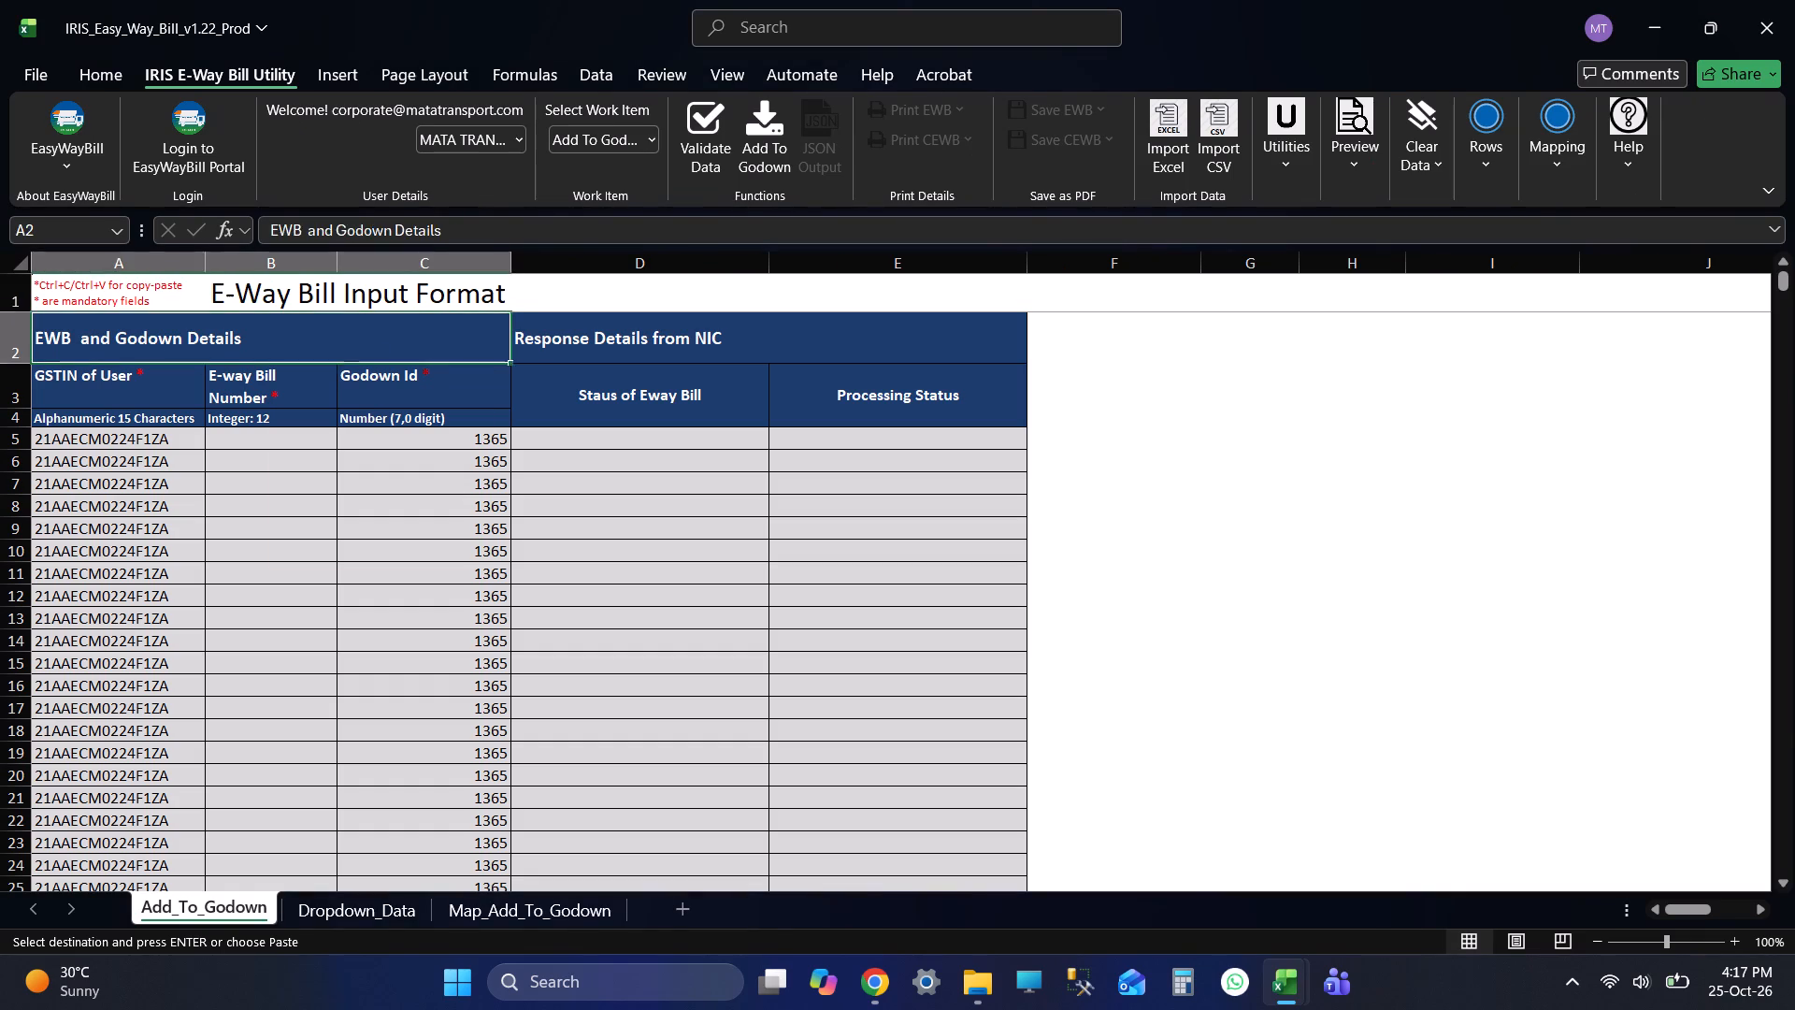
{"action": "key", "text": "Down"}
{"action": "key", "text": "Down"}
{"action": "key", "text": "ctrl+v"}
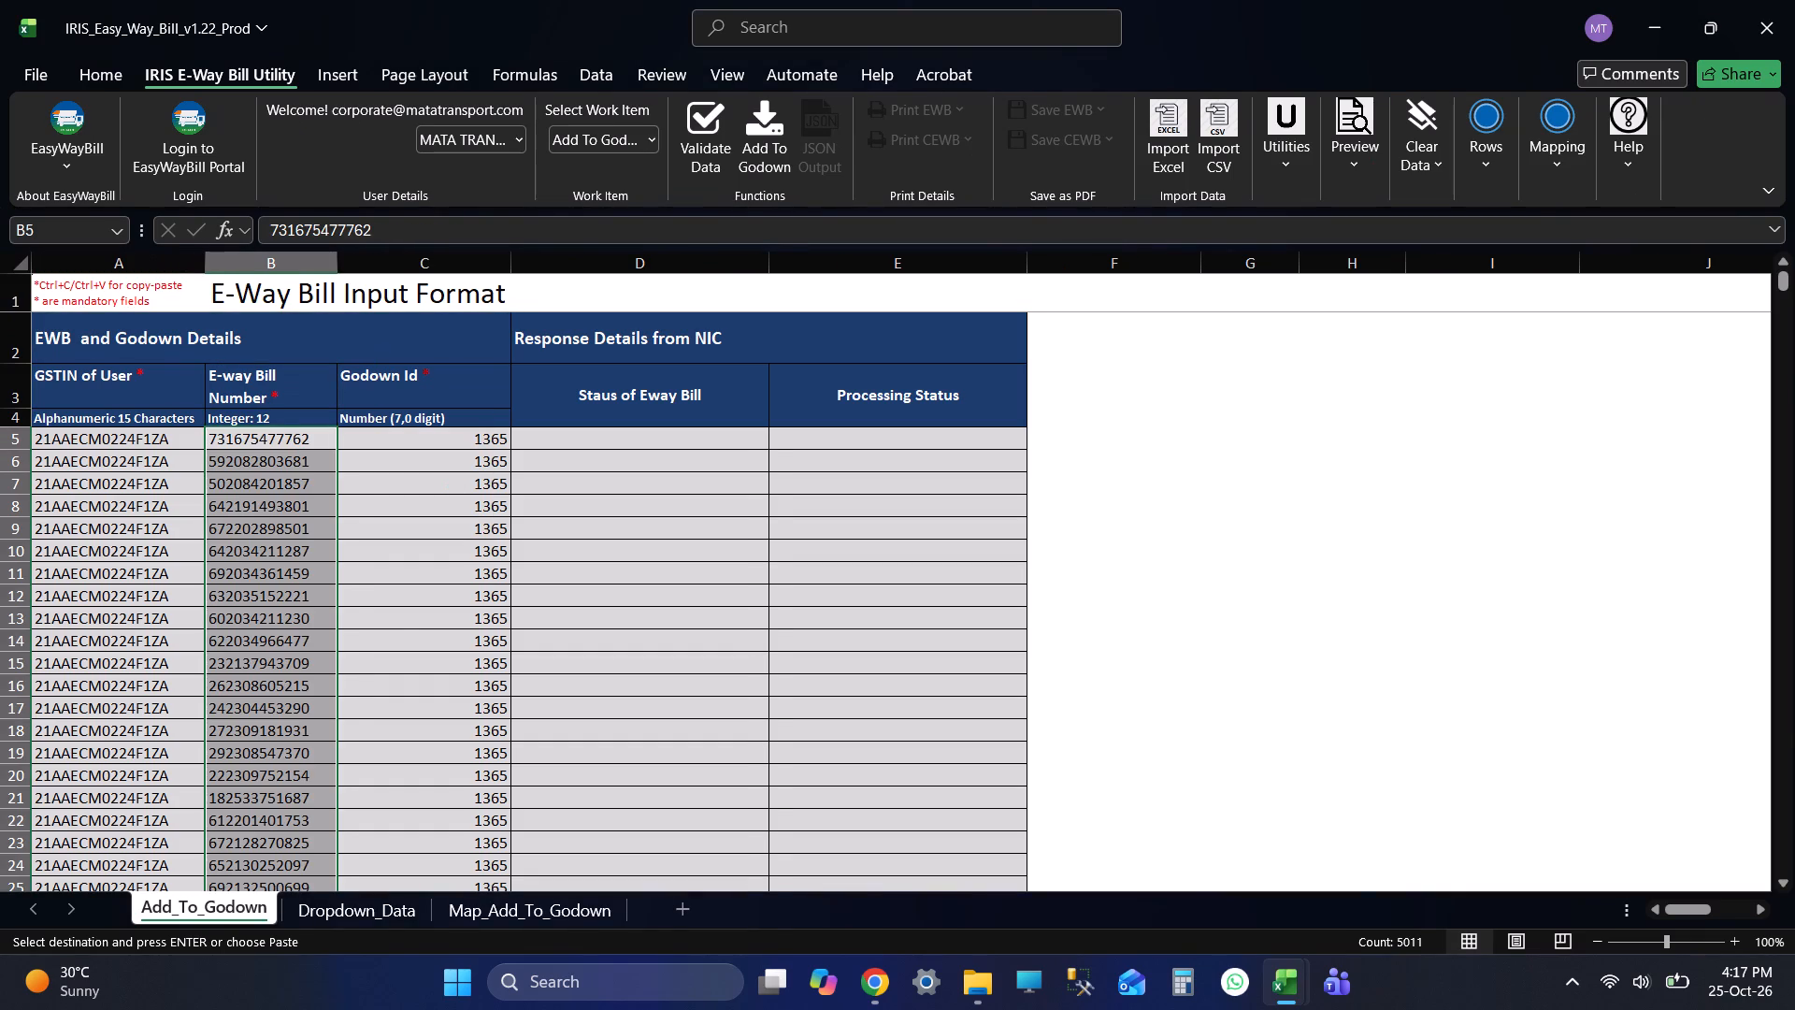
Check the pasted e-way bill numbers against the GSTIN and Godown Id rows at the end and start of the list.
{"action": "key", "text": "ctrl+Down"}
{"action": "key", "text": "Down"}
{"action": "key", "text": "Down"}
{"action": "key", "text": "Down"}
{"action": "key", "text": "Down"}
{"action": "key", "text": "ctrl+Up"}
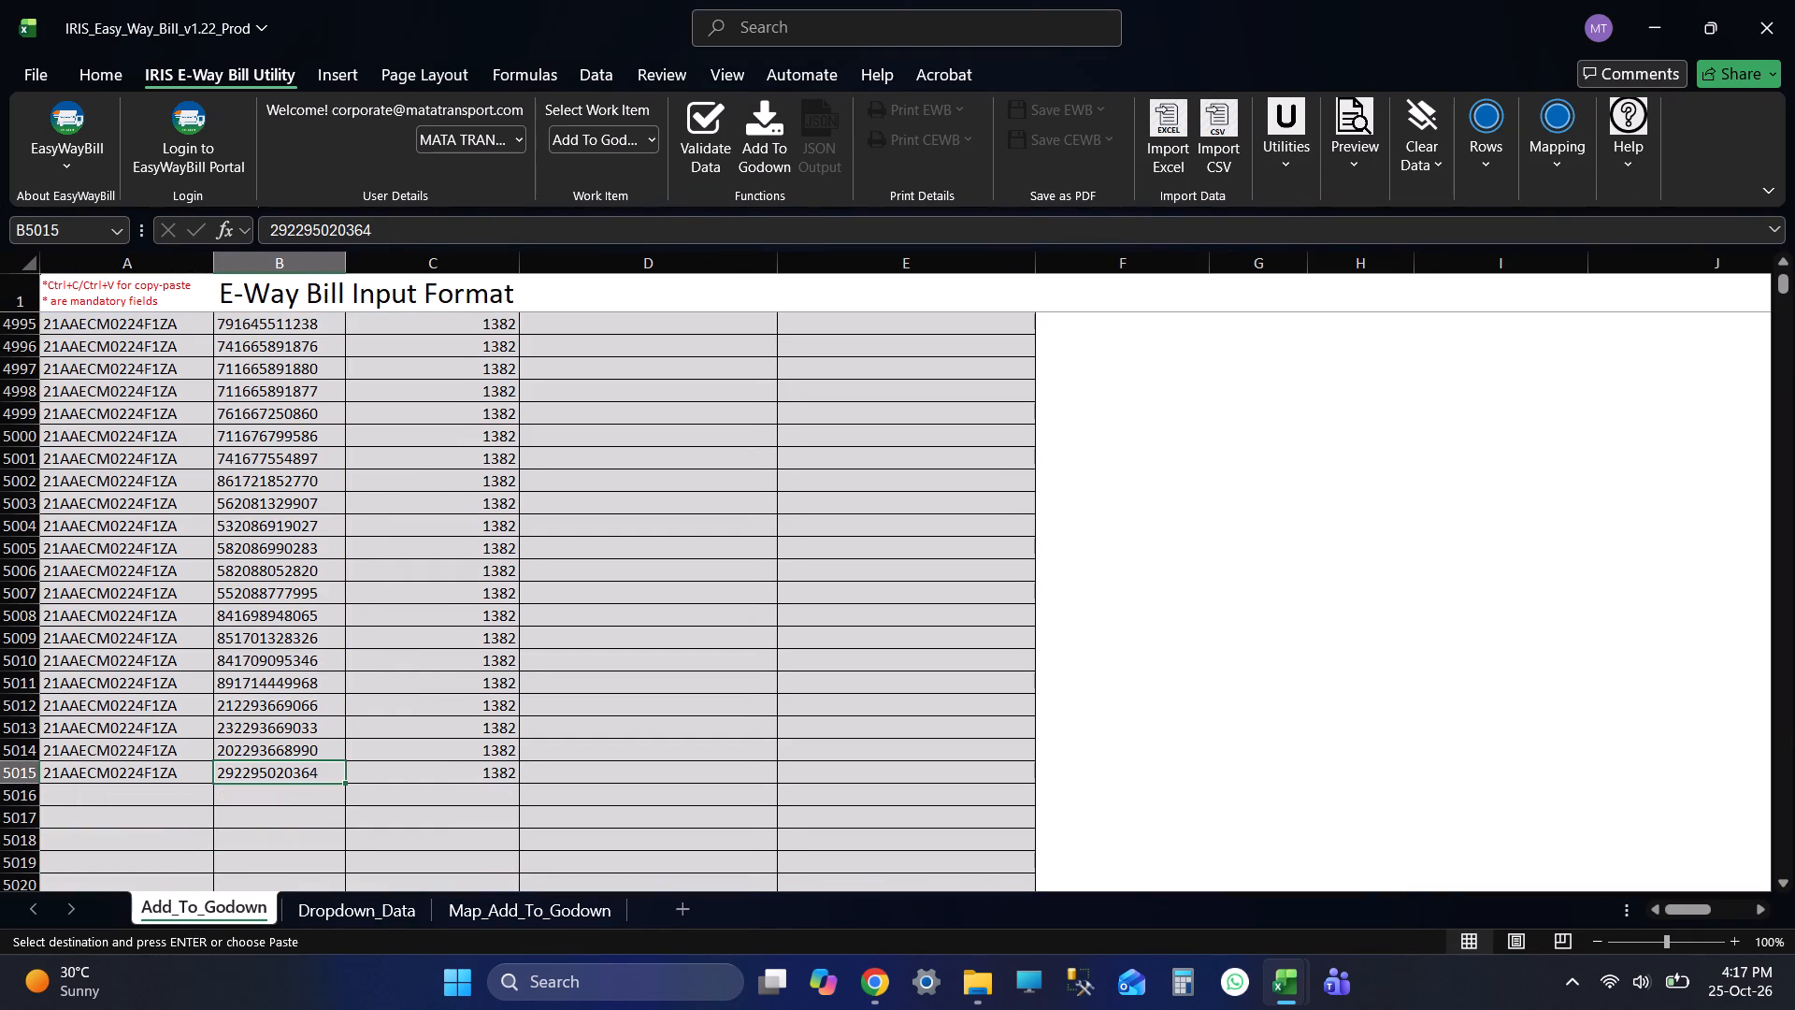
{"action": "key", "text": "ctrl+Up"}
{"action": "key", "text": "Up"}
{"action": "key", "text": "Up"}
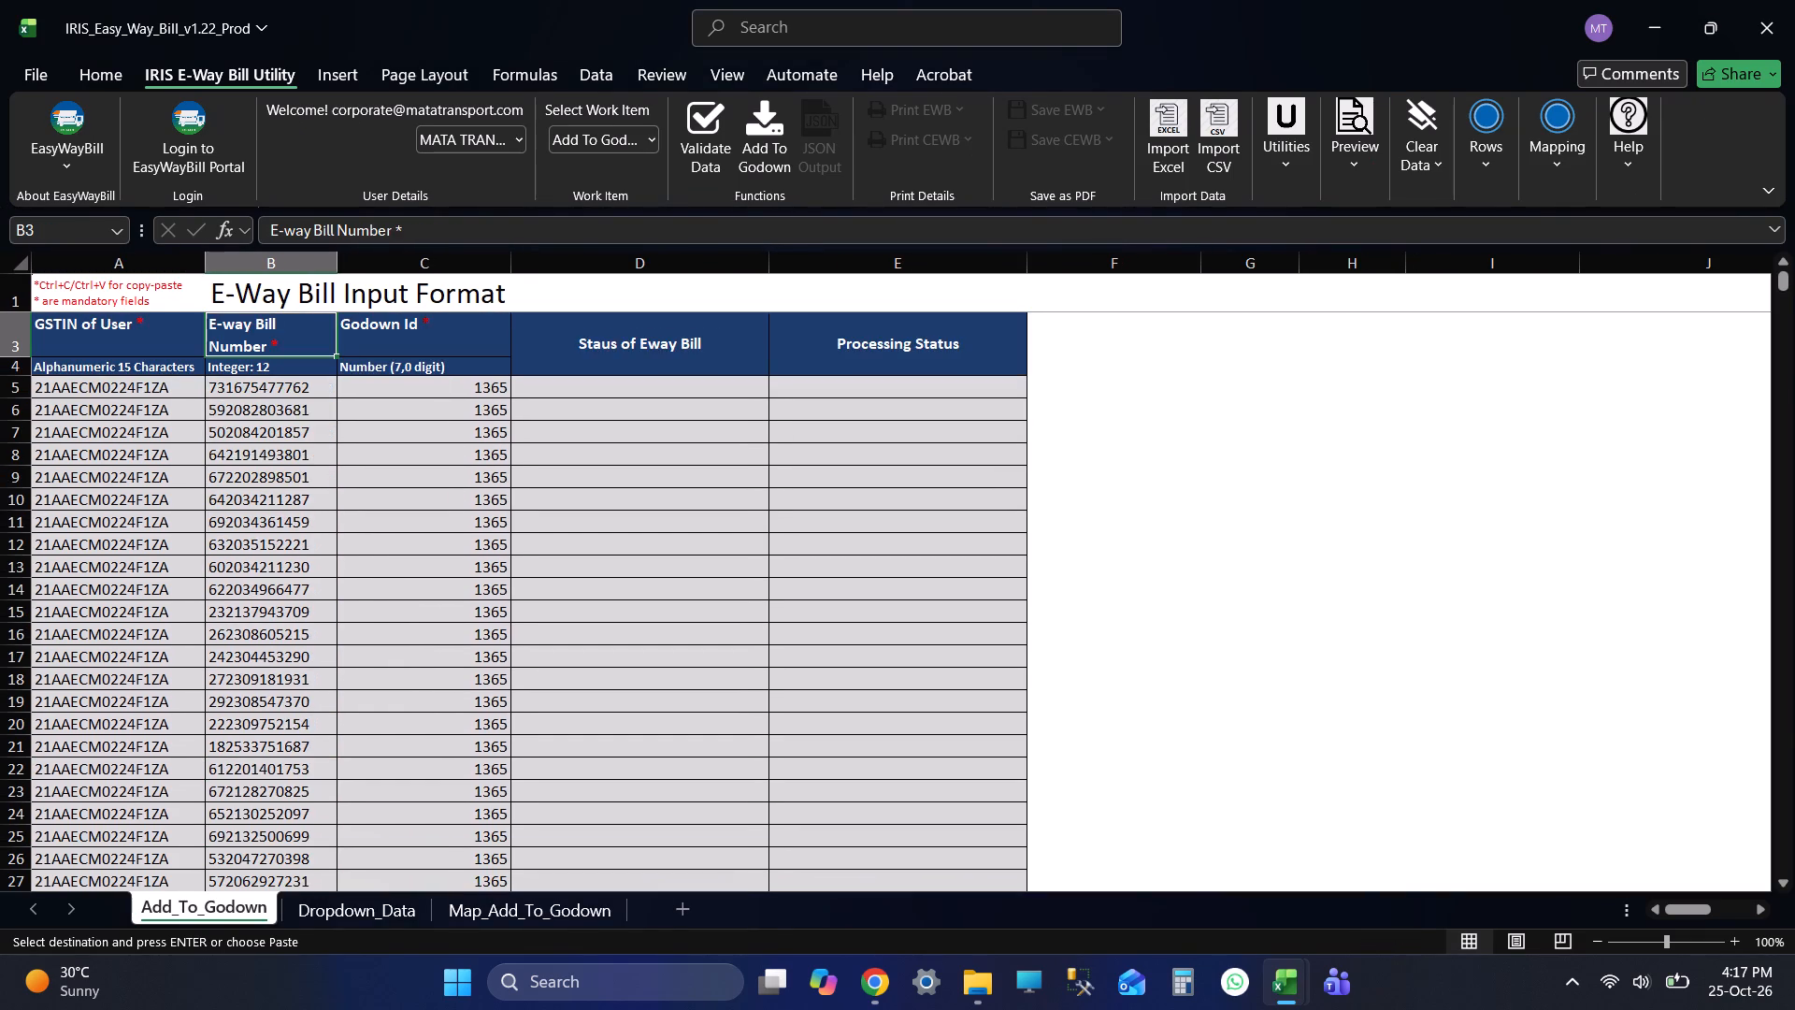
{"action": "key", "text": "Up"}
{"action": "key", "text": "Up"}
{"action": "key", "text": "Up"}
Run Add To Godown for the listed e-way bills and agree to proceed after validation.
{"action": "left_click", "coordinate": [751, 150]}
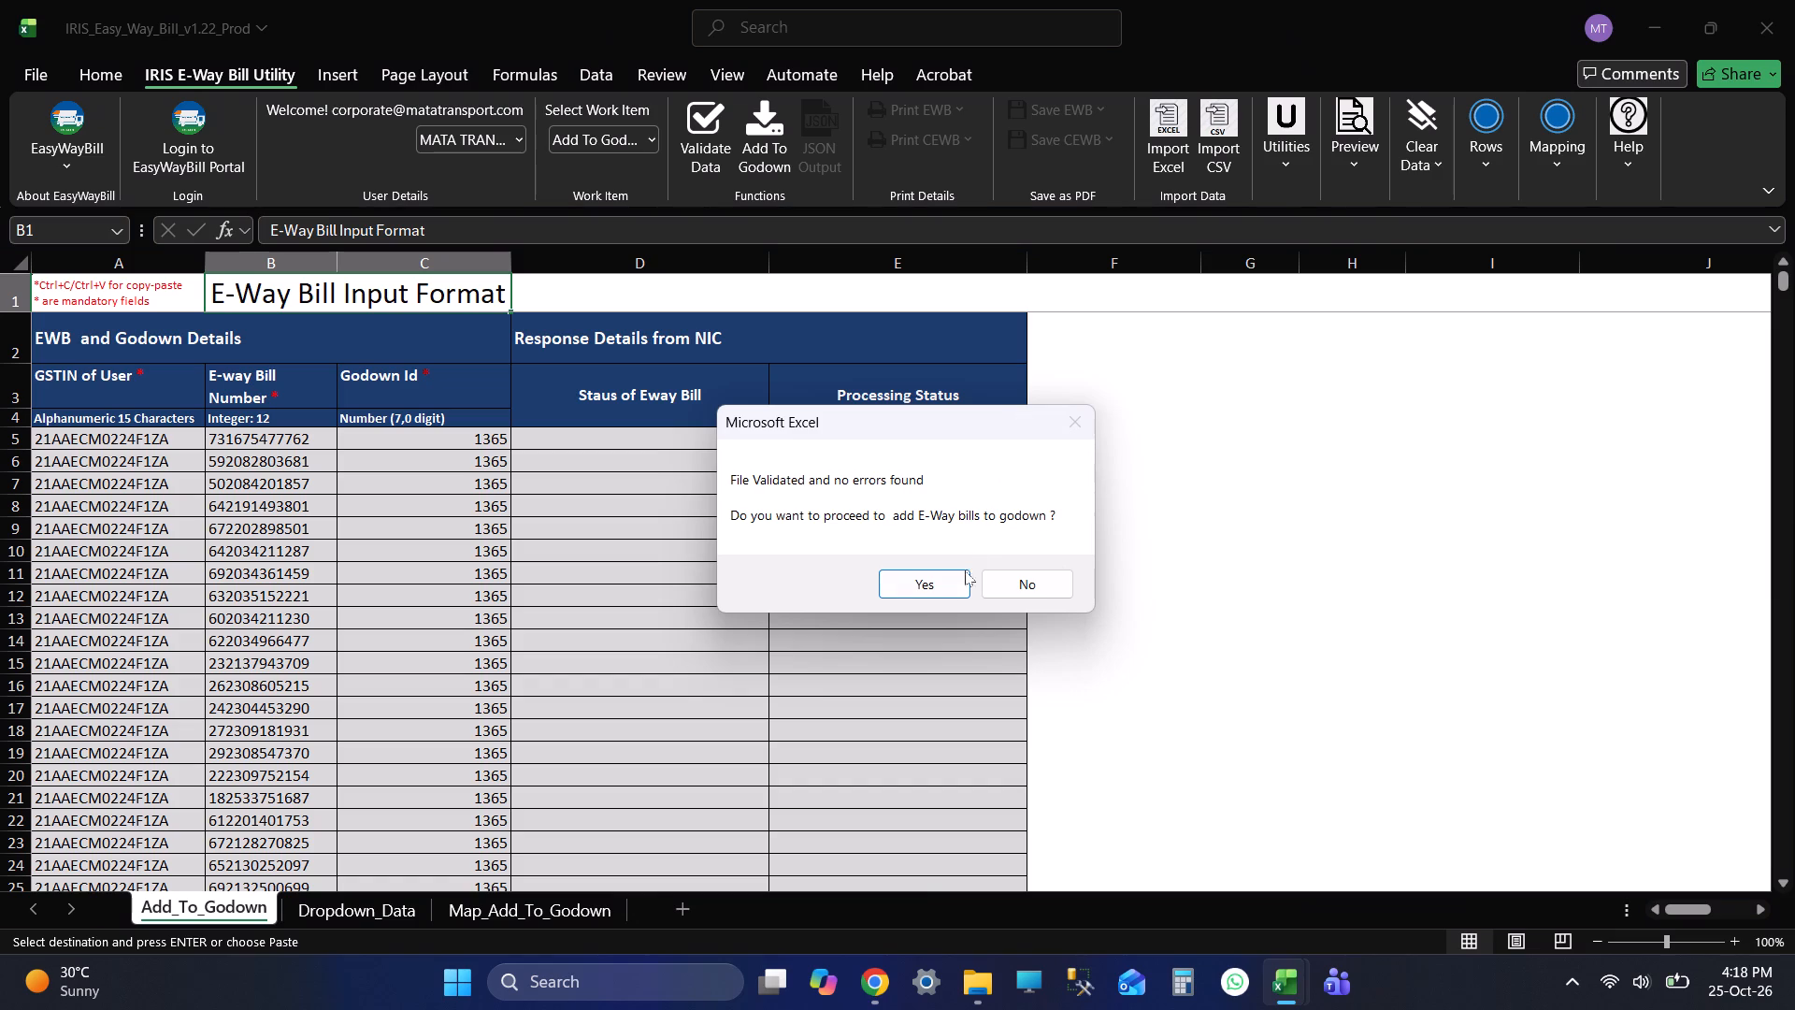
{"action": "left_click", "coordinate": [924, 572]}
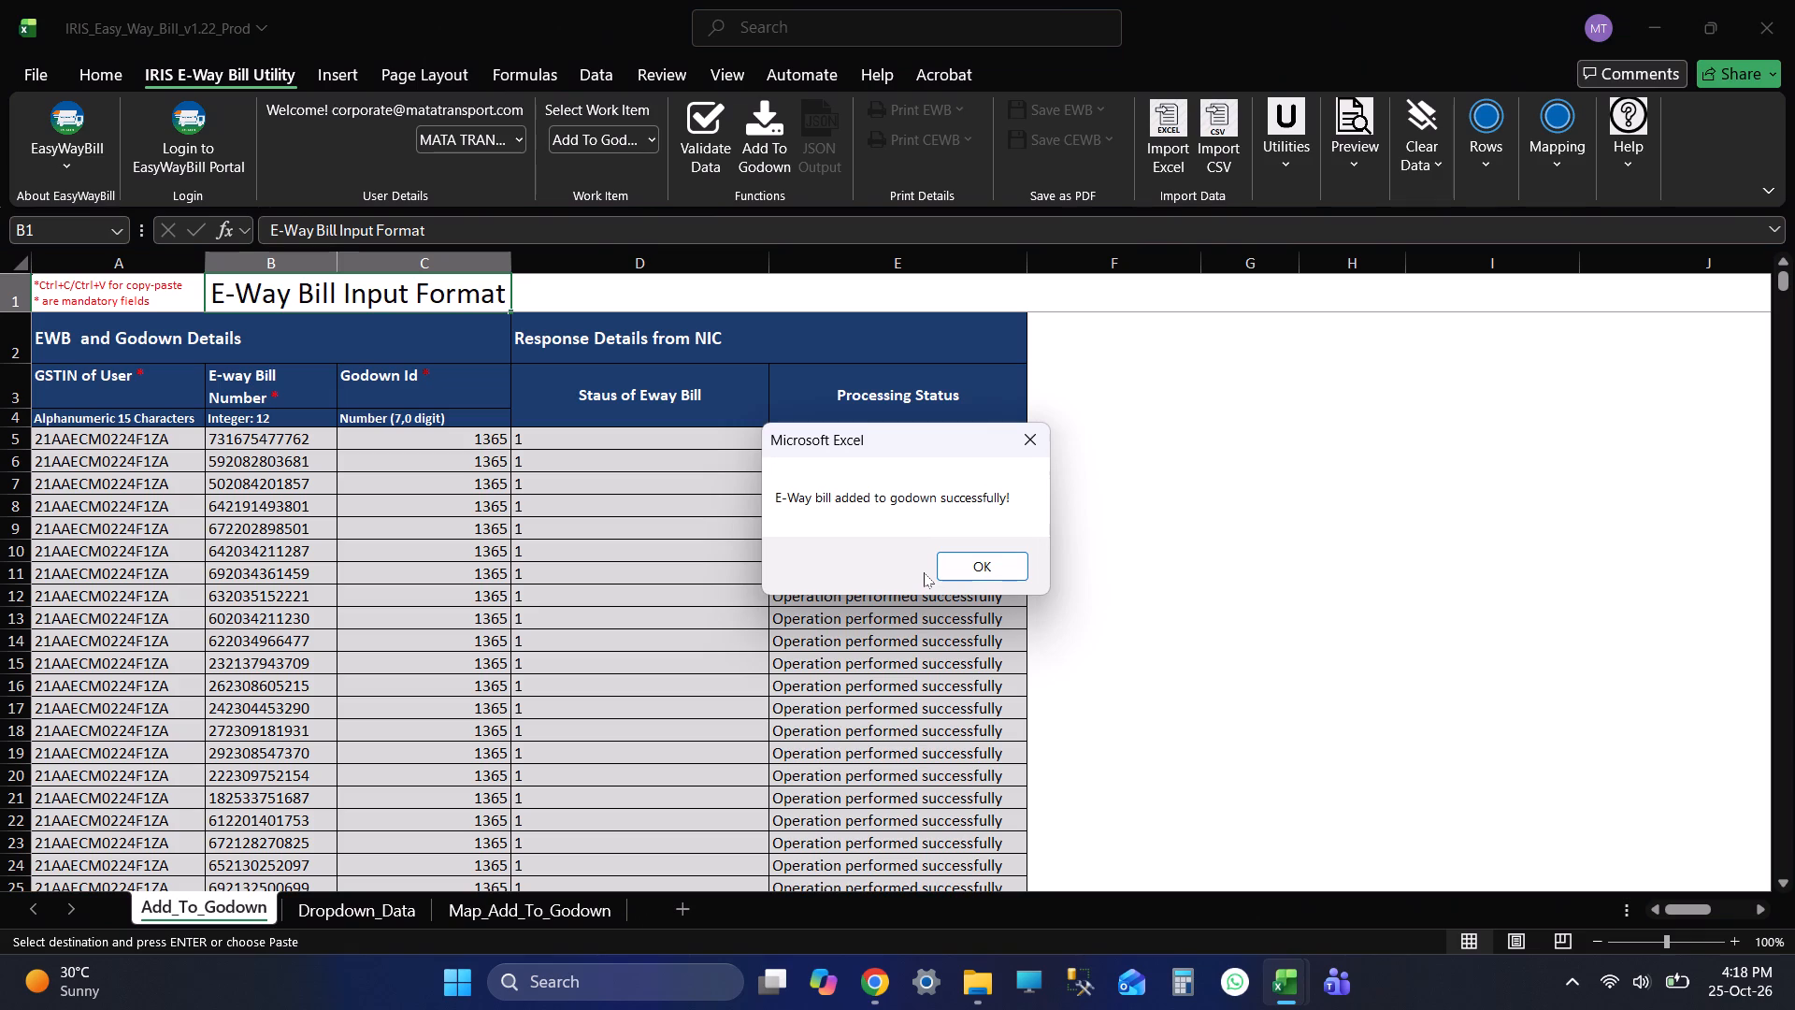
{"action": "left_click", "coordinate": [995, 556]}
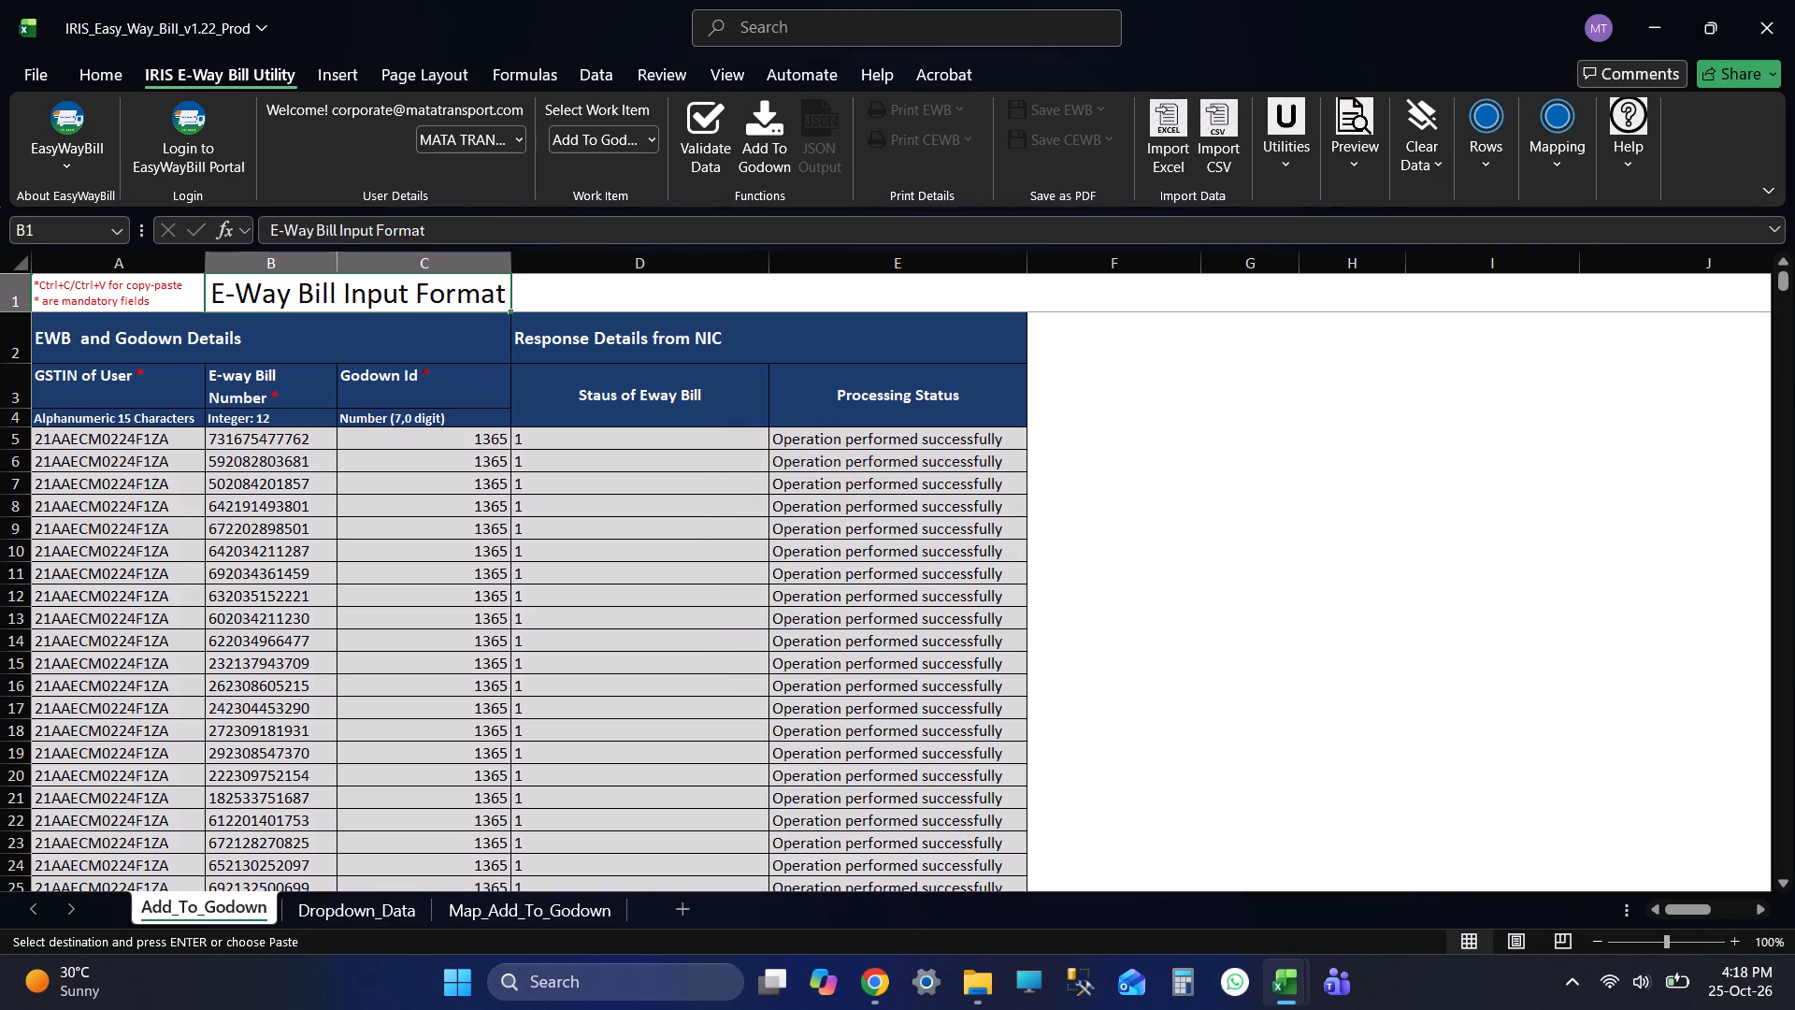
Review the e-way bill status and processing status responses from the first to the last filled row.
{"action": "left_click", "coordinate": [300, 487]}
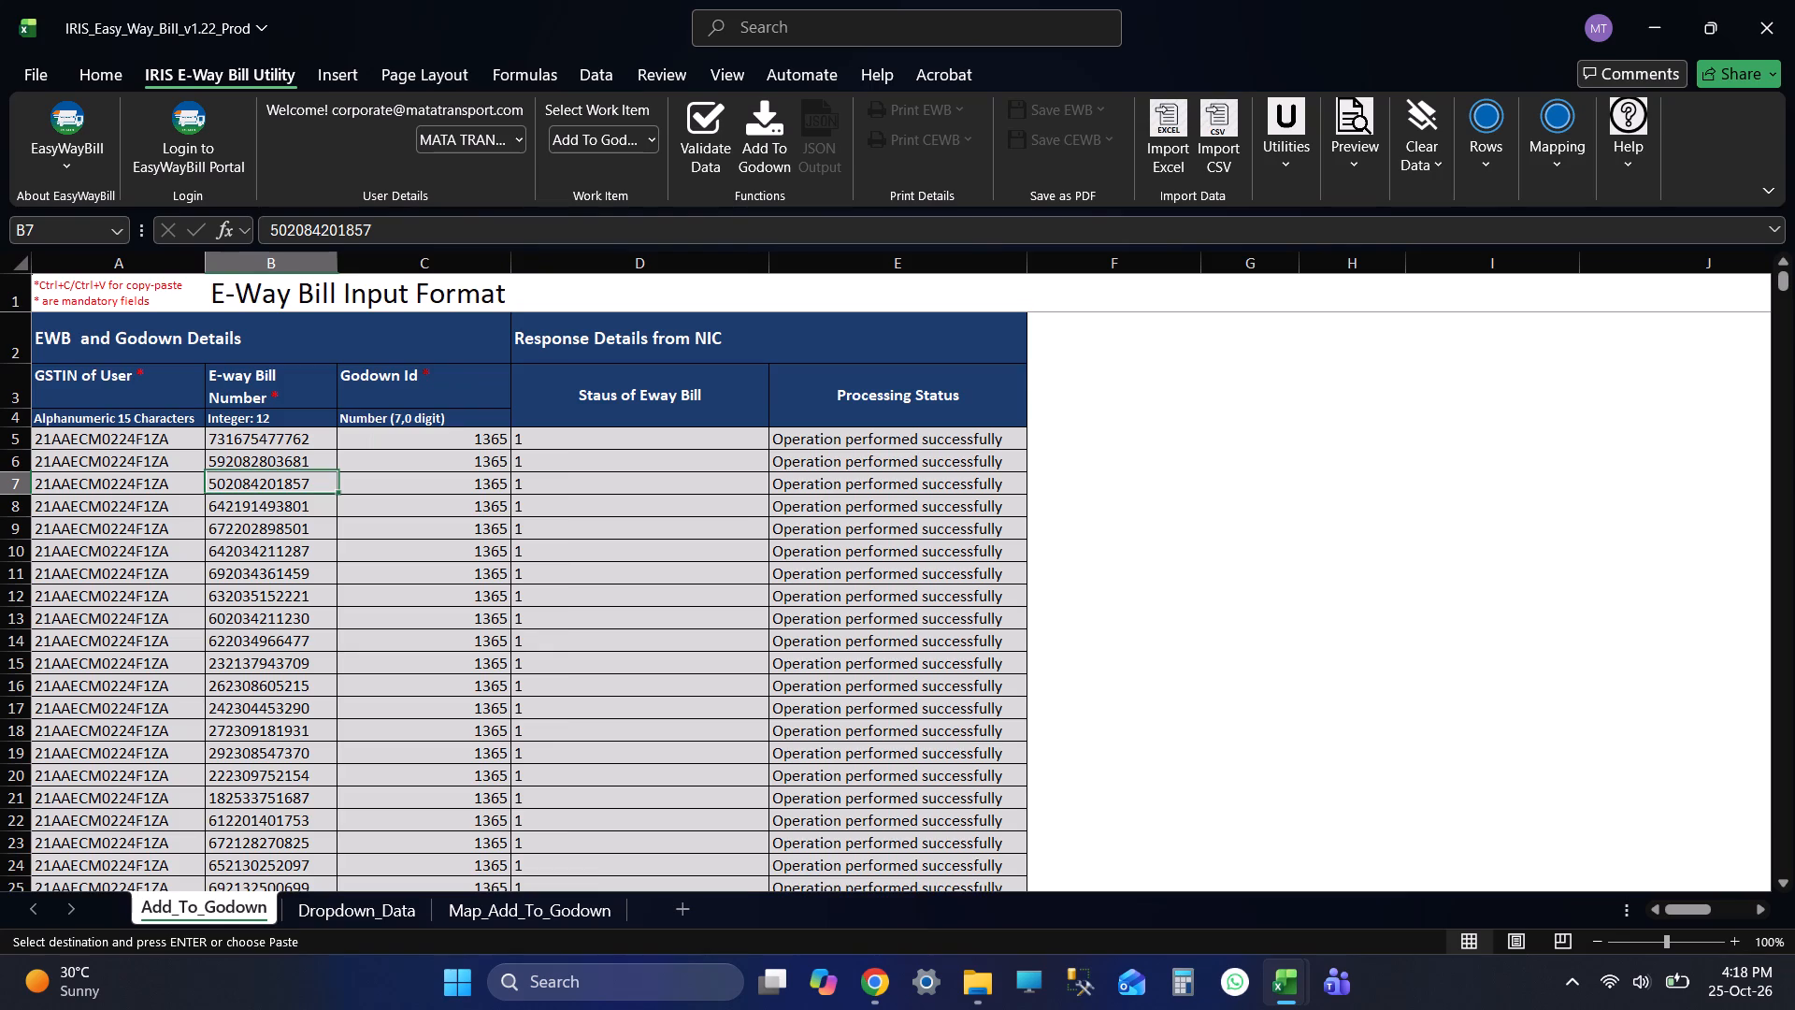
{"action": "key", "text": "ctrl+Down"}
{"action": "key", "text": "Down"}
{"action": "key", "text": "Down"}
{"action": "key", "text": "Down"}
{"action": "key", "text": "Down"}
{"action": "key", "text": "Down"}
{"action": "key", "text": "Down"}
{"action": "key", "text": "Down"}
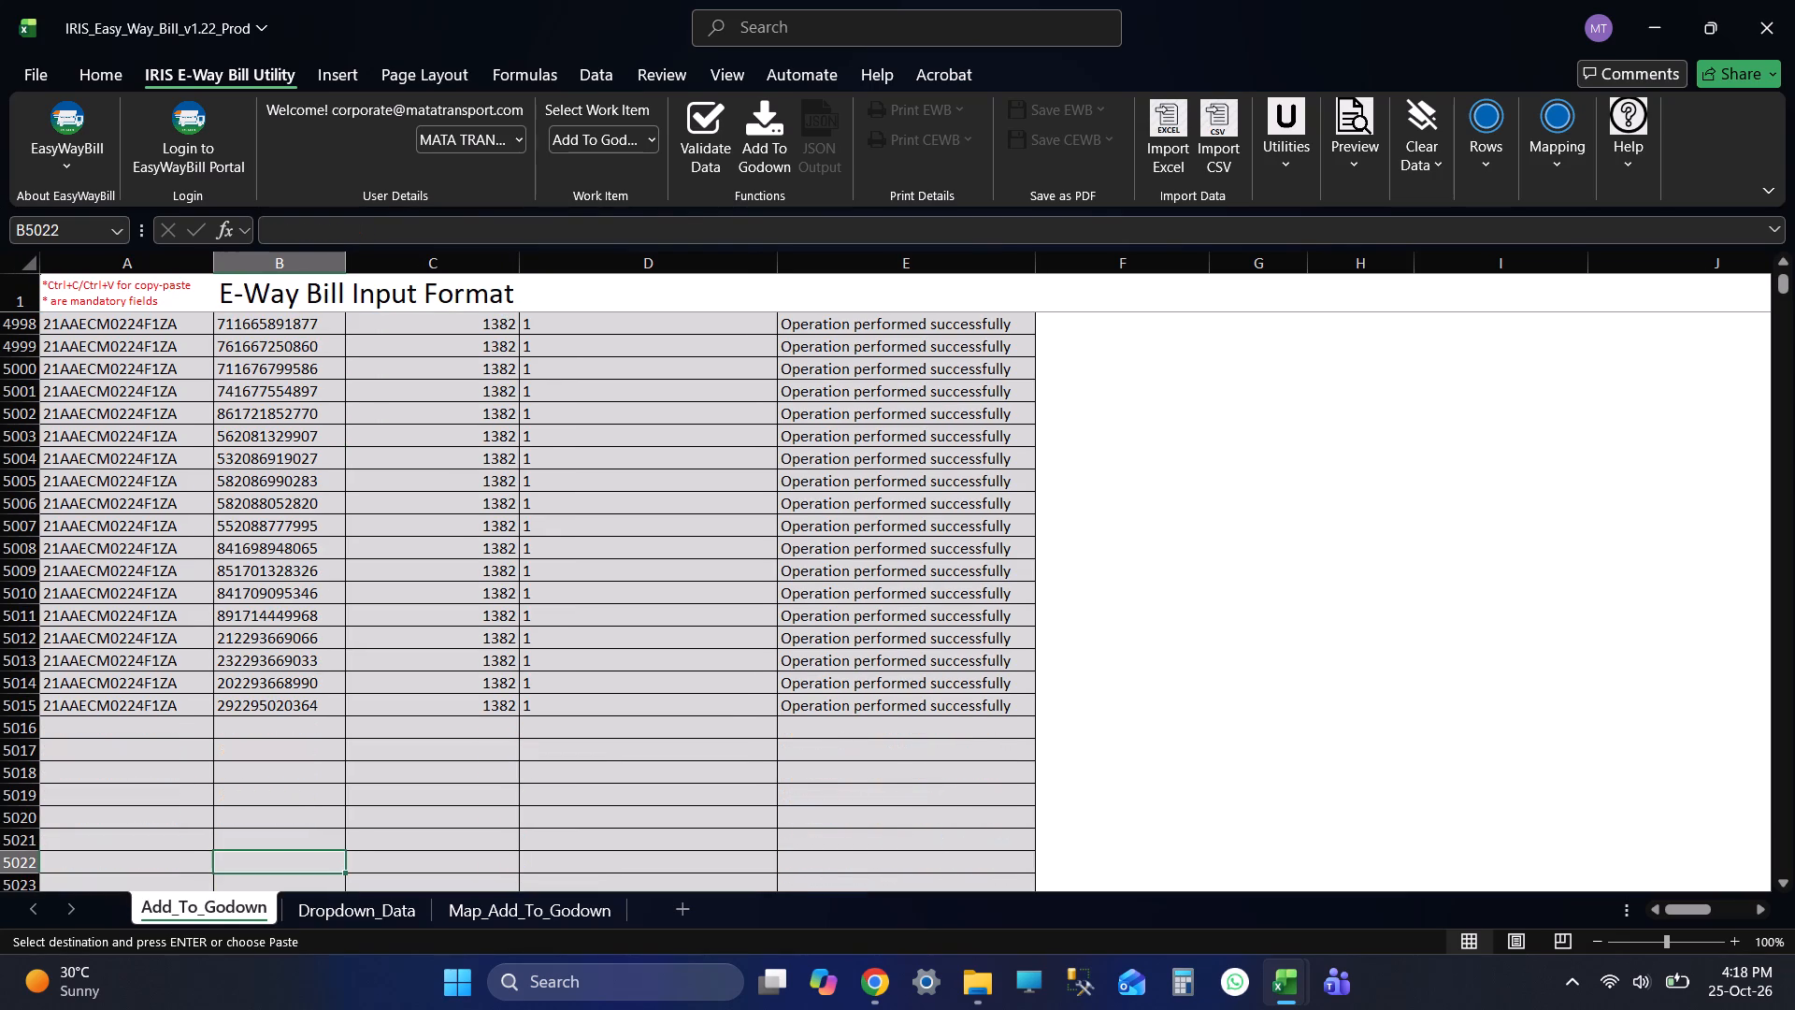
{"action": "key", "text": "ctrl+Up"}
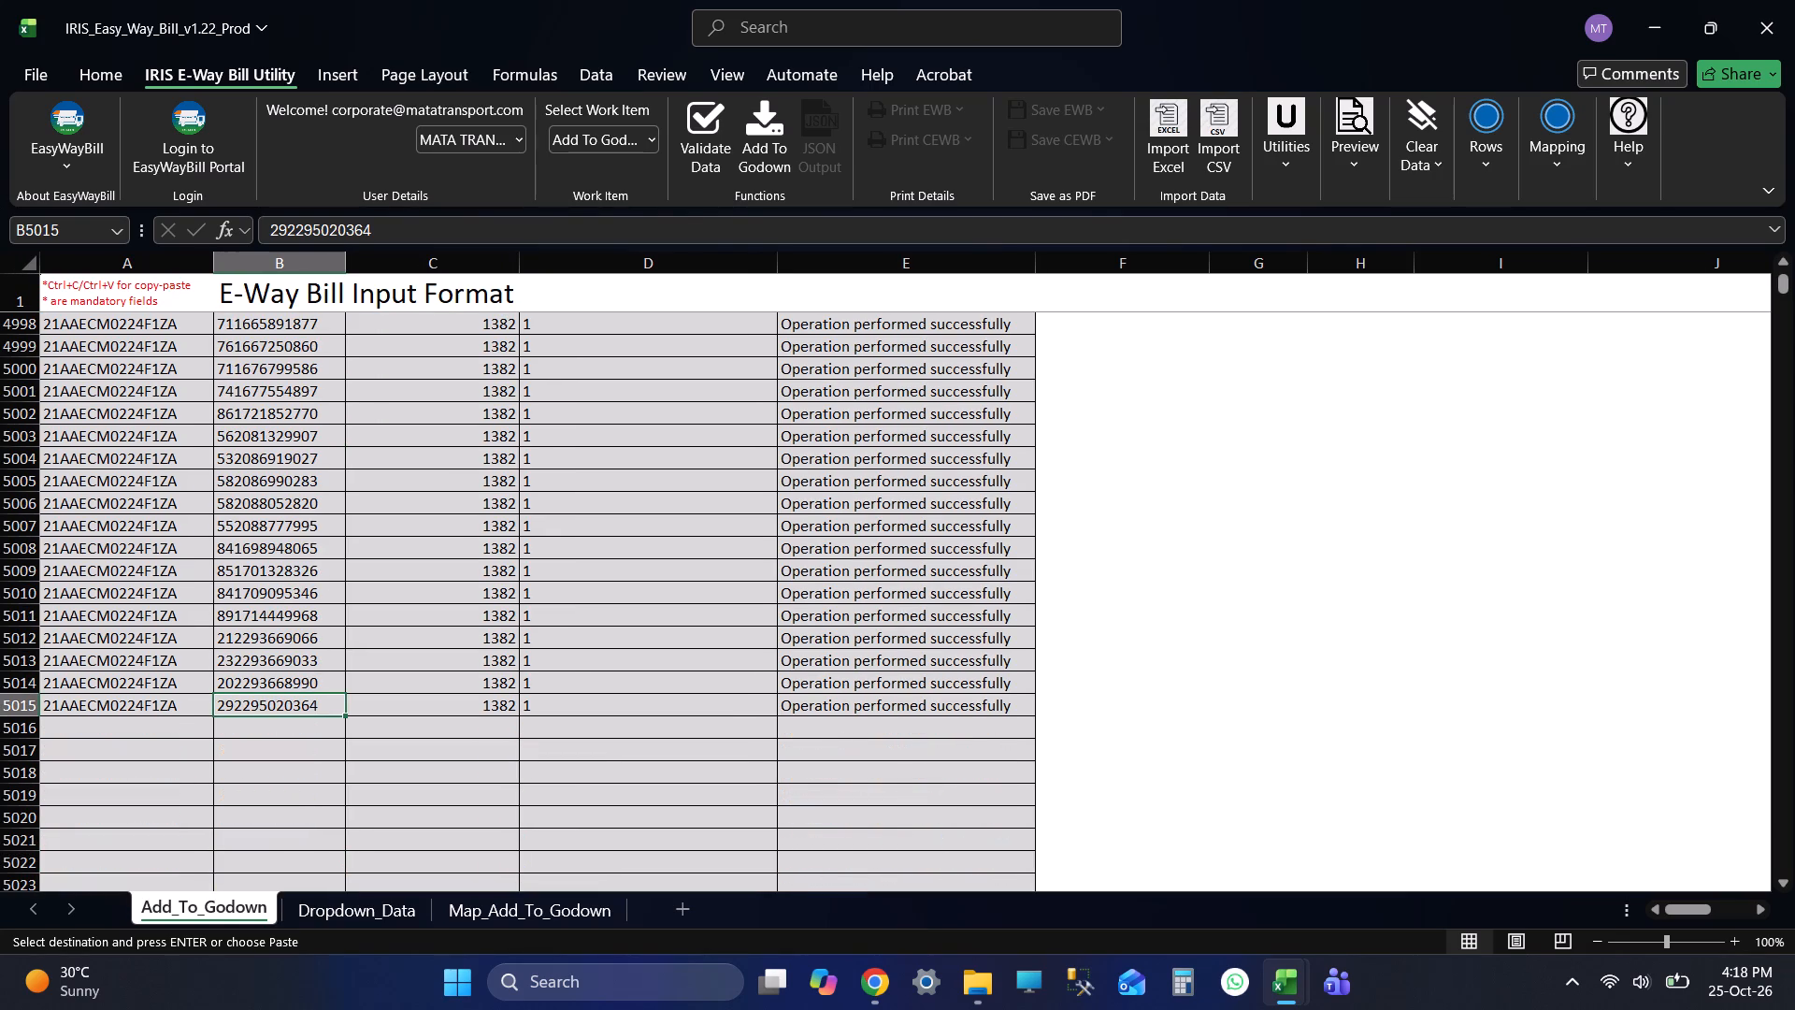
{"action": "key", "text": "ctrl+Up"}
{"action": "key", "text": "Up"}
{"action": "key", "text": "Up"}
{"action": "key", "text": "Up"}
{"action": "key", "text": "Up"}
{"action": "key", "text": "Down"}
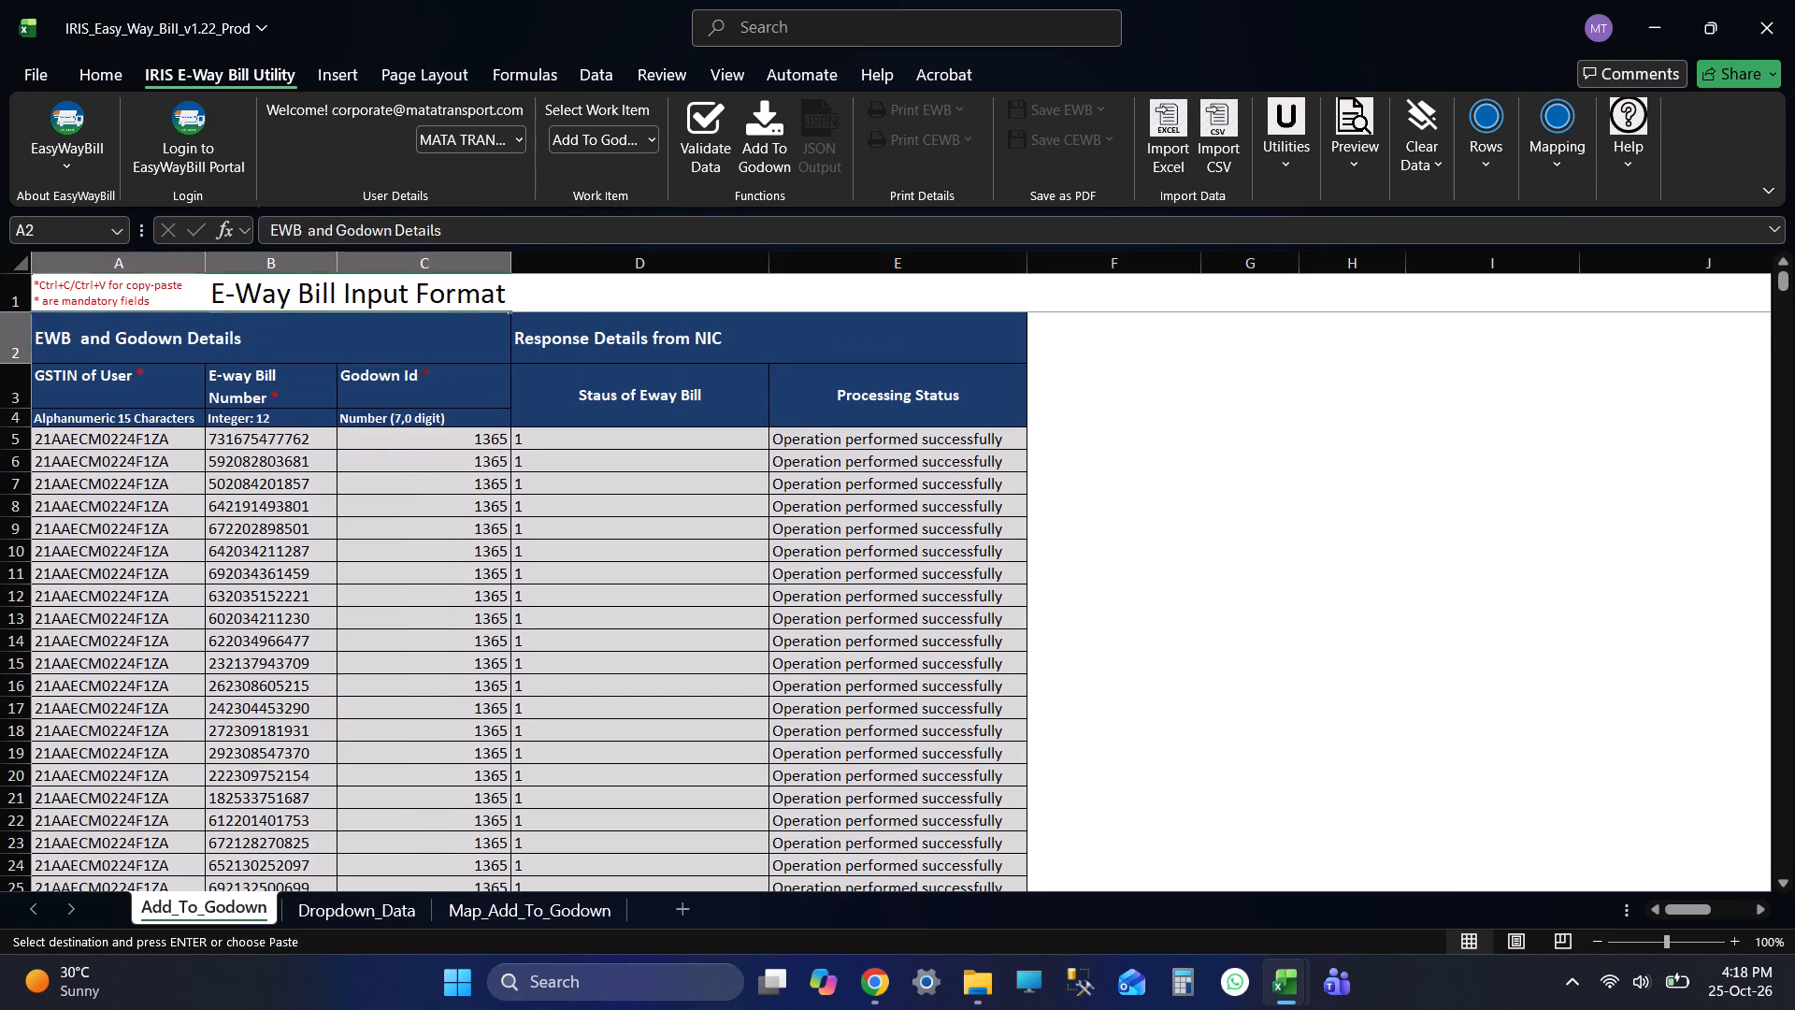
{"action": "key", "text": "Down"}
{"action": "key", "text": "Down"}
{"action": "key", "text": "Down"}
{"action": "key", "text": "Down"}
{"action": "key", "text": "ctrl+Down"}
{"action": "key", "text": "Down"}
{"action": "key", "text": "Down"}
{"action": "key", "text": "Down"}
{"action": "key", "text": "Down"}
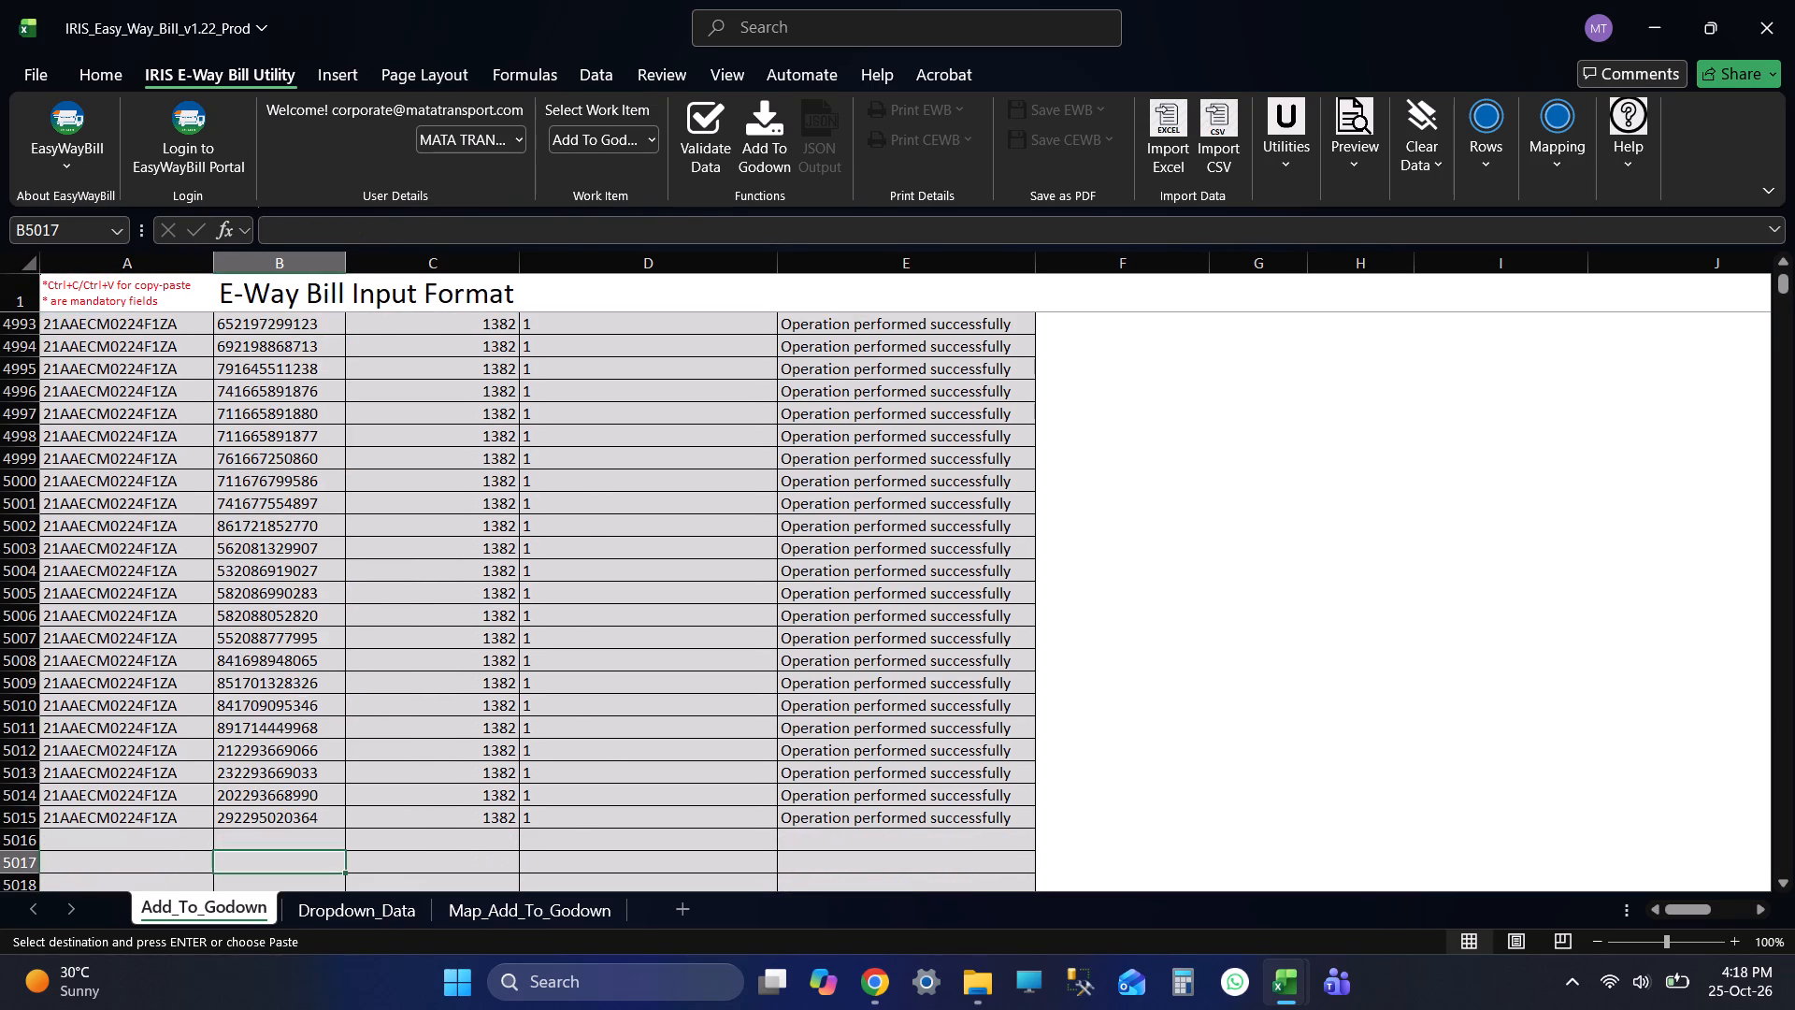
{"action": "key", "text": "Down"}
{"action": "key", "text": "ctrl+Up"}
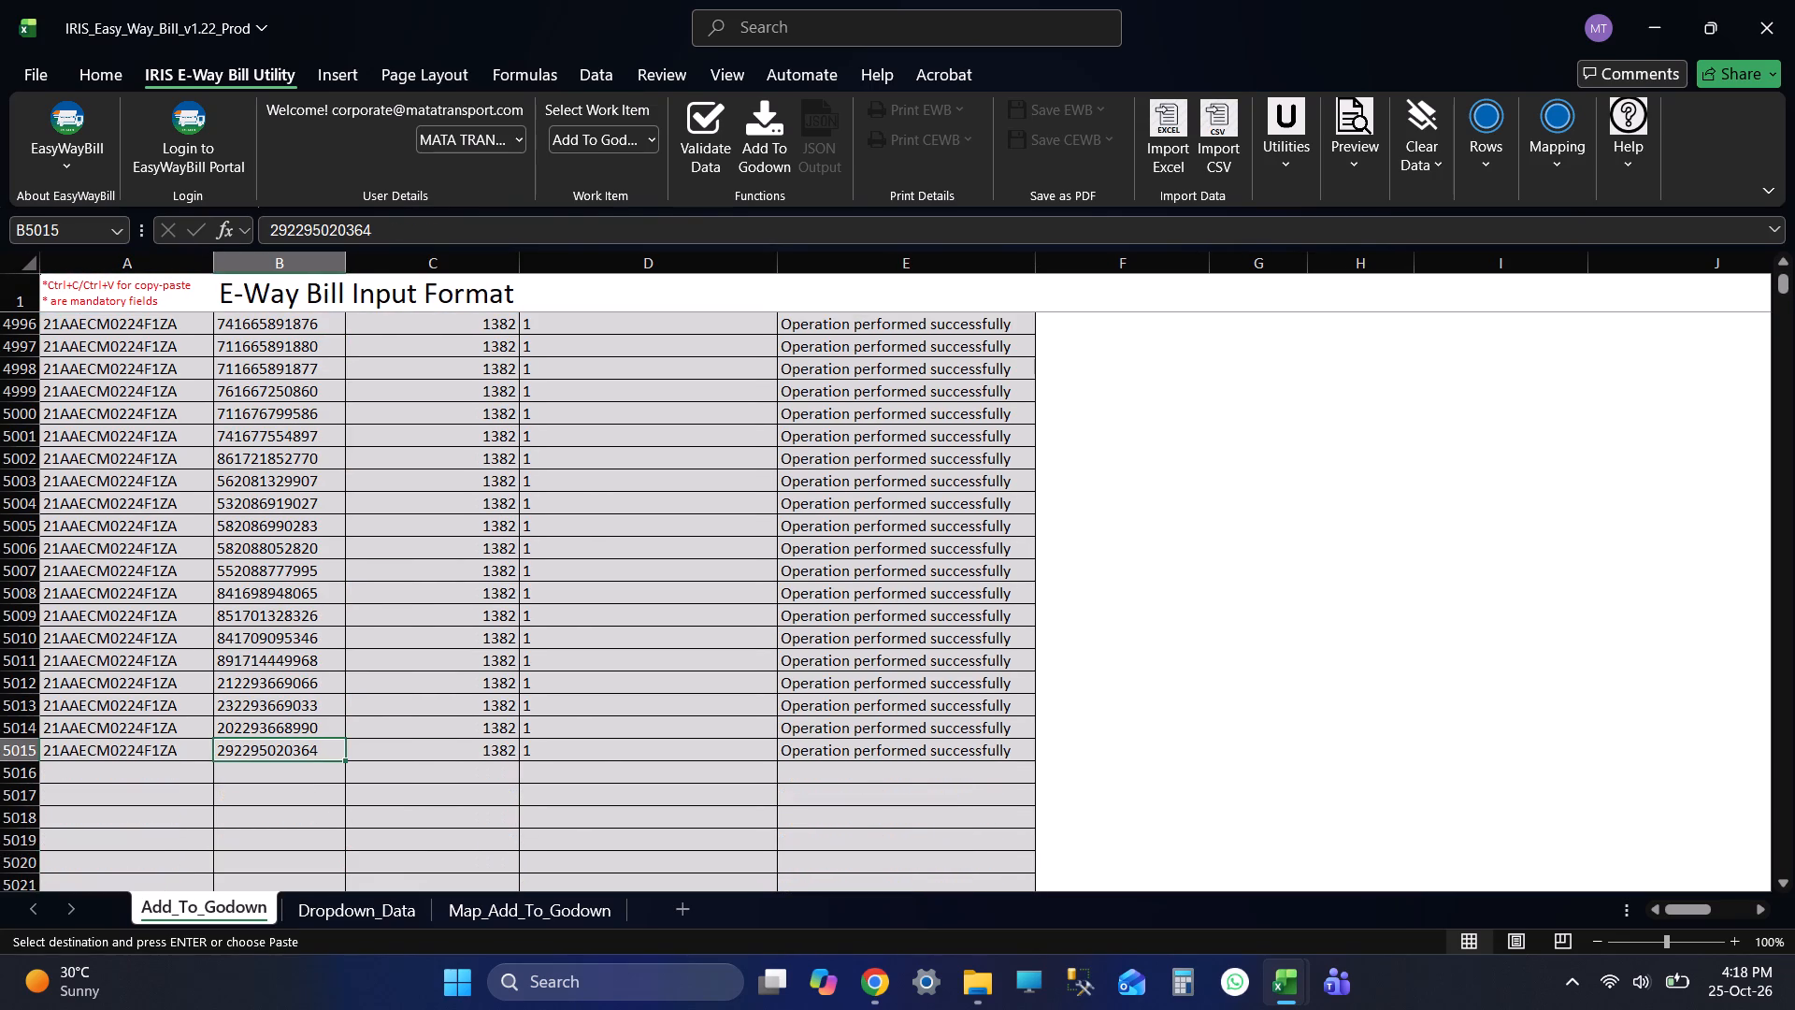
{"action": "key", "text": "ctrl+Up"}
{"action": "key", "text": "Up"}
{"action": "key", "text": "Up"}
{"action": "key", "text": "Up"}
{"action": "key", "text": "Up"}
{"action": "key", "text": "Up"}
{"action": "key", "text": "Up"}
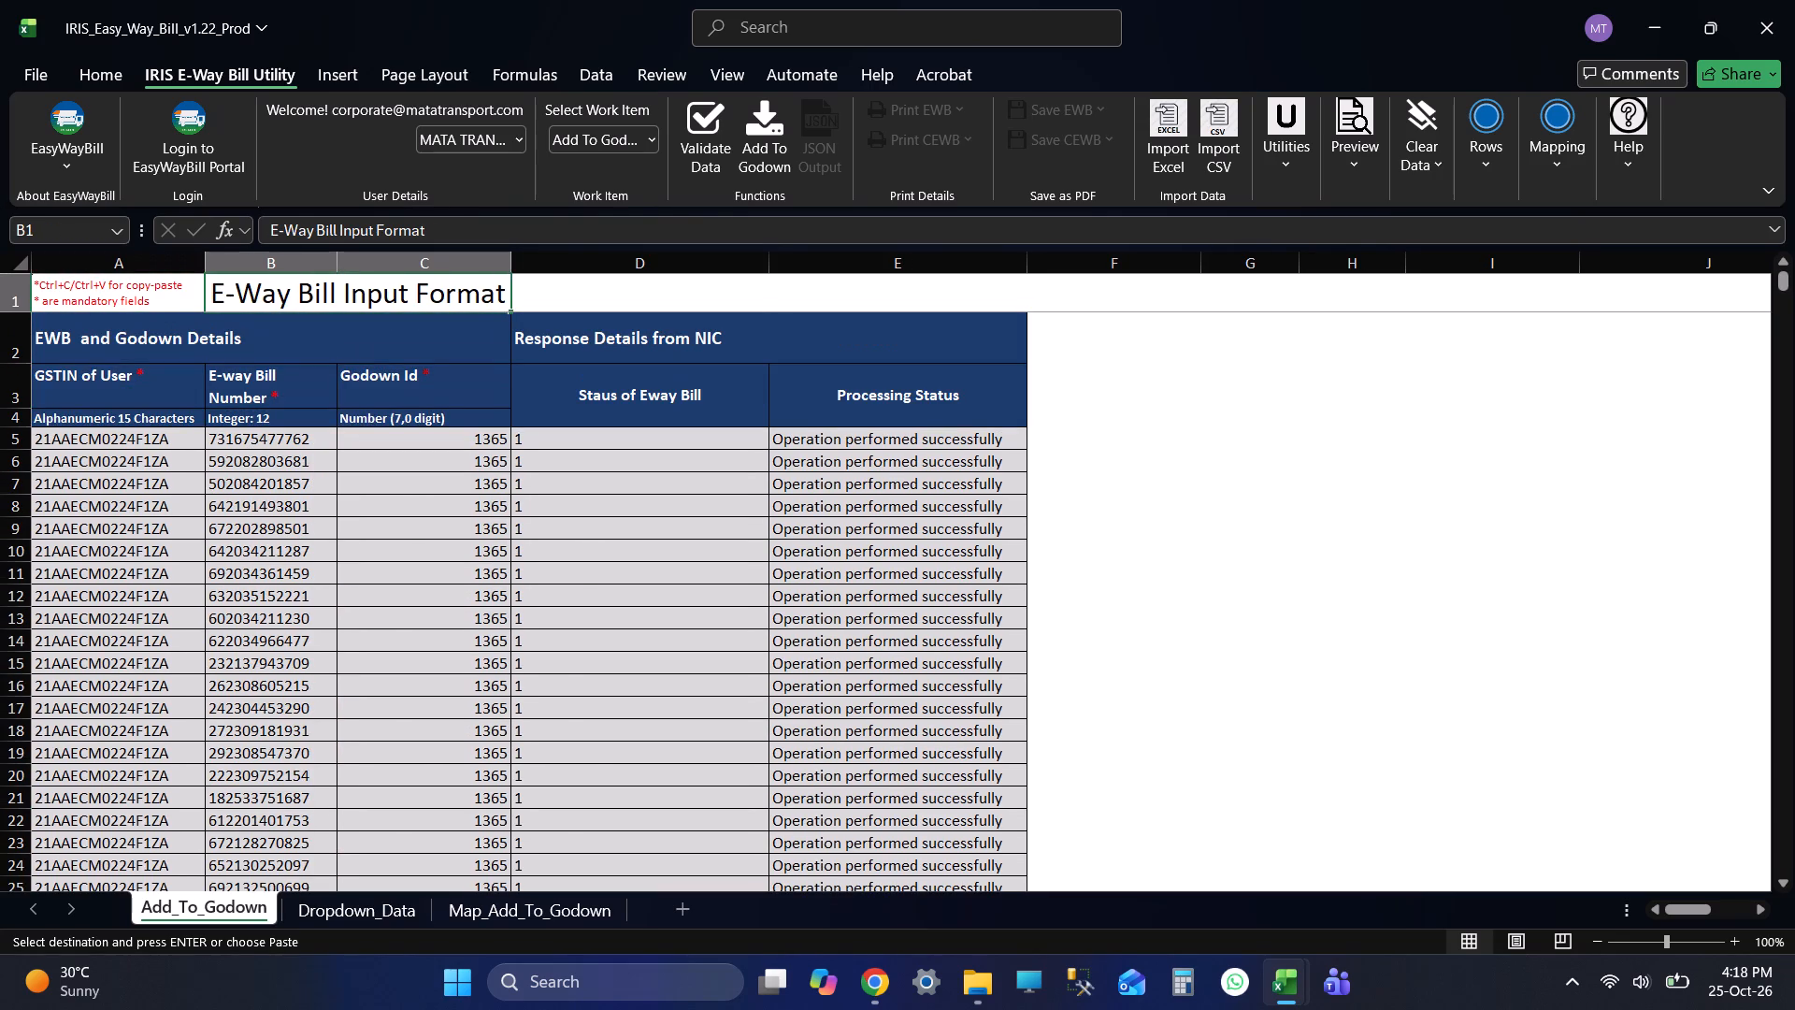
Copy the entire Add_To_Godown sheet, including the NIC responses, into a new blank workbook starting at A1.
{"action": "left_click", "coordinate": [10, 266]}
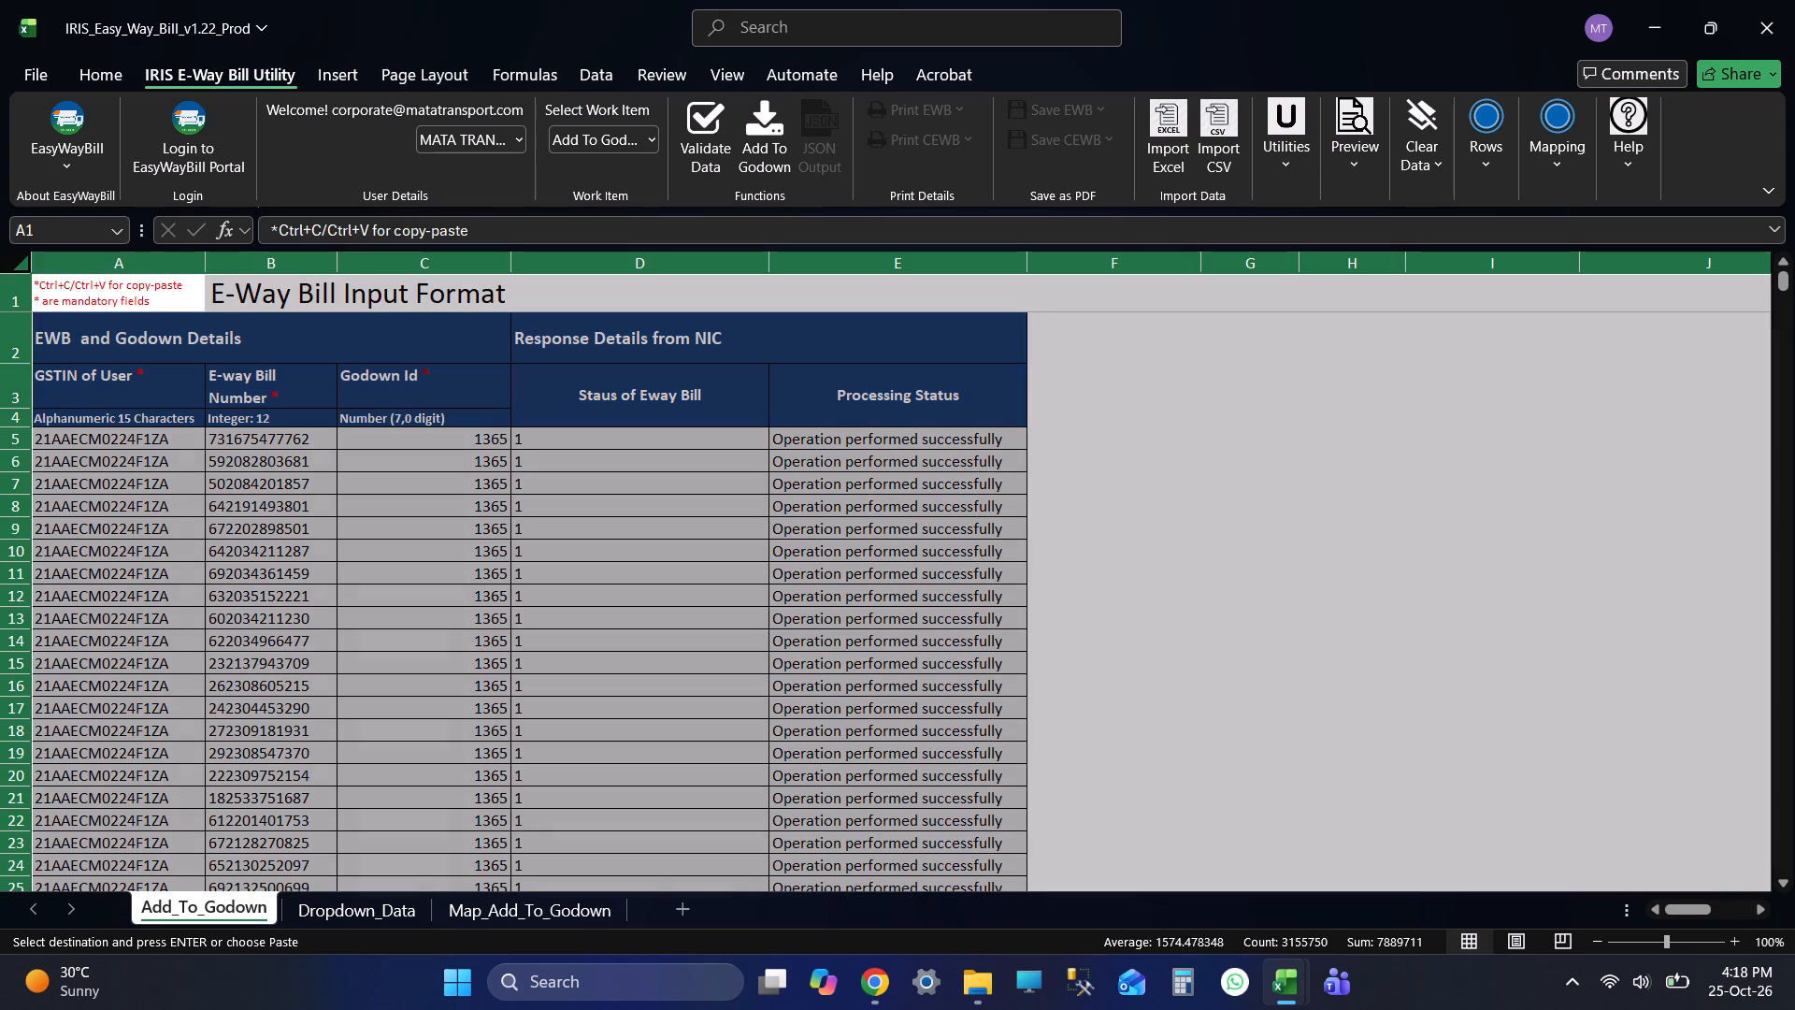
{"action": "key", "text": "ctrl+c"}
{"action": "key", "text": "ctrl+c"}
{"action": "key", "text": "ctrl+c"}
{"action": "key", "text": "ctrl+c"}
{"action": "key", "text": "ctrl+c"}
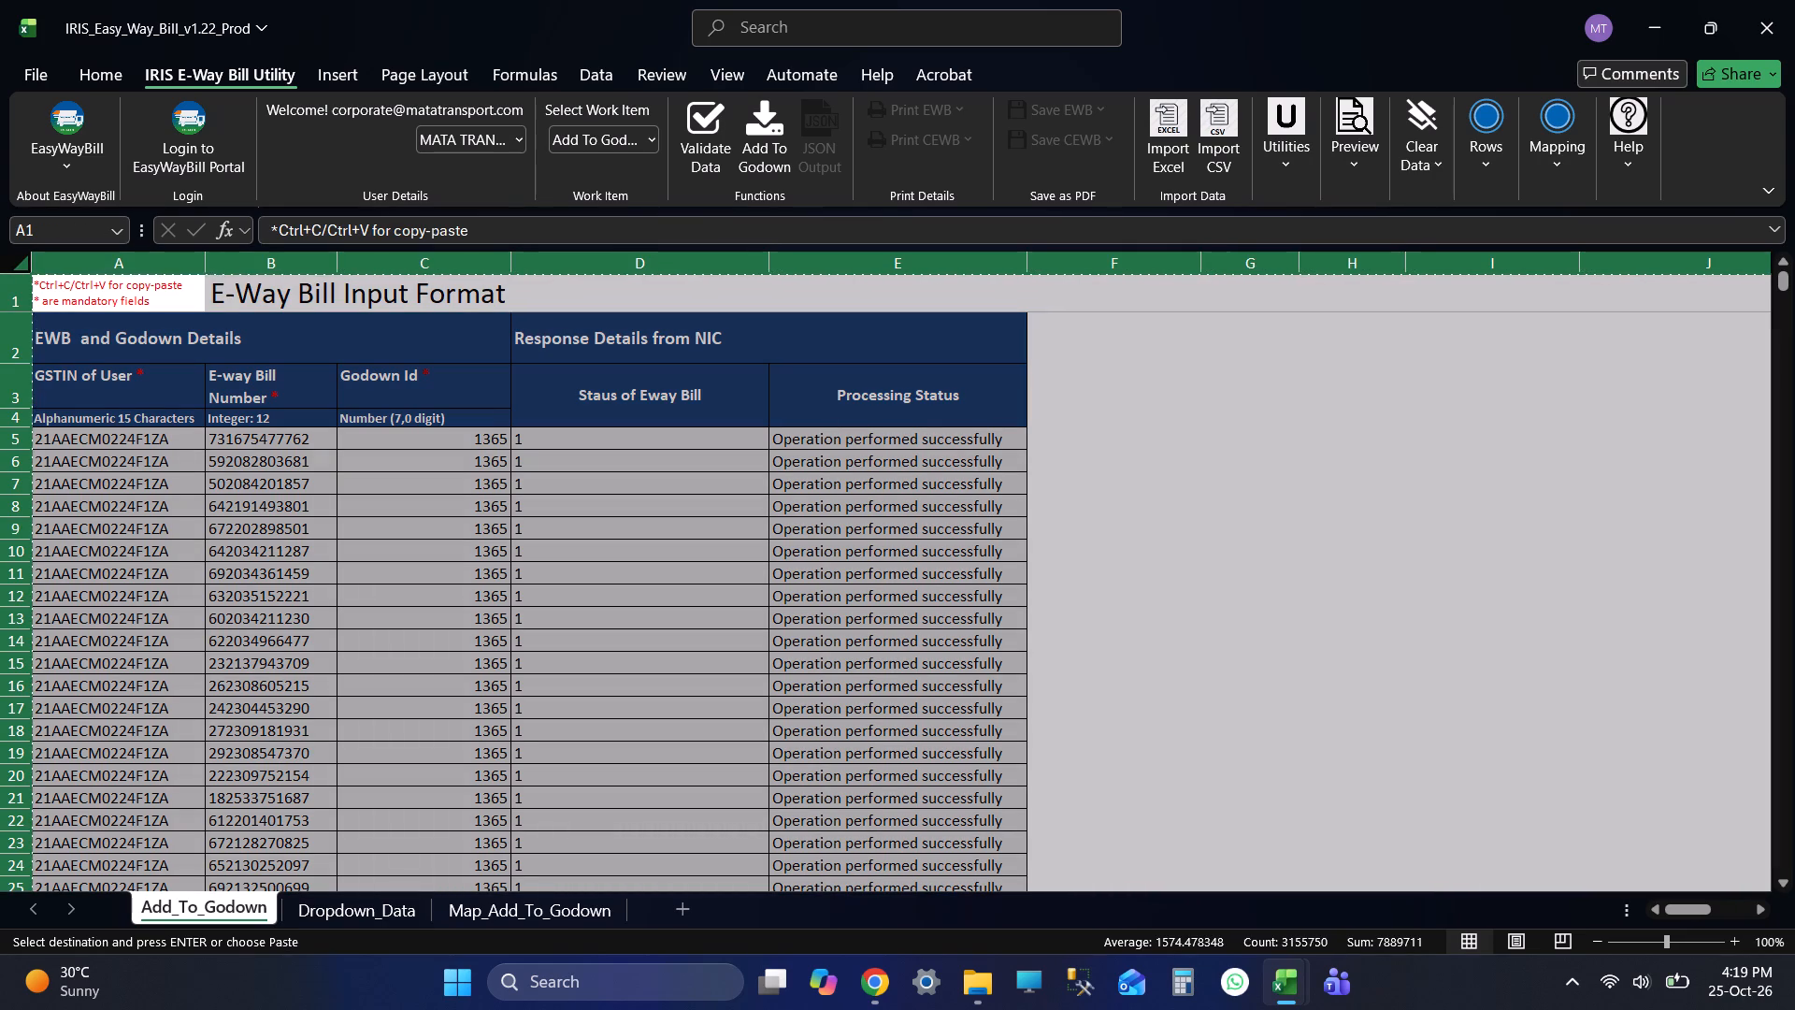
{"action": "right_click", "coordinate": [1290, 991]}
{"action": "left_click", "coordinate": [1213, 849]}
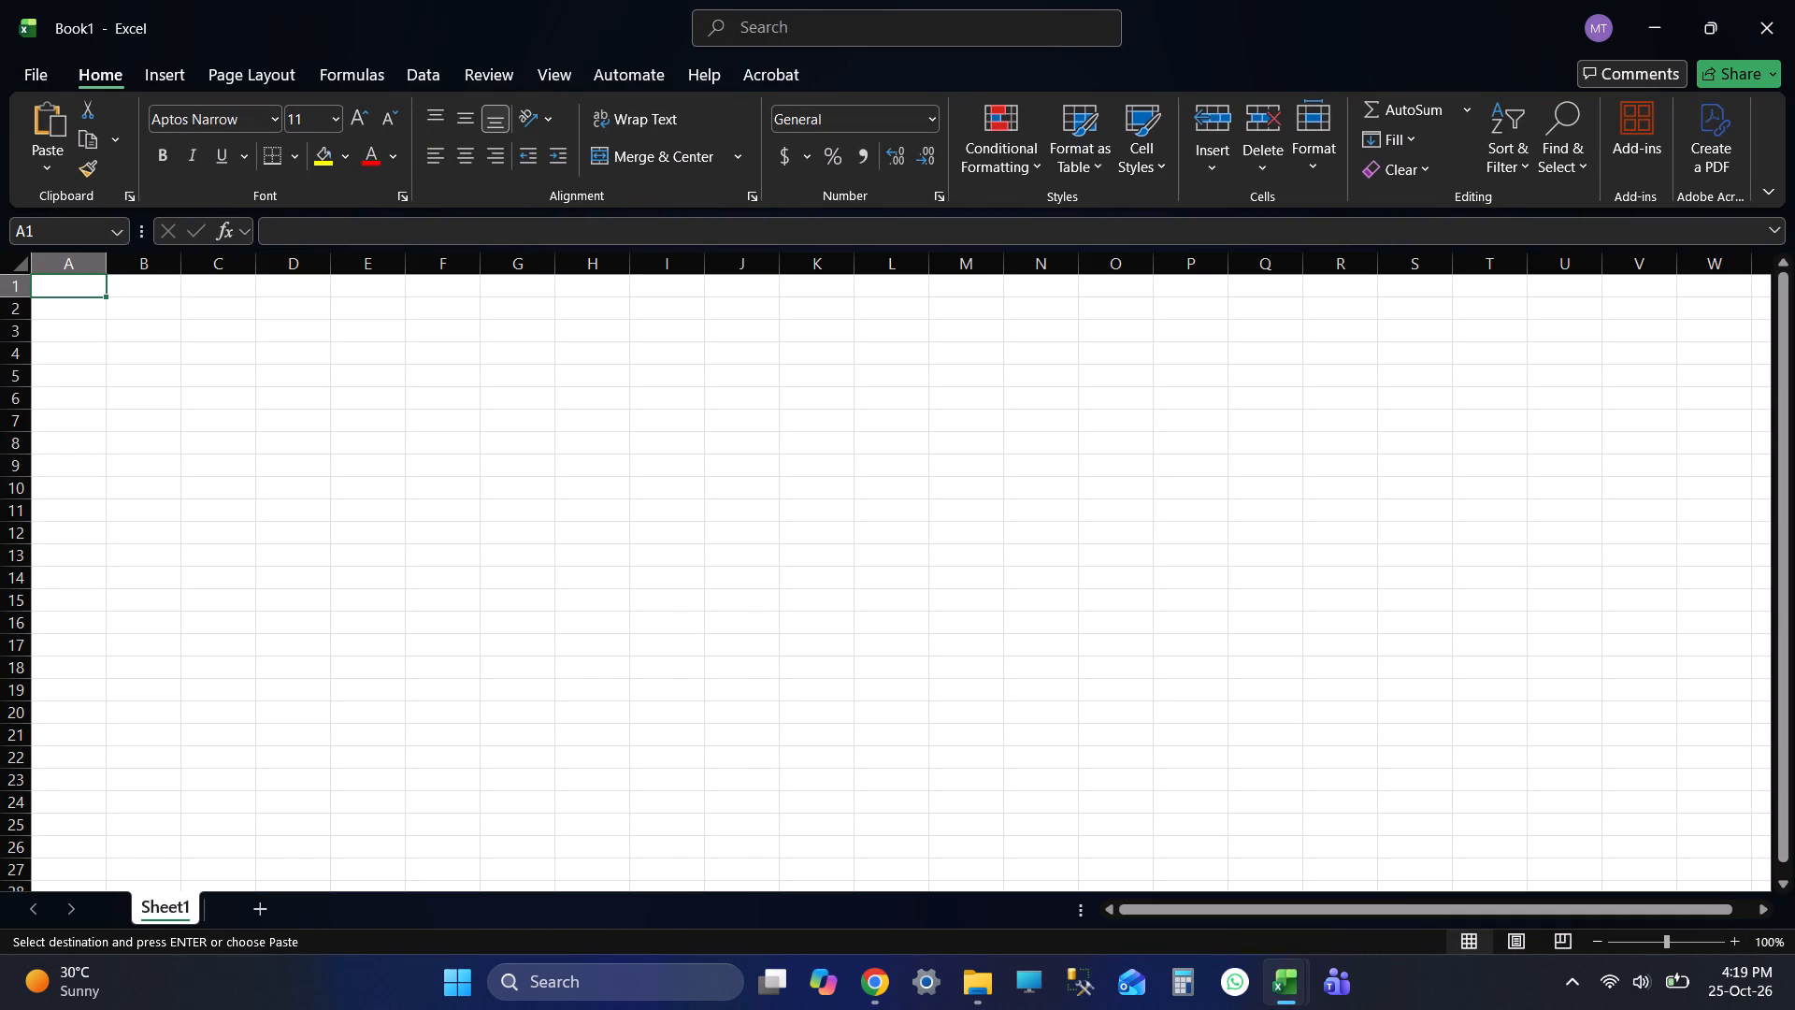
{"action": "key", "text": "ctrl+v"}
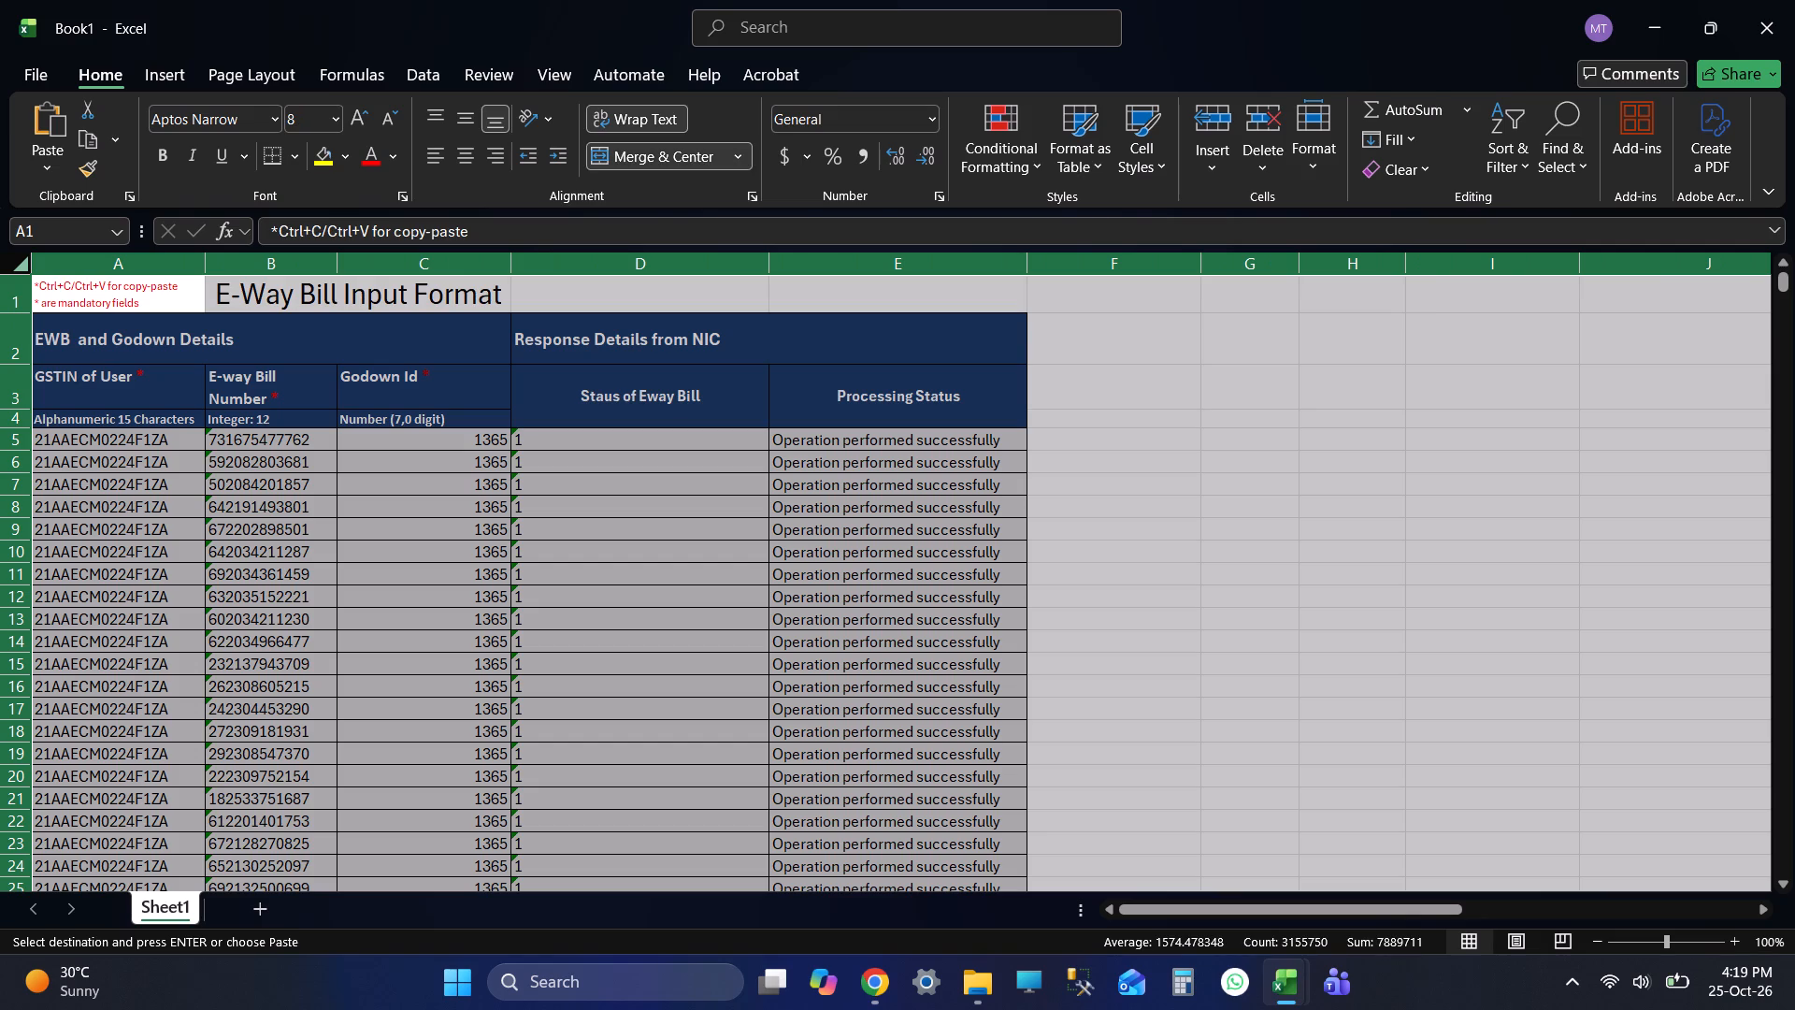
Check the copied e-way bill rows and responses in the new workbook down to the last filled row.
{"action": "left_click", "coordinate": [273, 293]}
{"action": "key", "text": "Down"}
{"action": "key", "text": "Down"}
{"action": "key", "text": "Down"}
{"action": "key", "text": "Down"}
{"action": "key", "text": "Down"}
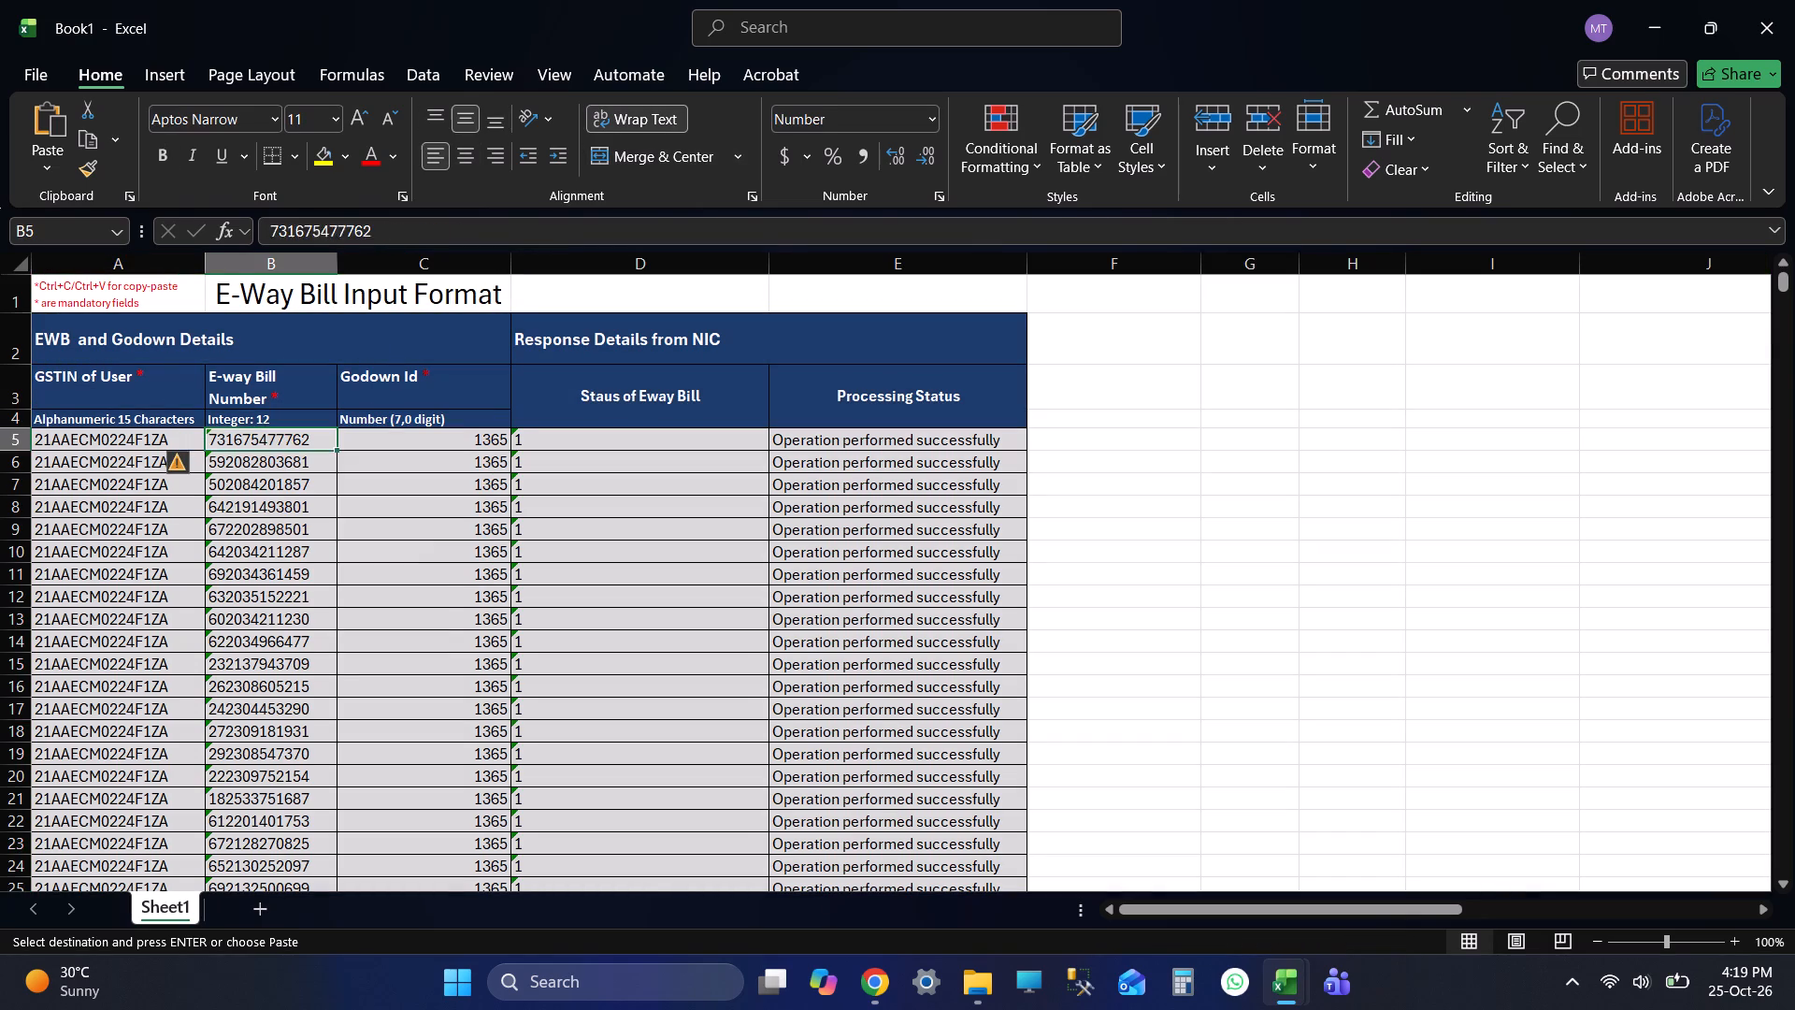
{"action": "key", "text": "ctrl+Down"}
{"action": "key", "text": "Down"}
{"action": "key", "text": "Down"}
{"action": "key", "text": "Down"}
{"action": "key", "text": "ctrl+Up"}
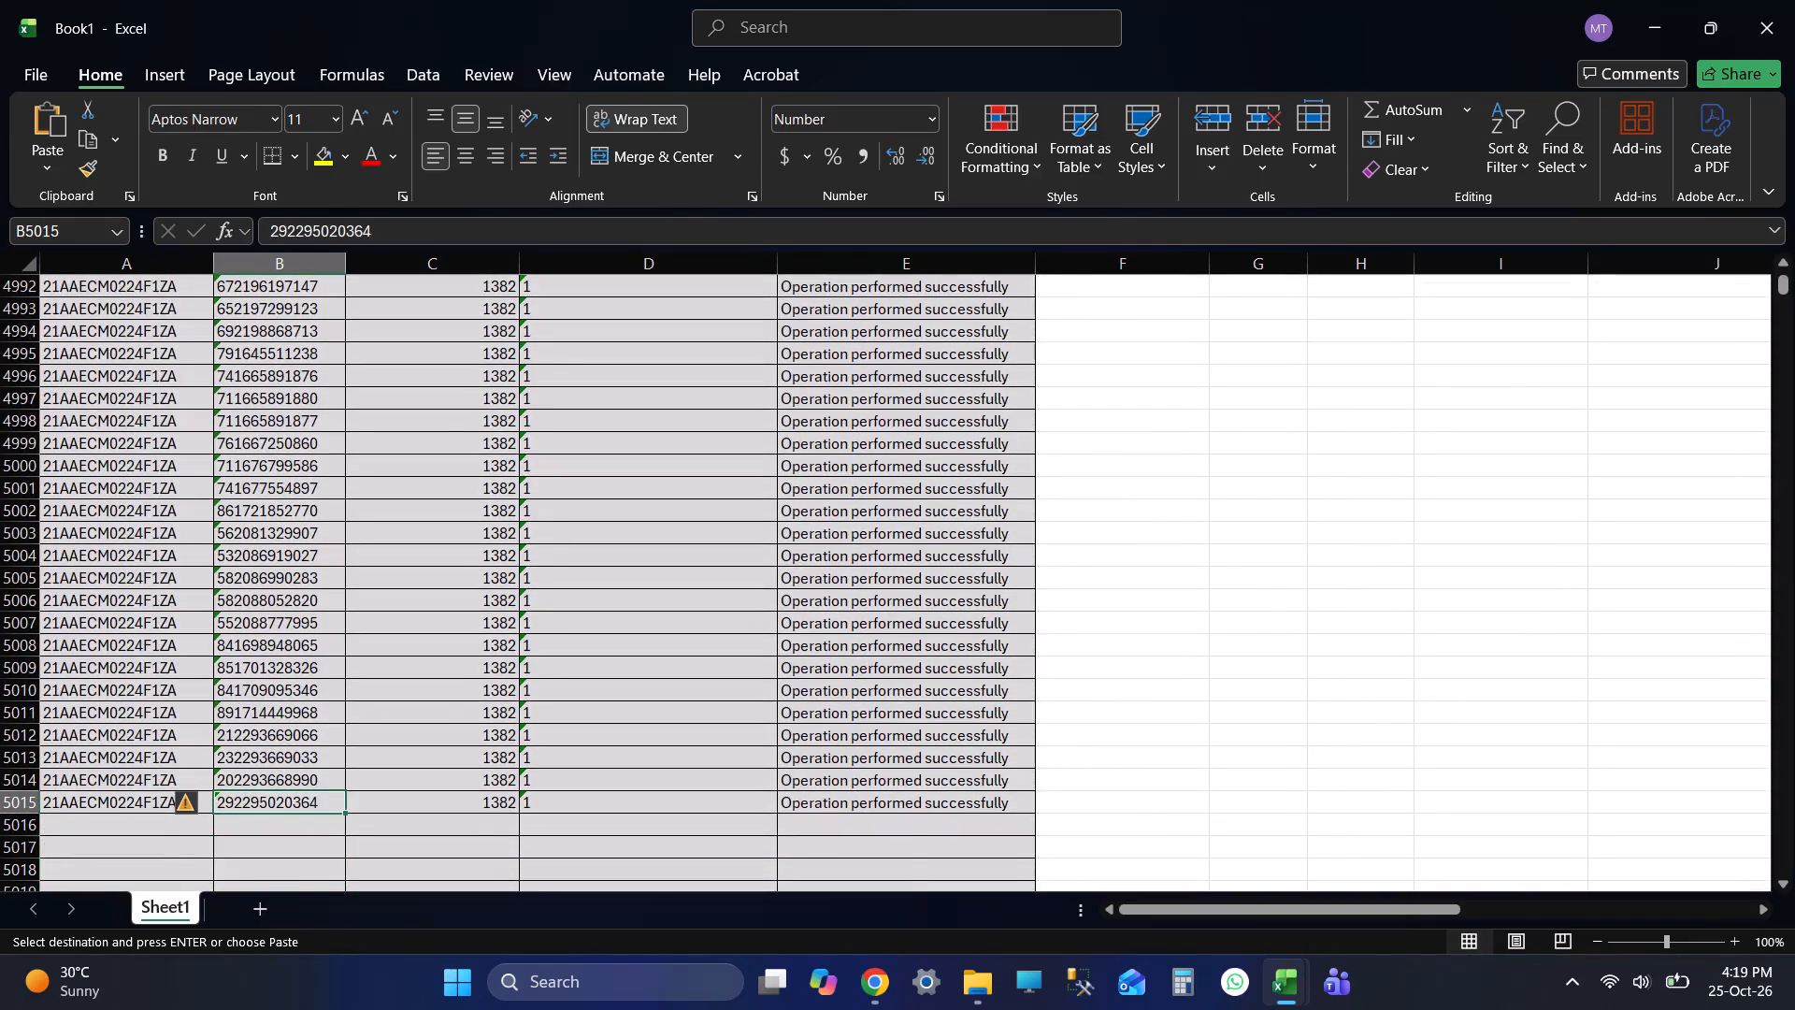
{"action": "key", "text": "ctrl+Up"}
{"action": "key", "text": "Up"}
{"action": "key", "text": "Up"}
{"action": "key", "text": "Up"}
{"action": "key", "text": "Up"}
{"action": "key", "text": "Up"}
{"action": "key", "text": "Up"}
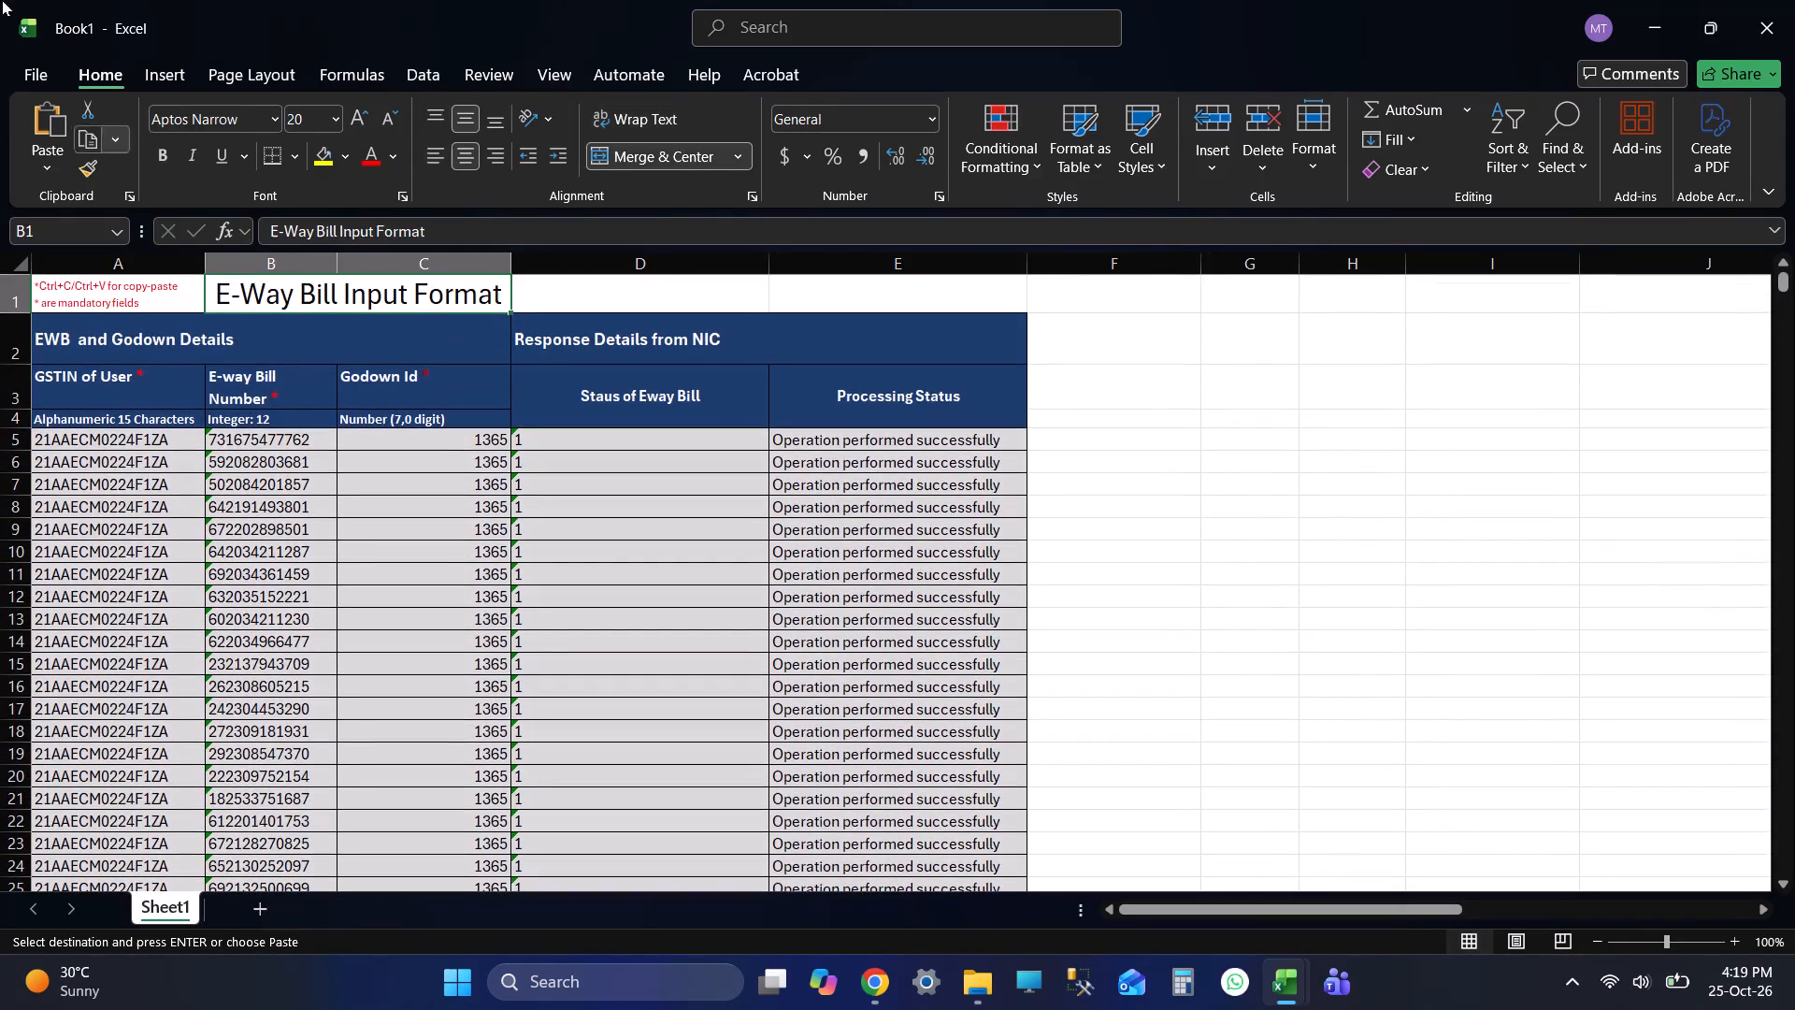
Save the new workbook as 20261025 godown in the abhijit folder on New Volume (F:).
{"action": "left_click", "coordinate": [34, 68]}
{"action": "left_click", "coordinate": [127, 373]}
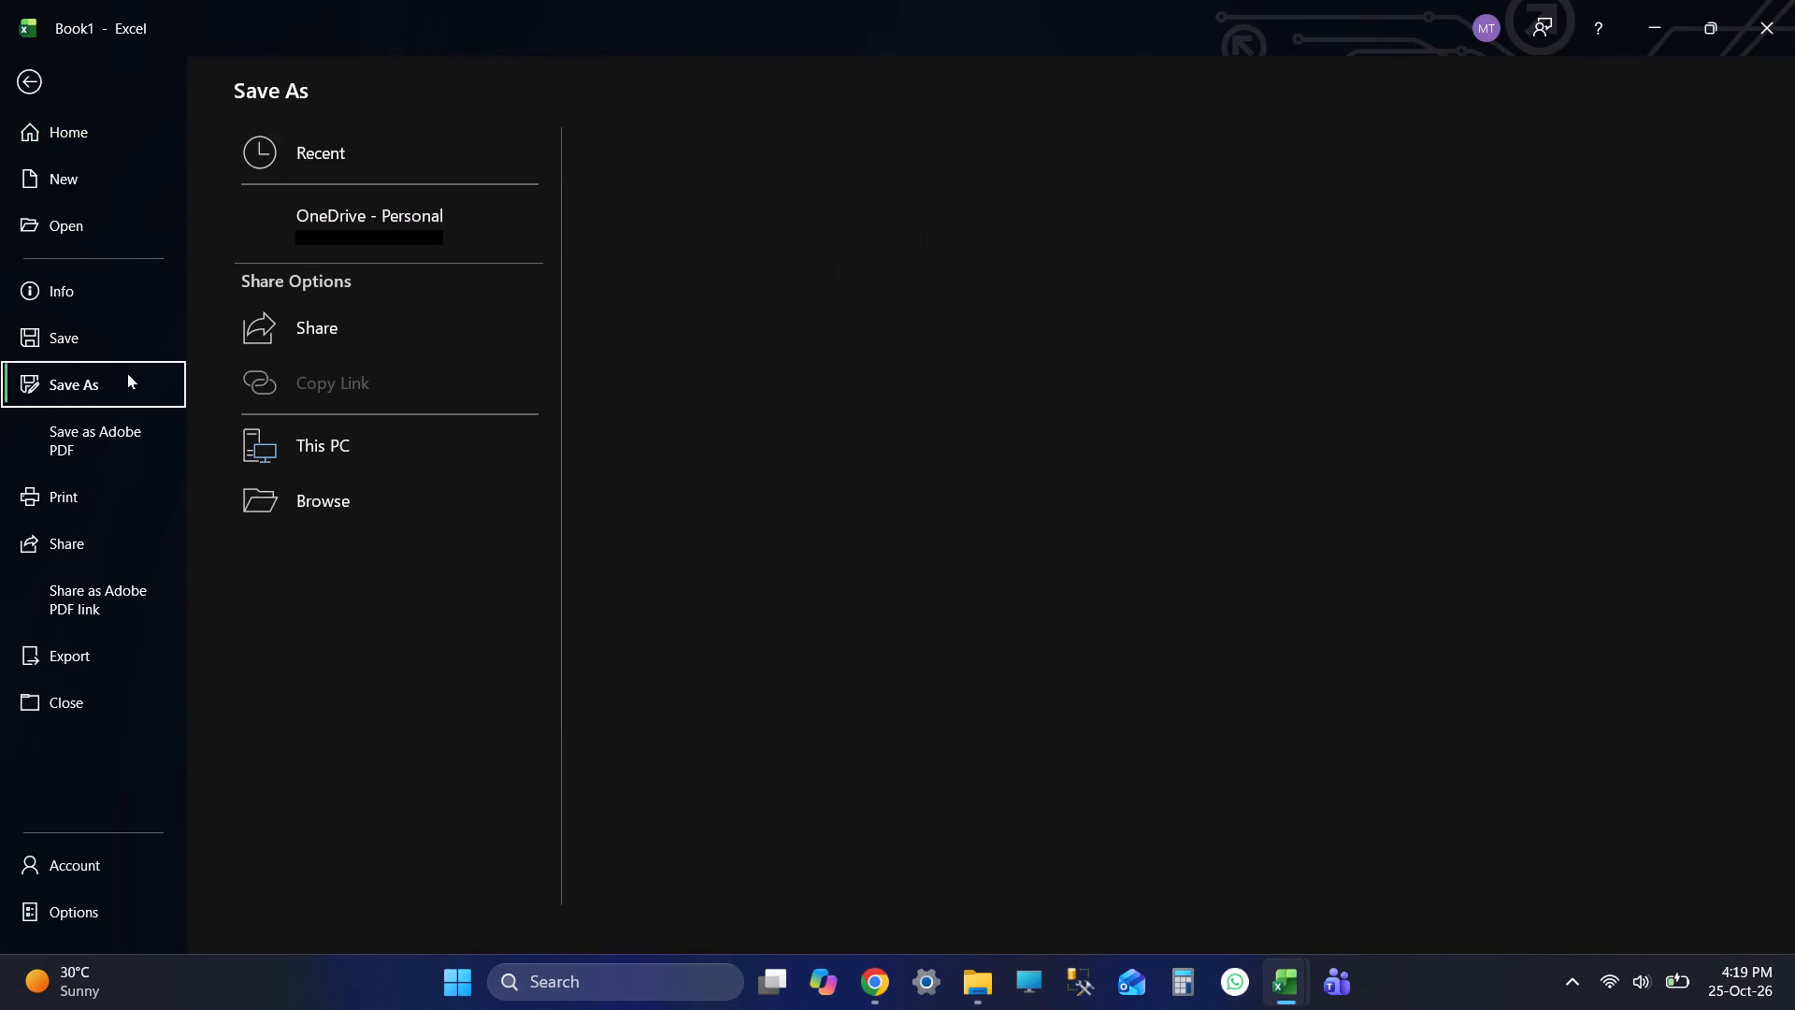
{"action": "double_click", "coordinate": [315, 423]}
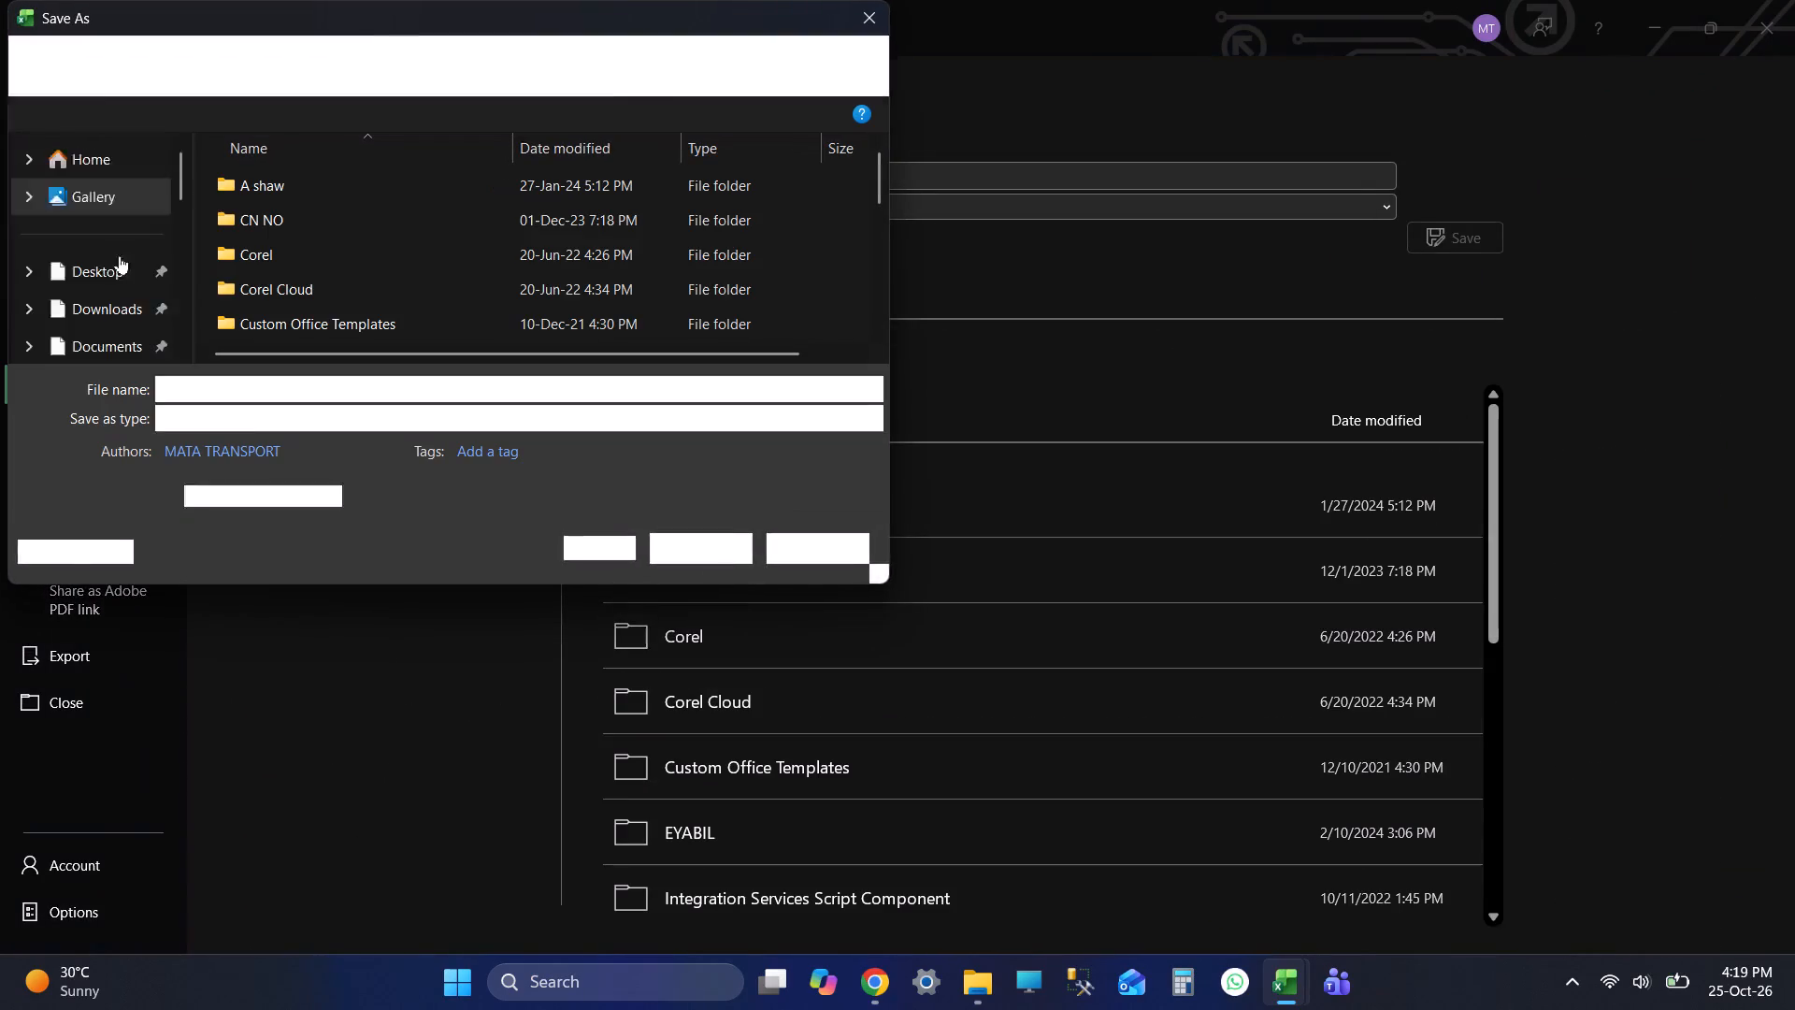
{"action": "scroll", "coordinate": [106, 237], "scroll_direction": "down", "scroll_amount": 5}
{"action": "left_click", "coordinate": [143, 234]}
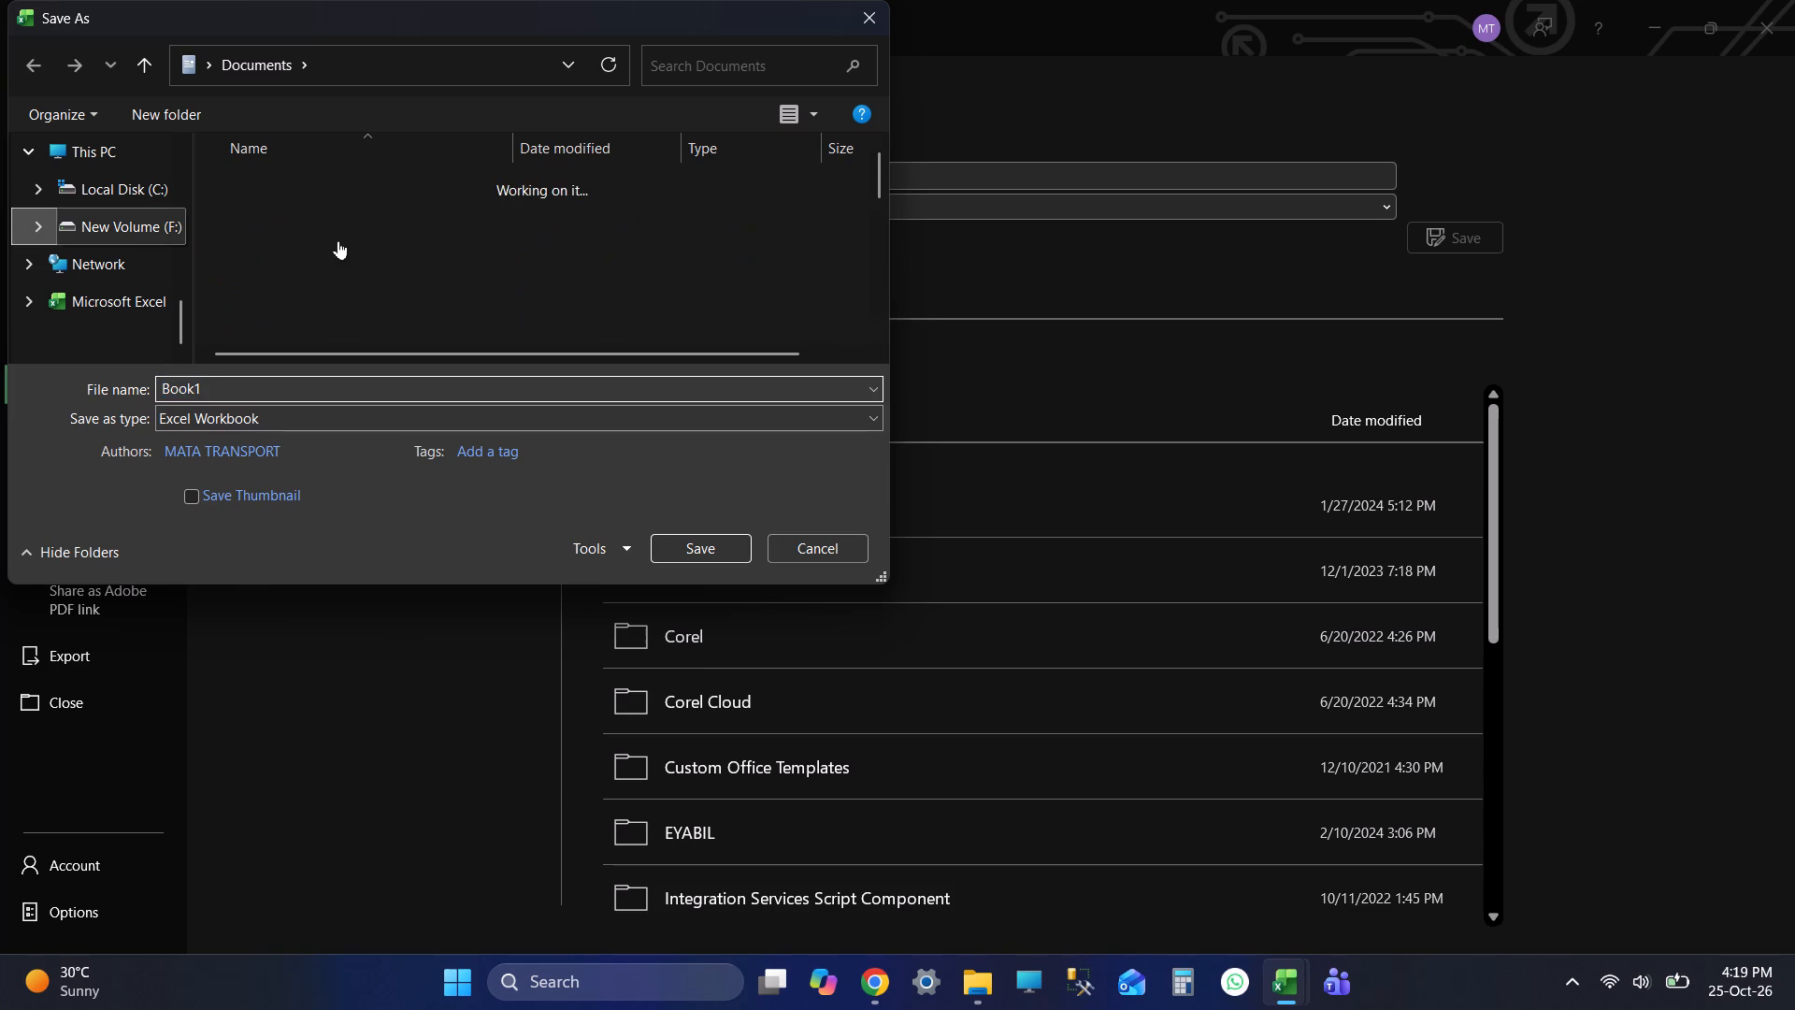
{"action": "double_click", "coordinate": [323, 248]}
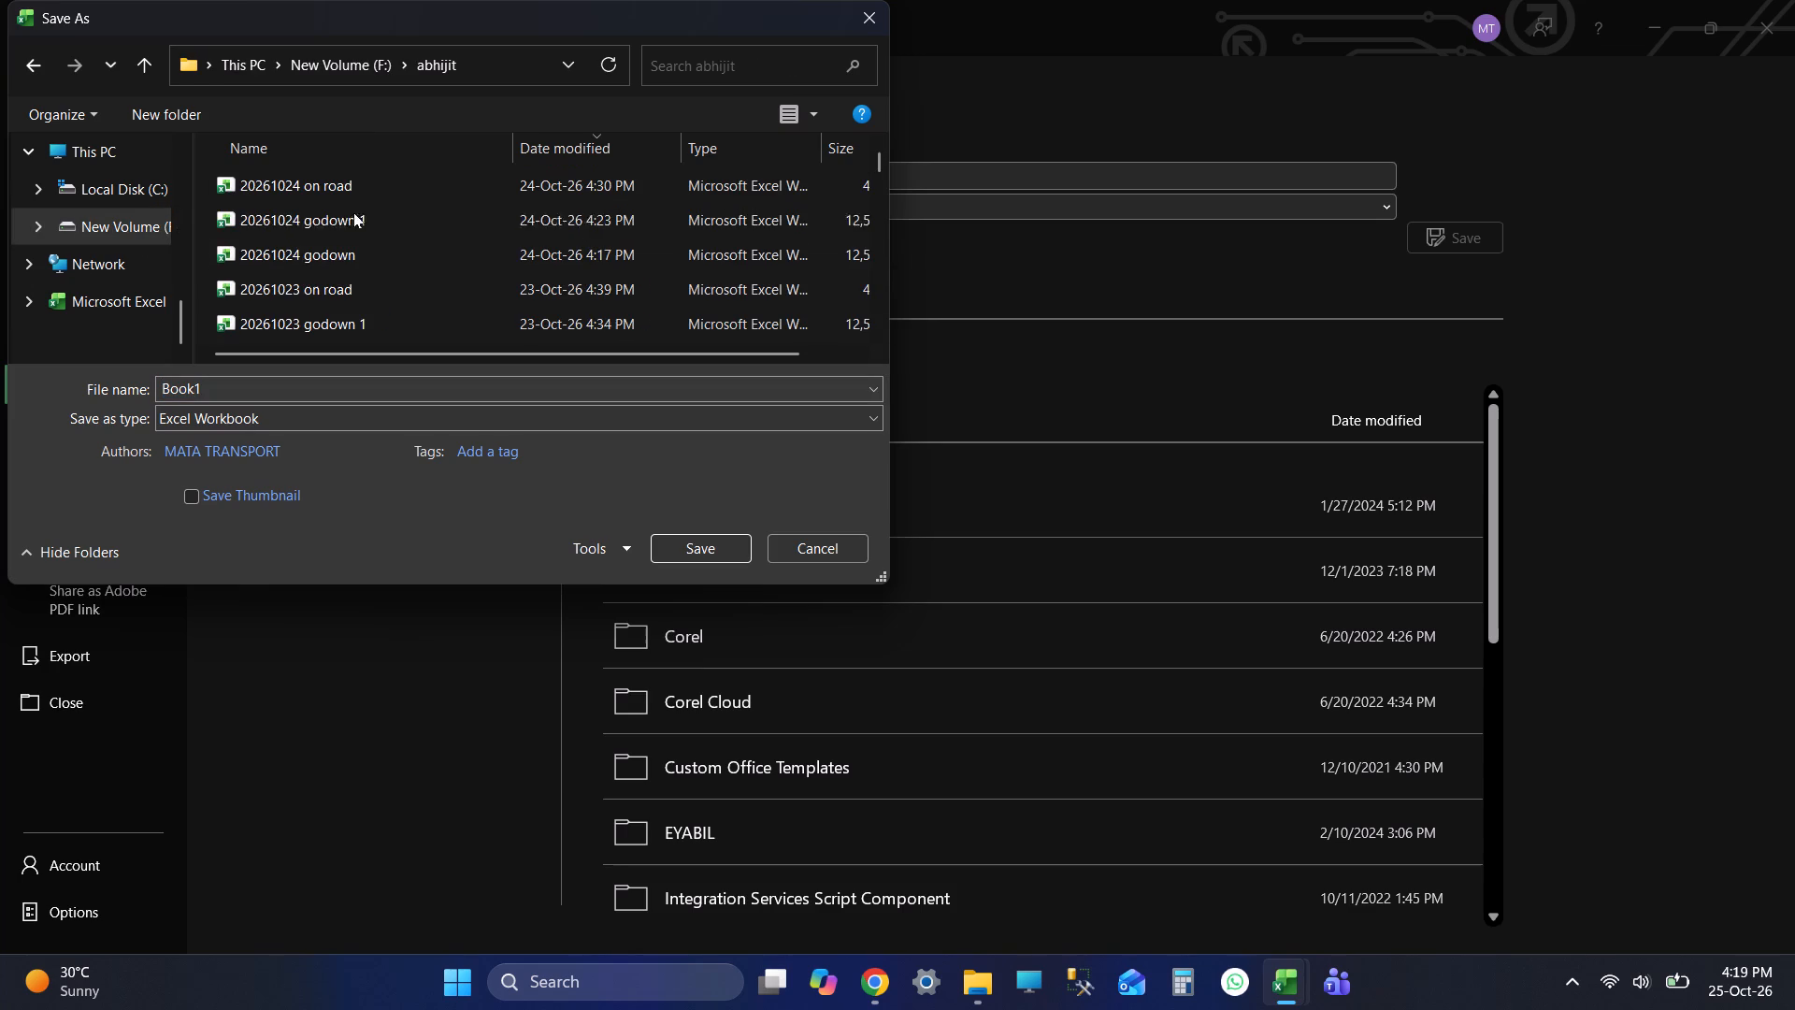
{"action": "left_click", "coordinate": [371, 256]}
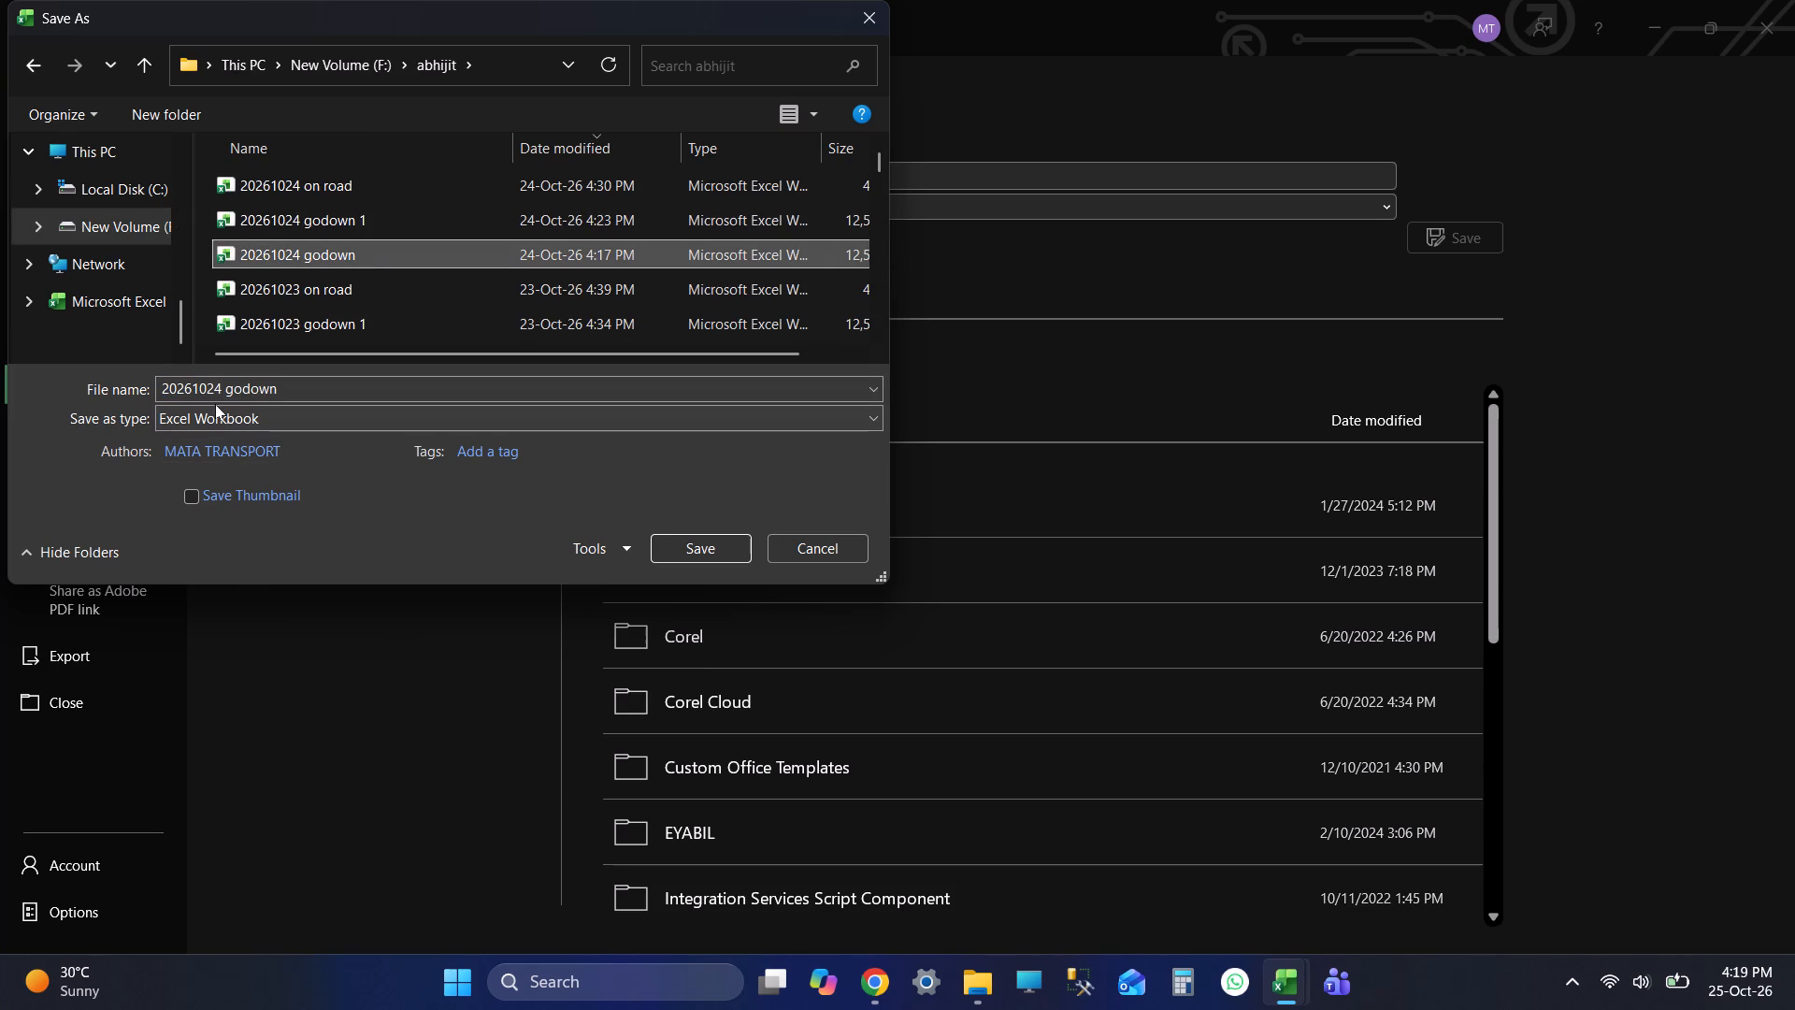
{"action": "triple_click", "coordinate": [213, 394]}
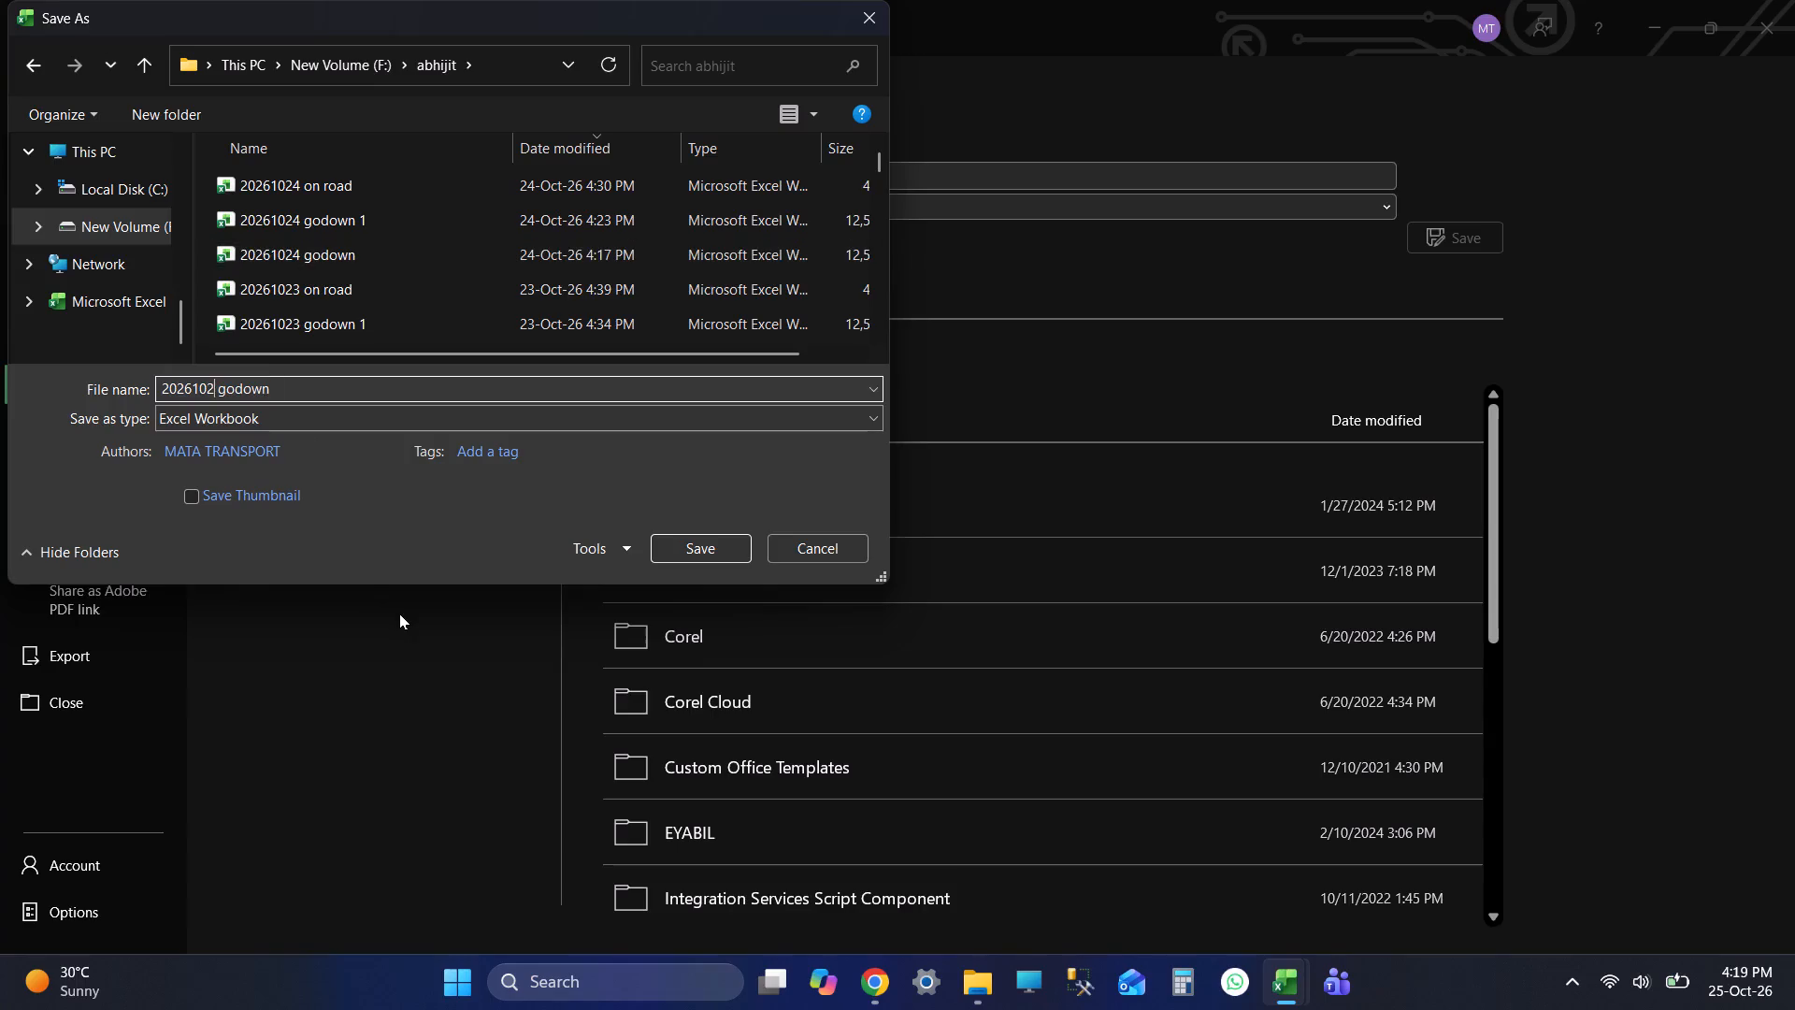
{"action": "key", "text": "5"}
{"action": "left_click", "coordinate": [718, 555]}
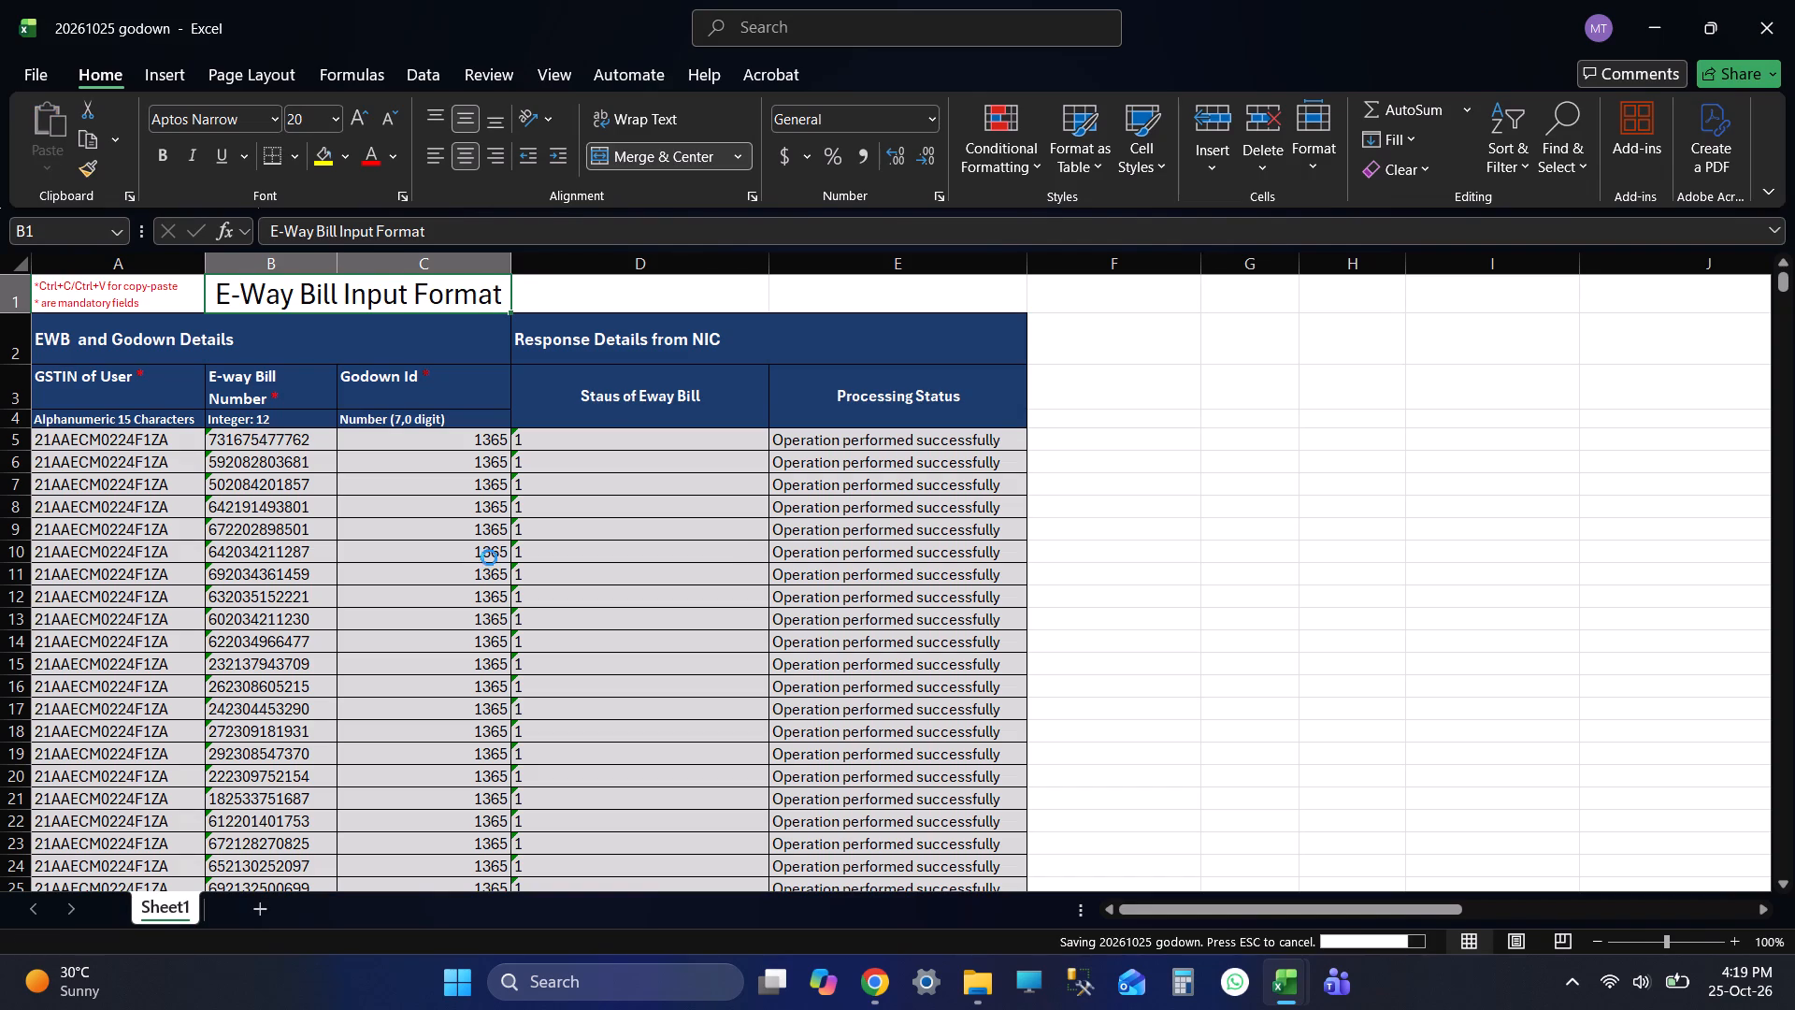
Check the saved e-way bill rows and NIC responses down to the last filled row and back to the header.
{"action": "left_click", "coordinate": [281, 346]}
{"action": "key", "text": "Down"}
{"action": "key", "text": "Down"}
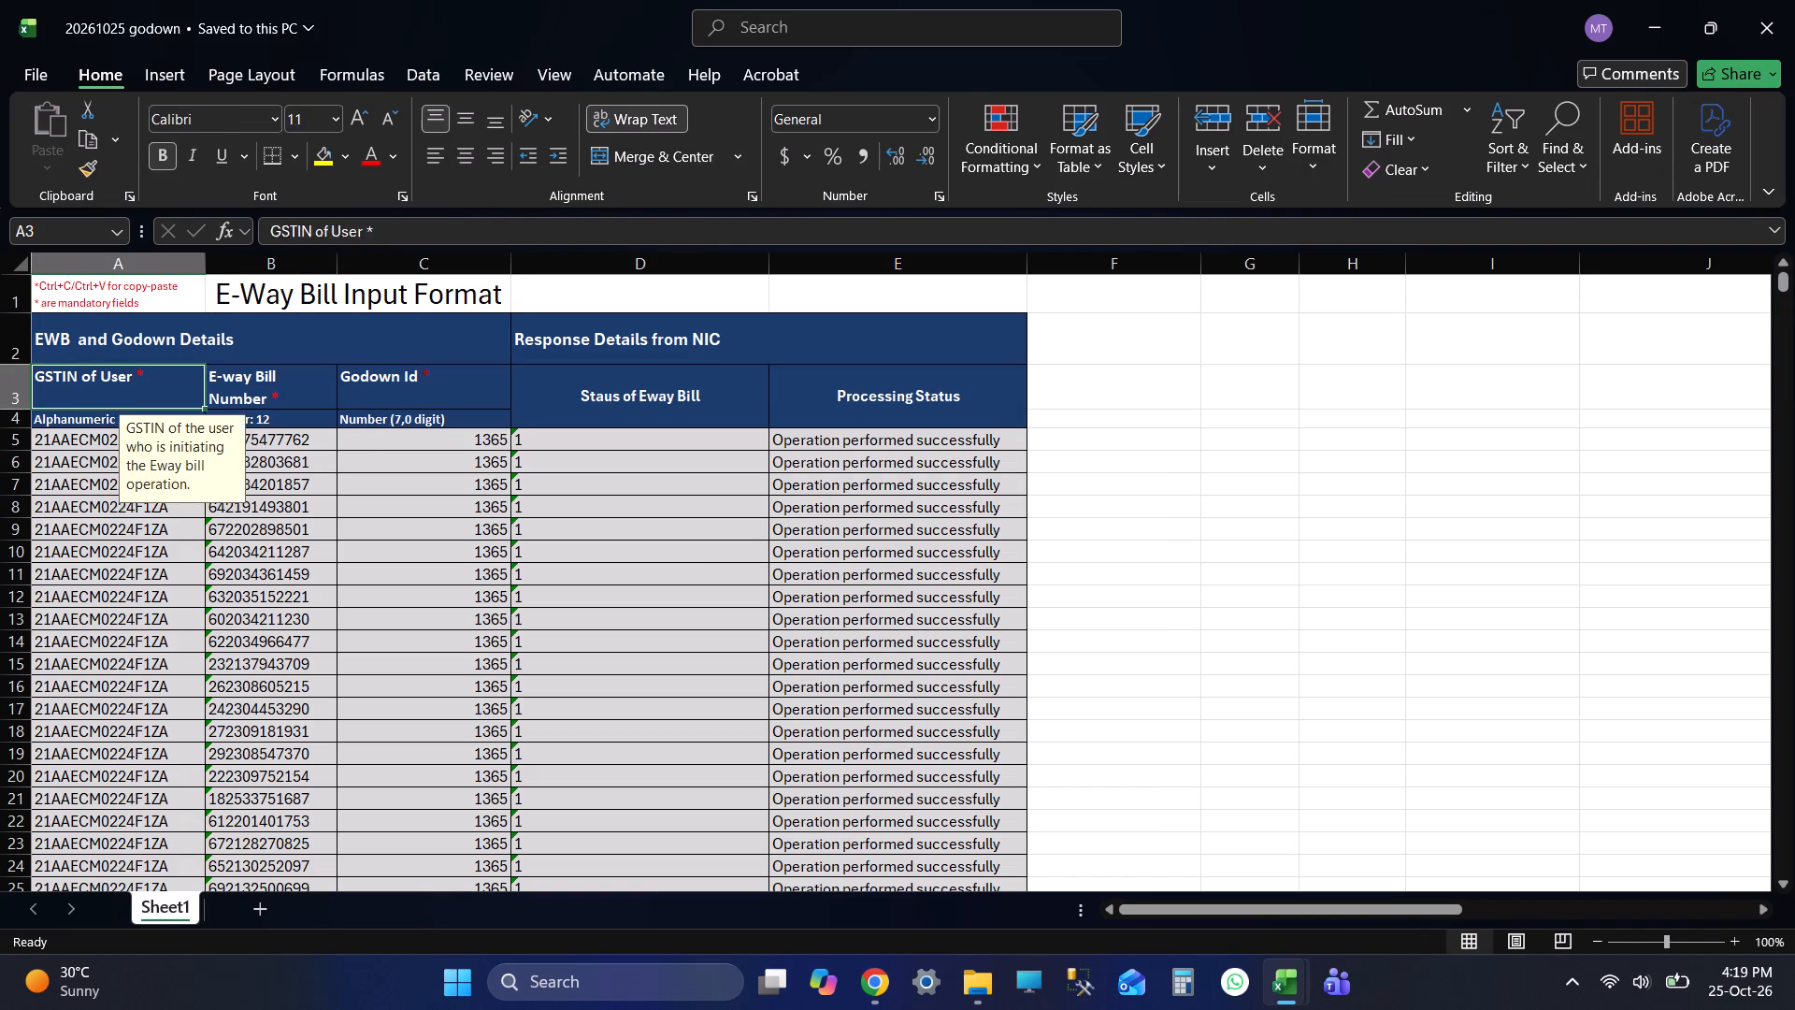
{"action": "key", "text": "Down"}
{"action": "key", "text": "Right"}
{"action": "key", "text": "ctrl+Down"}
{"action": "key", "text": "Down"}
{"action": "key", "text": "Down"}
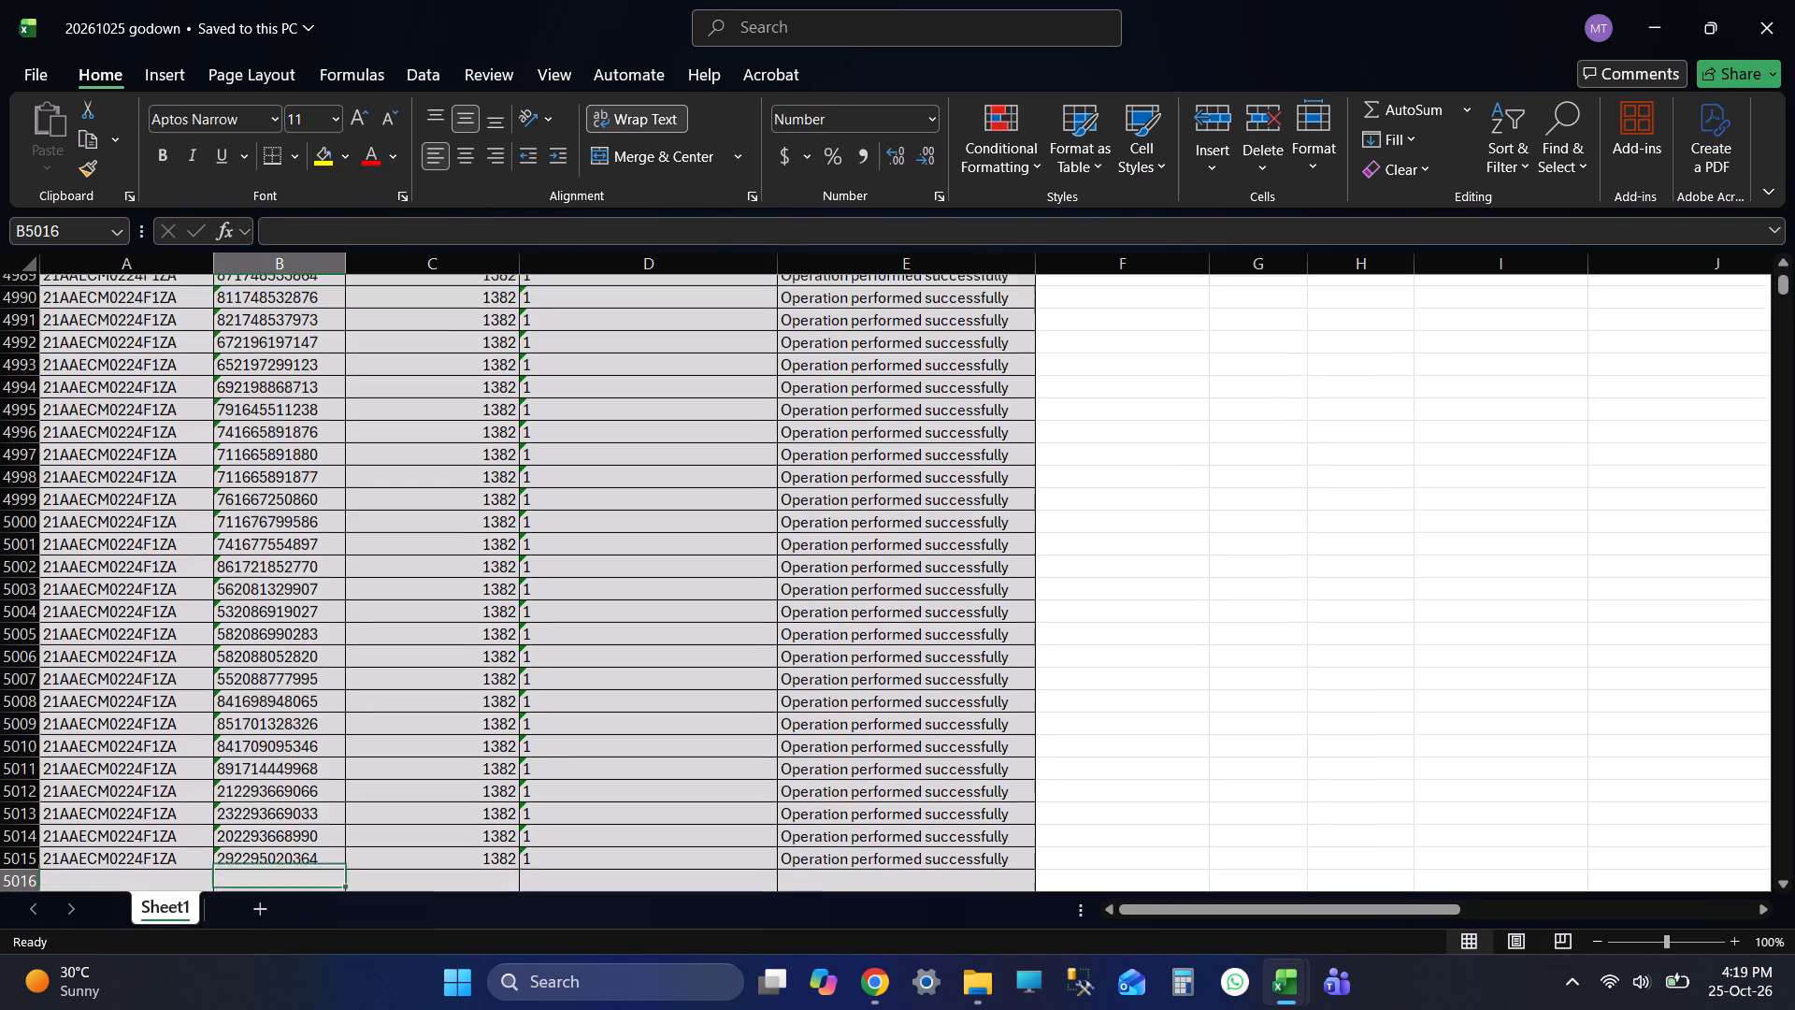
{"action": "key", "text": "Down"}
{"action": "key", "text": "ctrl+Up"}
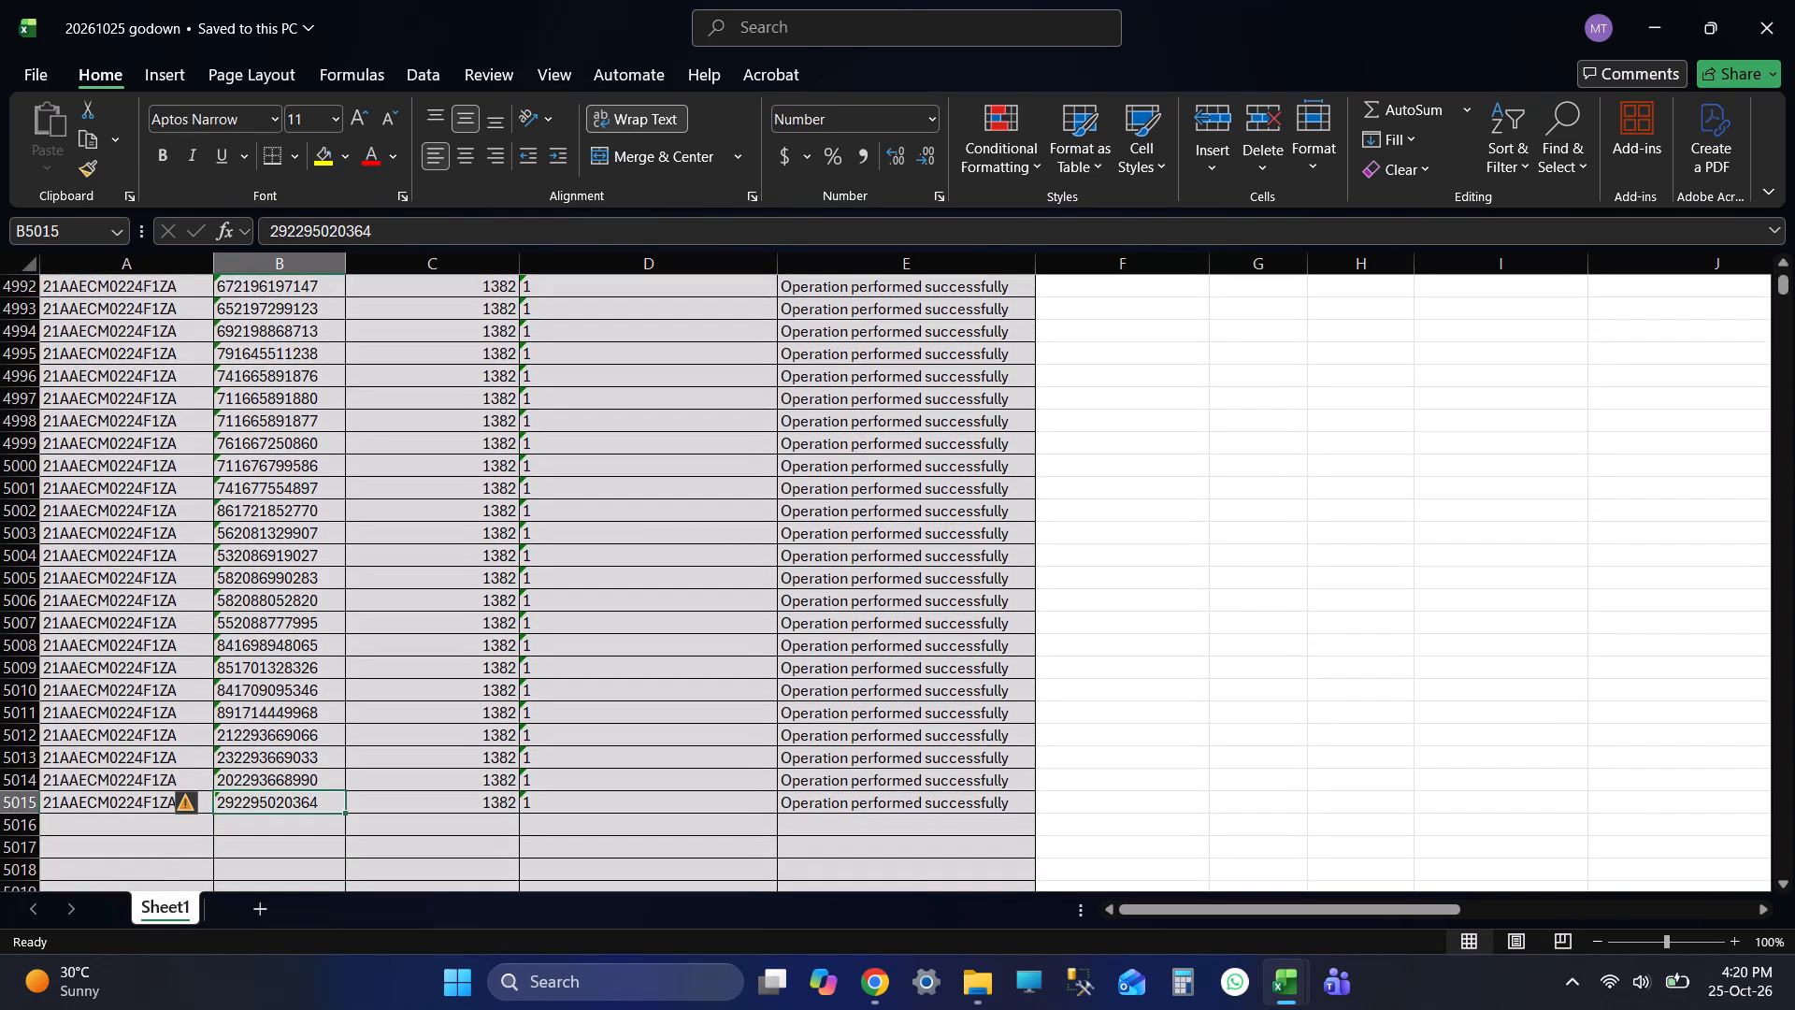
{"action": "key", "text": "ctrl+Up"}
{"action": "key", "text": "Up"}
{"action": "key", "text": "Up"}
{"action": "key", "text": "Up"}
Save the 20261025 godown workbook again and close it.
{"action": "key", "text": "ctrl+s"}
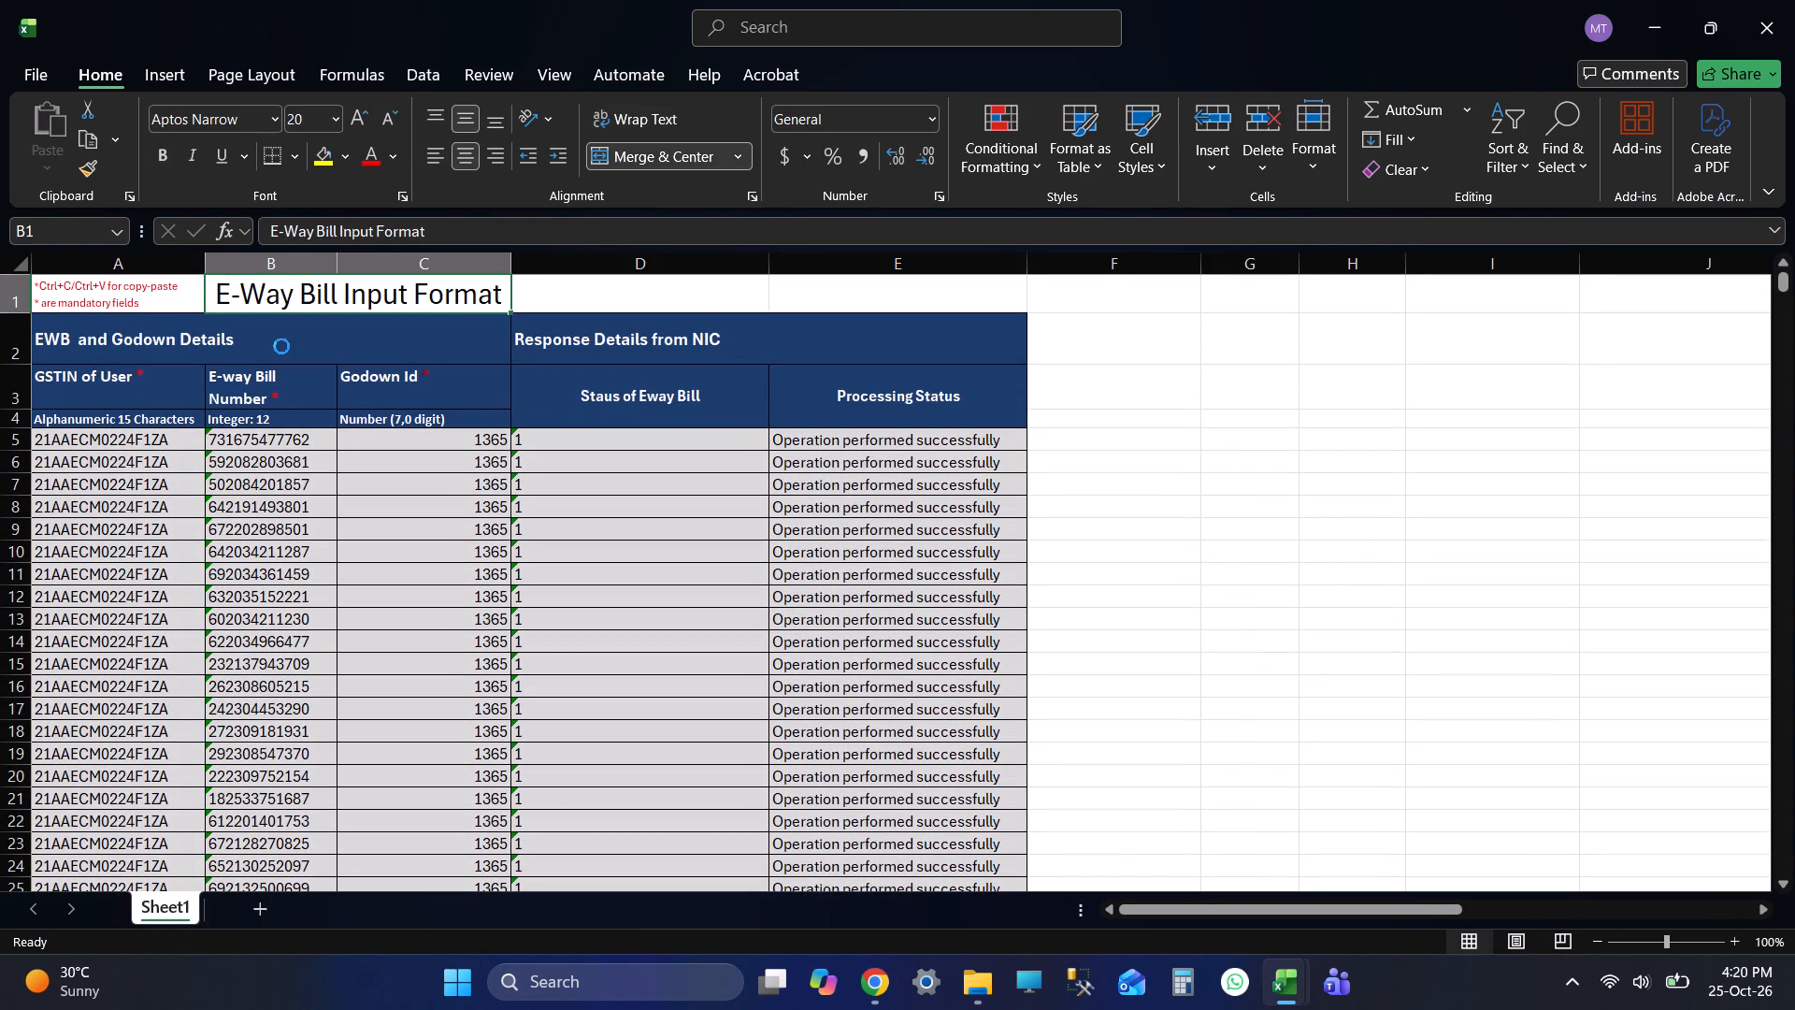
{"action": "left_click", "coordinate": [1794, 0]}
Clear the processed e-way bill numbers and godown IDs from row 2 down in the add to godown workbook, and save it.
{"action": "key", "text": "alt+Tab"}
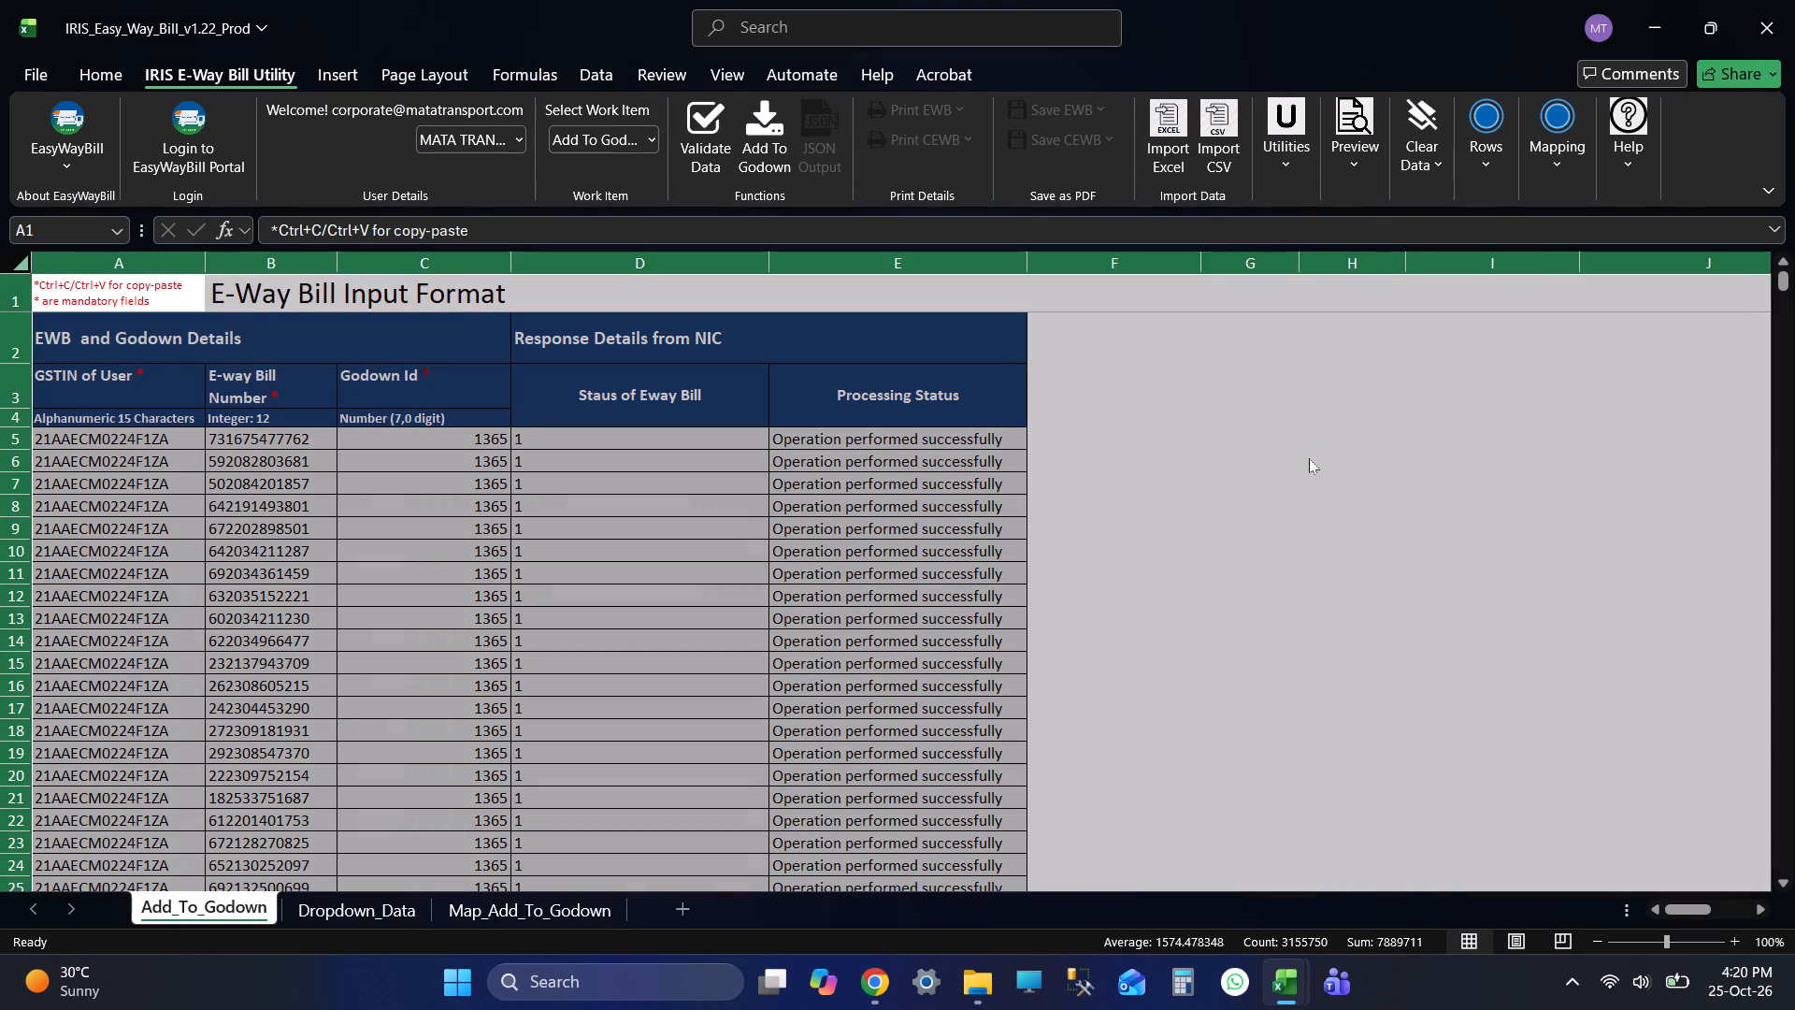
{"action": "key", "text": "ctrl+shift+Right"}
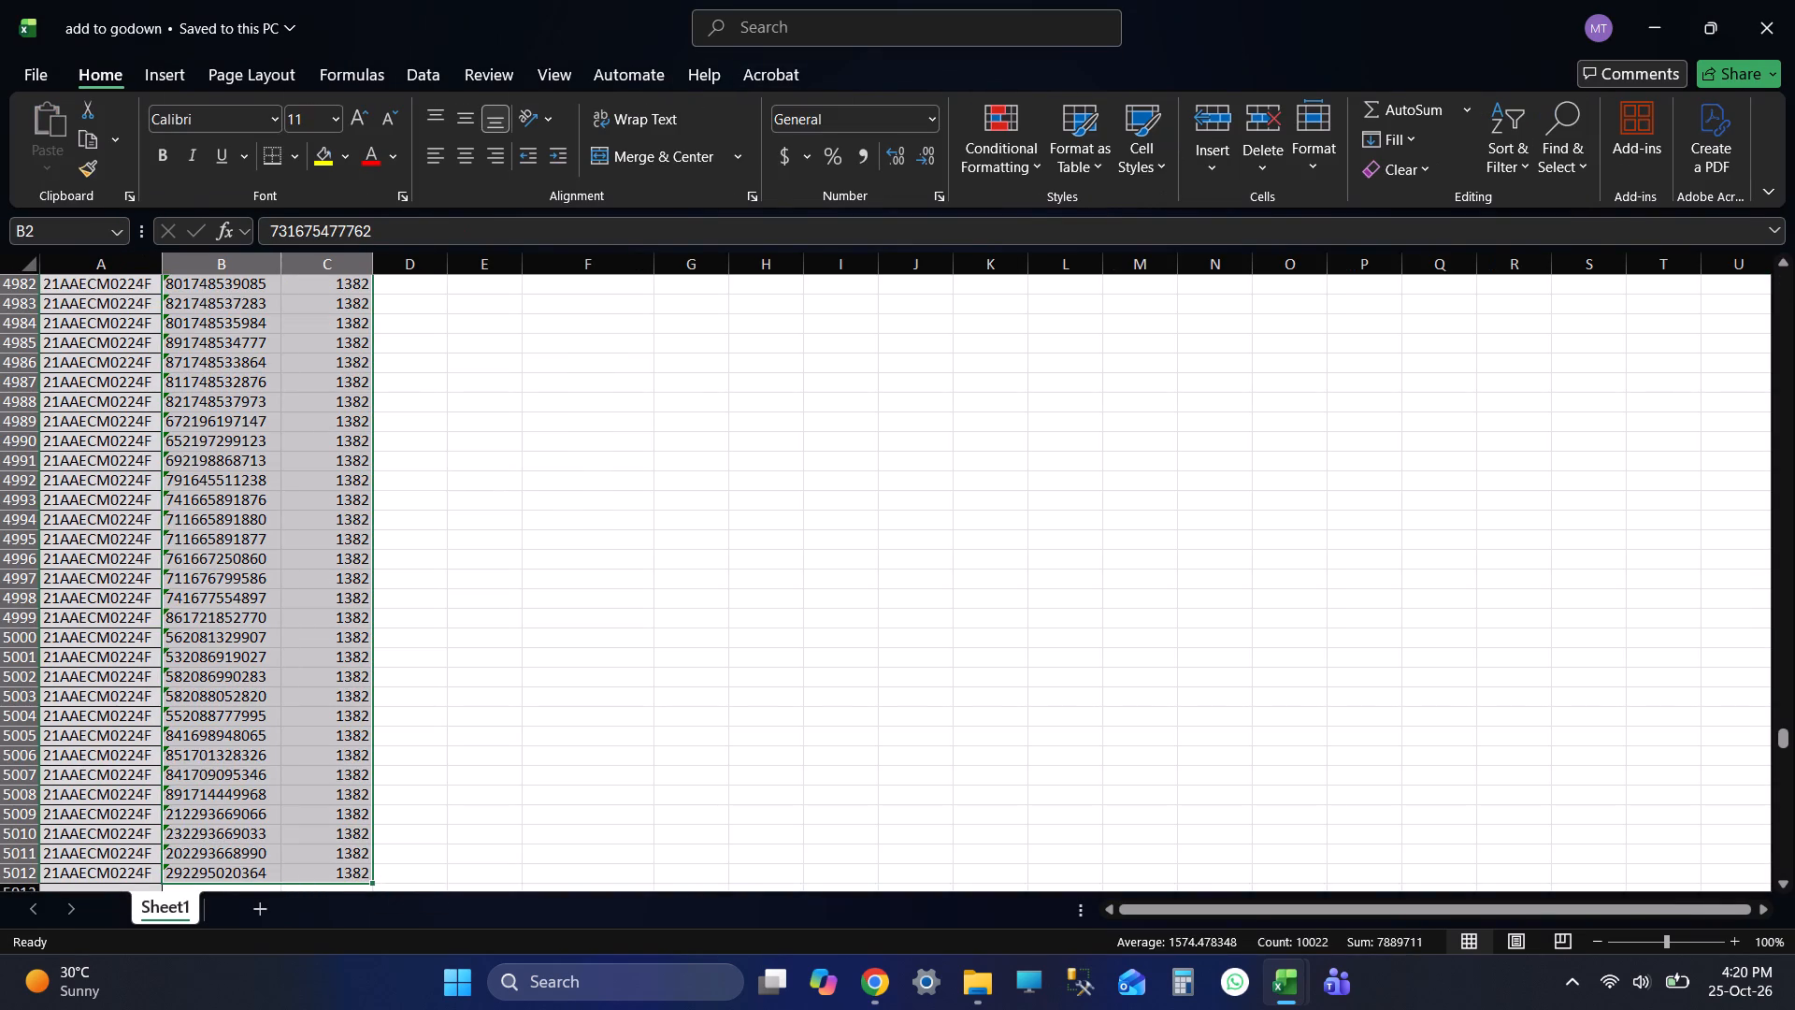
{"action": "key", "text": "Delete"}
{"action": "key", "text": "ctrl+Up"}
{"action": "key", "text": "Up"}
{"action": "key", "text": "Up"}
{"action": "key", "text": "Up"}
{"action": "key", "text": "Up"}
{"action": "key", "text": "Down"}
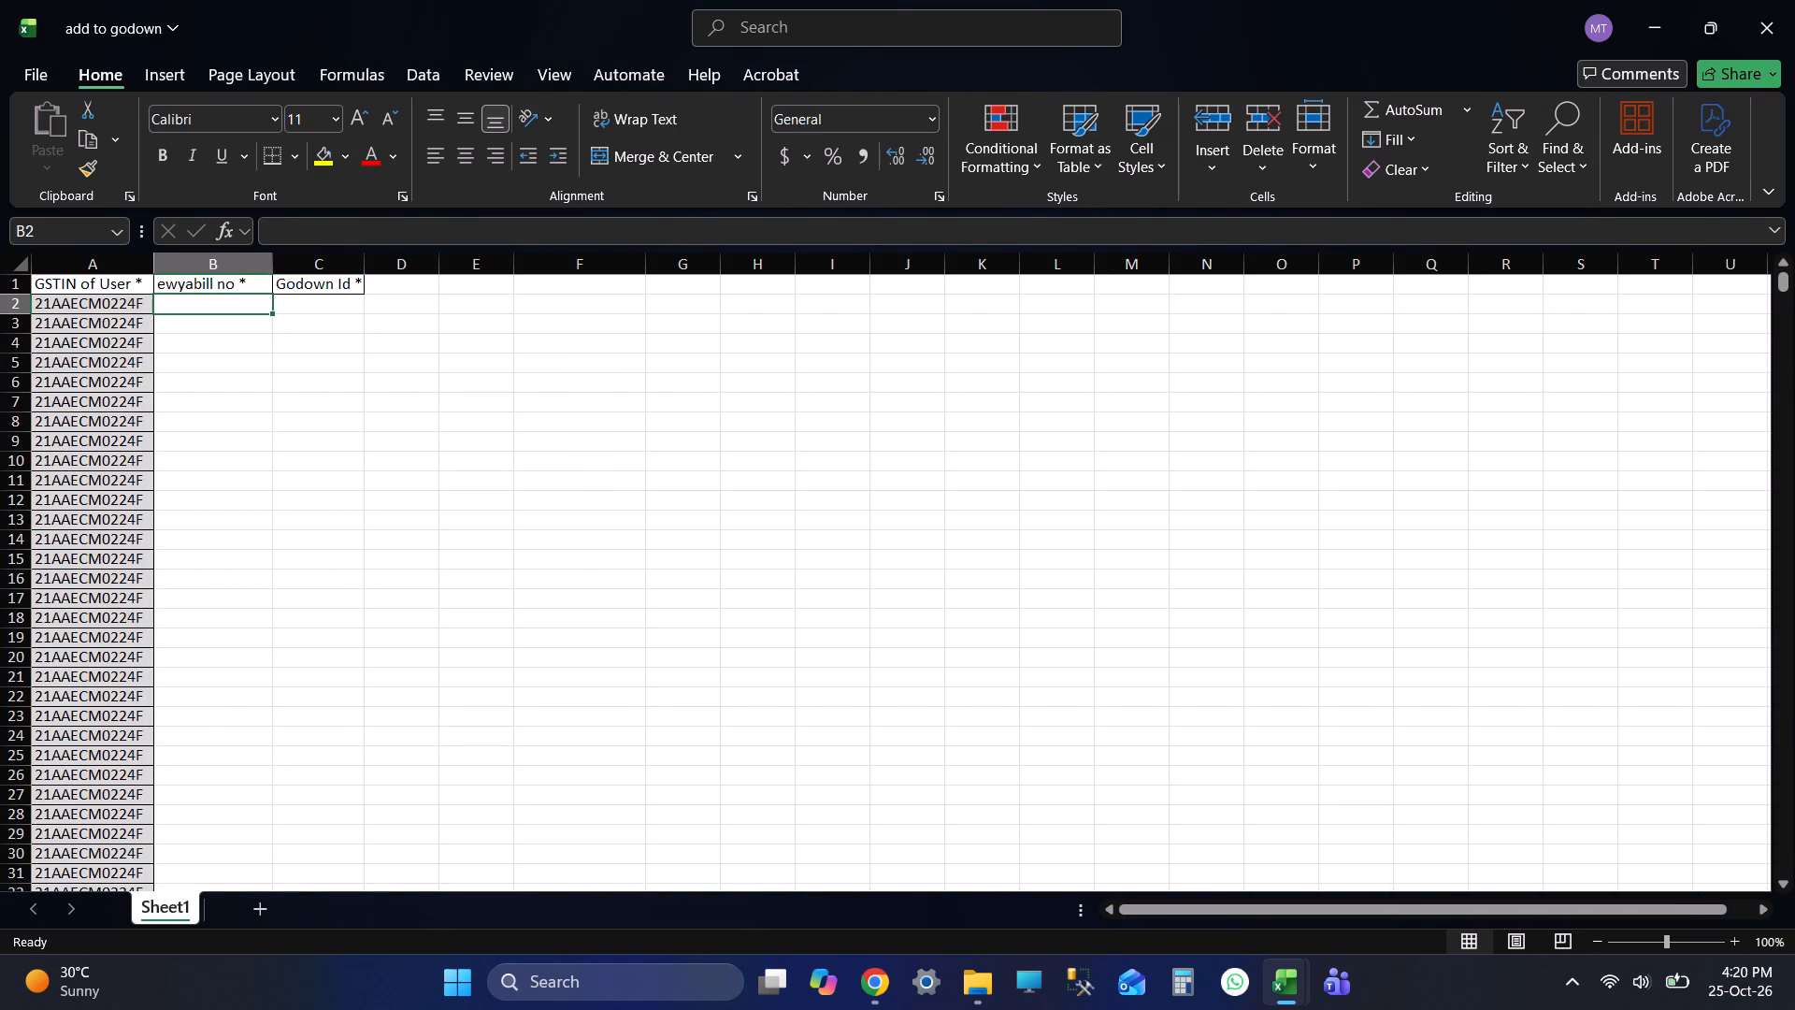
{"action": "key", "text": "ctrl+s"}
Open EXTENDED FILE 20261025 from the EXTENDED FILES folder of E Way Bill at its godown sheet.
{"action": "key", "text": "alt+Tab"}
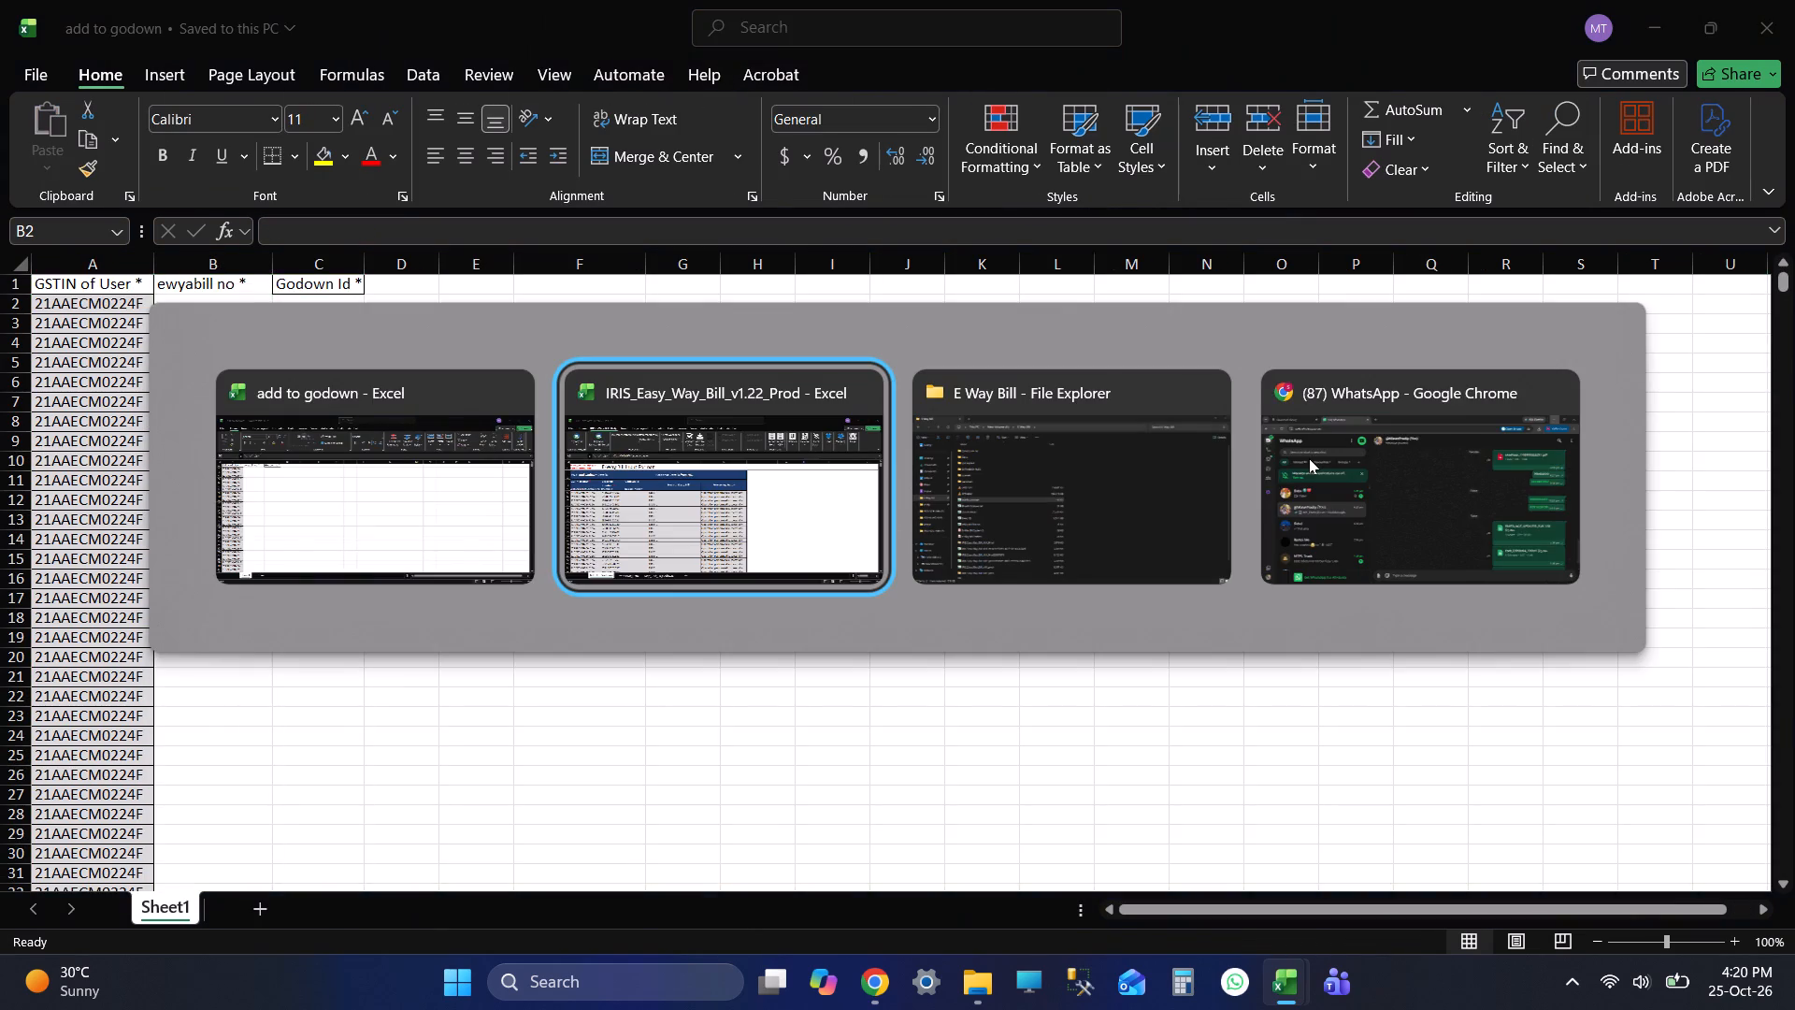
{"action": "key", "text": "alt+Tab"}
{"action": "double_click", "coordinate": [411, 316]}
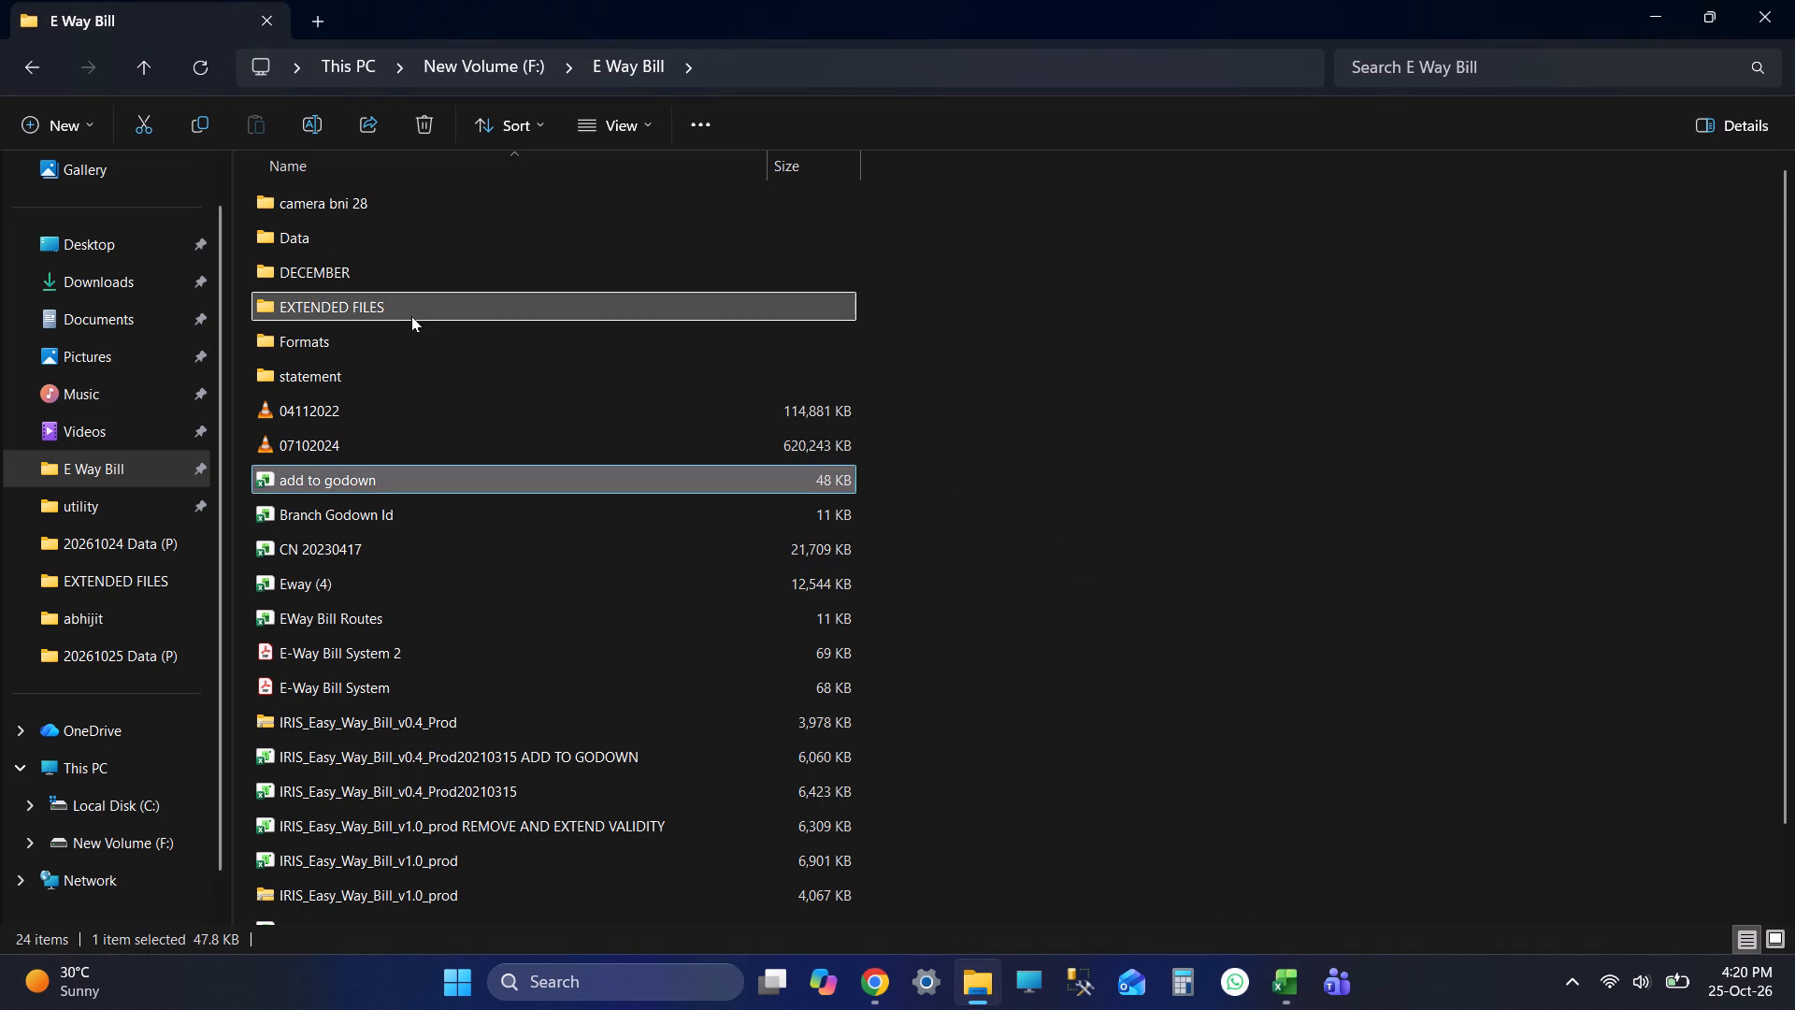
{"action": "double_click", "coordinate": [461, 197]}
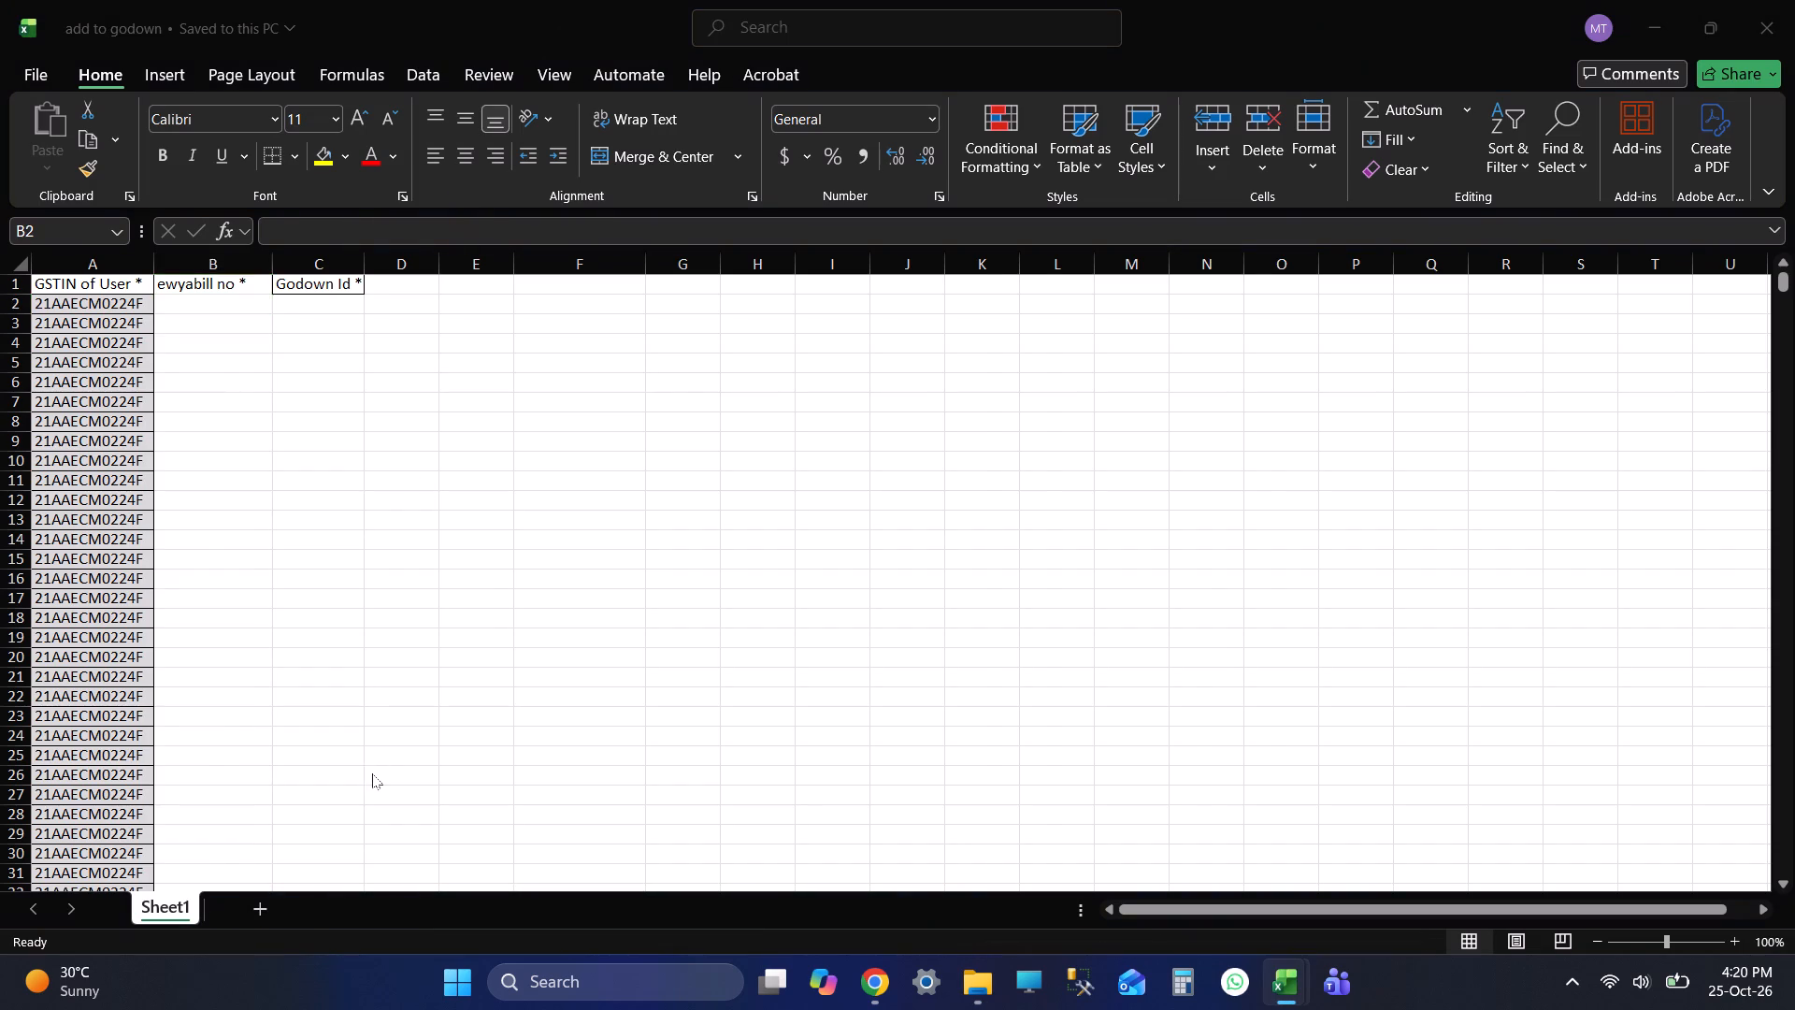
{"action": "left_click", "coordinate": [159, 907]}
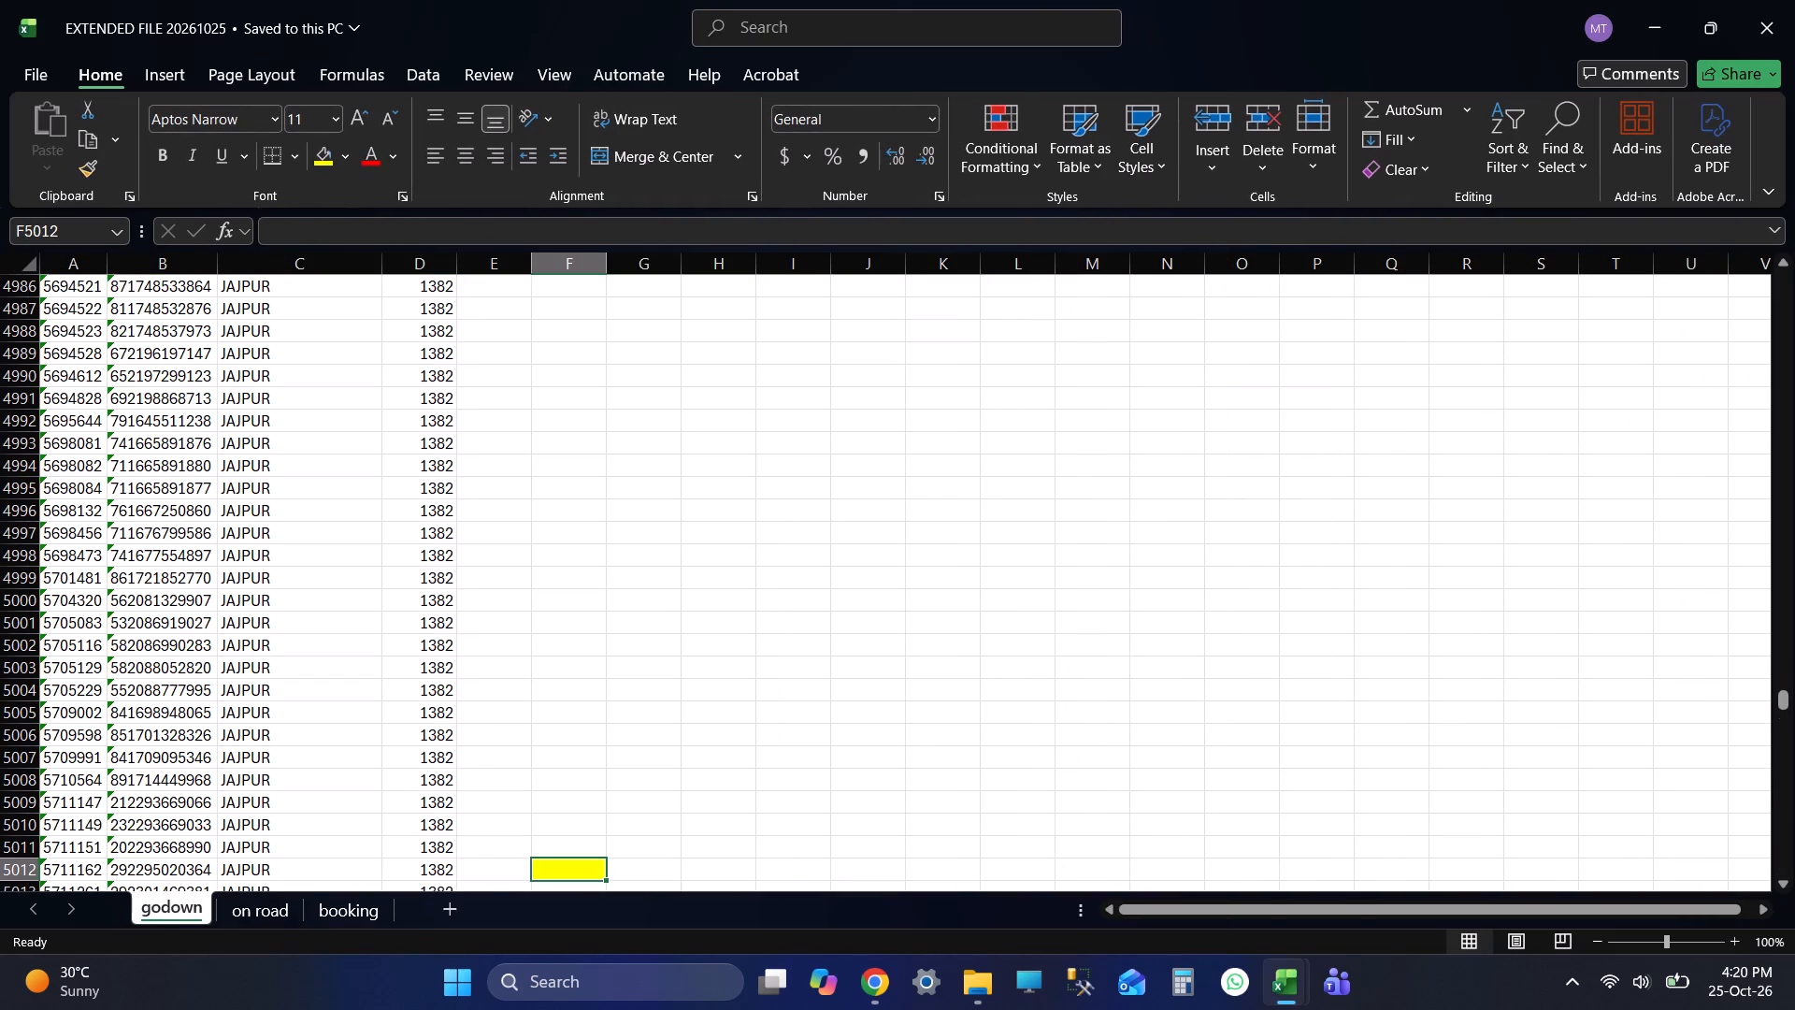
Copy the remaining e-way bill numbers from B5013 to the column's end on the godown sheet into add to godown, starting at B2.
{"action": "scroll", "coordinate": [729, 542], "scroll_direction": "down", "scroll_amount": 3}
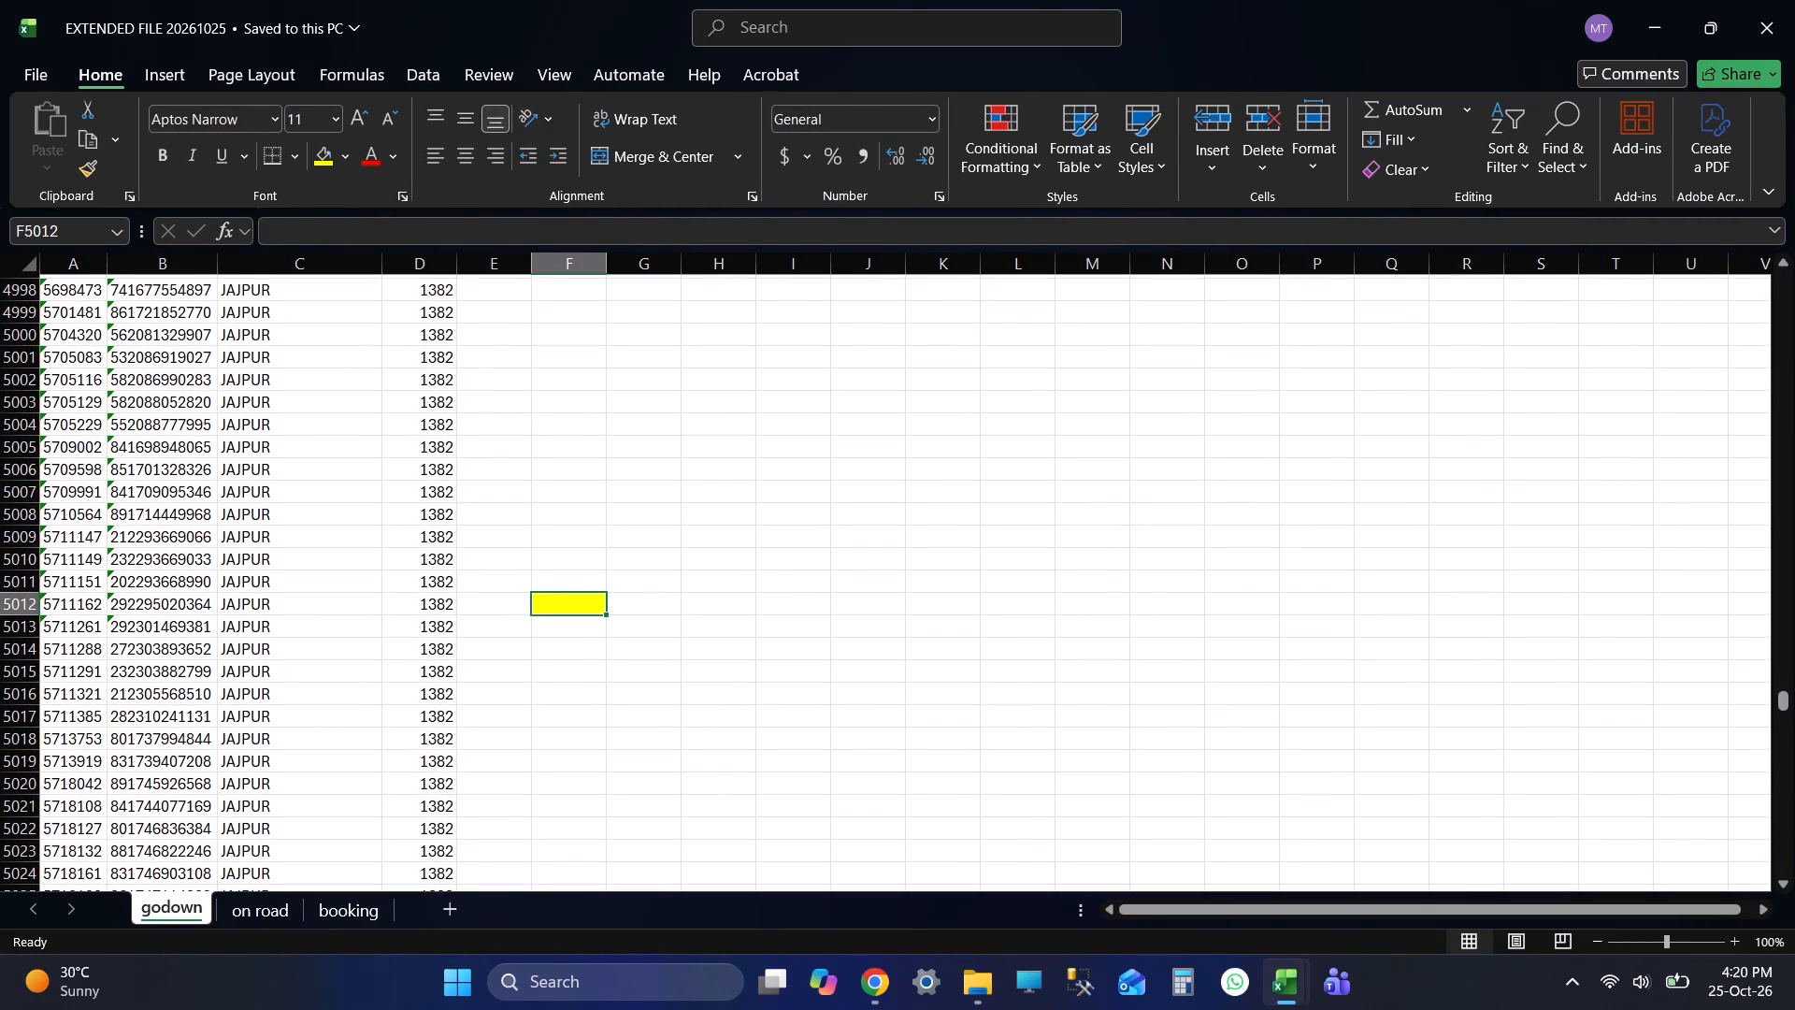
{"action": "key", "text": "Left"}
{"action": "key", "text": "Left"}
{"action": "key", "text": "Left"}
{"action": "key", "text": "Left"}
{"action": "key", "text": "Down"}
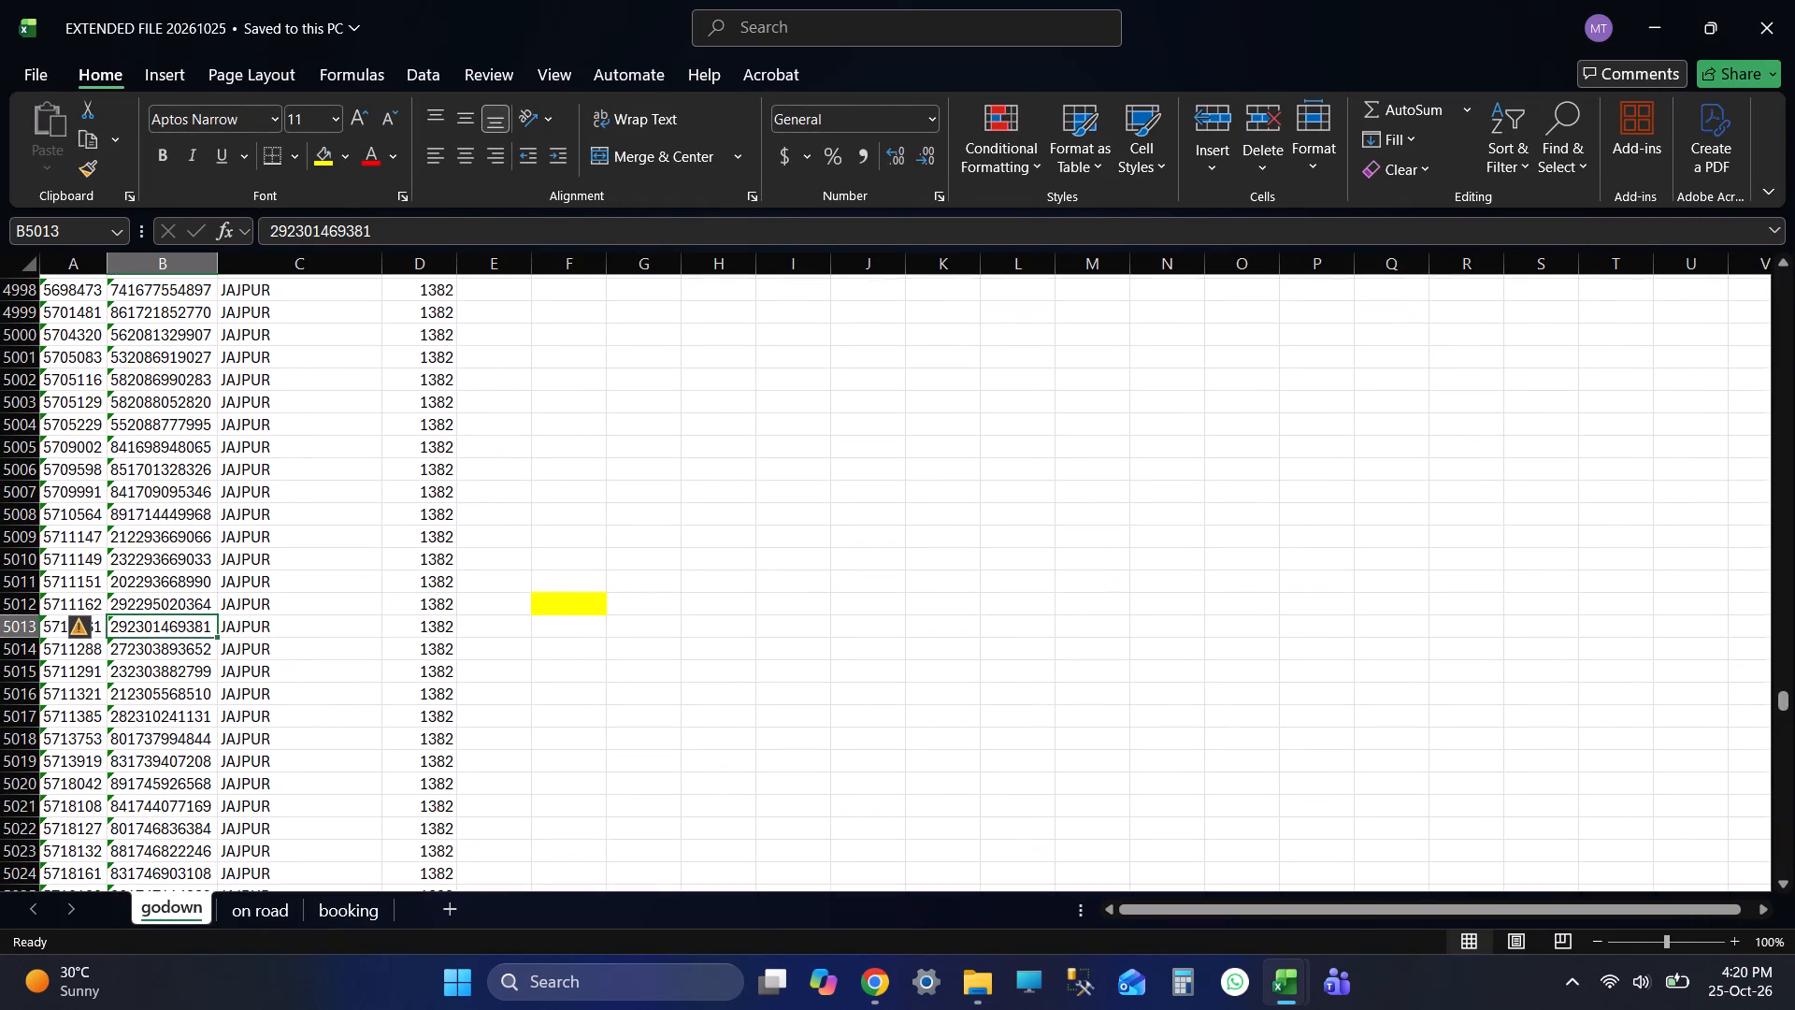
{"action": "key", "text": "ctrl+shift+Down"}
{"action": "key", "text": "ctrl+c"}
{"action": "key", "text": "ctrl+c"}
{"action": "key", "text": "ctrl+c"}
{"action": "key", "text": "ctrl+c"}
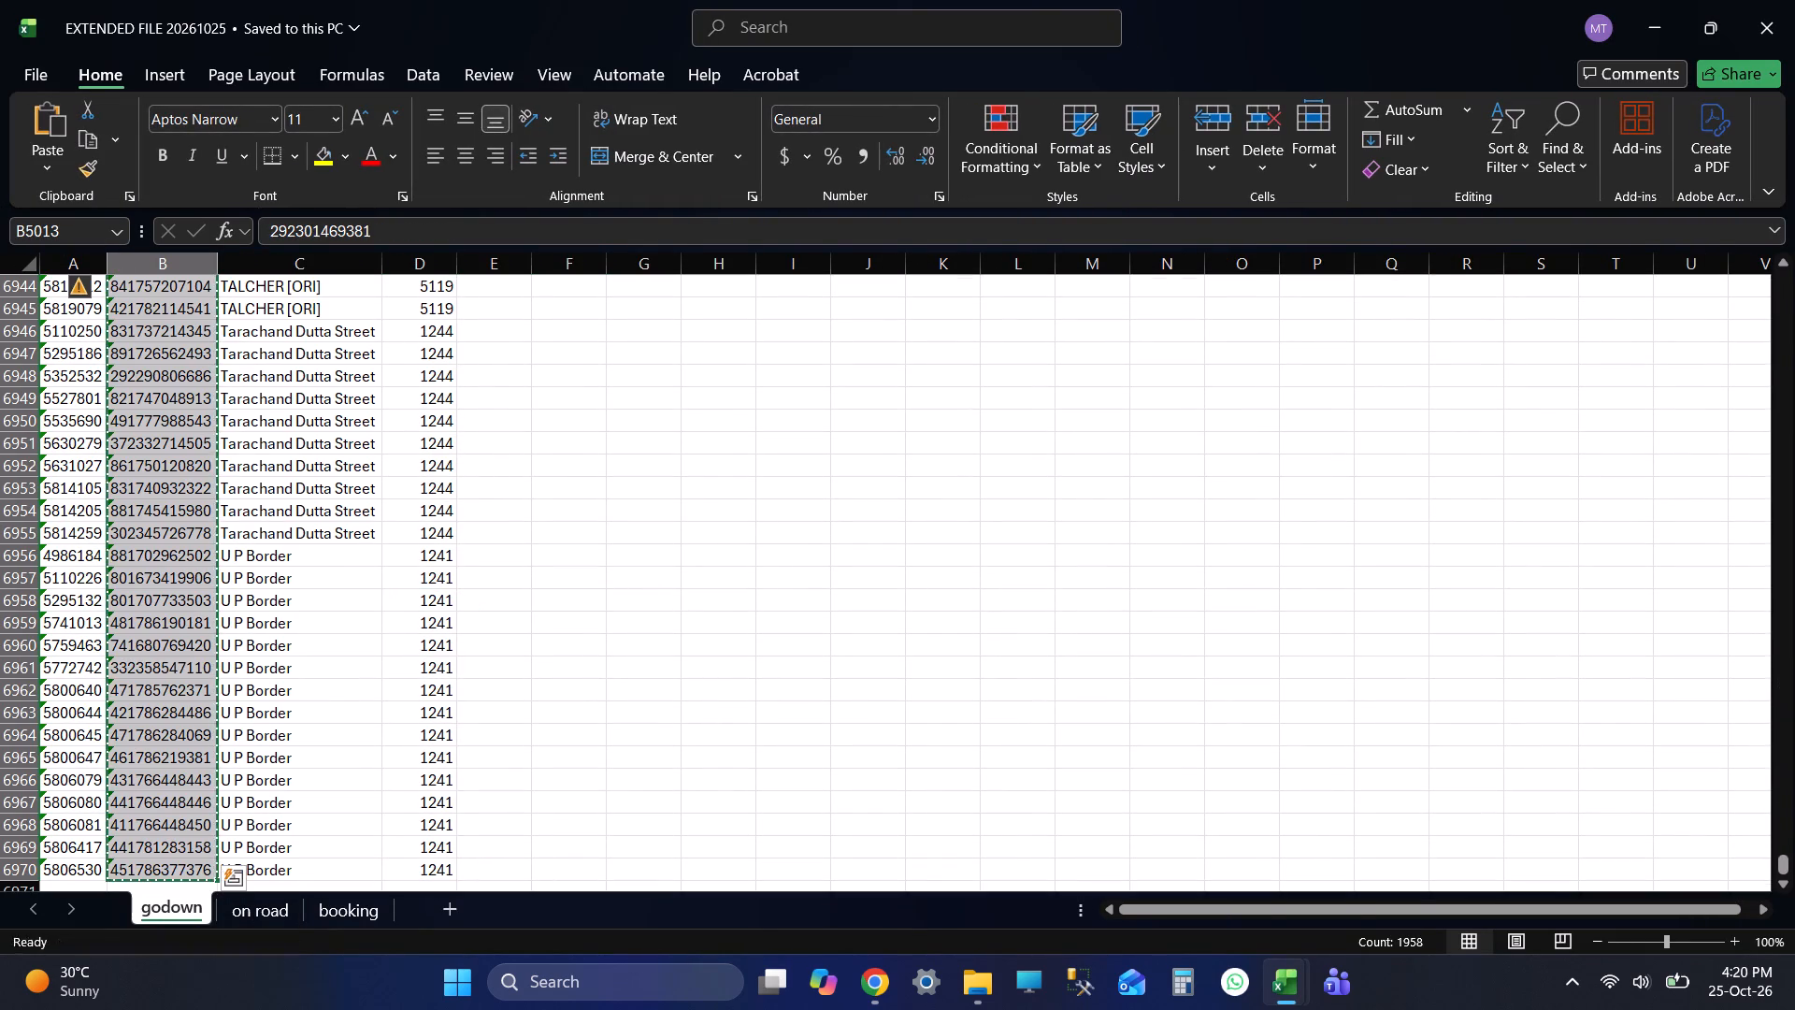
{"action": "key", "text": "alt+Tab"}
{"action": "key", "text": "Up"}
{"action": "key", "text": "Down"}
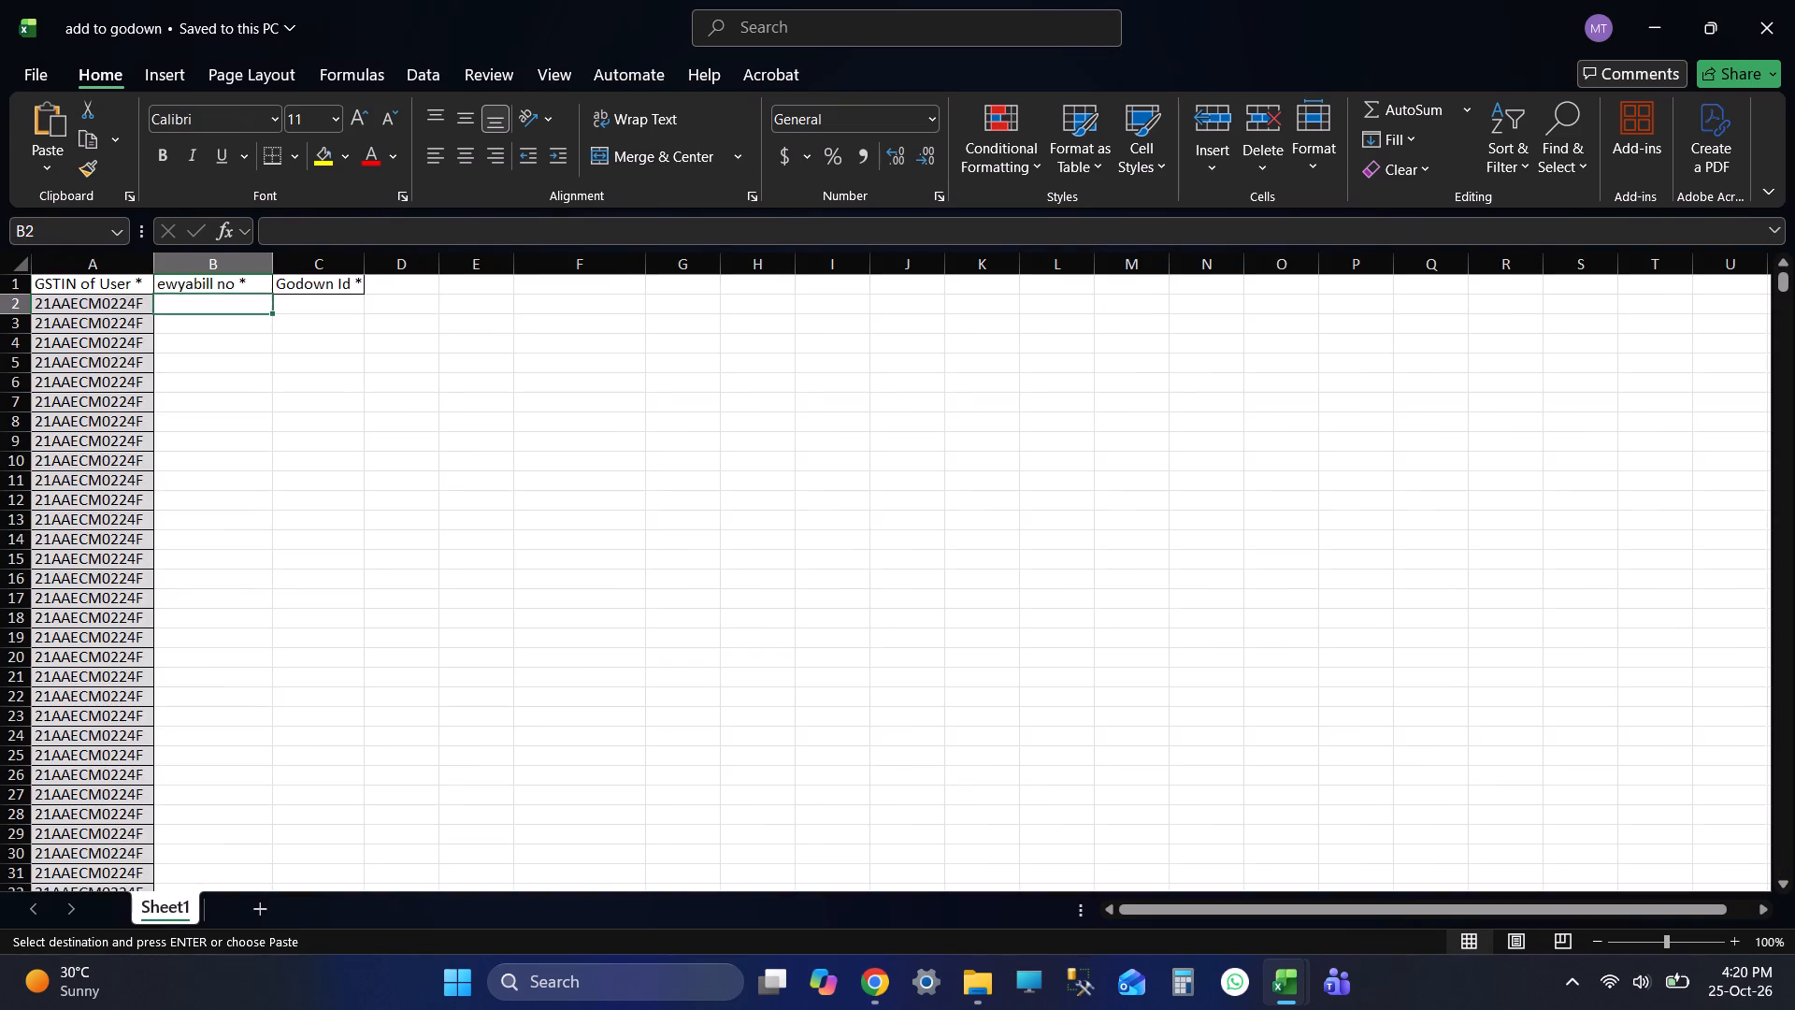
{"action": "key", "text": "ctrl+v"}
Copy the matching godown IDs from D5013 to the column's end and paste them as values into add to godown, starting at C2.
{"action": "key", "text": "Right"}
{"action": "key", "text": "alt+Tab"}
{"action": "key", "text": "Right"}
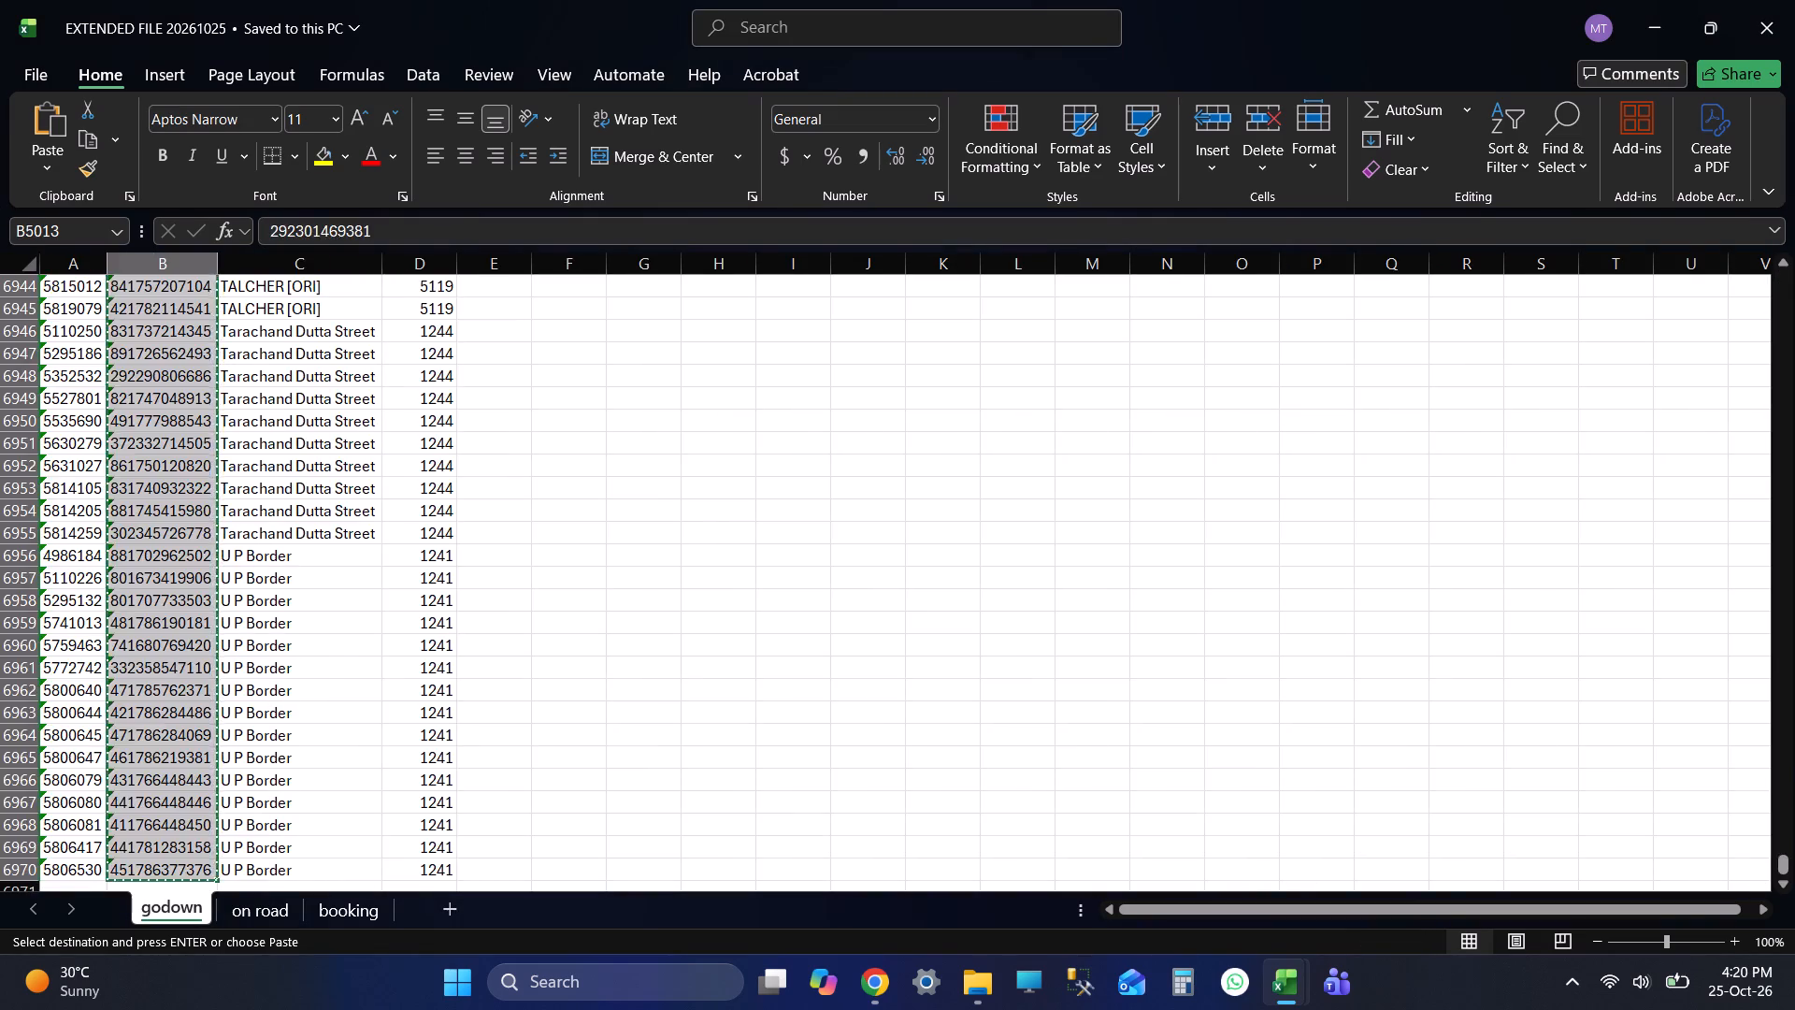
{"action": "key", "text": "Right"}
{"action": "key", "text": "Right"}
{"action": "key", "text": "Right"}
{"action": "key", "text": "Up"}
{"action": "key", "text": "Down"}
{"action": "key", "text": "Left"}
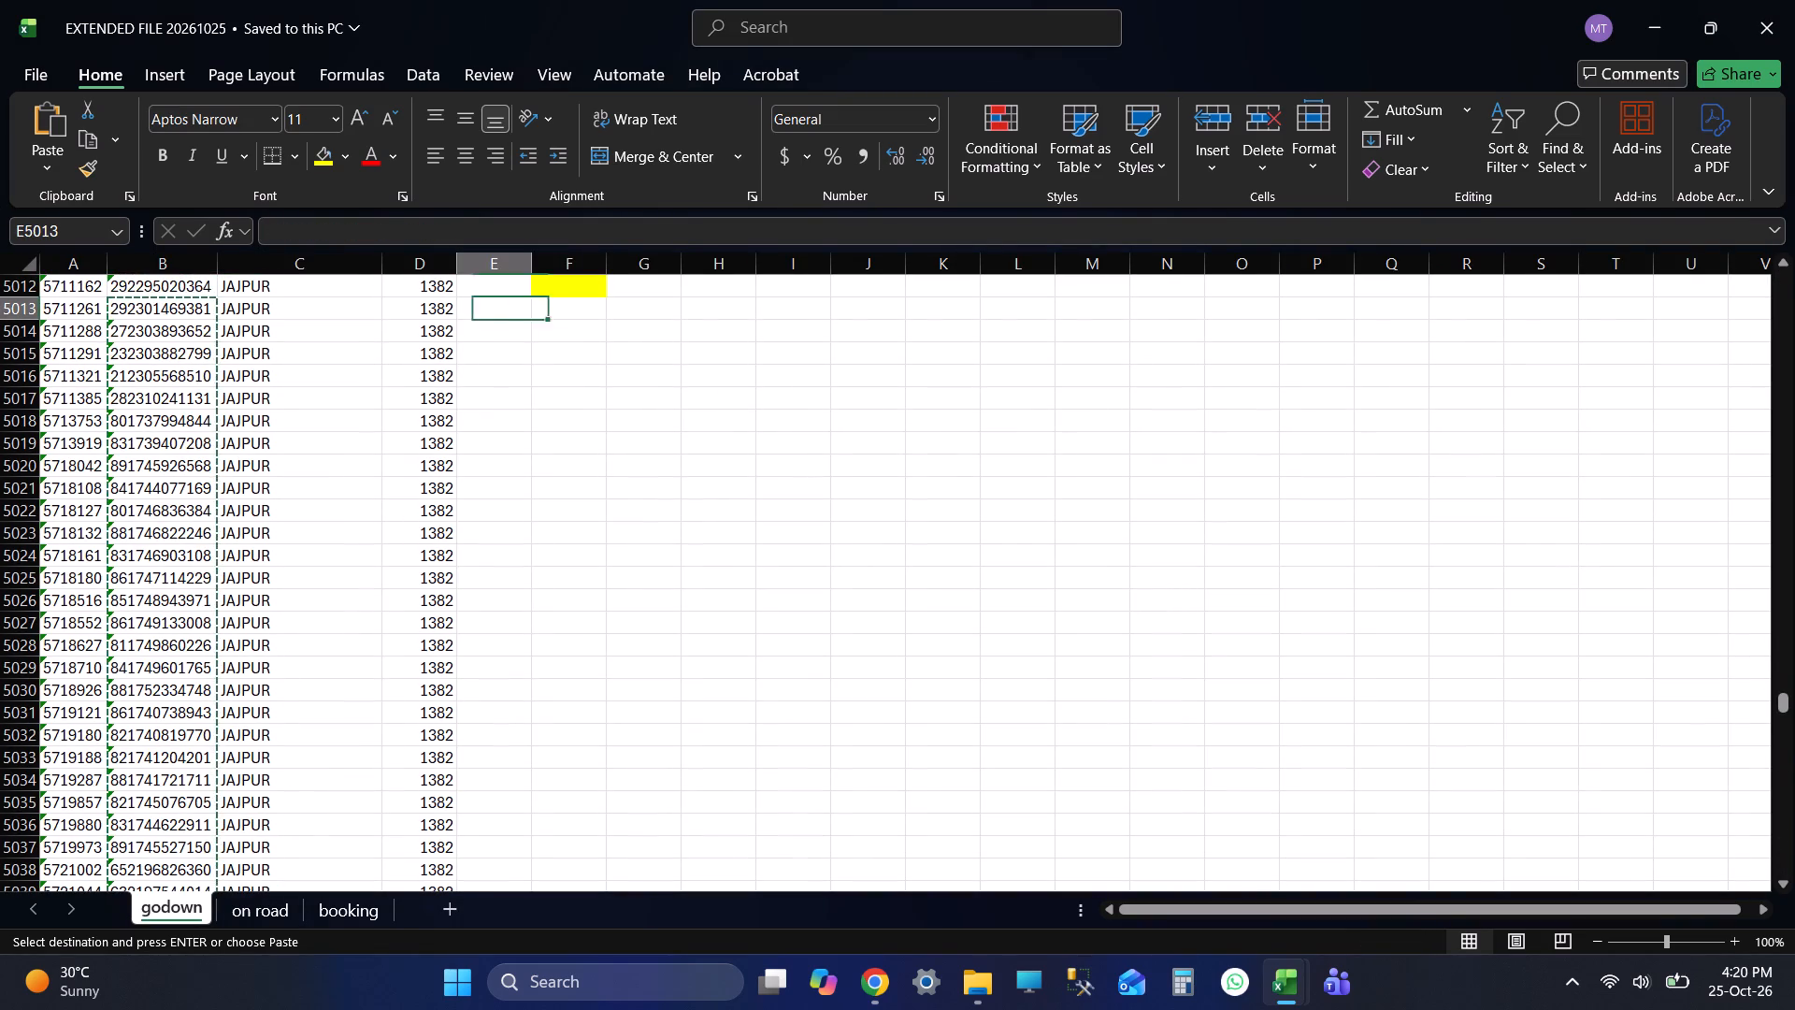
{"action": "key", "text": "Left"}
{"action": "key", "text": "ctrl+shift+Down"}
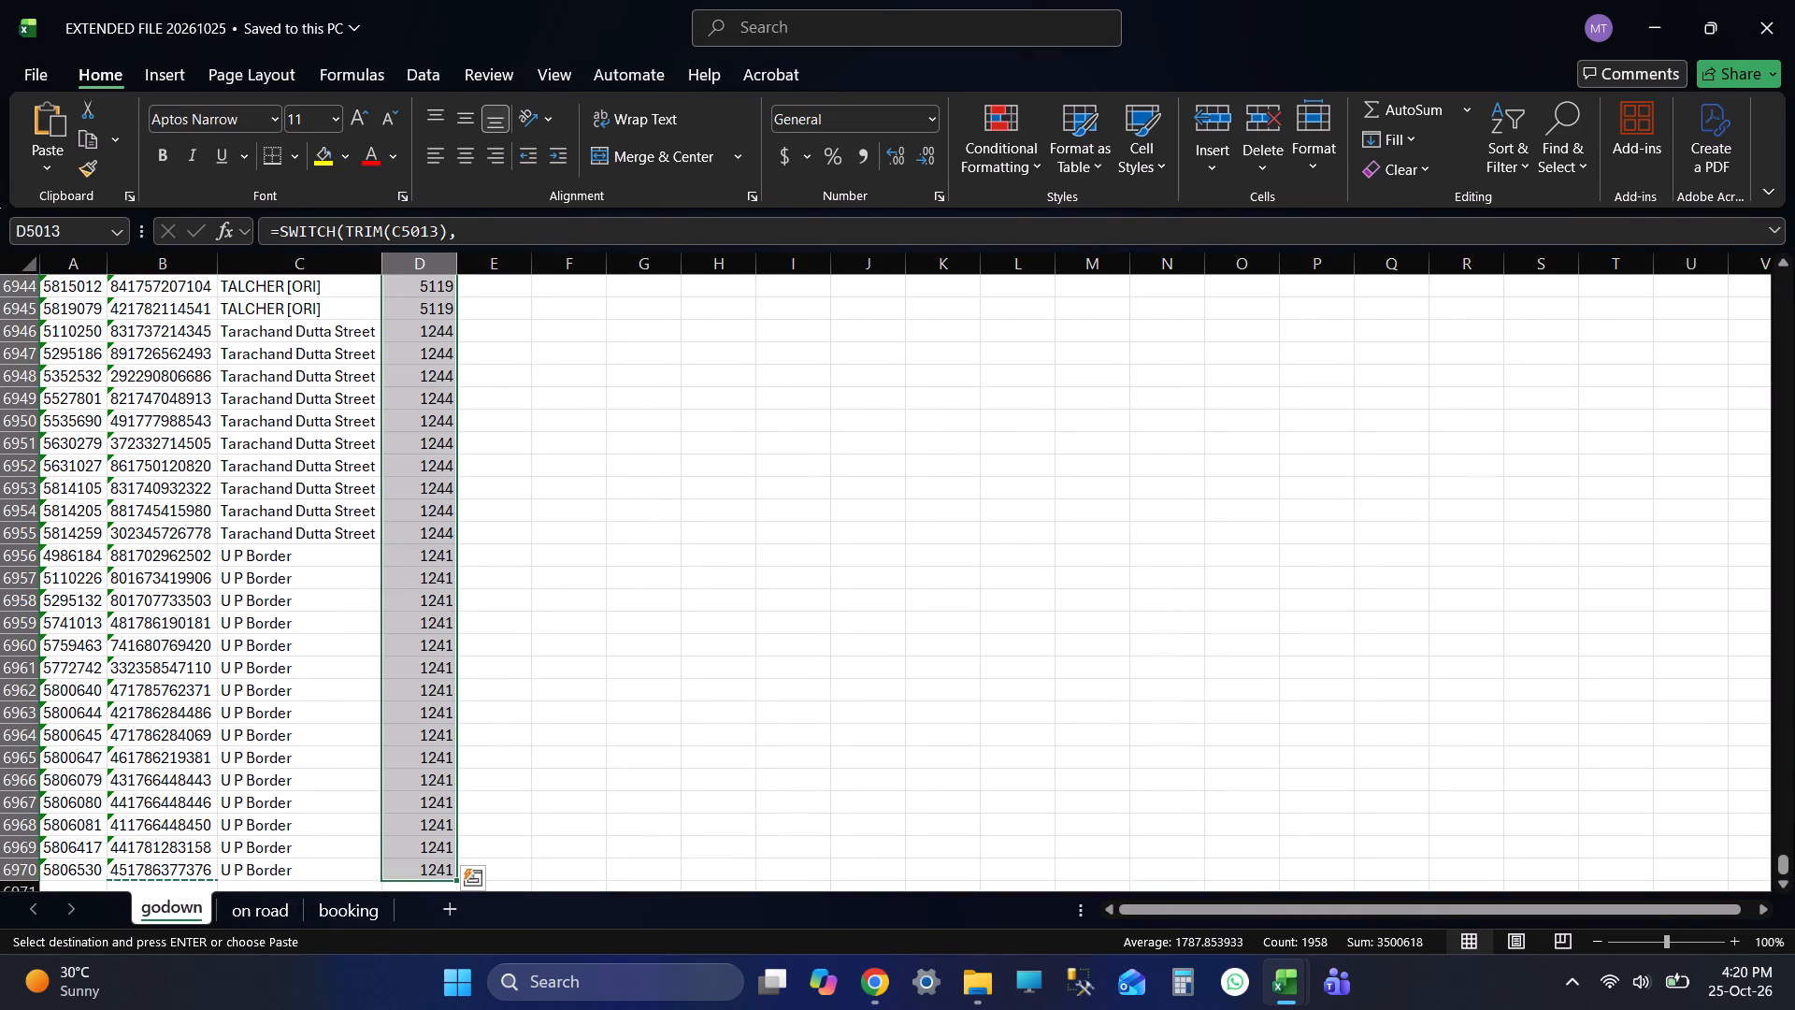
{"action": "key", "text": "ctrl+c"}
{"action": "key", "text": "ctrl+c"}
{"action": "key", "text": "ctrl+c"}
{"action": "key", "text": "alt+Tab"}
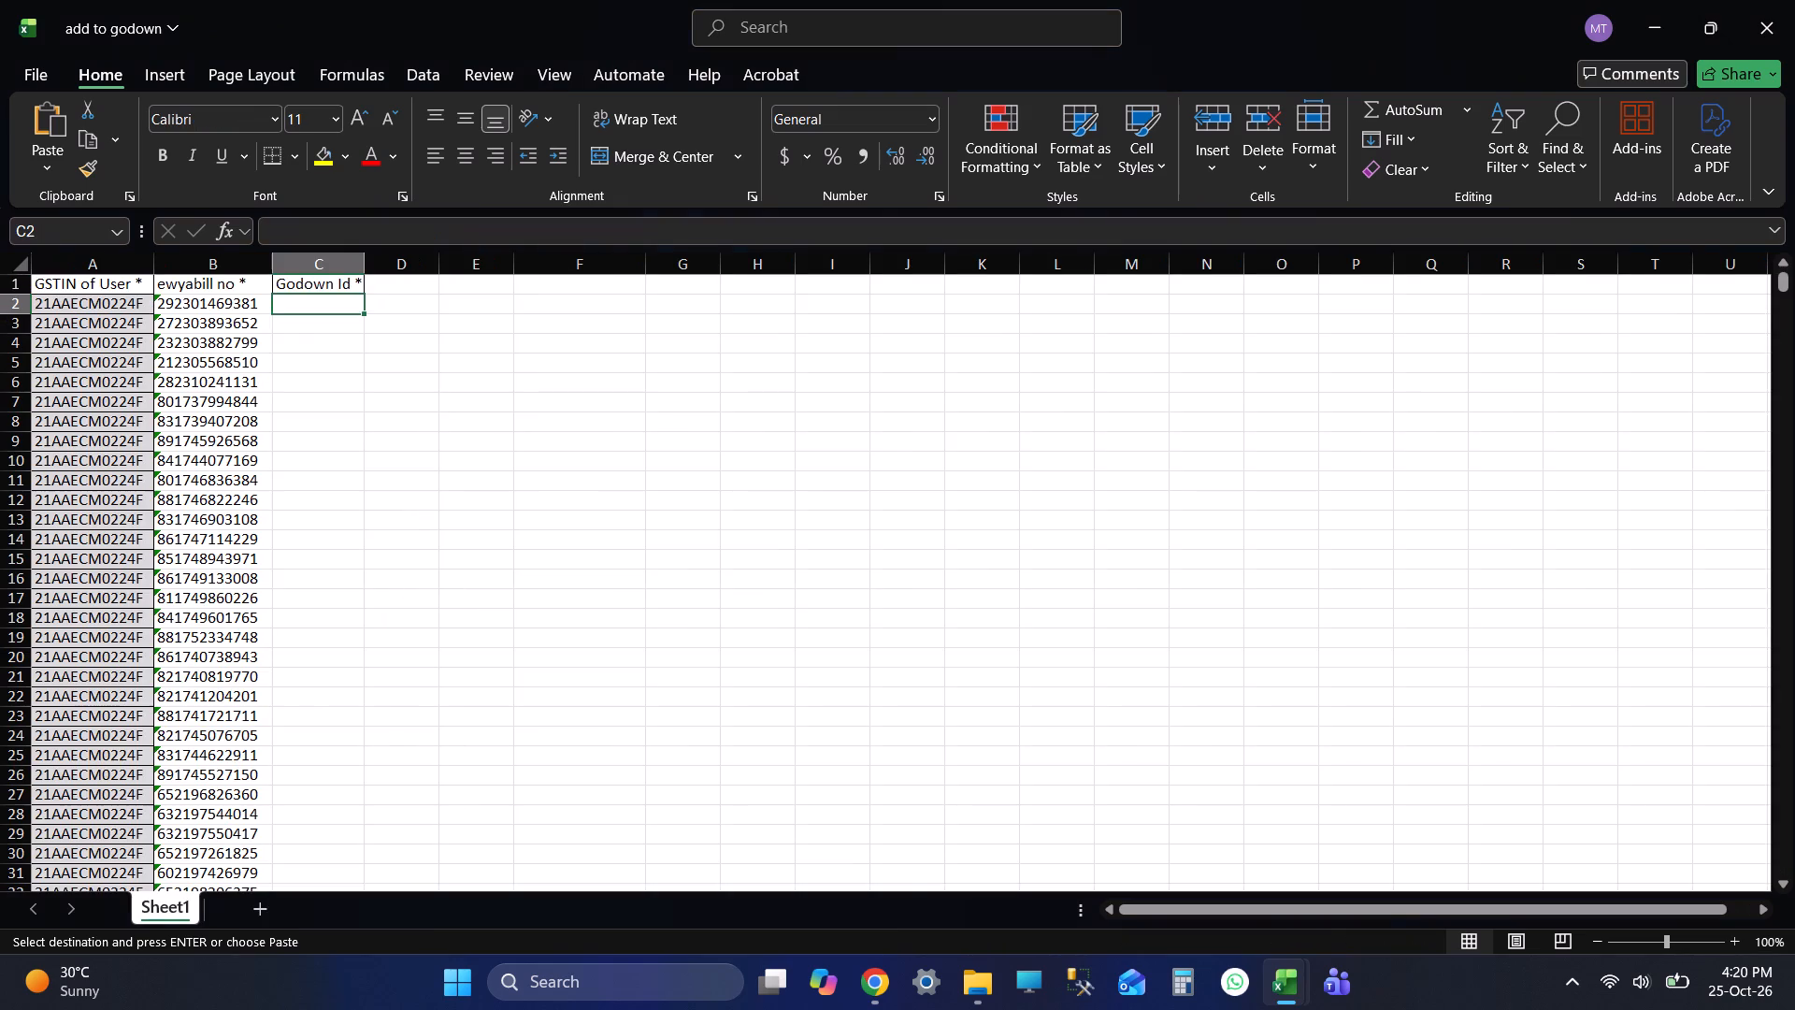
{"action": "key", "text": "Up"}
{"action": "key", "text": "Down"}
{"action": "key", "text": "ctrl+alt+v"}
{"action": "left_click", "coordinate": [712, 607]}
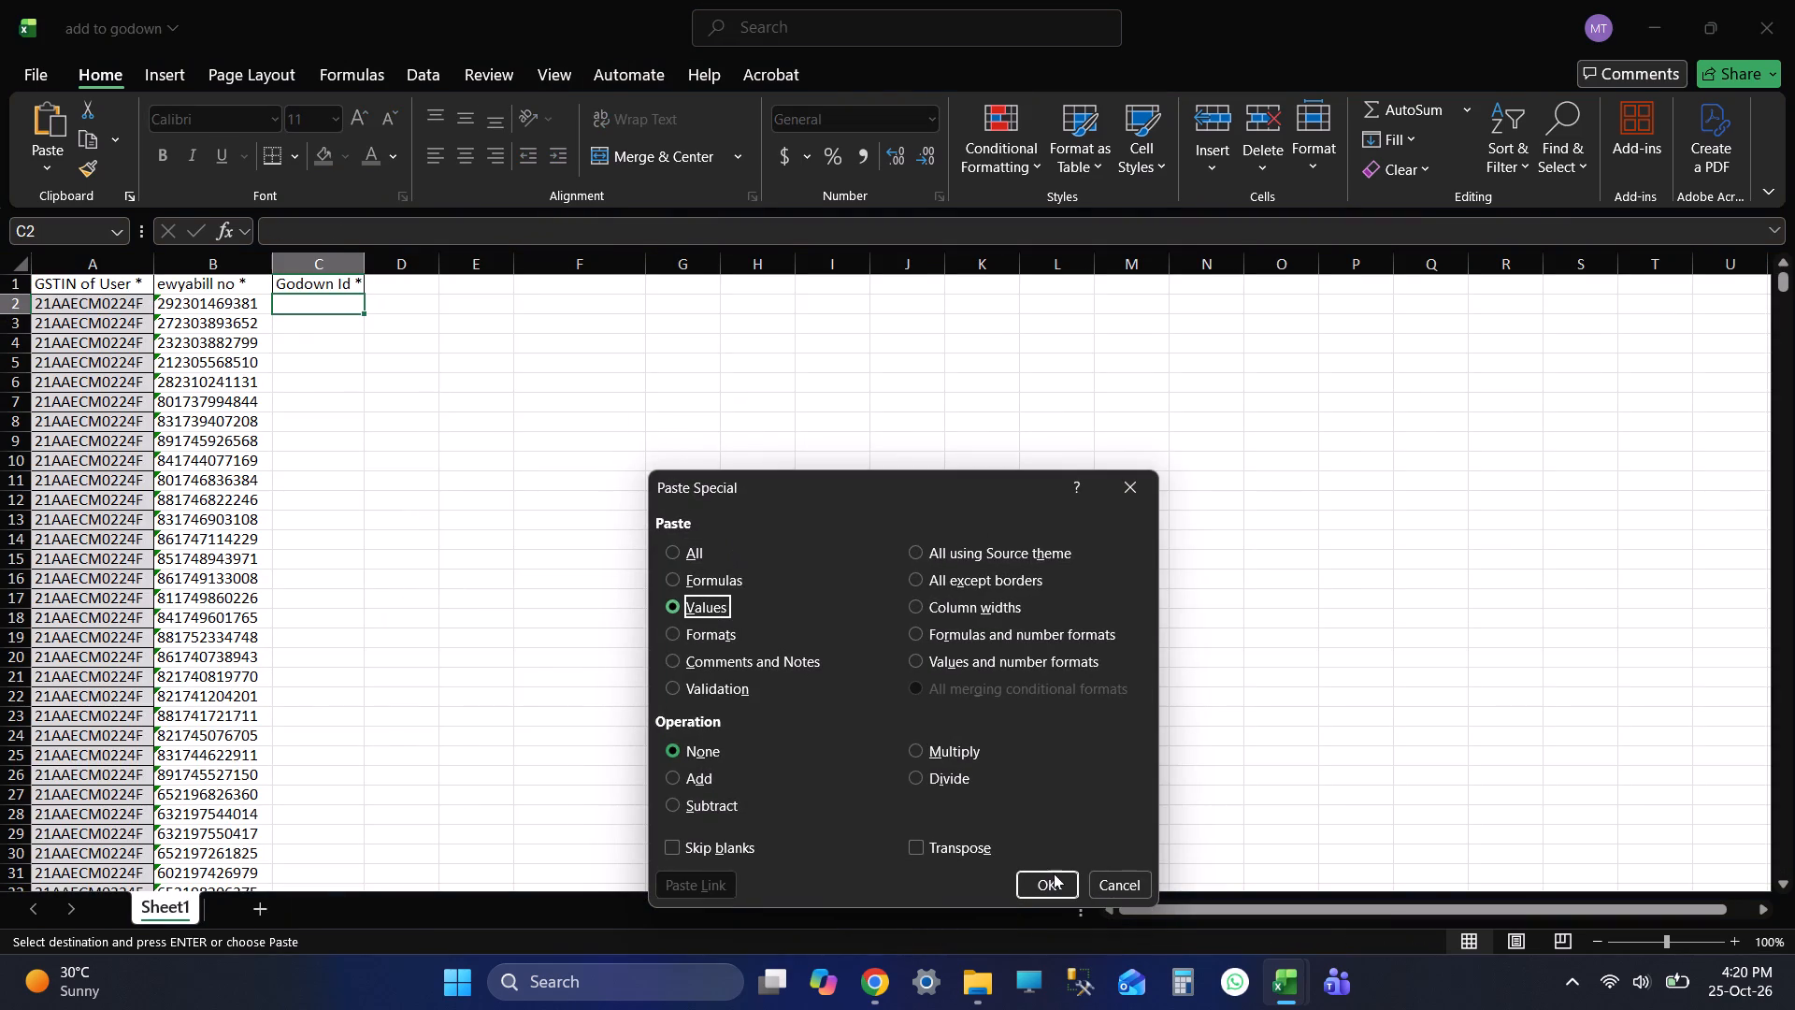
{"action": "left_click", "coordinate": [1060, 880]}
{"action": "left_click", "coordinate": [585, 409]}
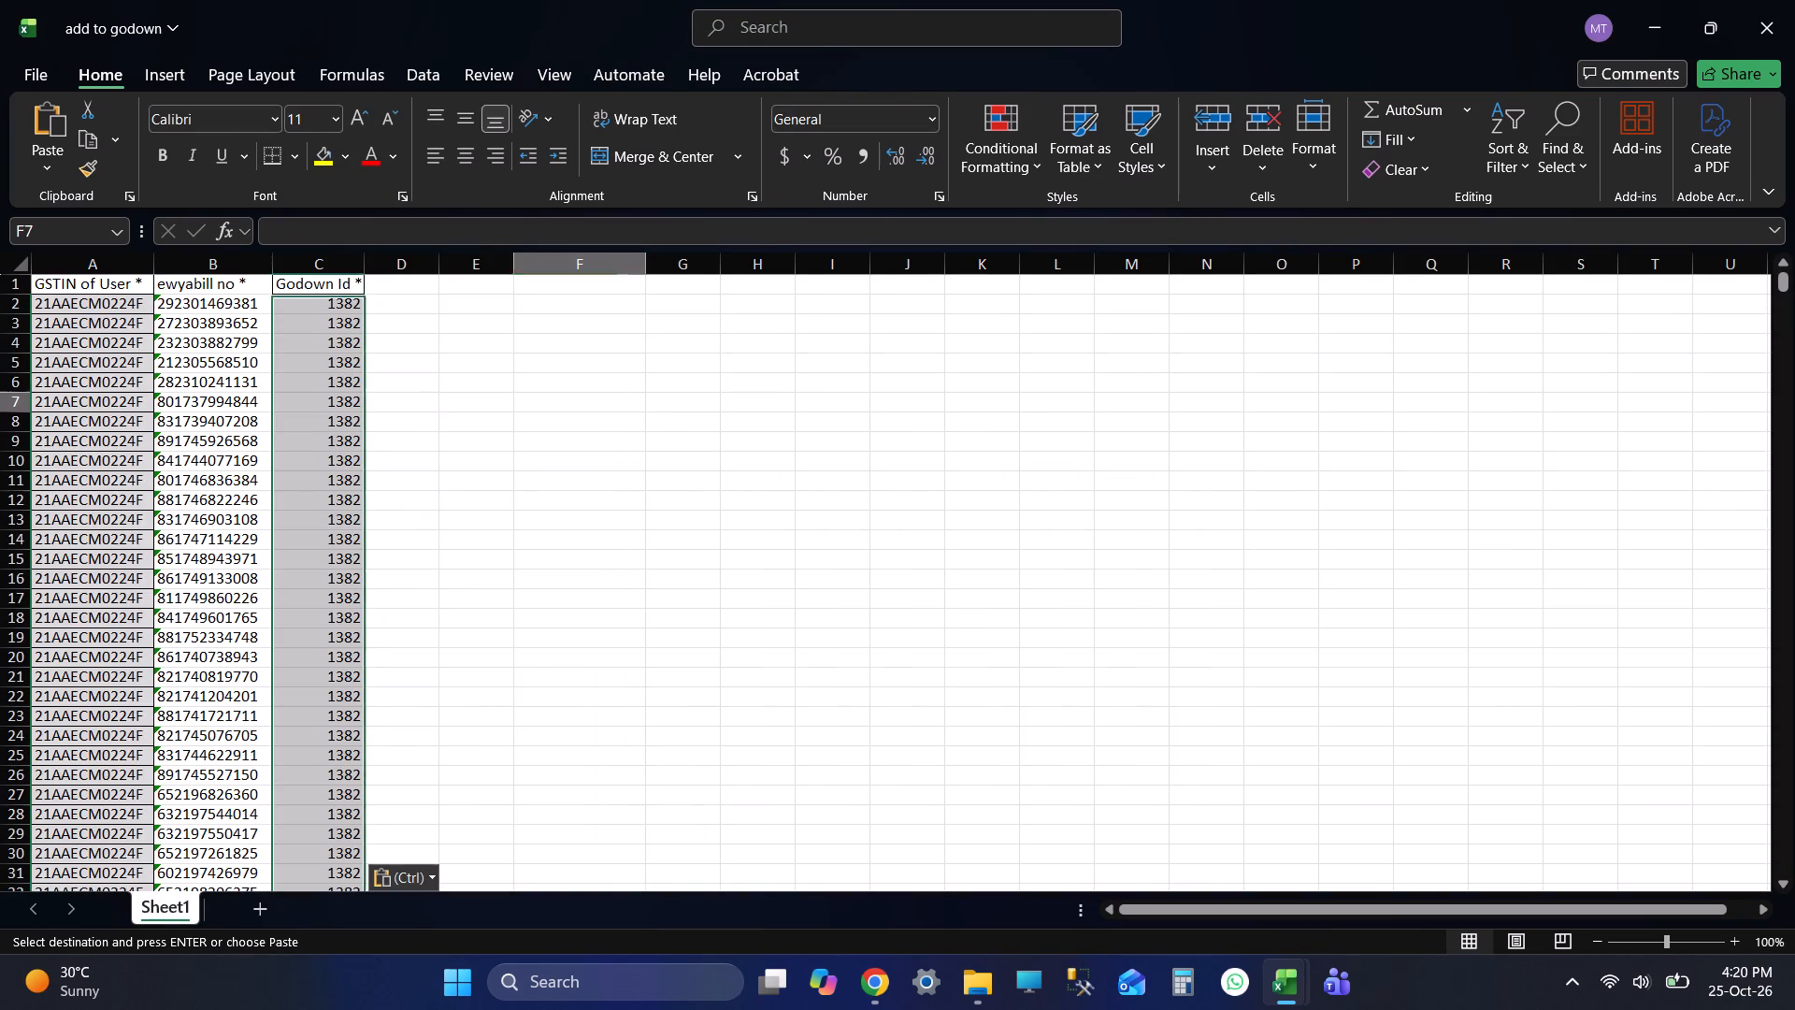
Check where the pasted godown IDs end against the e-way bill numbers in the add to godown workbook.
{"action": "key", "text": "ctrl+Left"}
{"action": "key", "text": "ctrl+Down"}
{"action": "key", "text": "Down"}
{"action": "key", "text": "Down"}
{"action": "key", "text": "Down"}
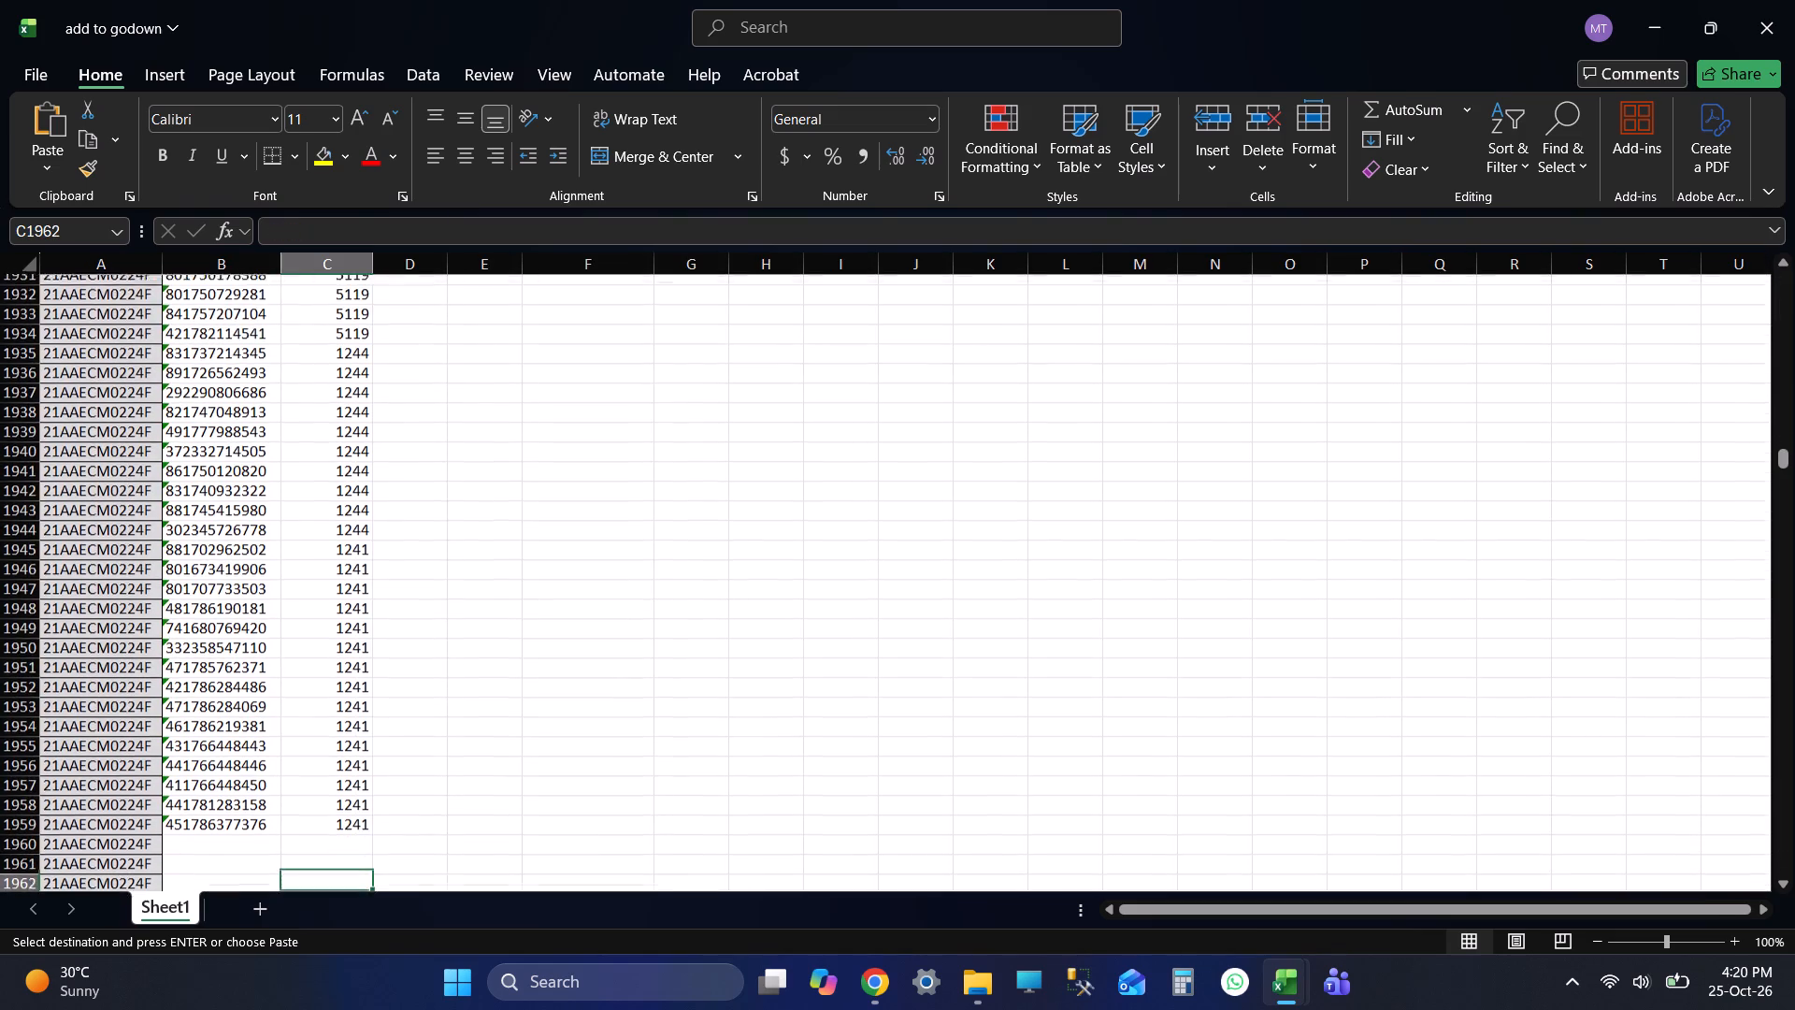
{"action": "key", "text": "Down"}
{"action": "key", "text": "Down"}
{"action": "key", "text": "ctrl+Up"}
Save the add to godown workbook with the new batch of e-way bills and godown IDs.
{"action": "key", "text": "ctrl+s"}
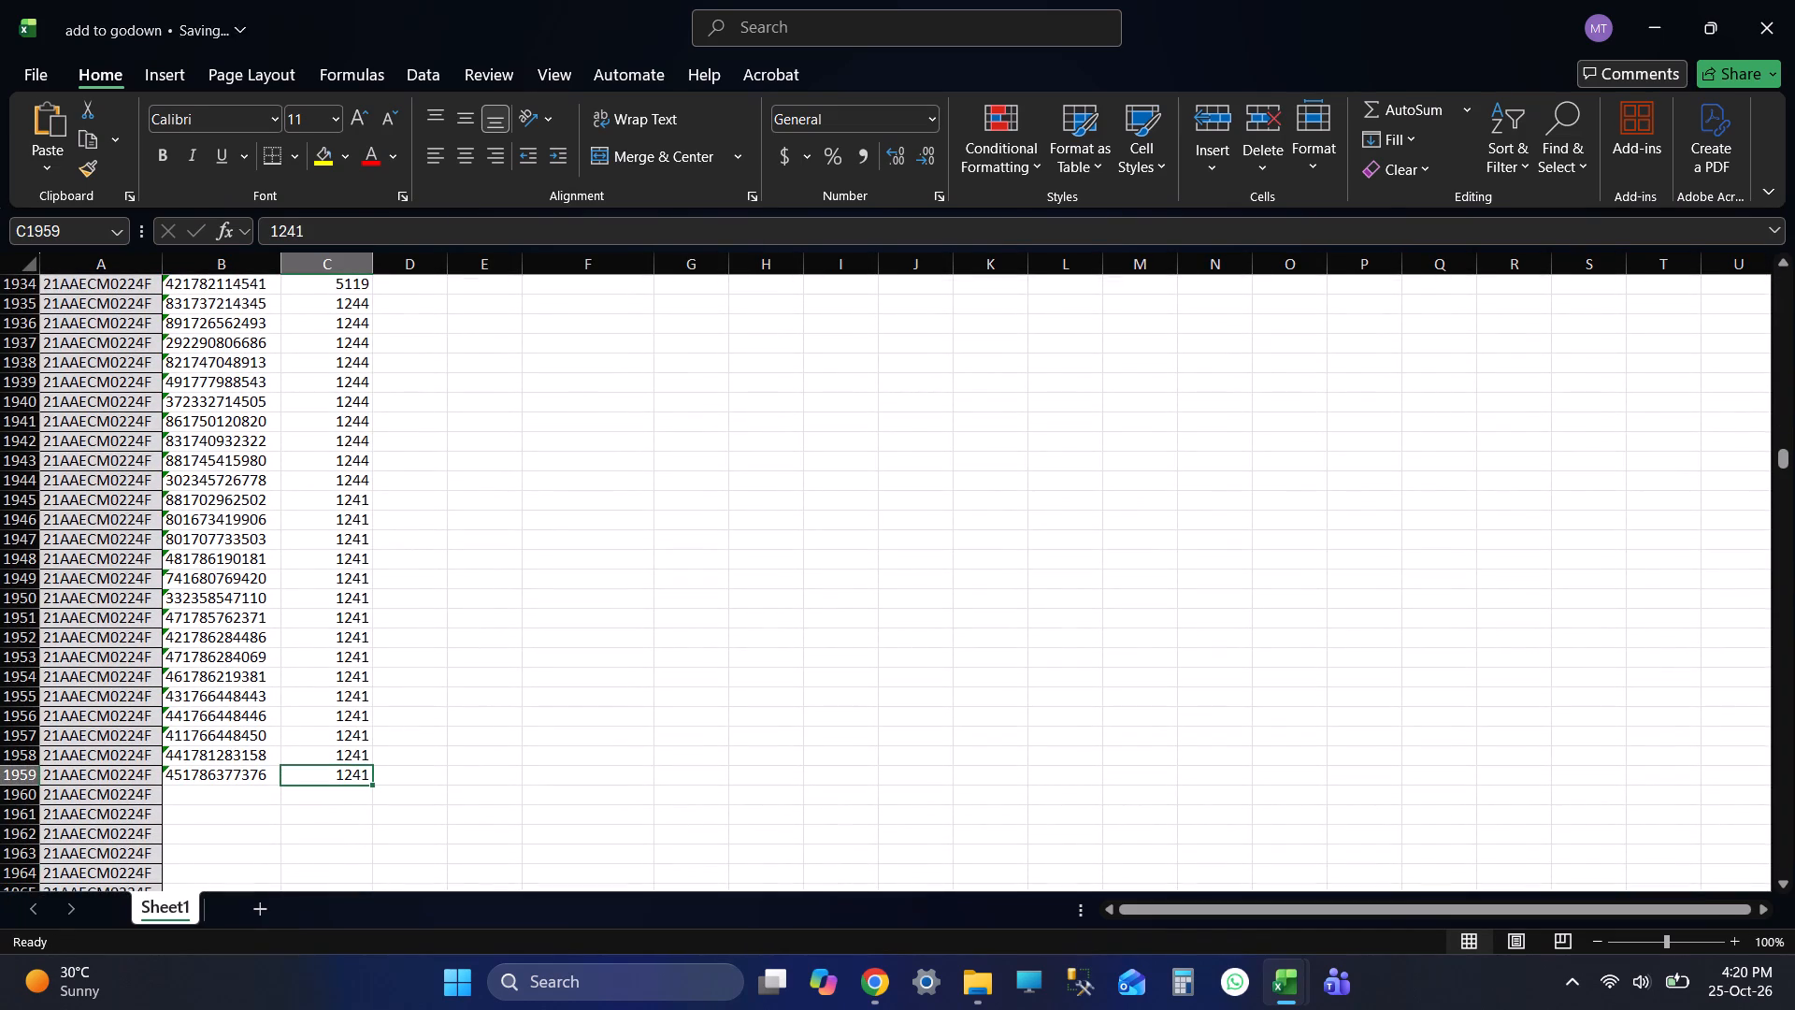
{"action": "key", "text": "ctrl+s"}
{"action": "key", "text": "ctrl+s"}
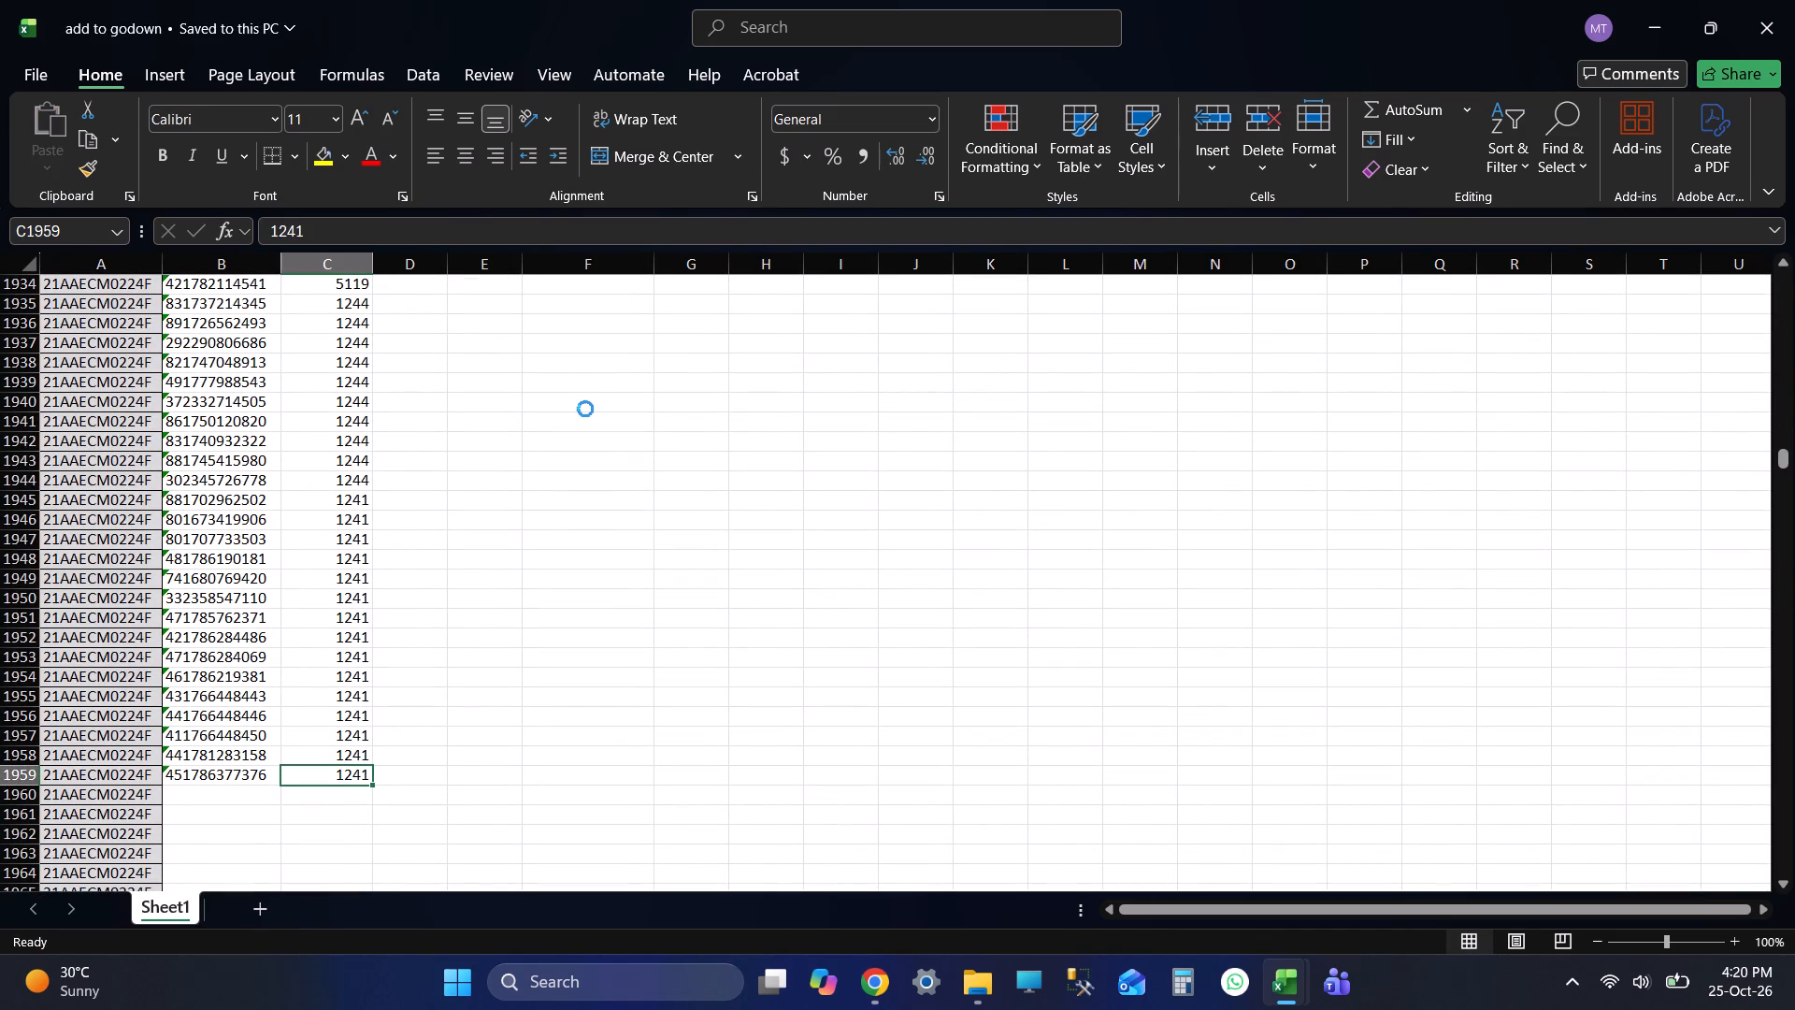
{"action": "key", "text": "ctrl+s"}
{"action": "key", "text": "ctrl+s"}
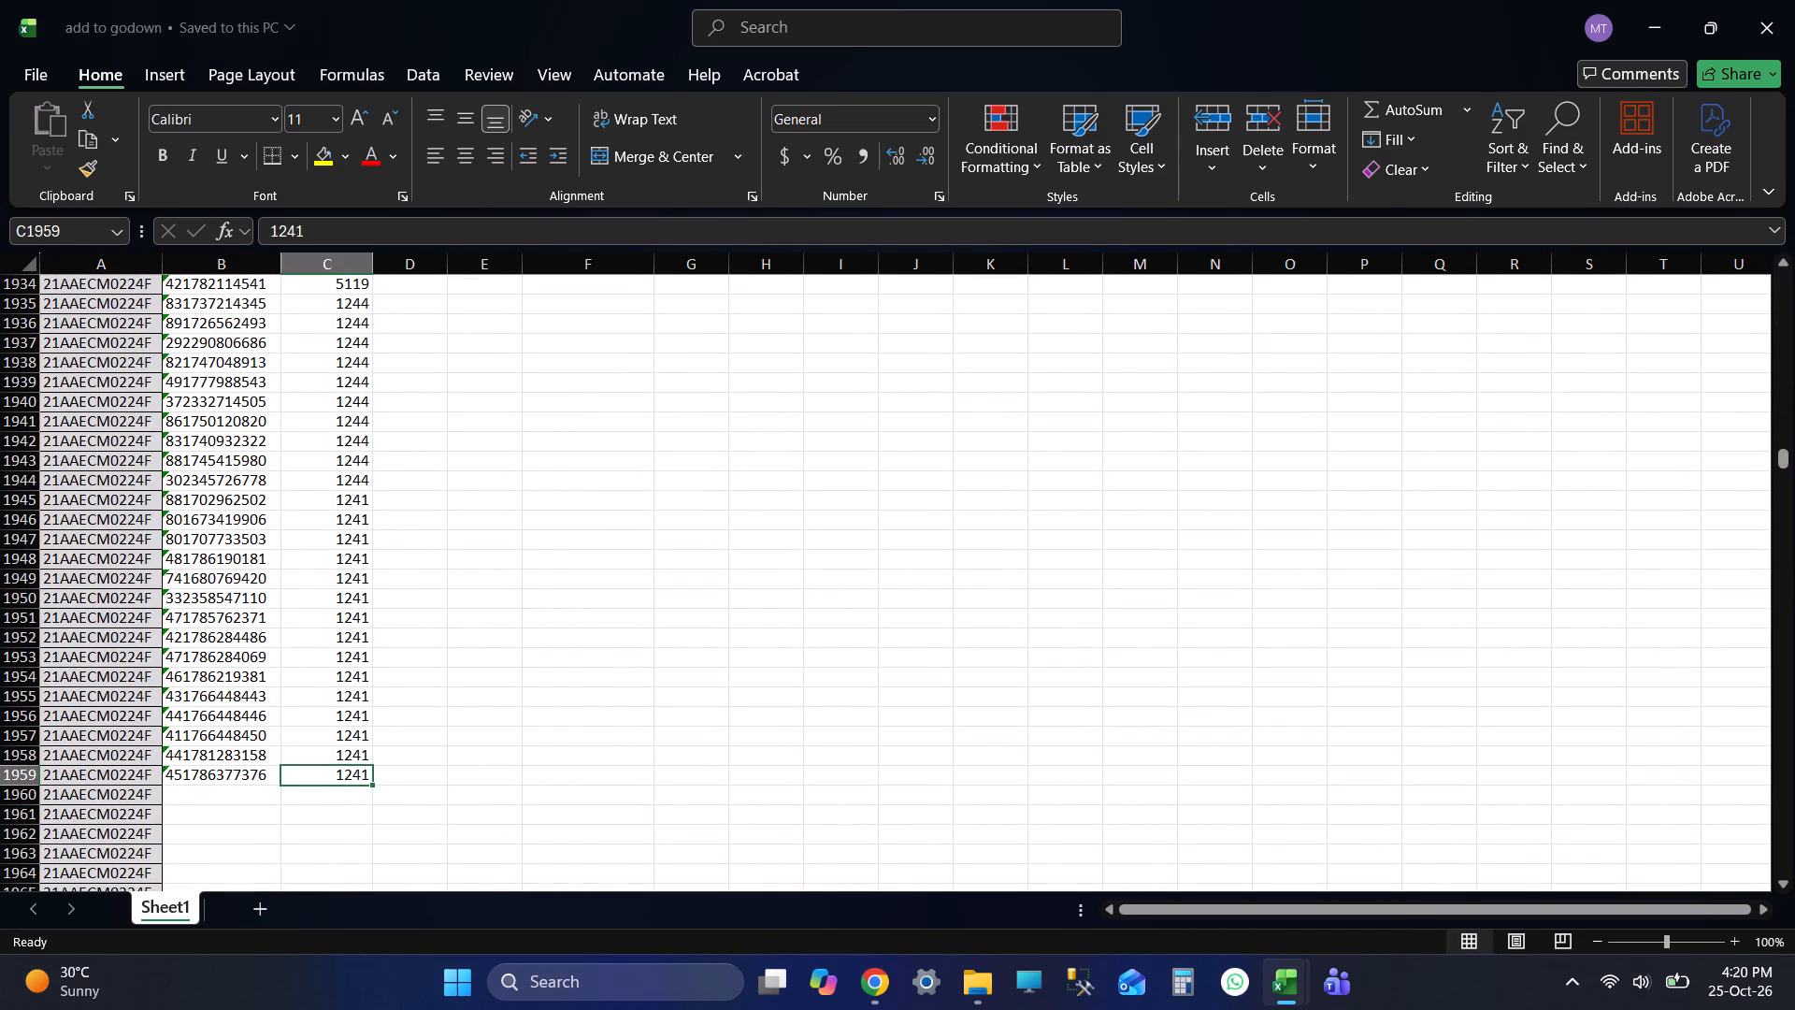
Clear the surplus GSTIN entries in column A of add to godown from A1960 to the column's end.
{"action": "key", "text": "Down"}
{"action": "key", "text": "Down"}
{"action": "key", "text": "Down"}
{"action": "key", "text": "Down"}
{"action": "key", "text": "Down"}
{"action": "key", "text": "Down"}
{"action": "key", "text": "Down"}
{"action": "key", "text": "Down"}
{"action": "key", "text": "Down"}
{"action": "key", "text": "Down"}
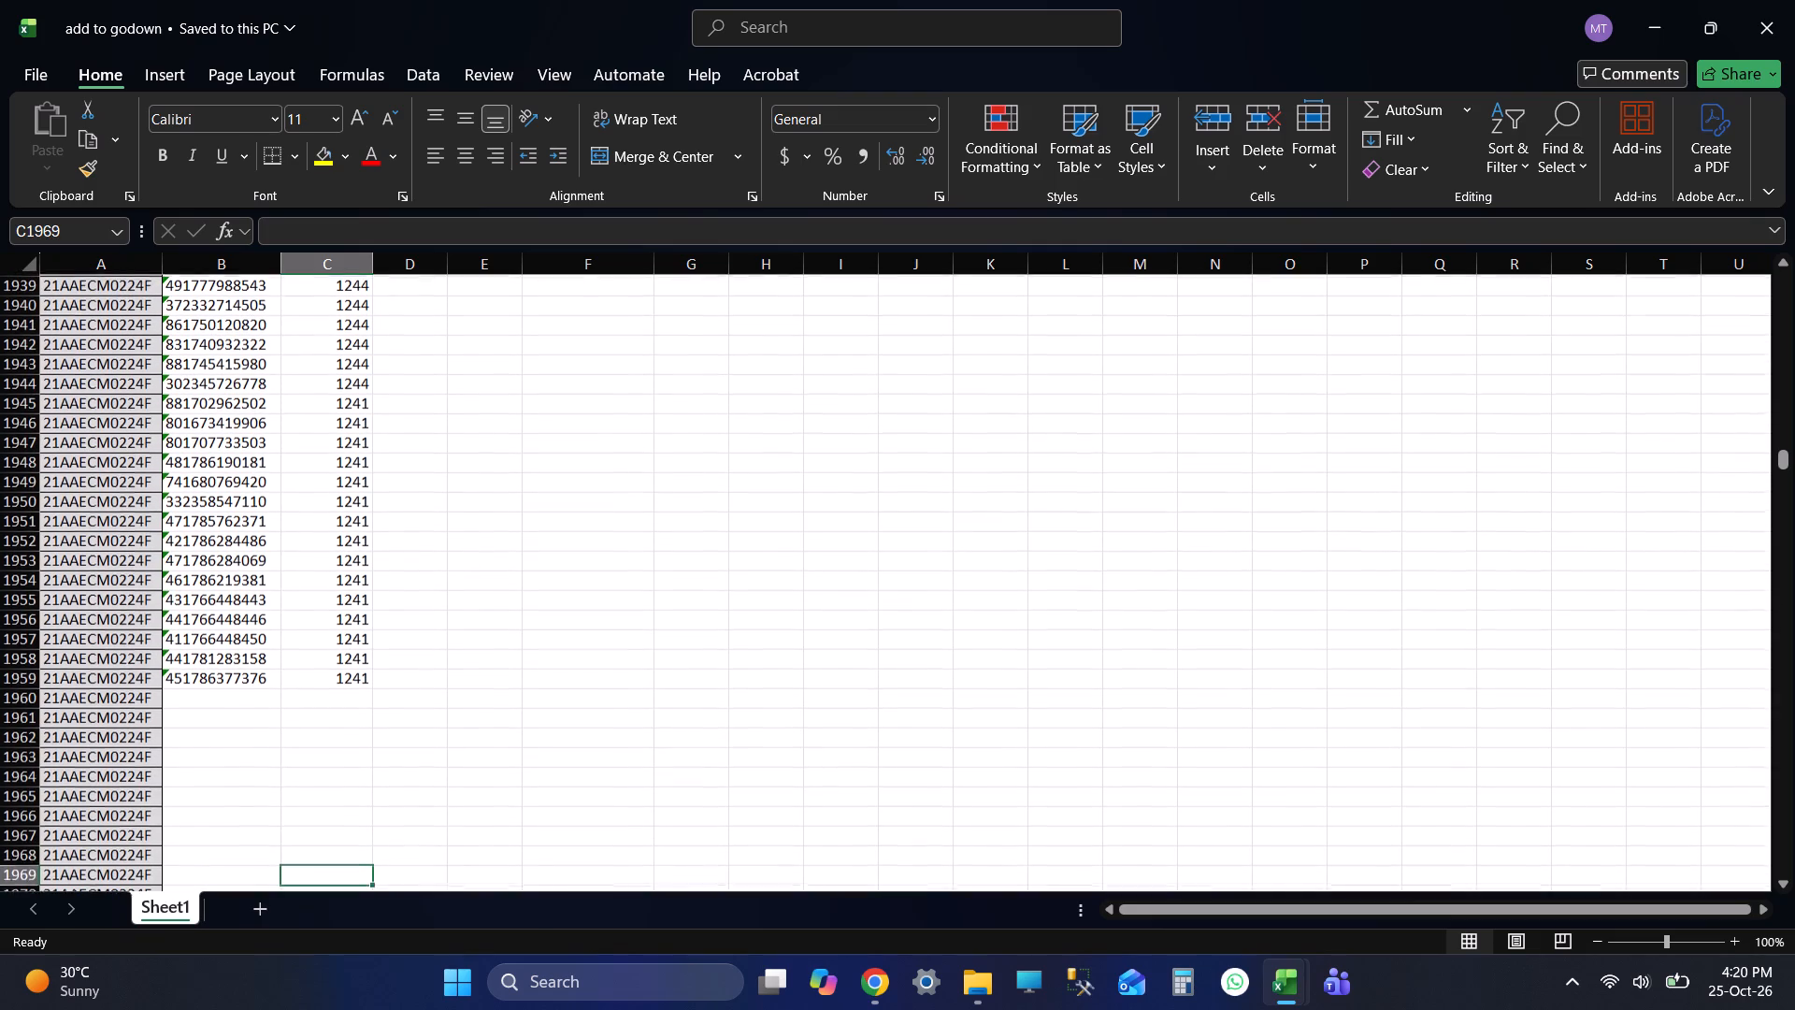
{"action": "key", "text": "ctrl+Up"}
{"action": "key", "text": "ctrl+Left"}
{"action": "key", "text": "Down"}
{"action": "key", "text": "ctrl+shift+Down"}
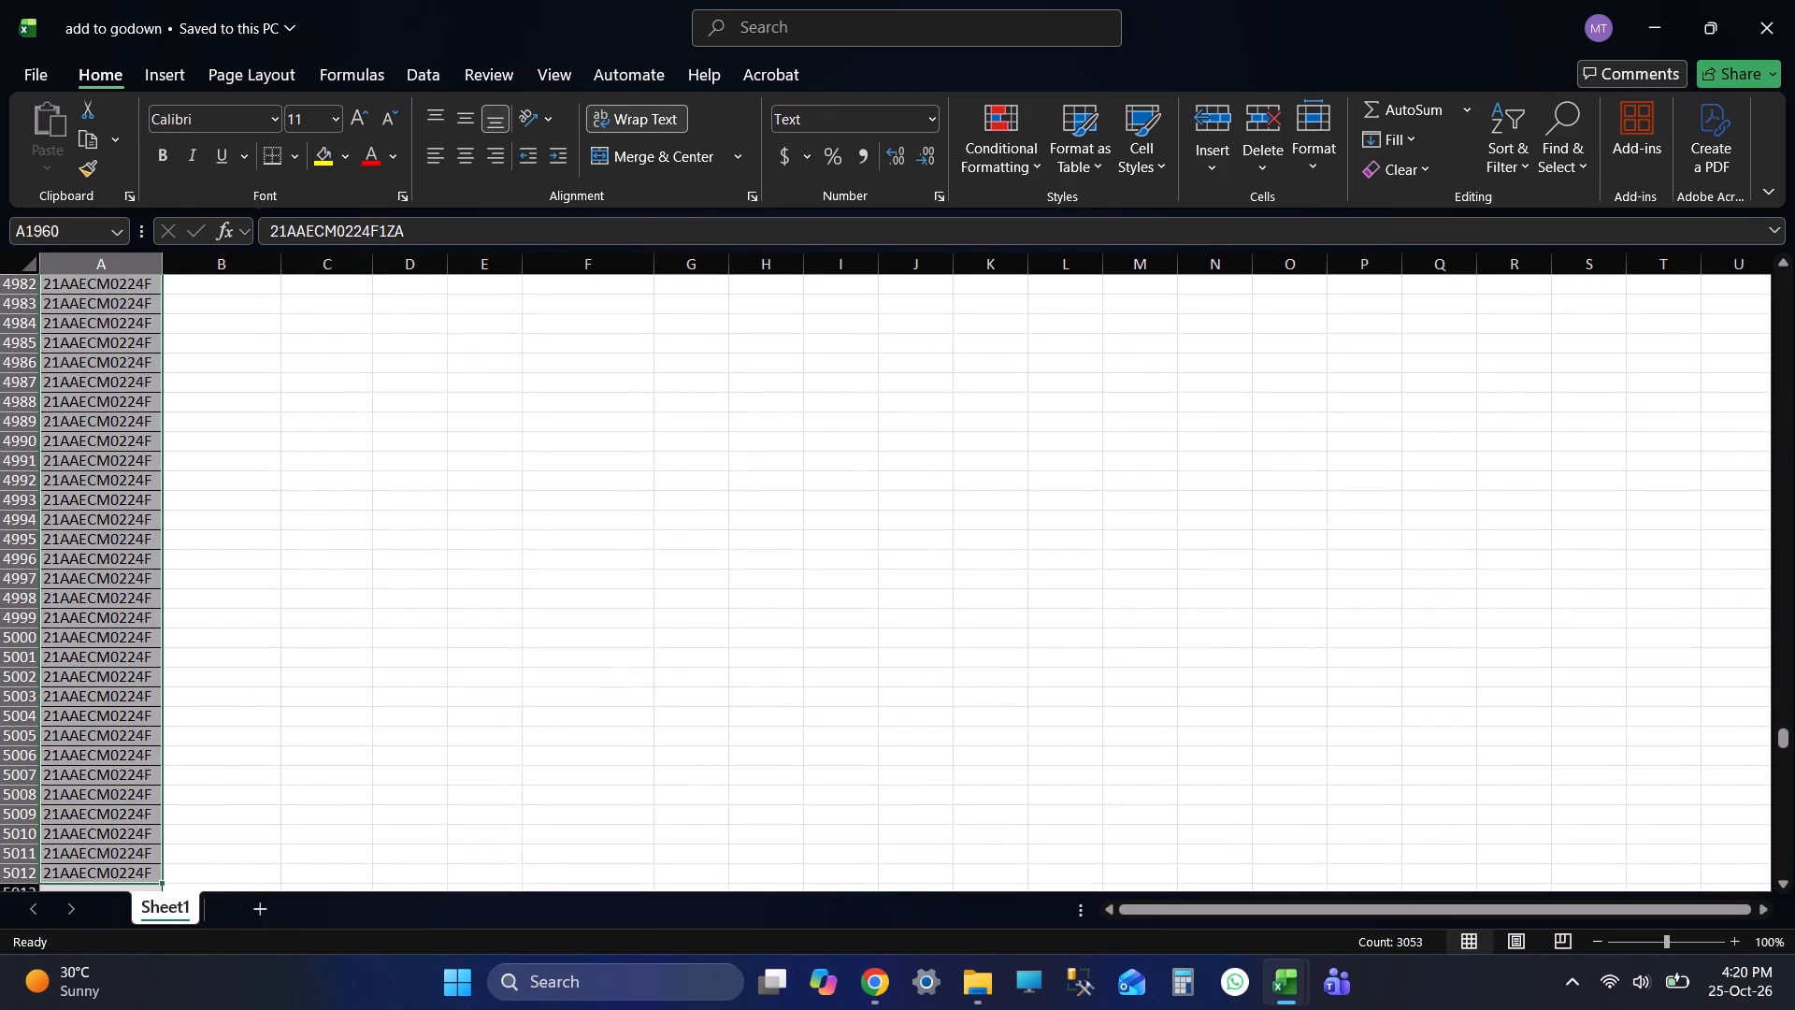
{"action": "key", "text": "Delete"}
{"action": "key", "text": "ctrl+Up"}
{"action": "key", "text": "Right"}
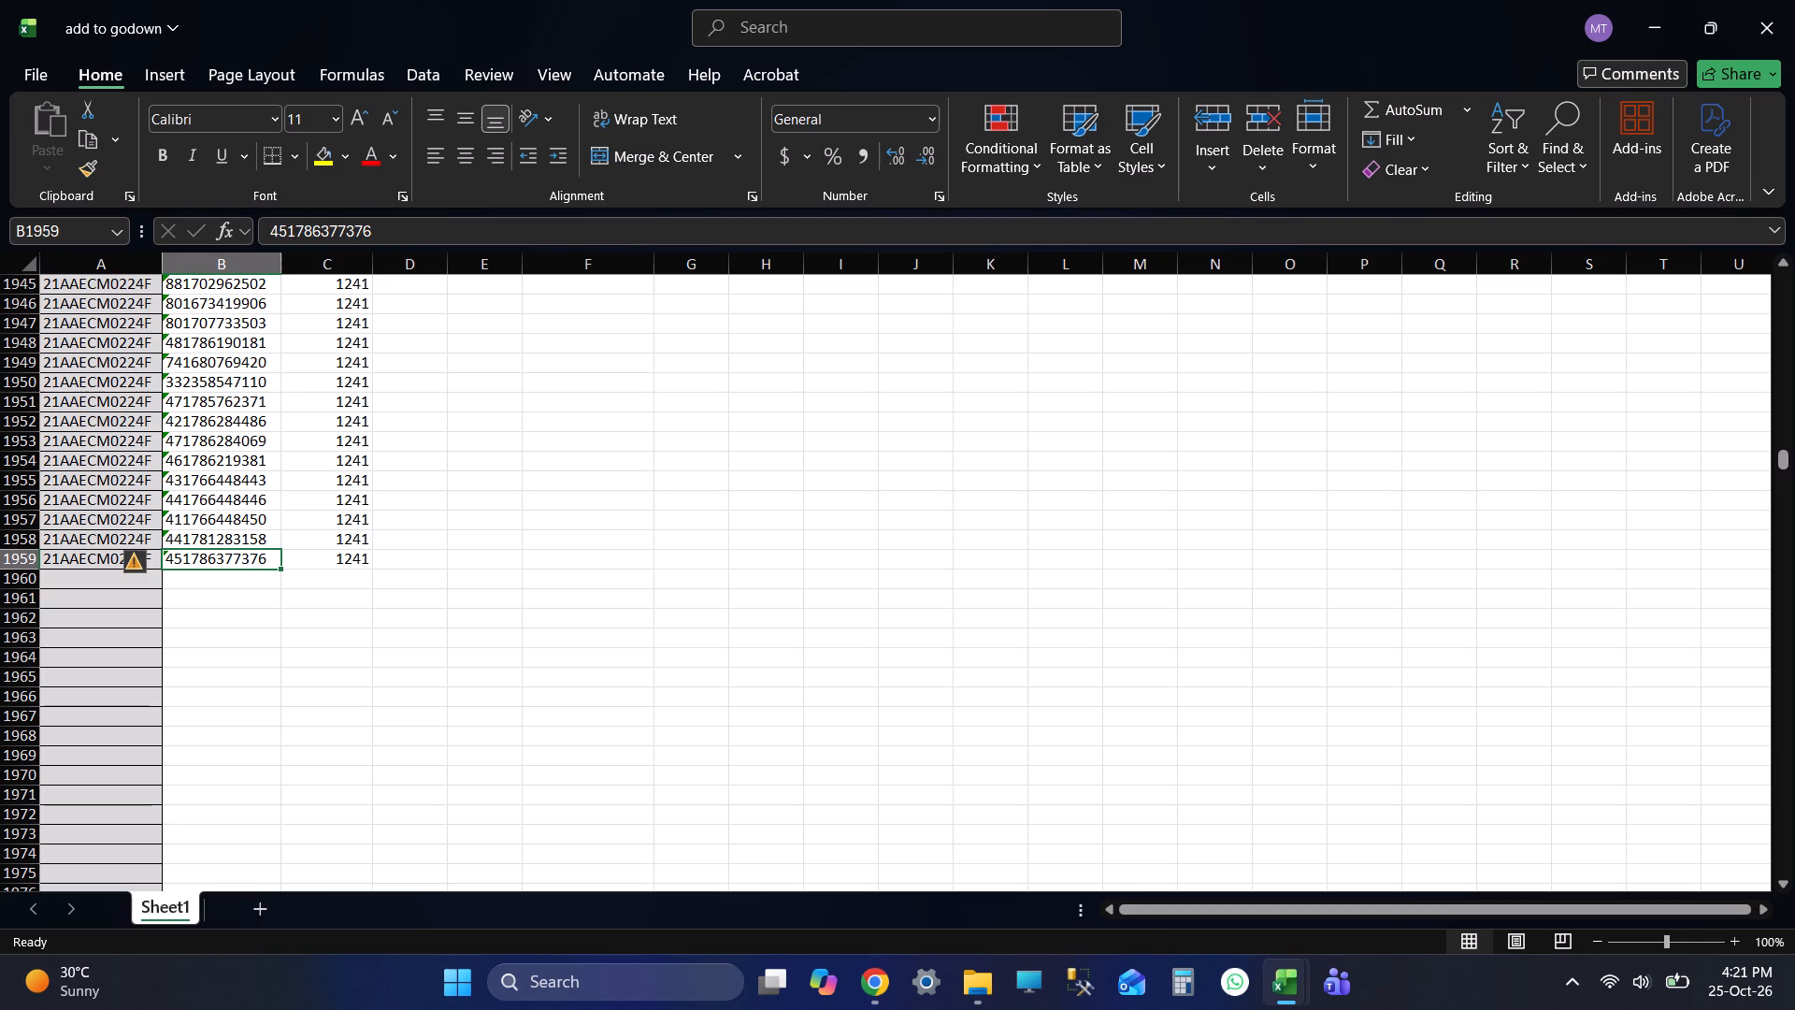
Check the first and last rows of the e-way bill number column in the add to godown workbook.
{"action": "key", "text": "Down"}
{"action": "key", "text": "Down"}
{"action": "key", "text": "Down"}
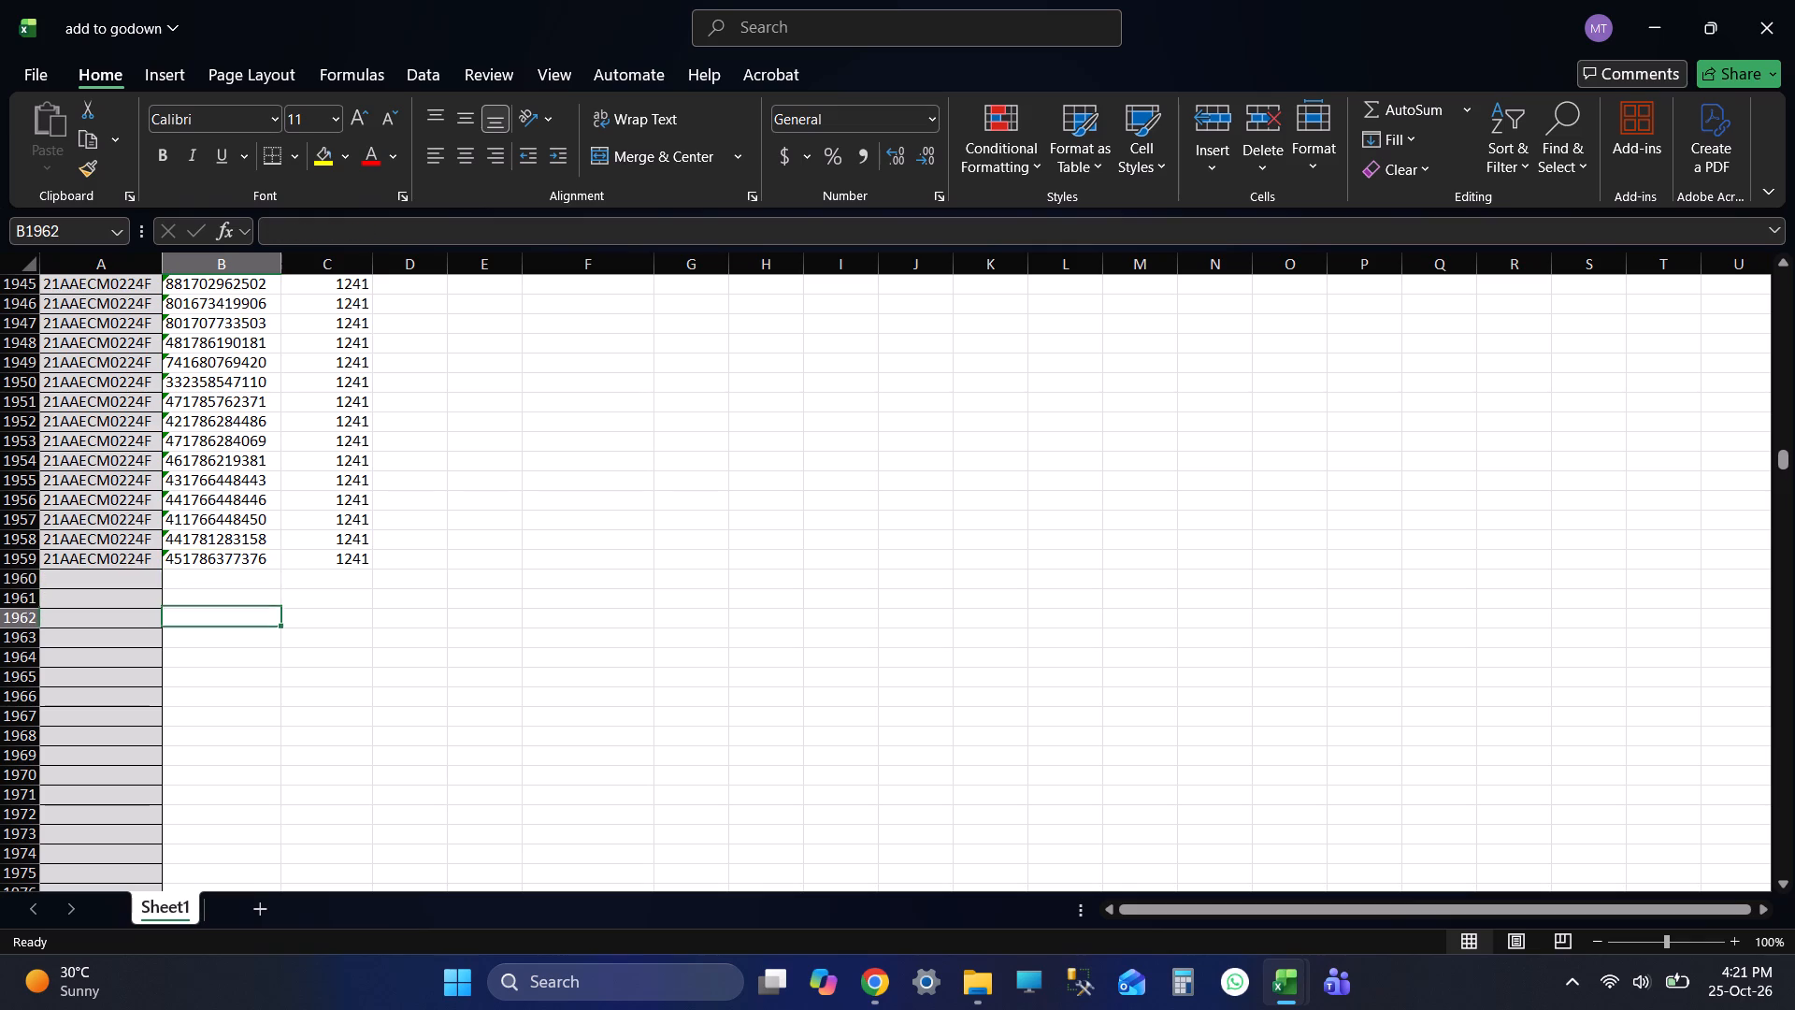
{"action": "key", "text": "ctrl+Up"}
{"action": "key", "text": "ctrl+Up"}
{"action": "key", "text": "Up"}
{"action": "key", "text": "Up"}
{"action": "key", "text": "Up"}
{"action": "key", "text": "Up"}
{"action": "key", "text": "Up"}
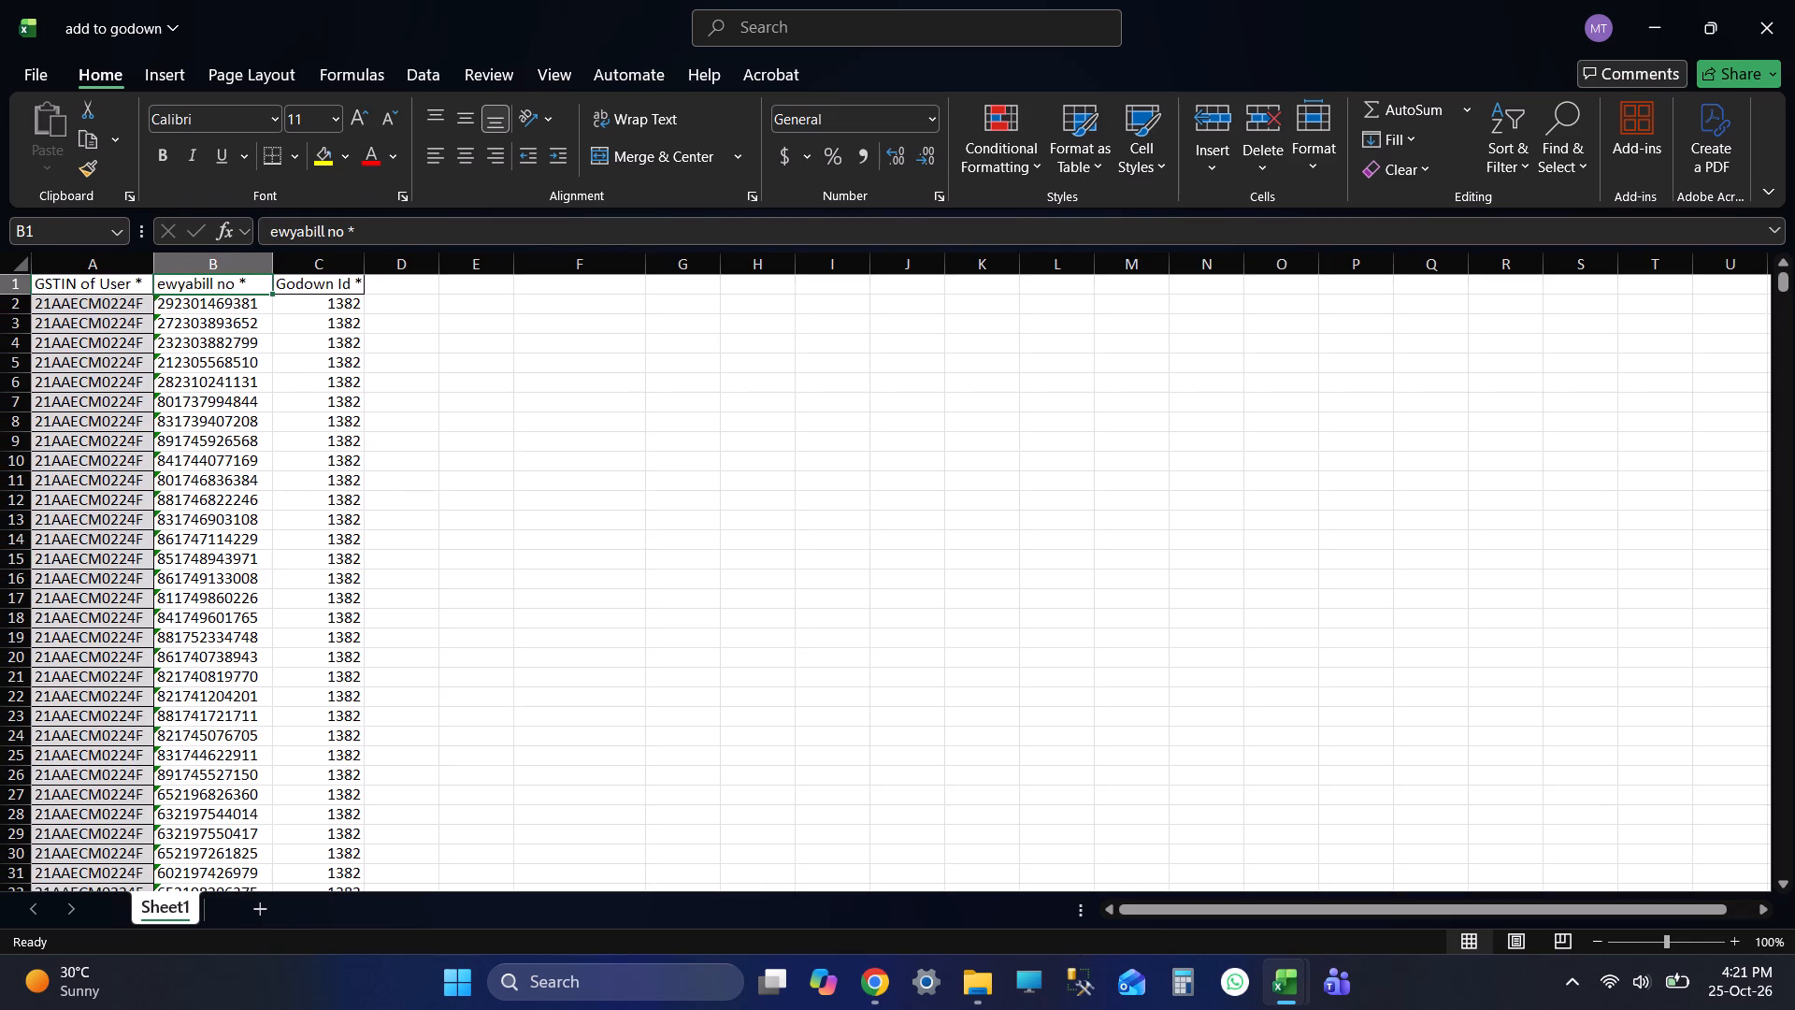
{"action": "key", "text": "Up"}
{"action": "key", "text": "Up"}
{"action": "key", "text": "Up"}
{"action": "key", "text": "Up"}
{"action": "key", "text": "Up"}
{"action": "key", "text": "Up"}
{"action": "key", "text": "Up"}
{"action": "key", "text": "Down"}
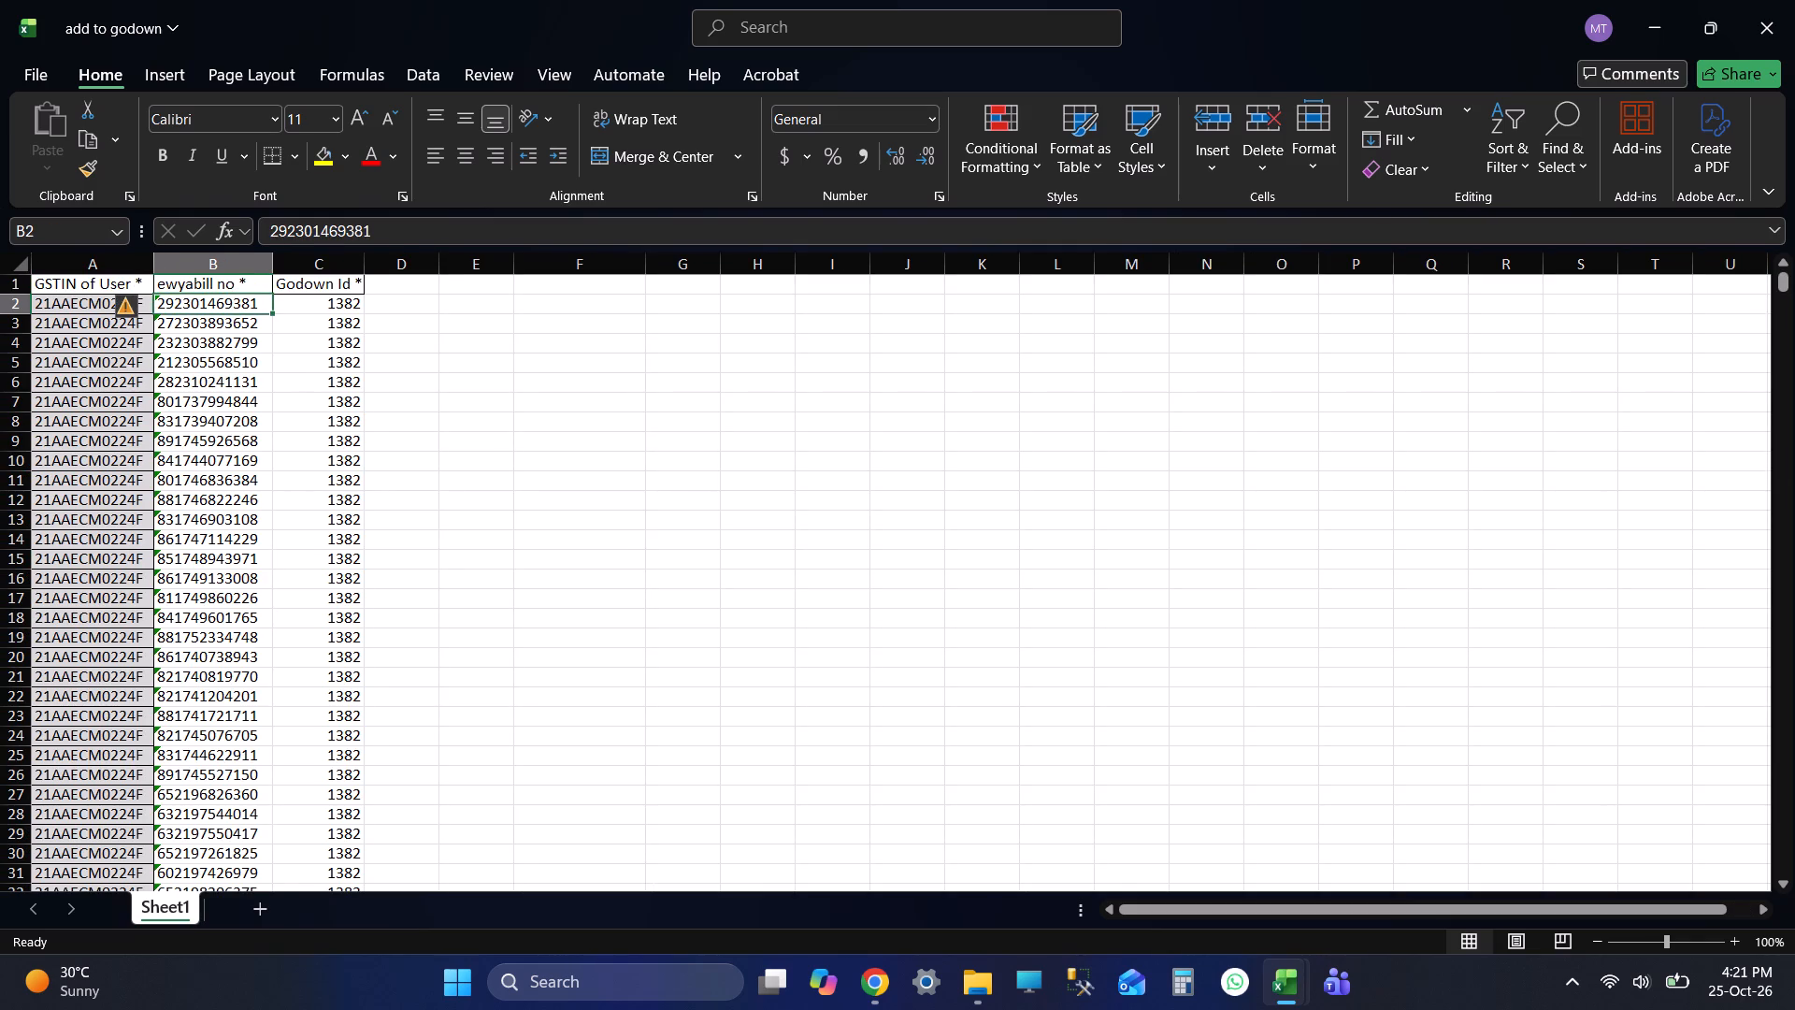
{"action": "key", "text": "ctrl+Down"}
{"action": "key", "text": "Down"}
{"action": "key", "text": "Down"}
{"action": "key", "text": "Down"}
{"action": "key", "text": "Down"}
{"action": "key", "text": "Down"}
{"action": "key", "text": "Down"}
{"action": "key", "text": "Down"}
{"action": "key", "text": "Down"}
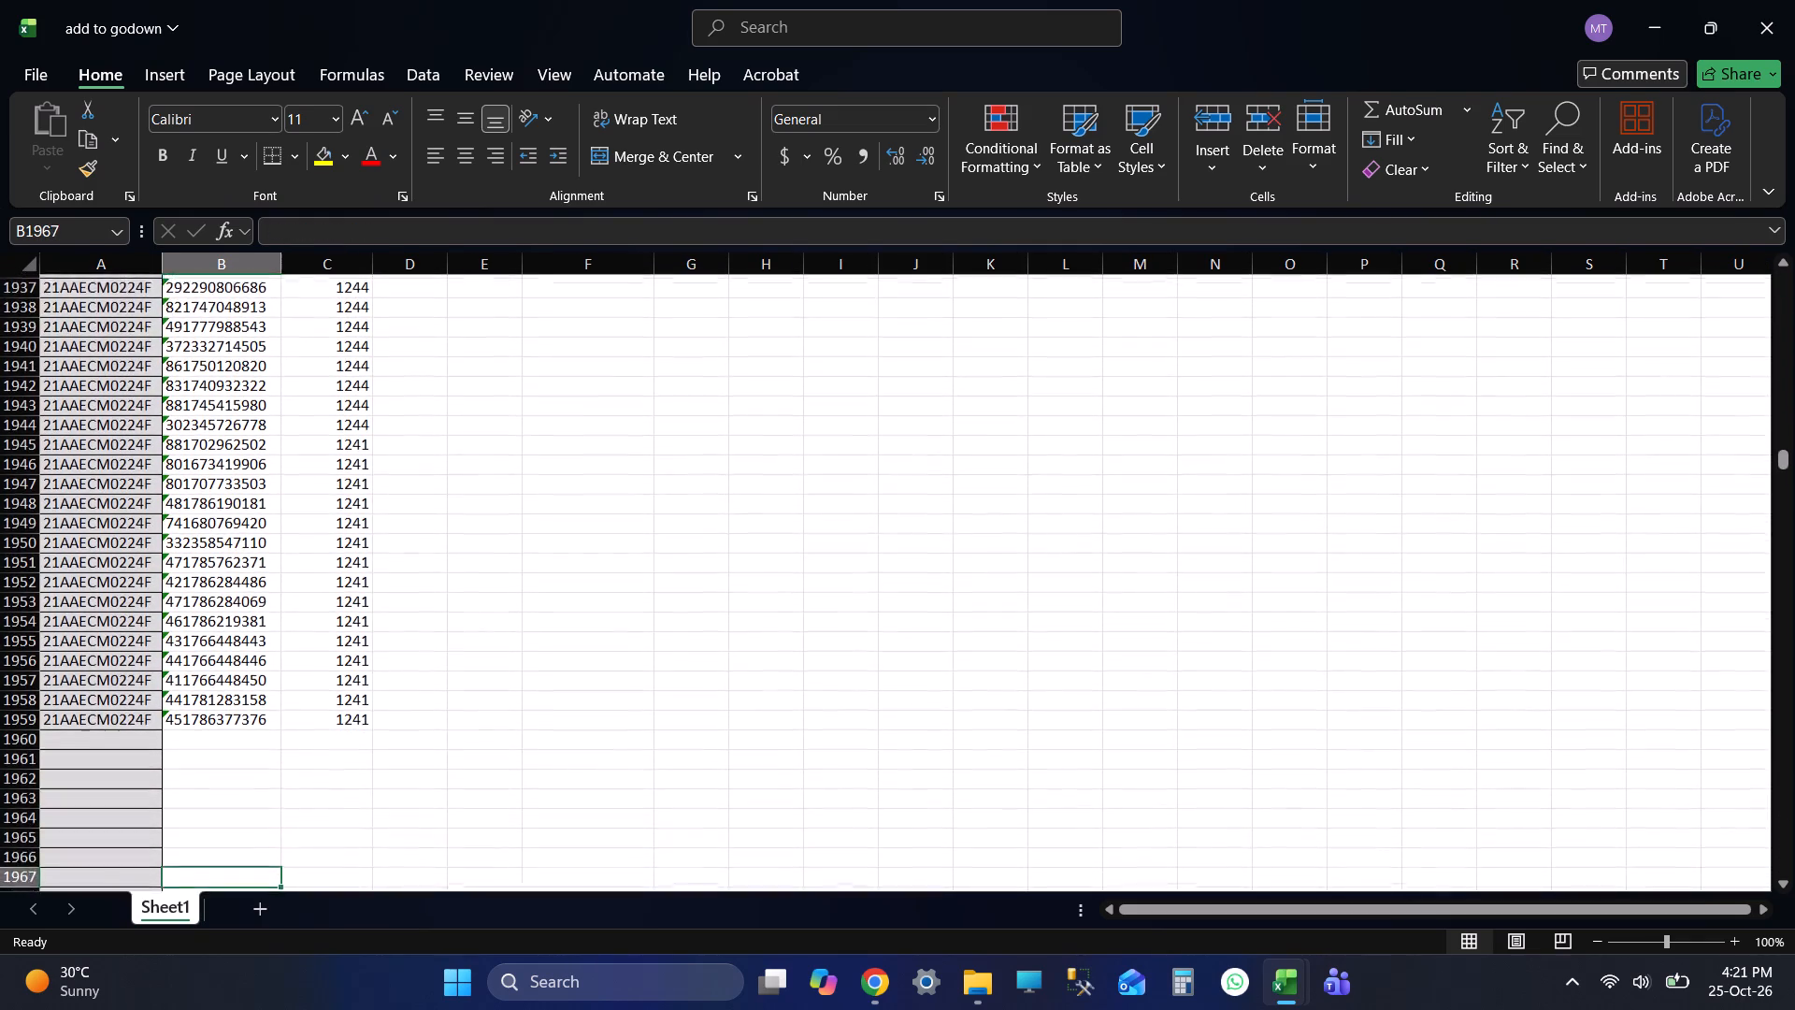
{"action": "key", "text": "Down"}
{"action": "key", "text": "Down"}
{"action": "key", "text": "ctrl+Up"}
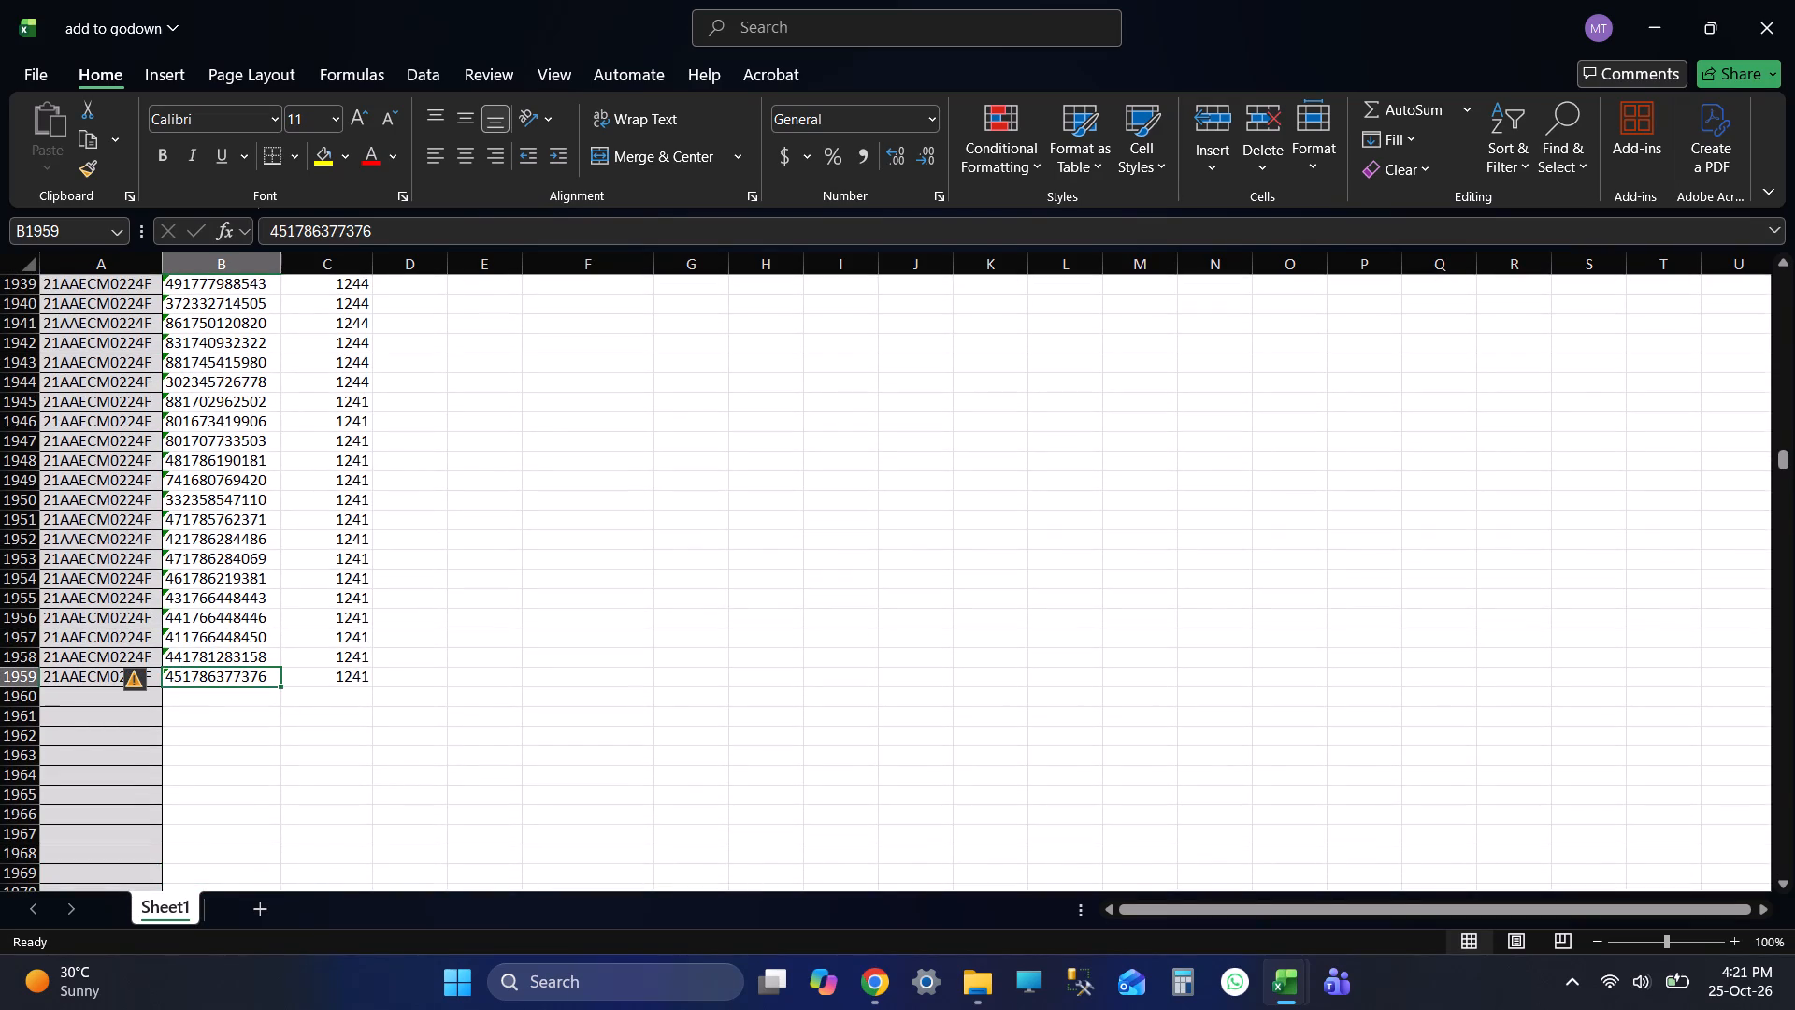
{"action": "key", "text": "ctrl+Up"}
{"action": "key", "text": "Up"}
{"action": "key", "text": "Up"}
{"action": "key", "text": "Up"}
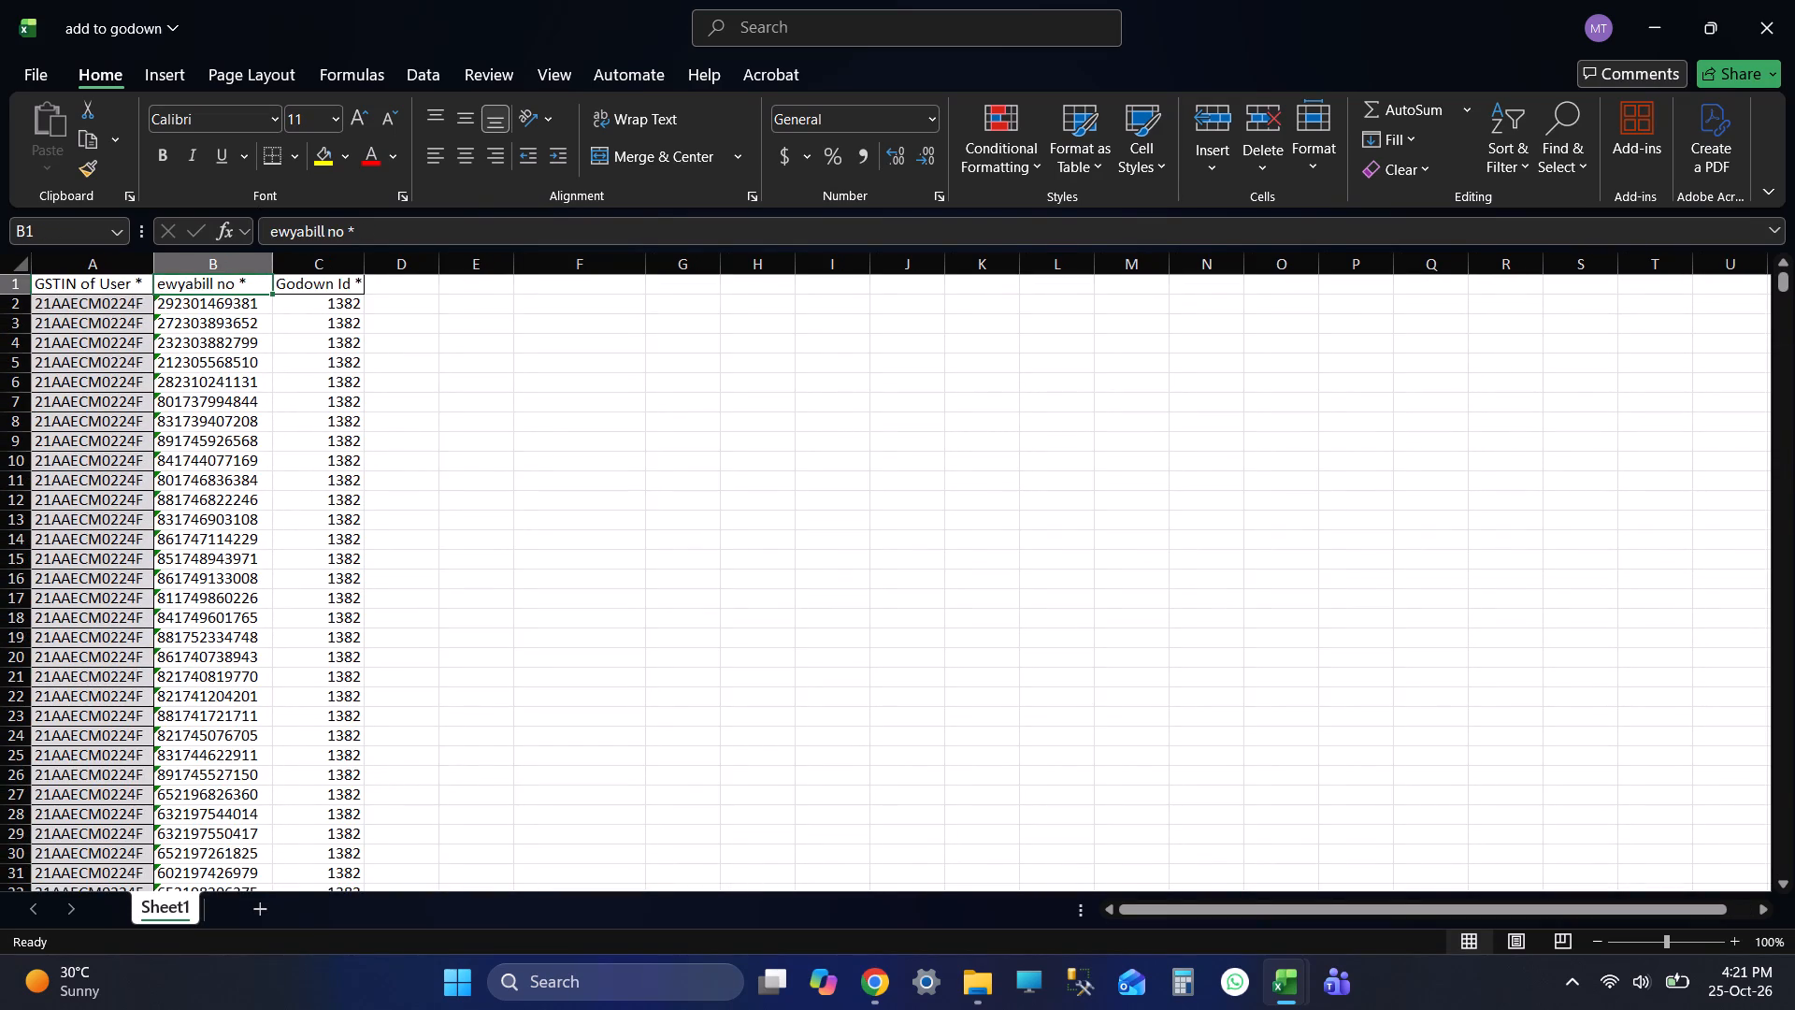
{"action": "key", "text": "Down"}
{"action": "key", "text": "Down"}
Compare the batch's first and last e-way bill numbers between the extended file's godown sheet, from row 5013, and add to godown.
{"action": "key", "text": "alt+Tab"}
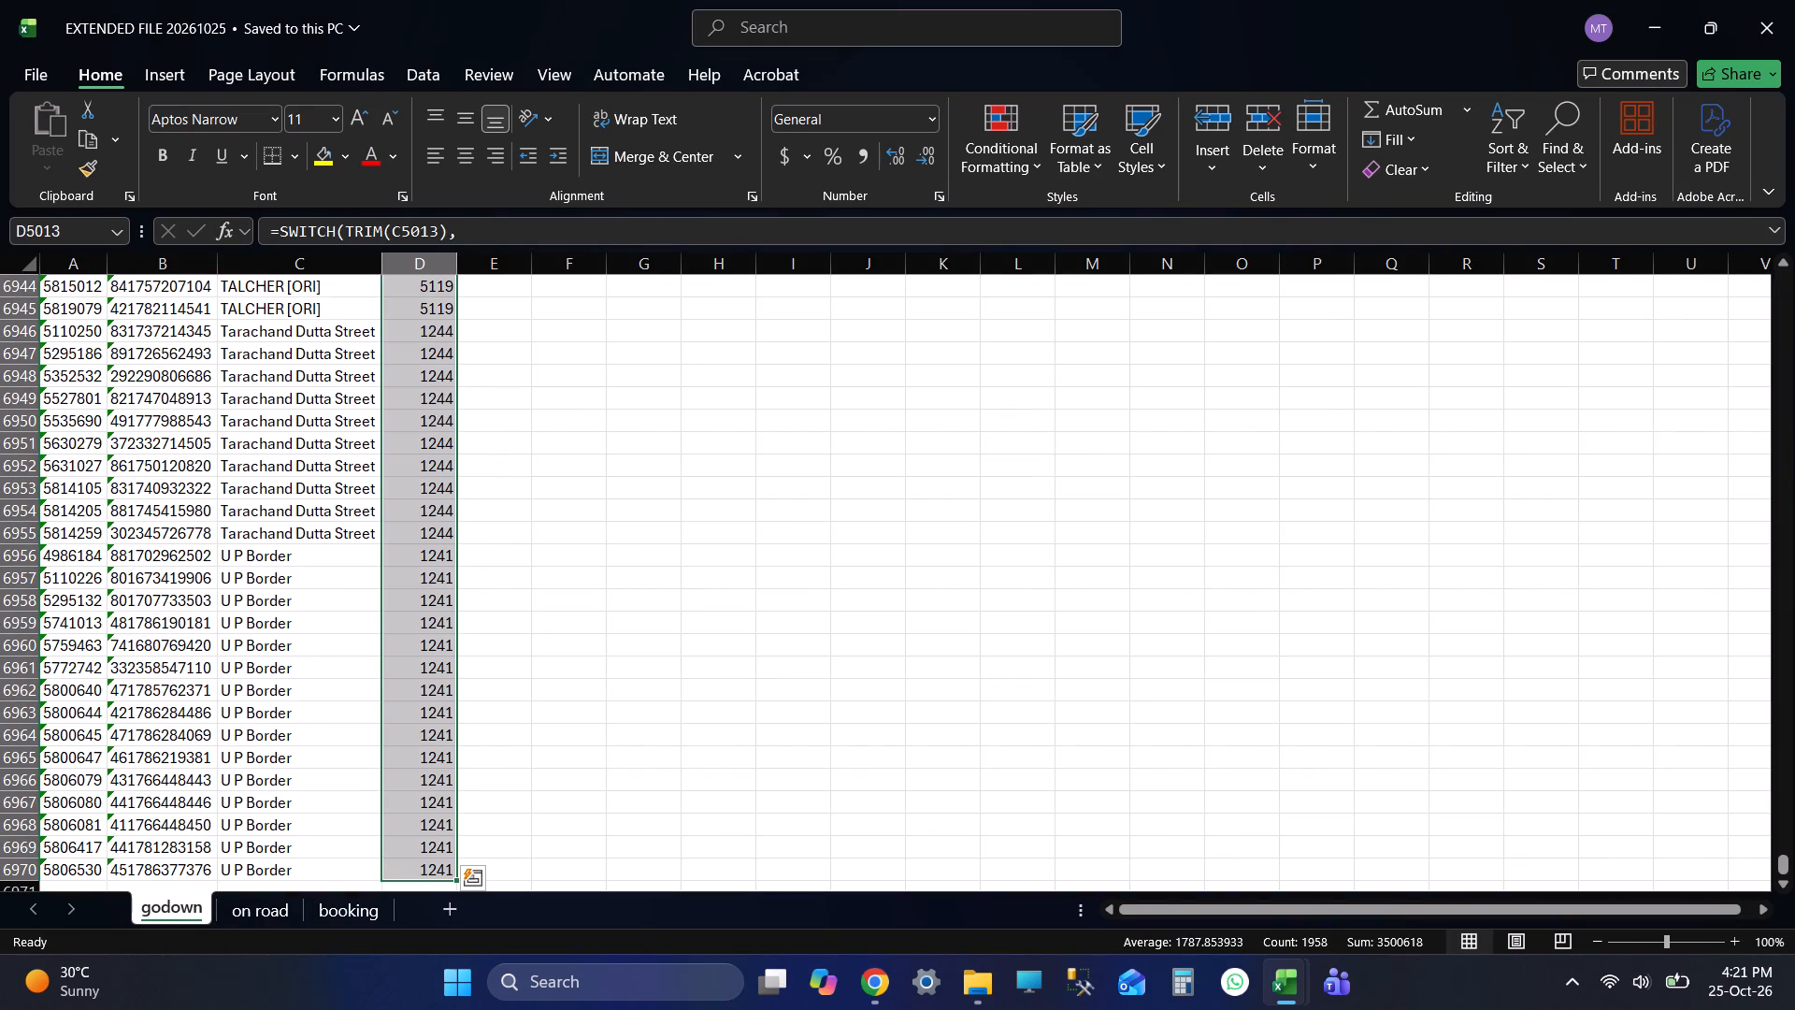
{"action": "key", "text": "Right"}
{"action": "key", "text": "Up"}
{"action": "key", "text": "Down"}
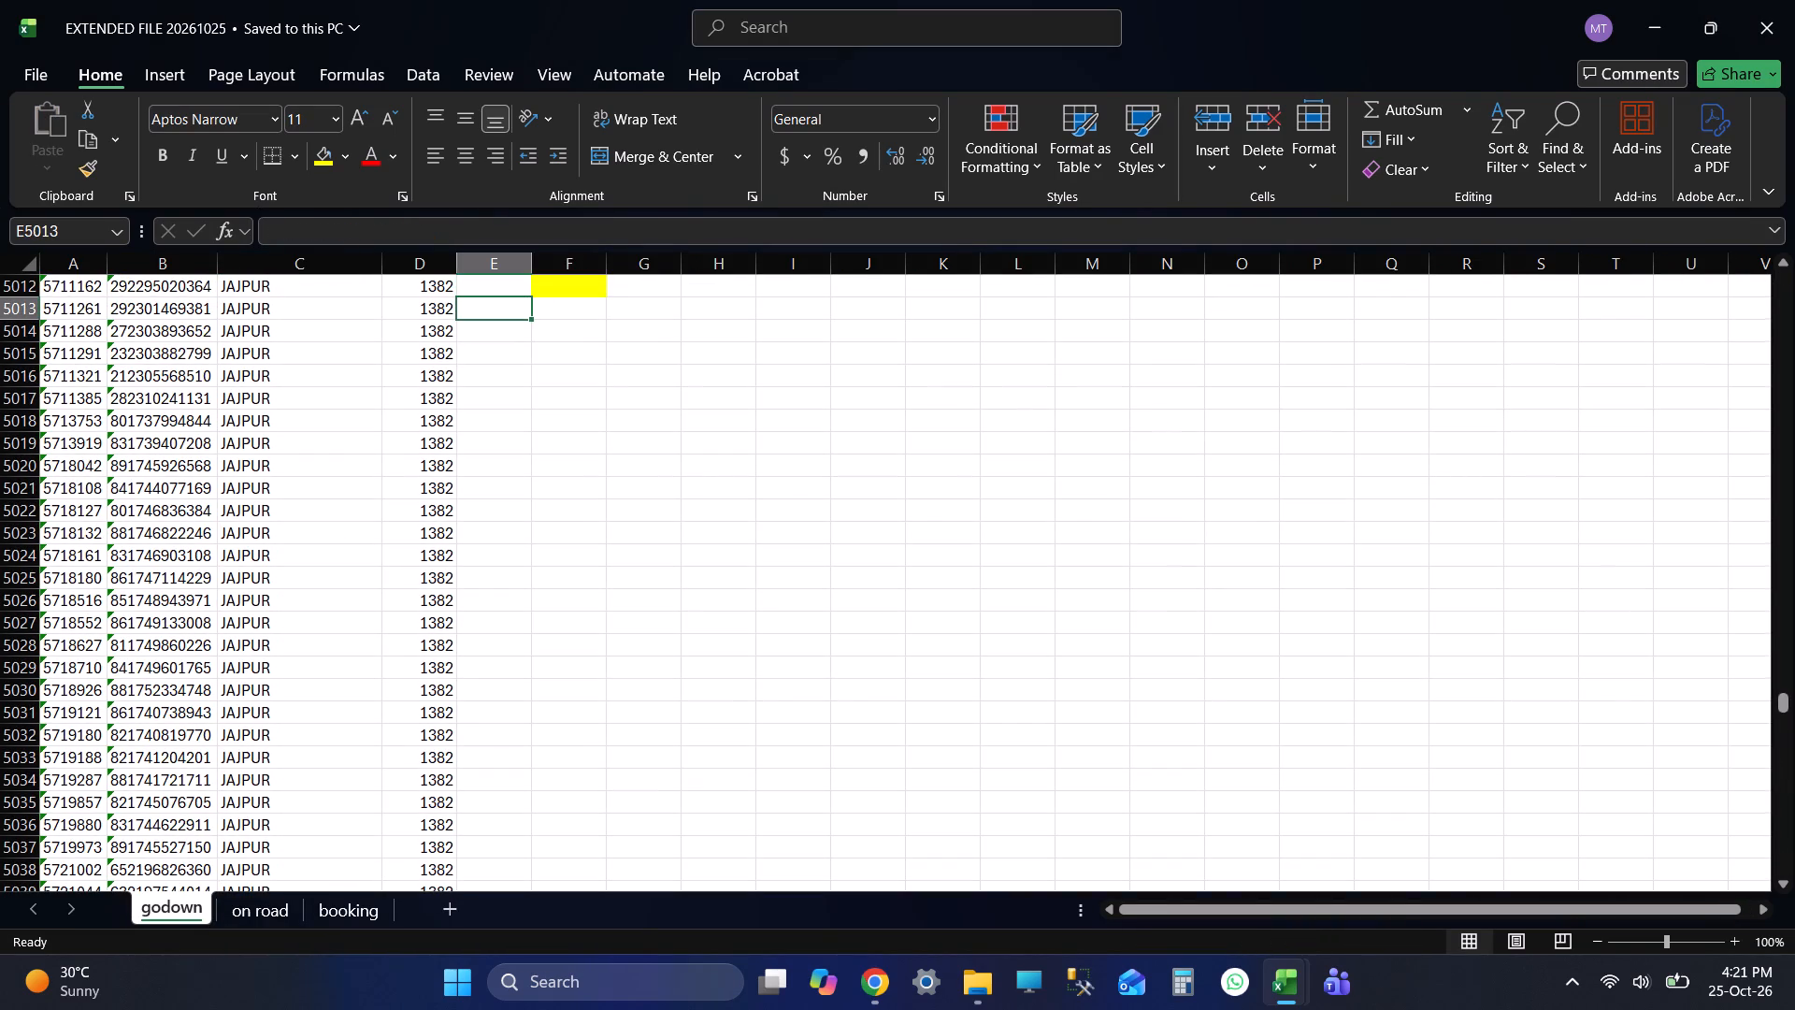
{"action": "key", "text": "Left"}
{"action": "key", "text": "Left"}
{"action": "key", "text": "Left"}
{"action": "key", "text": "ctrl+Down"}
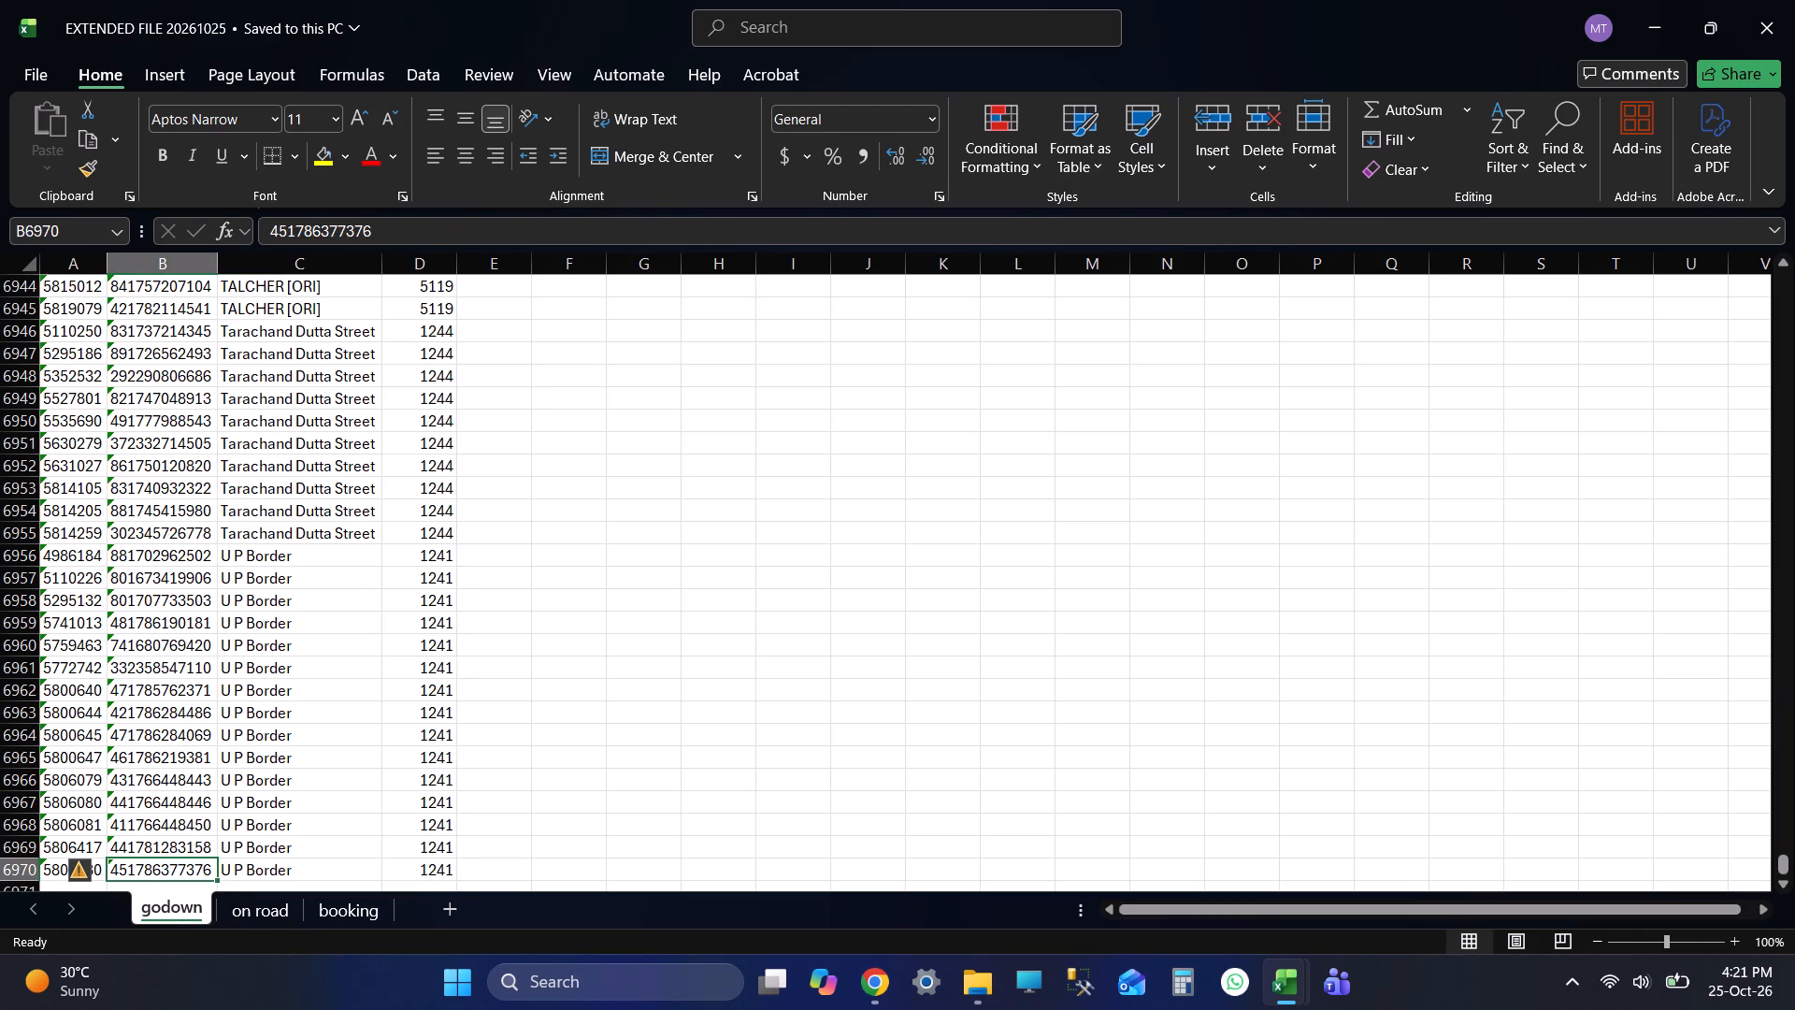
{"action": "key", "text": "alt+Tab"}
{"action": "key", "text": "ctrl+Down"}
{"action": "key", "text": "Down"}
{"action": "key", "text": "Down"}
{"action": "key", "text": "Down"}
{"action": "key", "text": "Down"}
{"action": "key", "text": "ctrl+Up"}
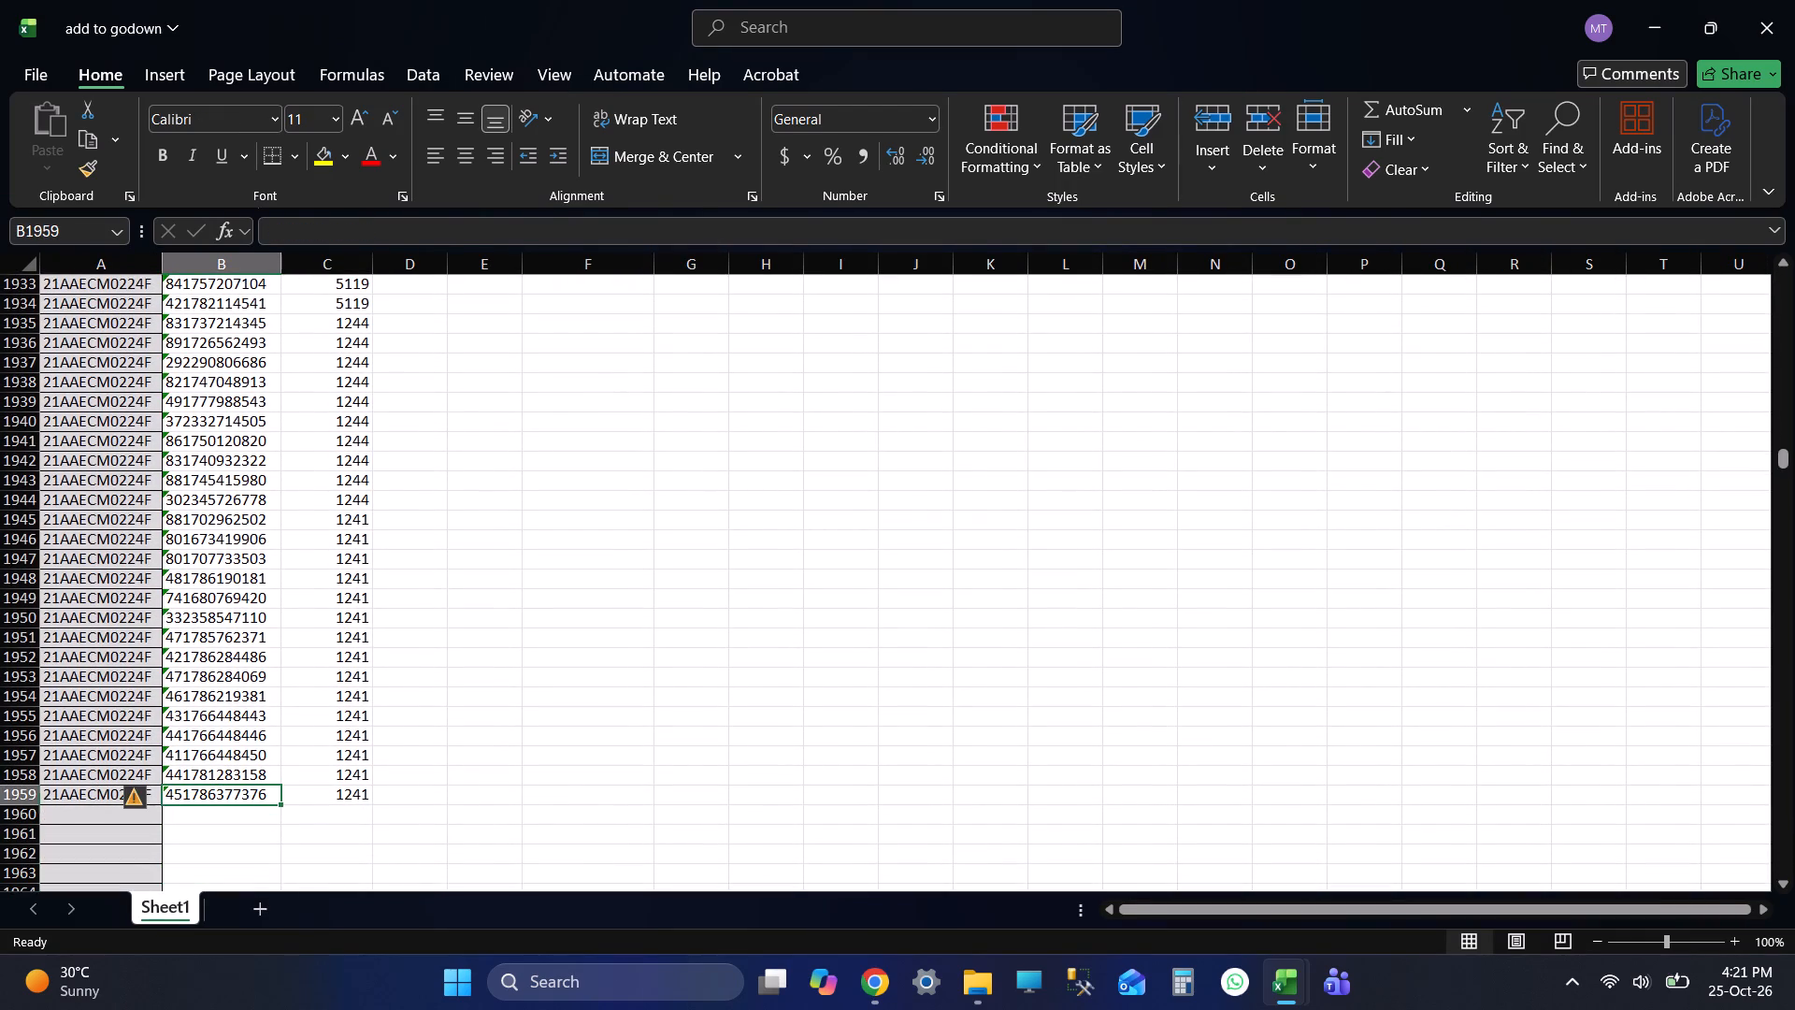
{"action": "key", "text": "ctrl+Up"}
{"action": "key", "text": "Up"}
{"action": "key", "text": "Up"}
{"action": "key", "text": "Up"}
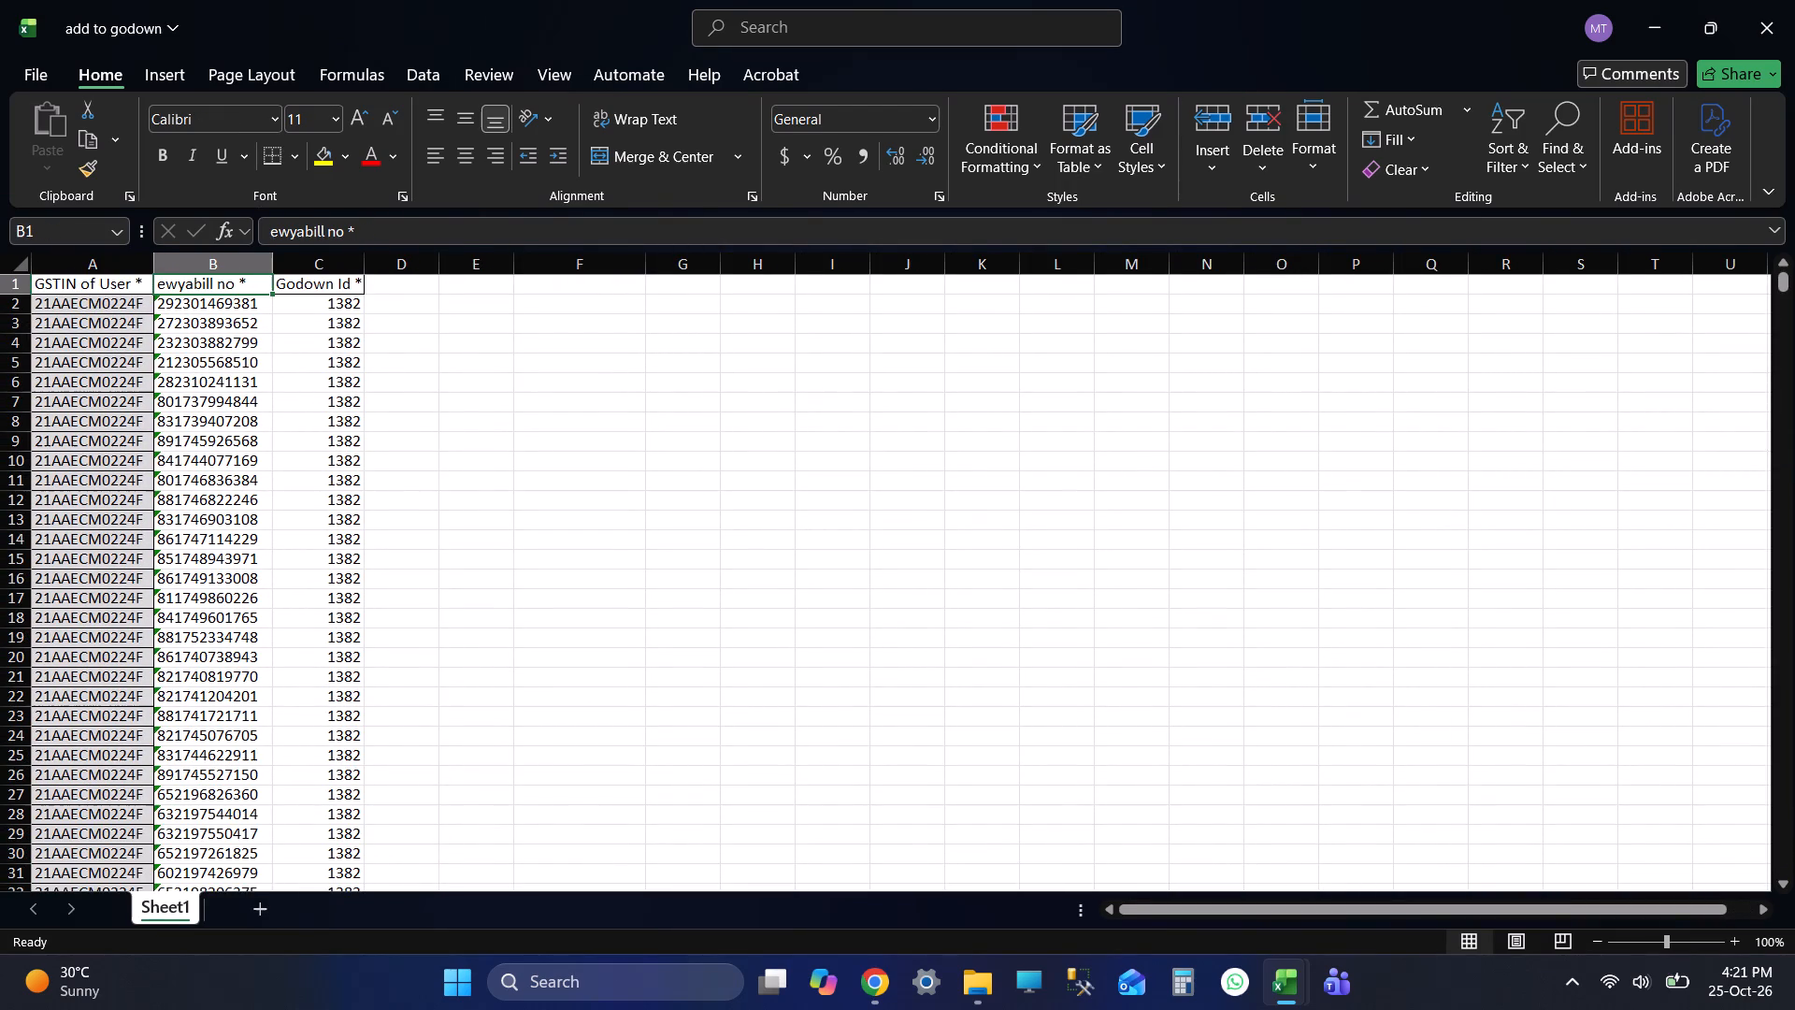
Save the add to godown workbook with the surplus GSTINs cleared and close it.
{"action": "key", "text": "ctrl+s"}
{"action": "key", "text": "ctrl+s"}
{"action": "key", "text": "ctrl+s"}
{"action": "left_click", "coordinate": [1794, 0]}
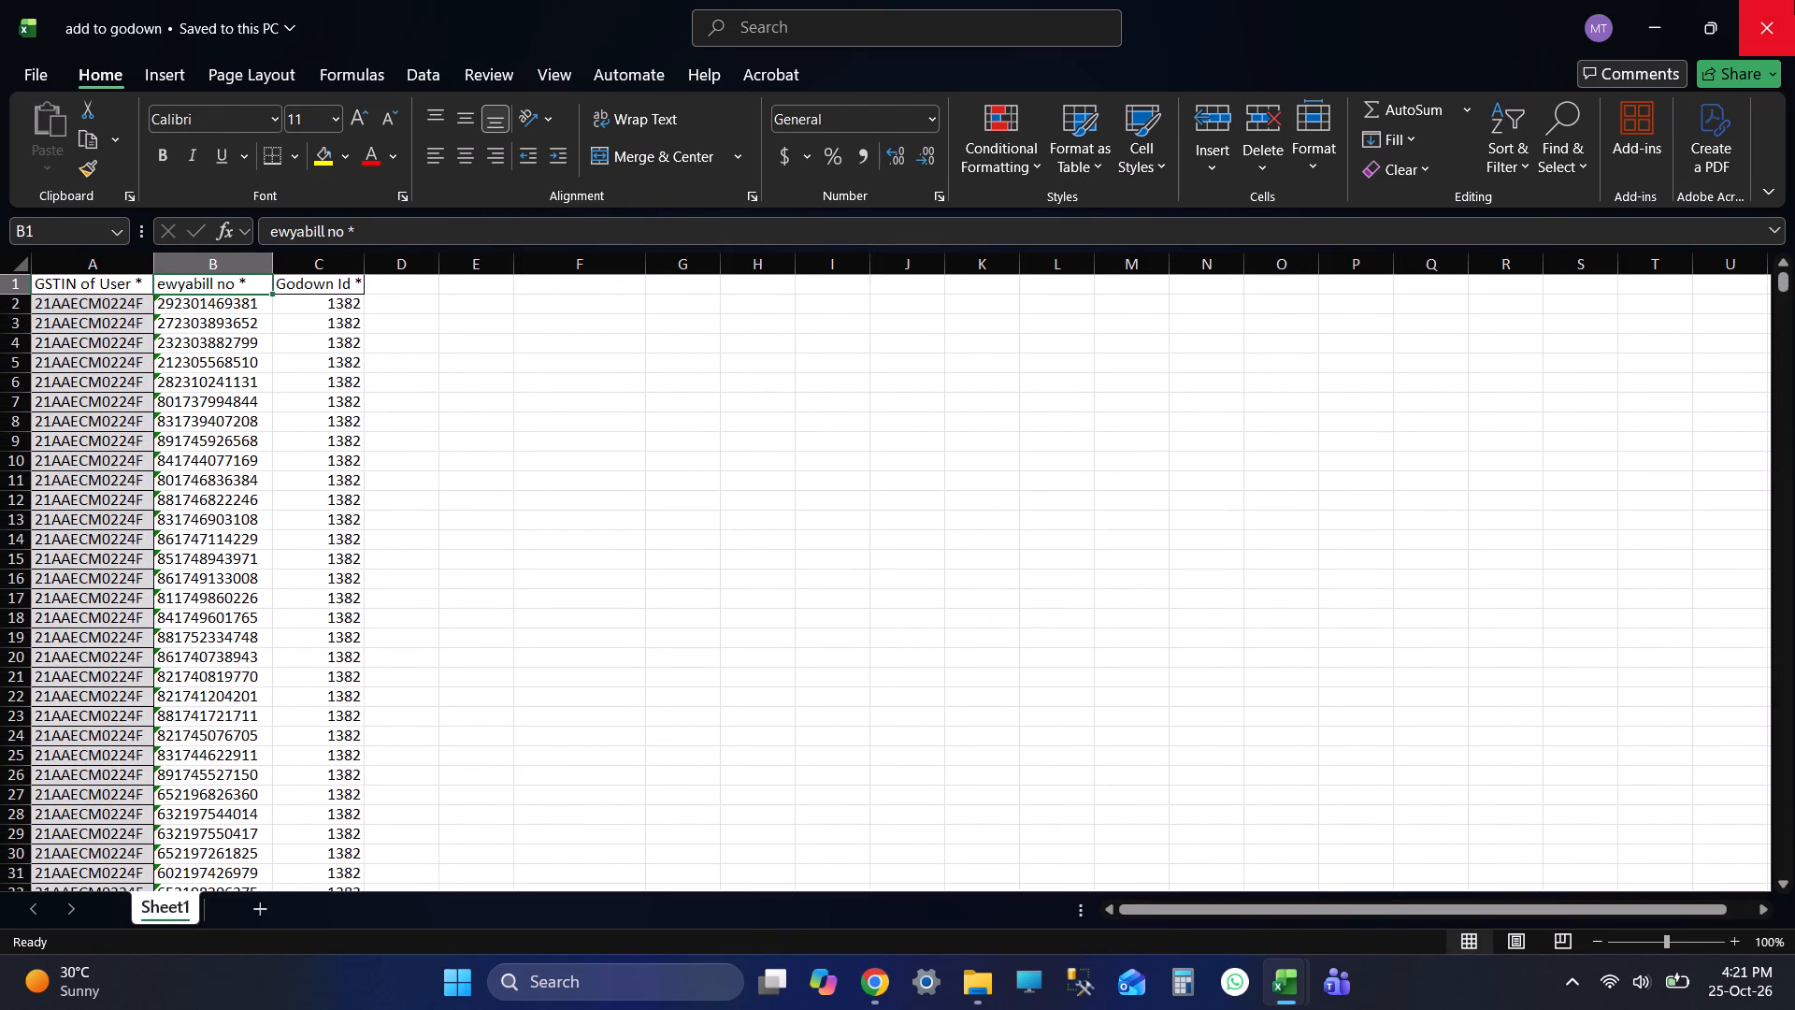
Import the XLSX file add to godown from F:\E Way Bill into the IRIS utility's Add_To_Godown sheet, overwriting the existing data.
{"action": "key", "text": "alt+Tab"}
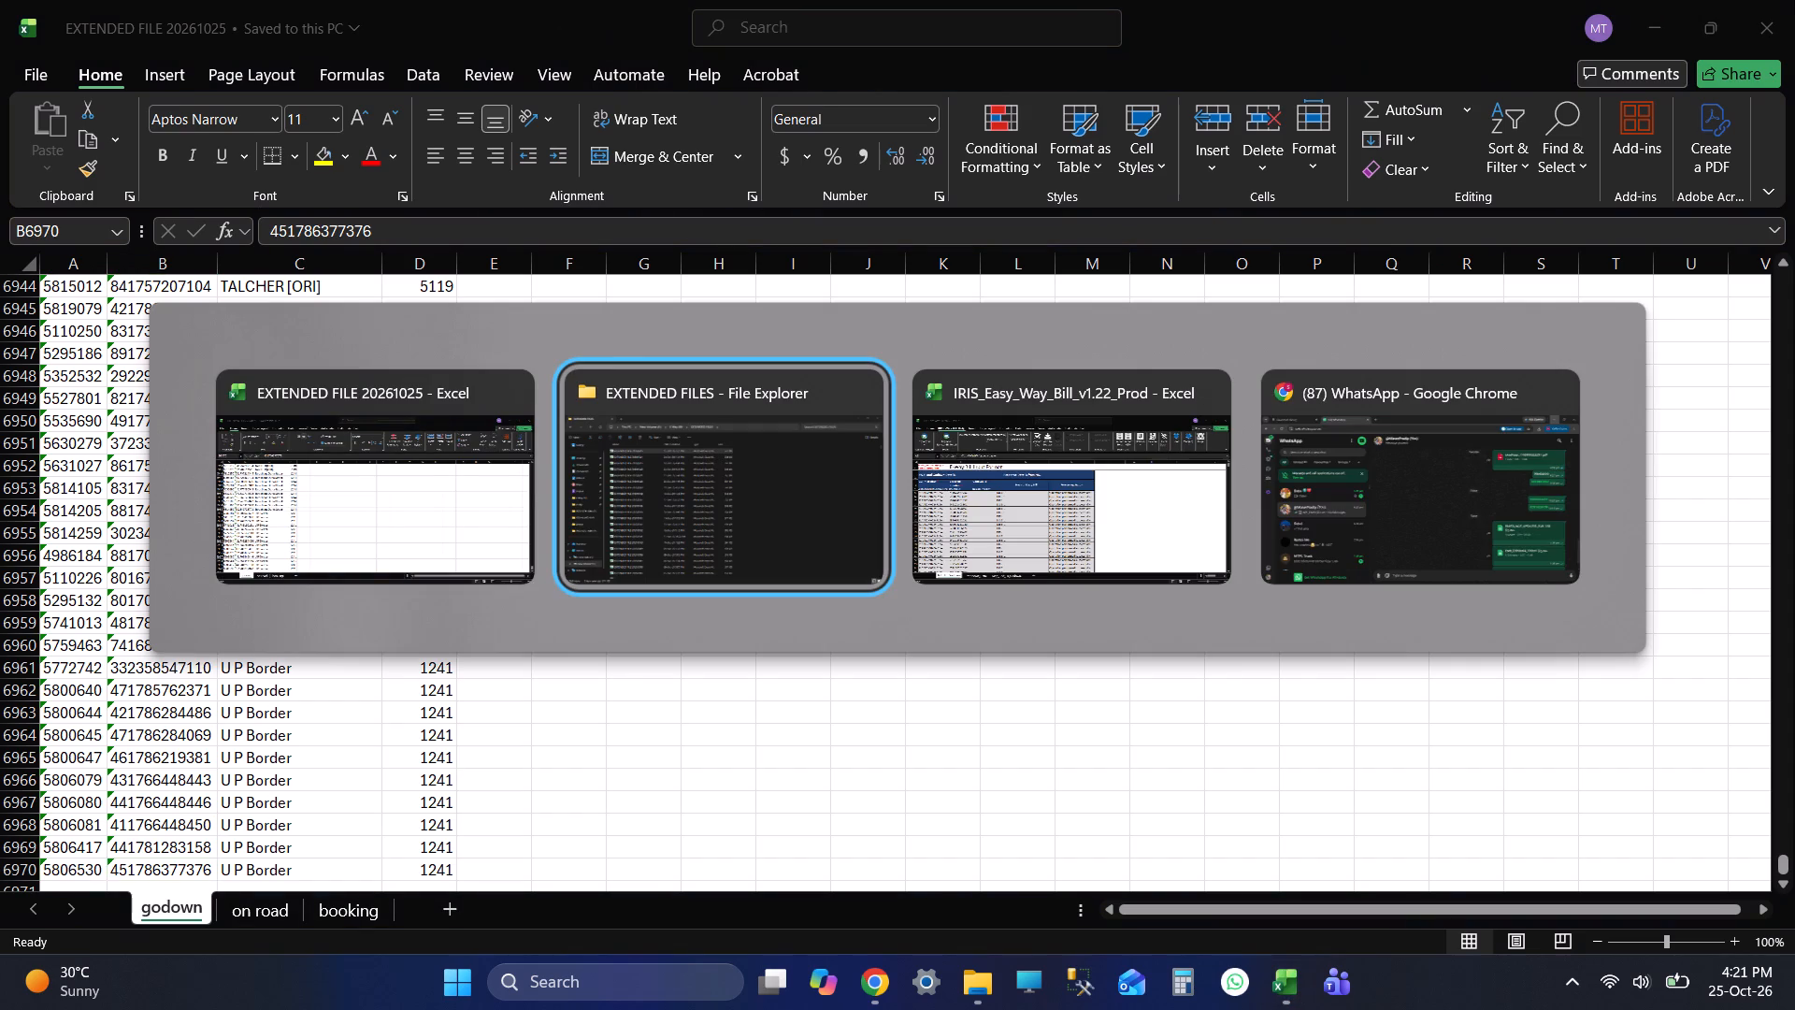
{"action": "key", "text": "alt+Tab"}
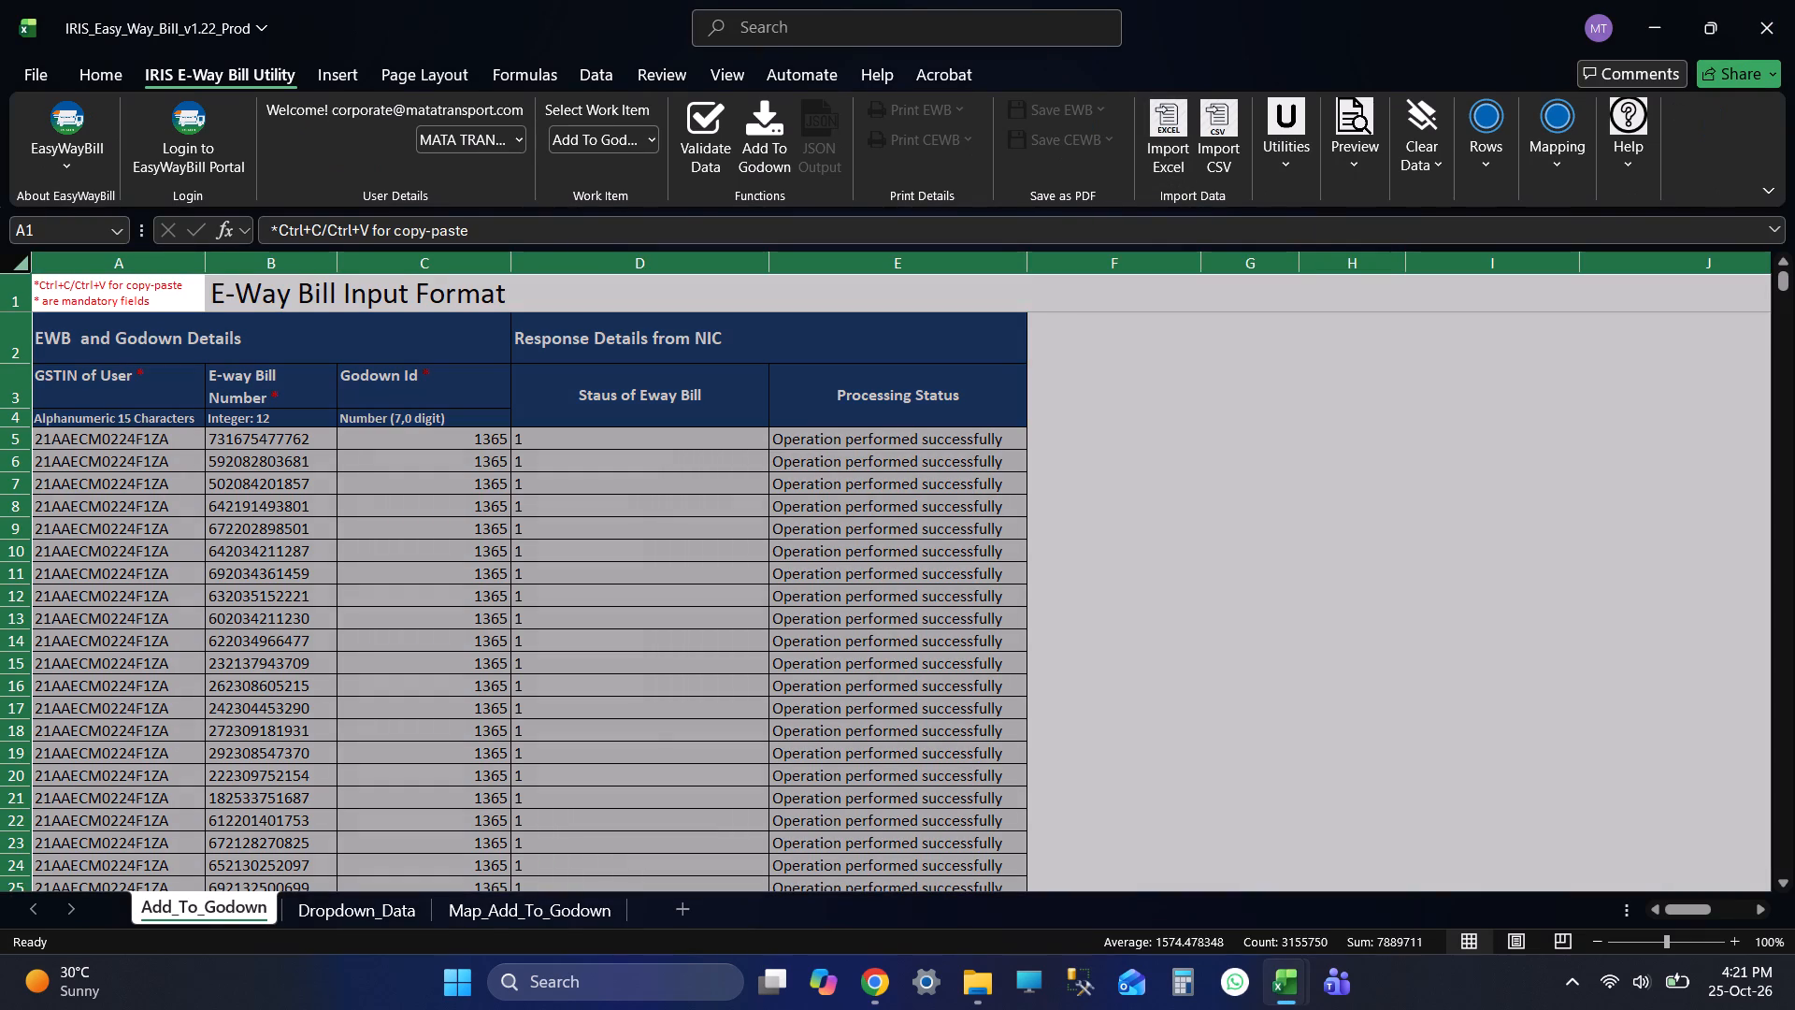
{"action": "left_click", "coordinate": [136, 297]}
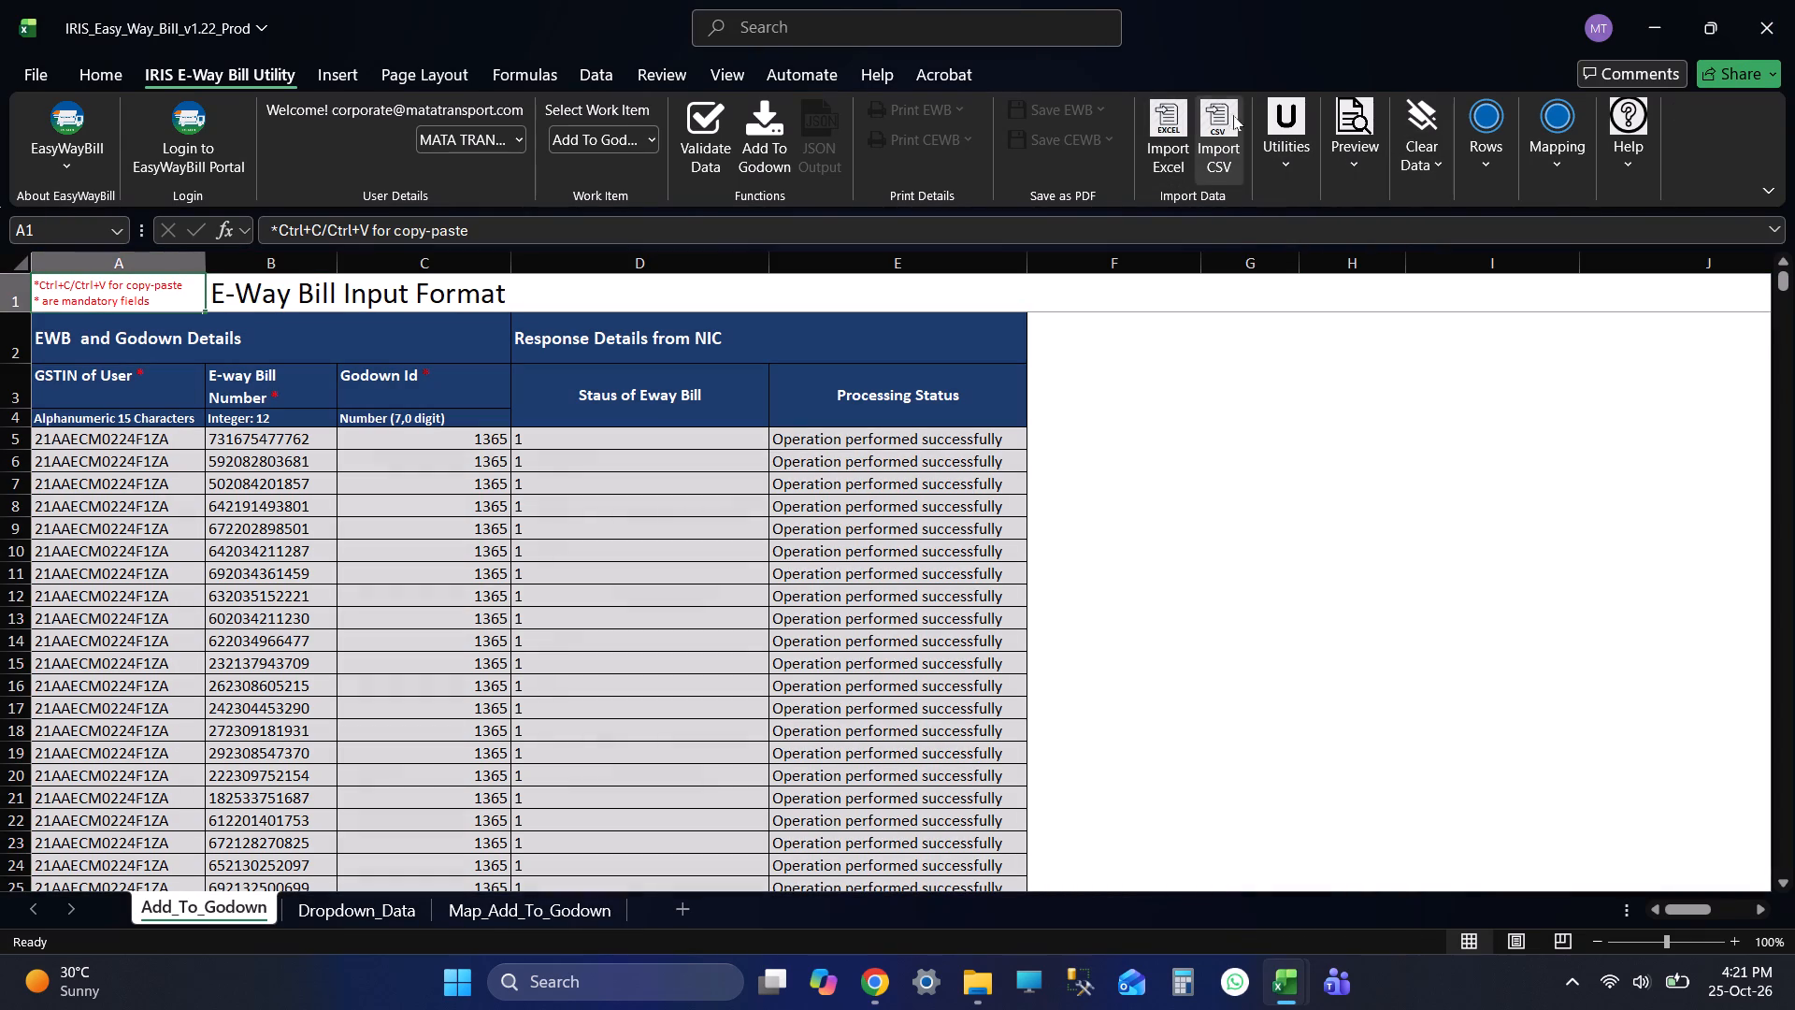
{"action": "left_click", "coordinate": [1175, 134]}
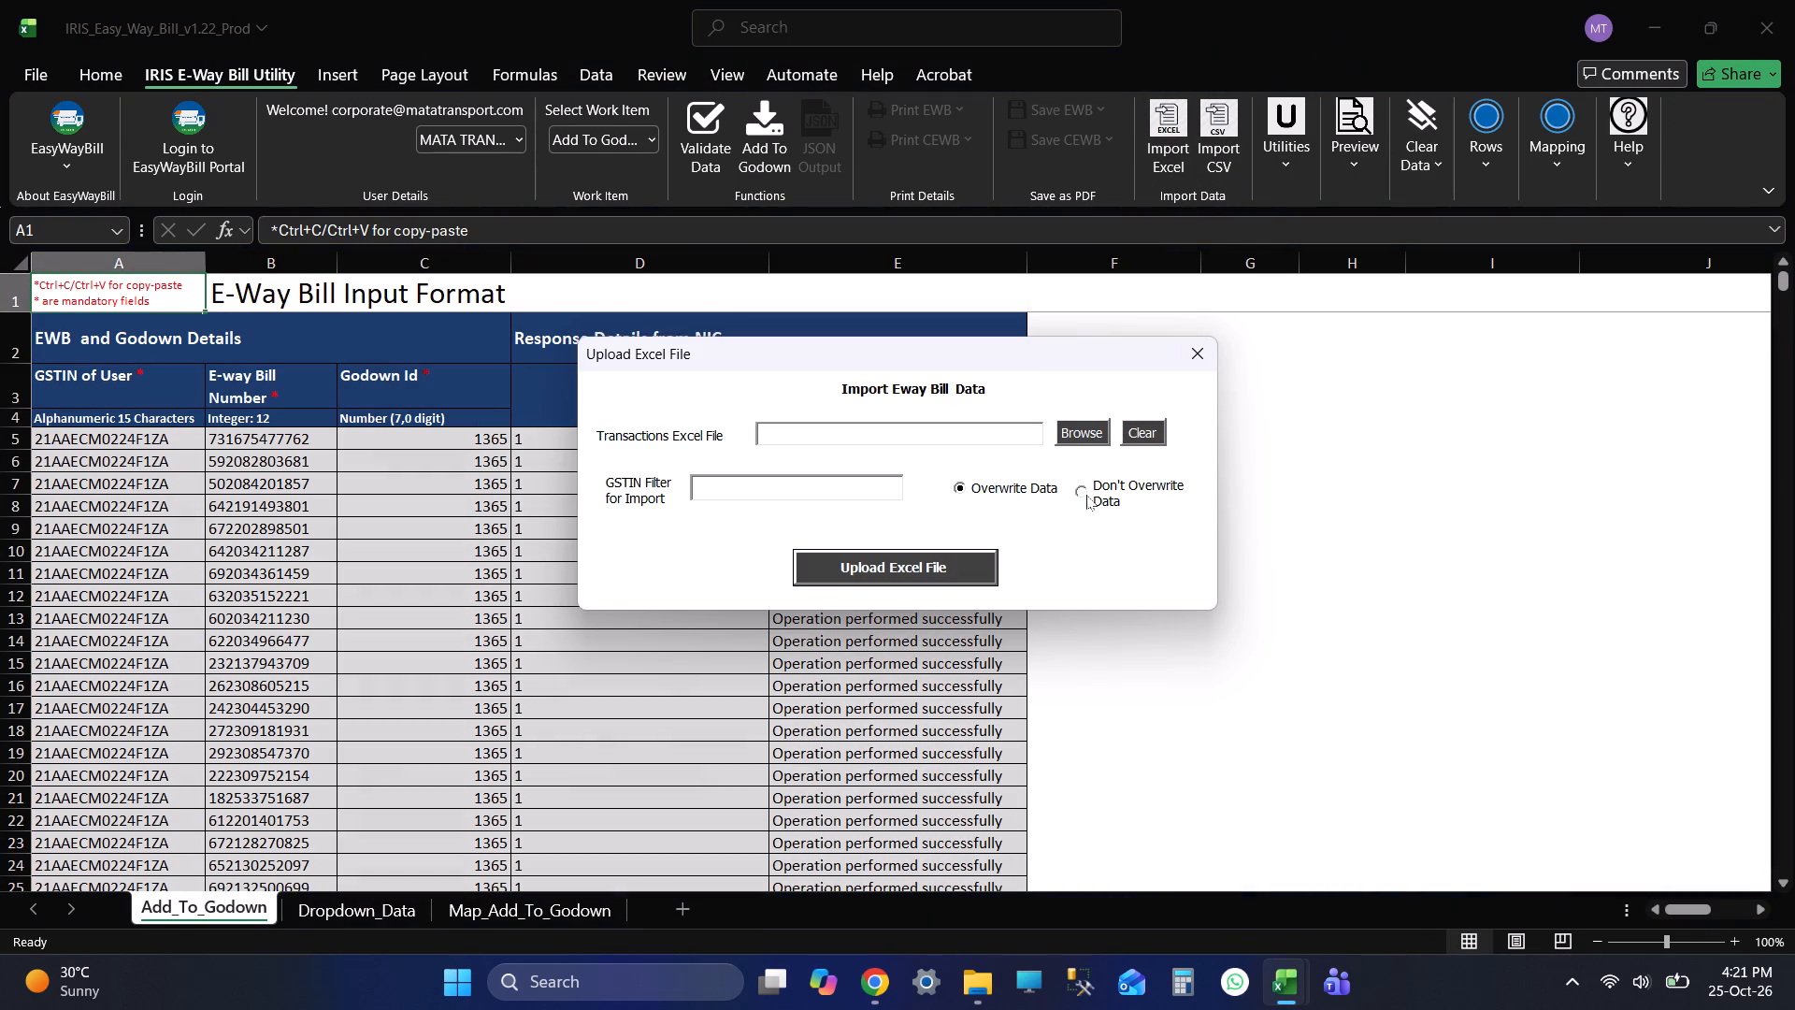
{"action": "left_click", "coordinate": [1077, 434]}
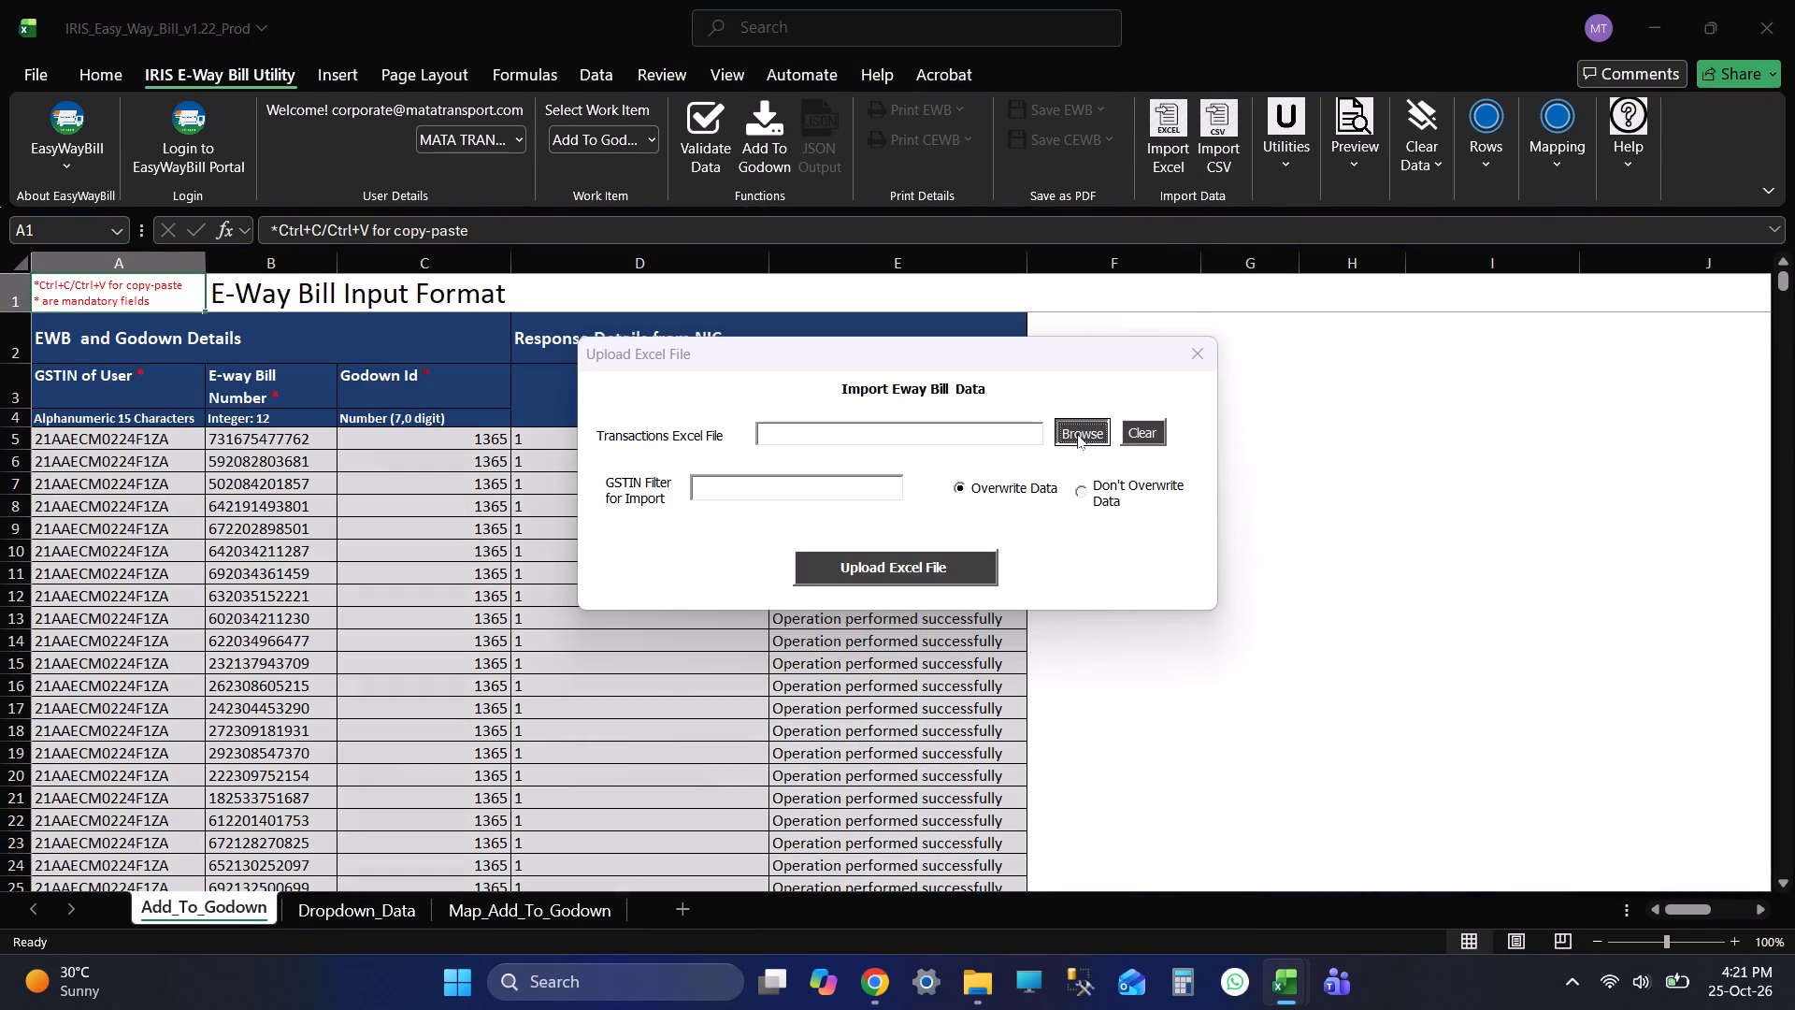
{"action": "left_click", "coordinate": [93, 370]}
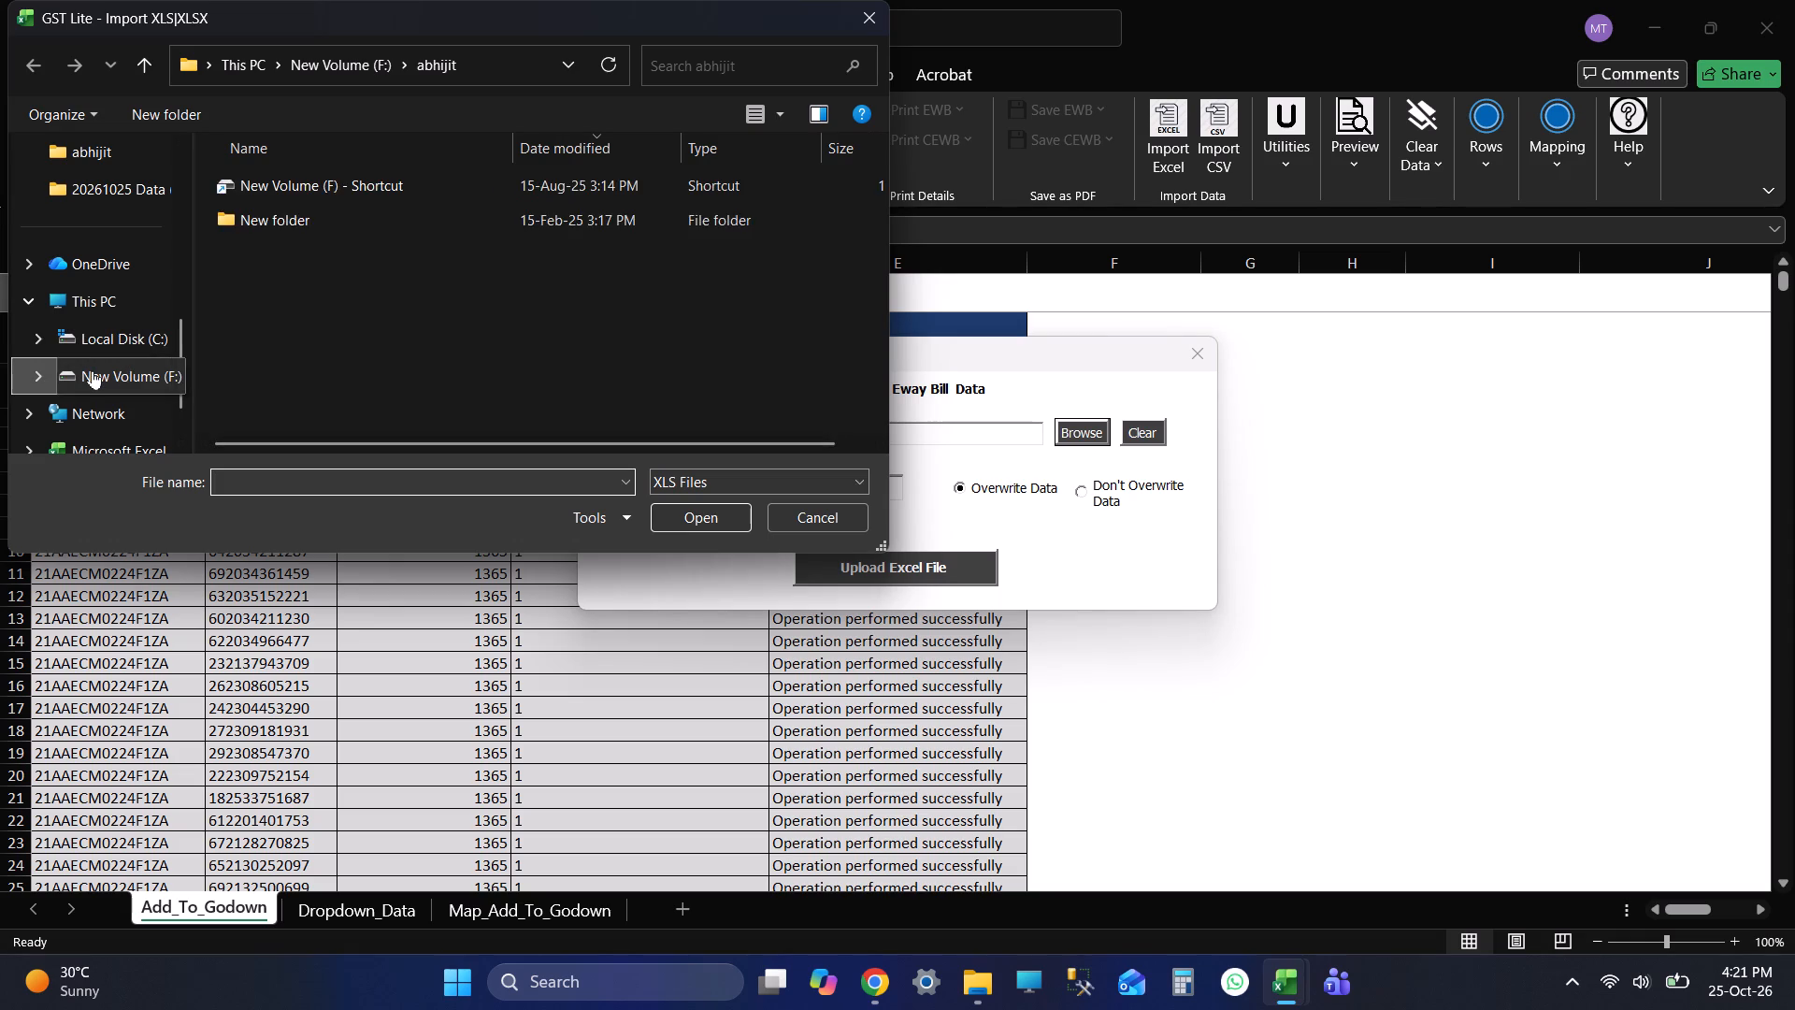
{"action": "double_click", "coordinate": [321, 277]}
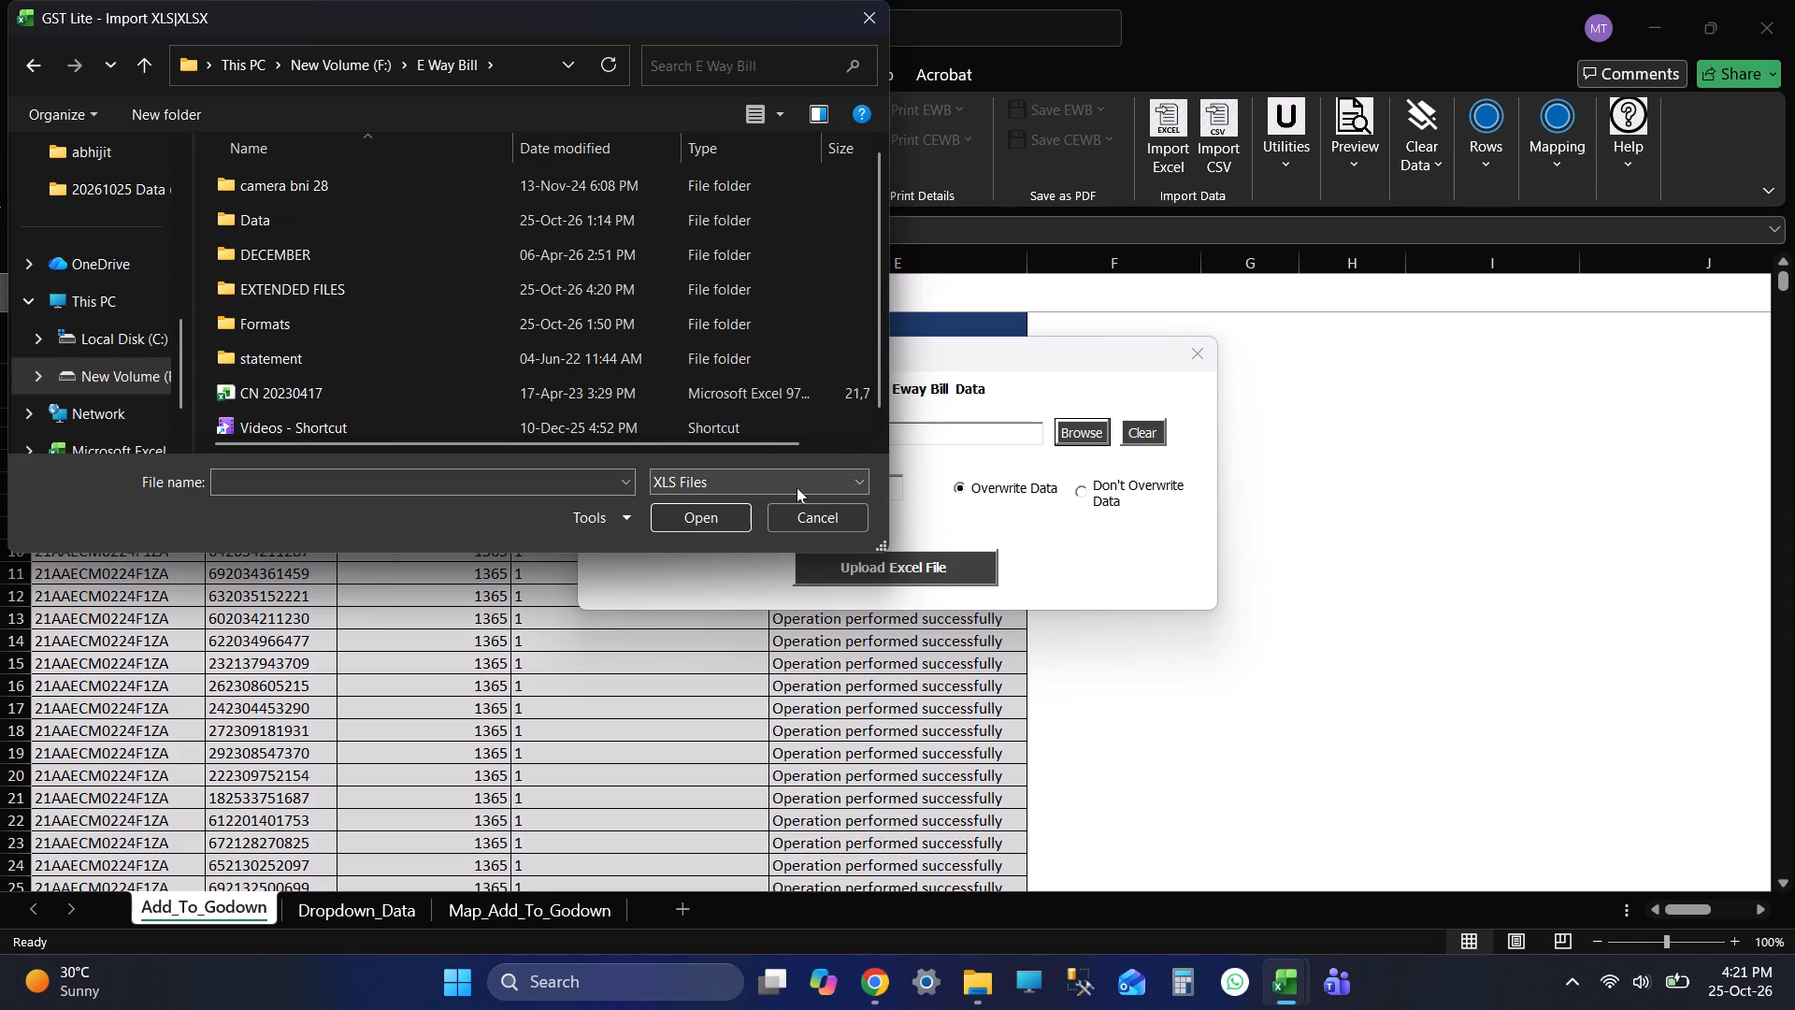
{"action": "left_click", "coordinate": [797, 487]}
{"action": "left_click", "coordinate": [725, 522]}
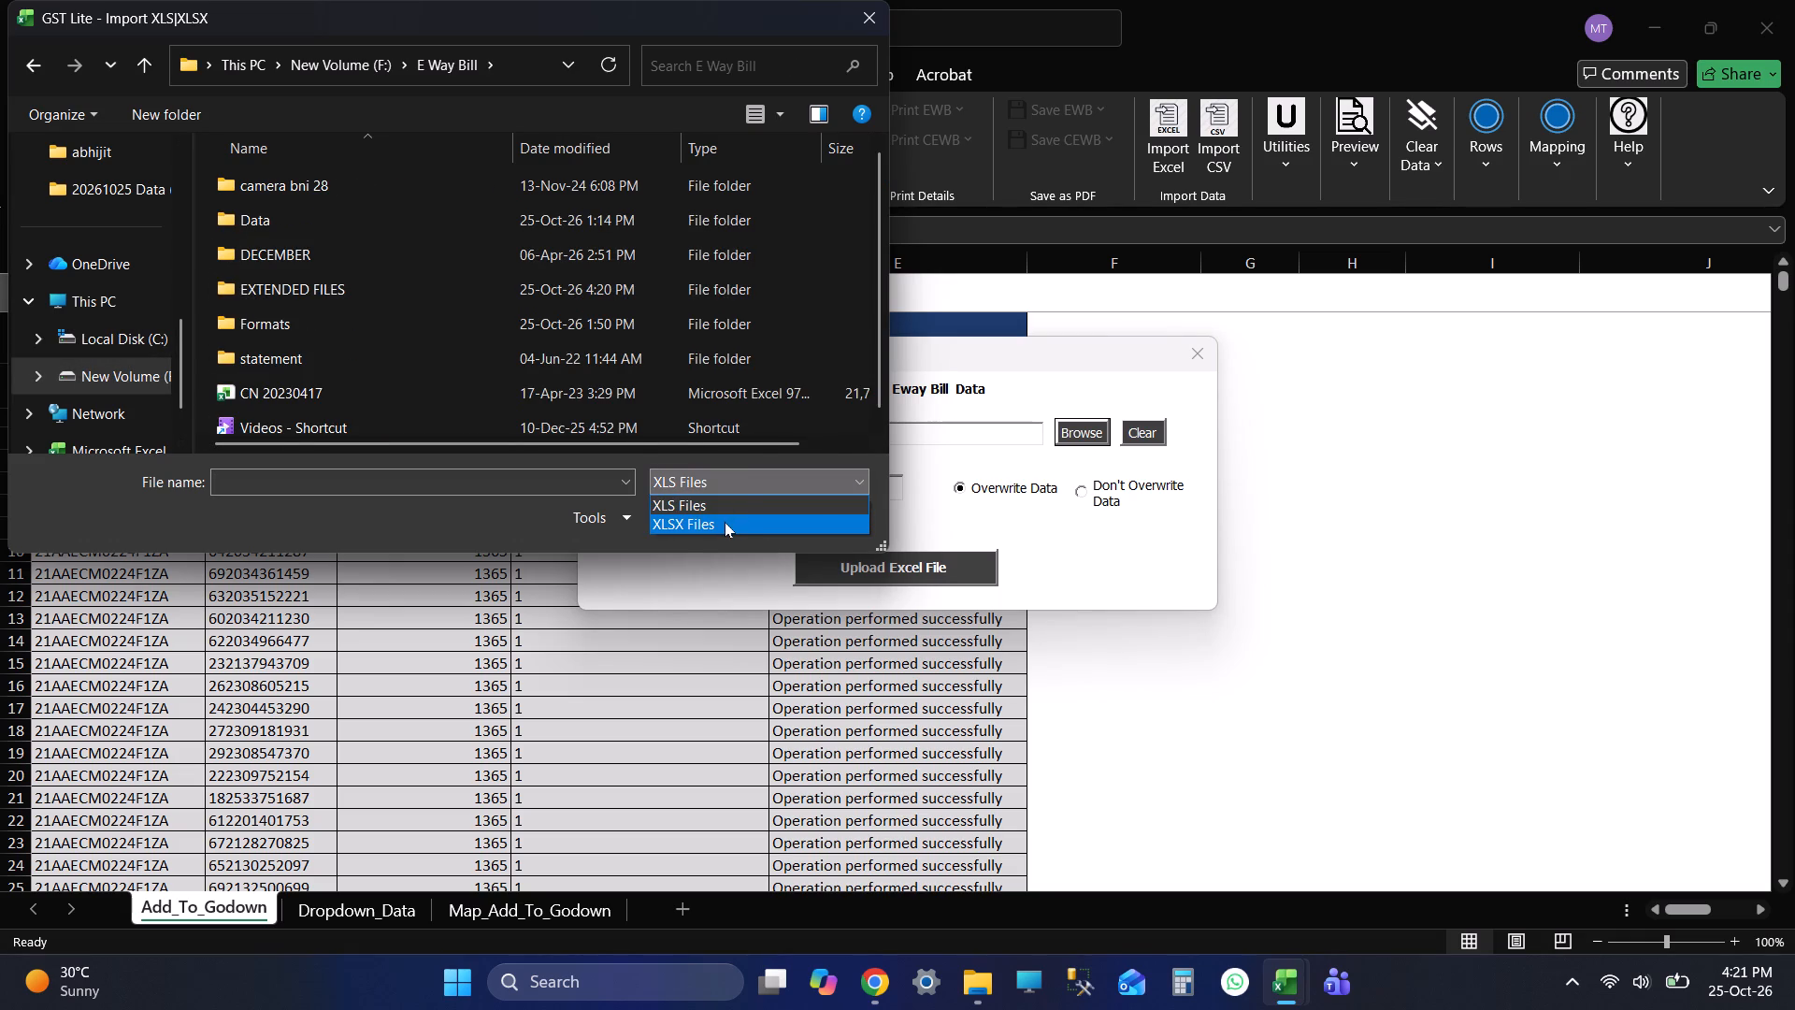
{"action": "left_click", "coordinate": [653, 400]}
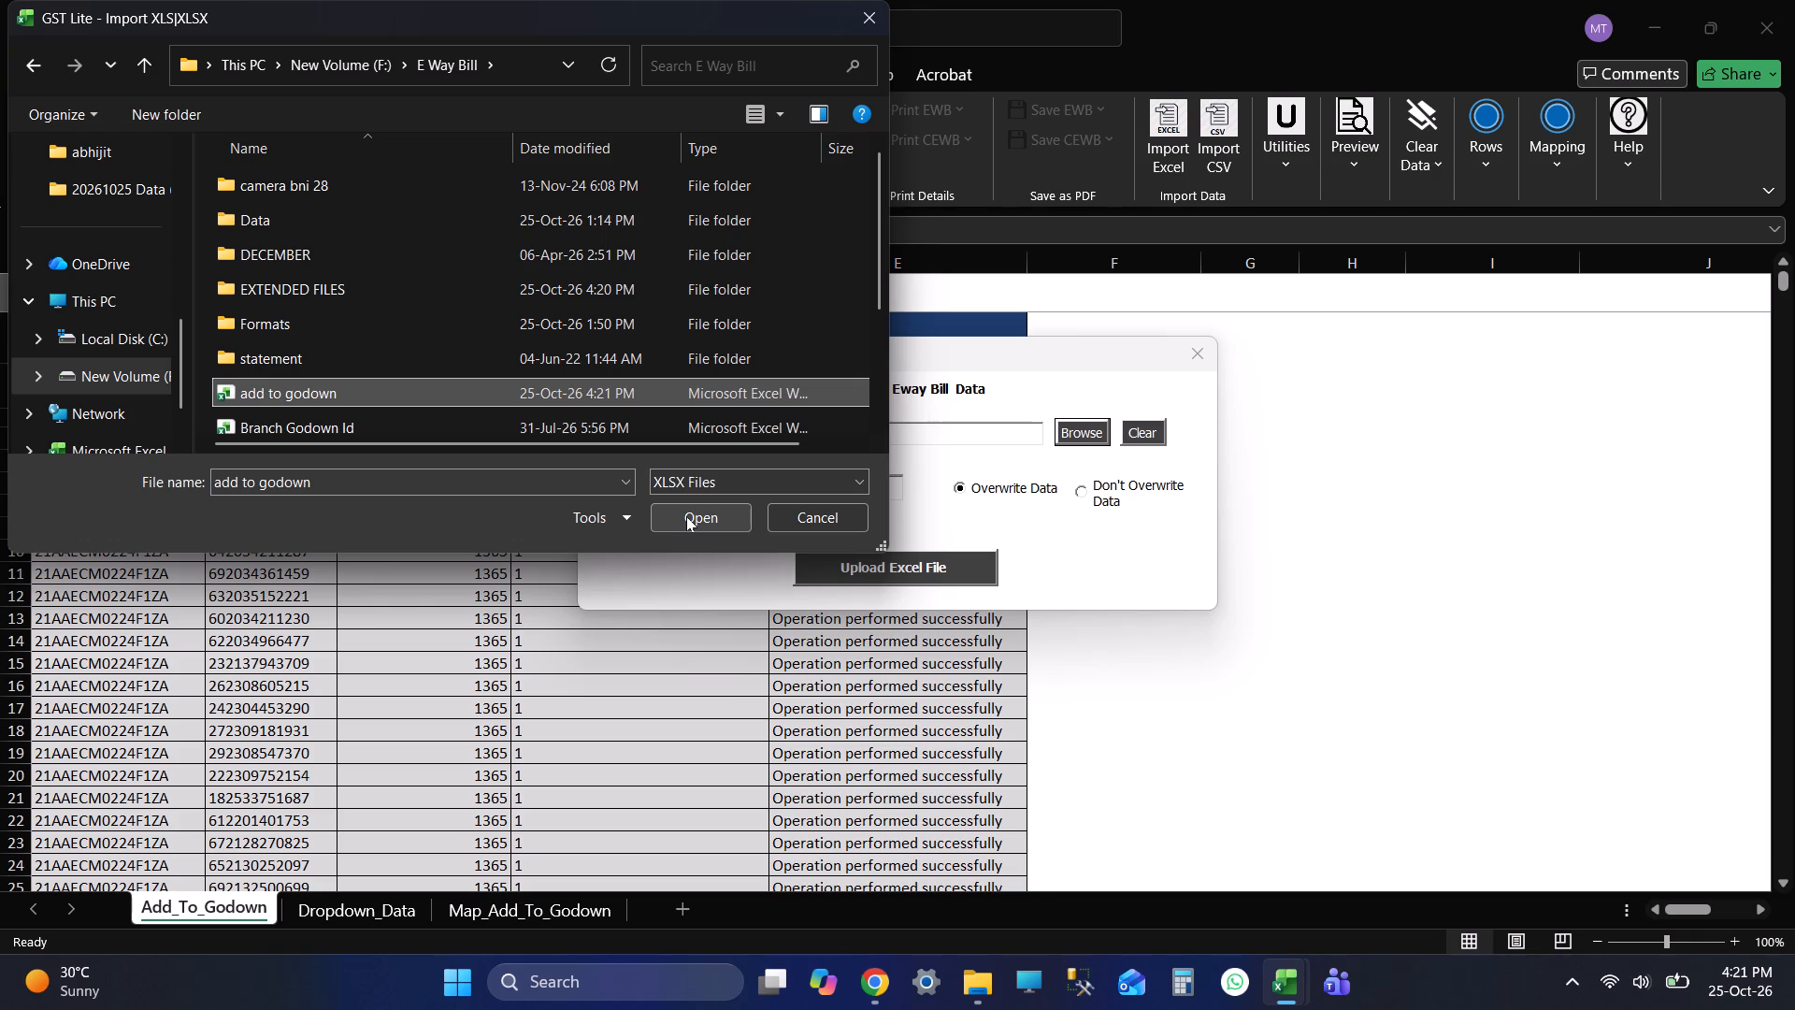
{"action": "left_click", "coordinate": [686, 516]}
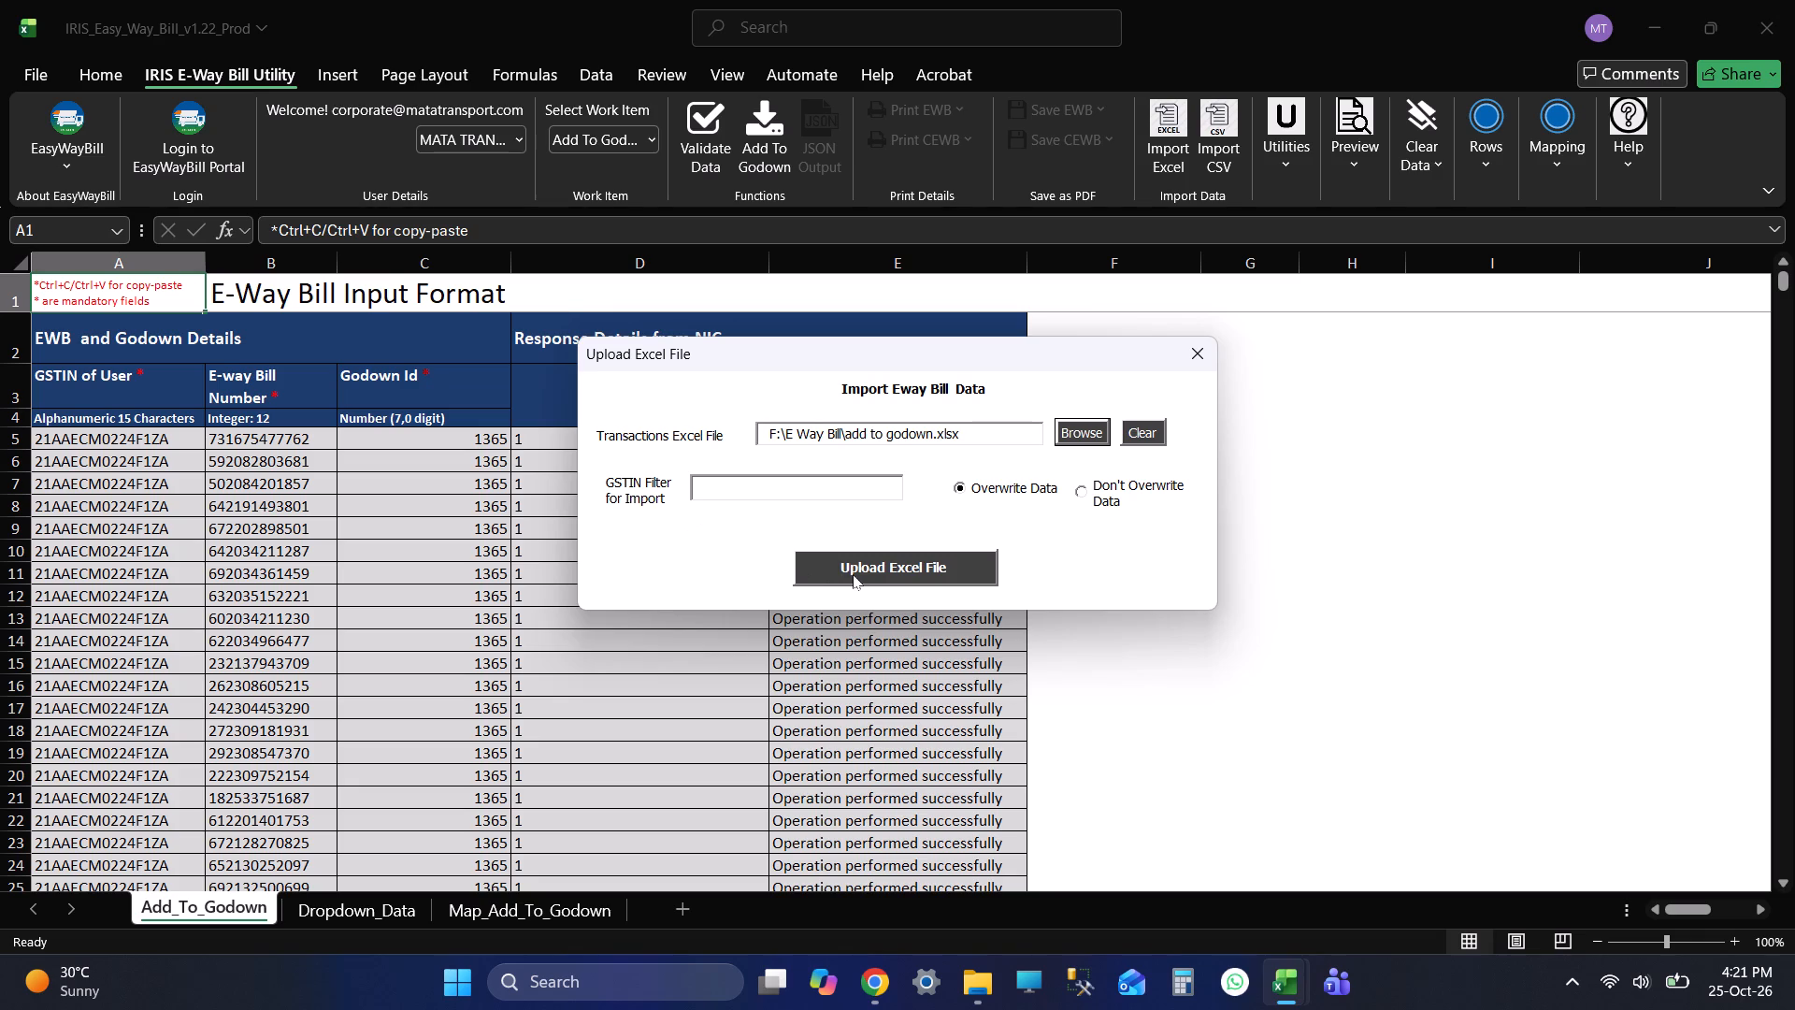
{"action": "left_click", "coordinate": [853, 574]}
{"action": "left_click", "coordinate": [879, 576]}
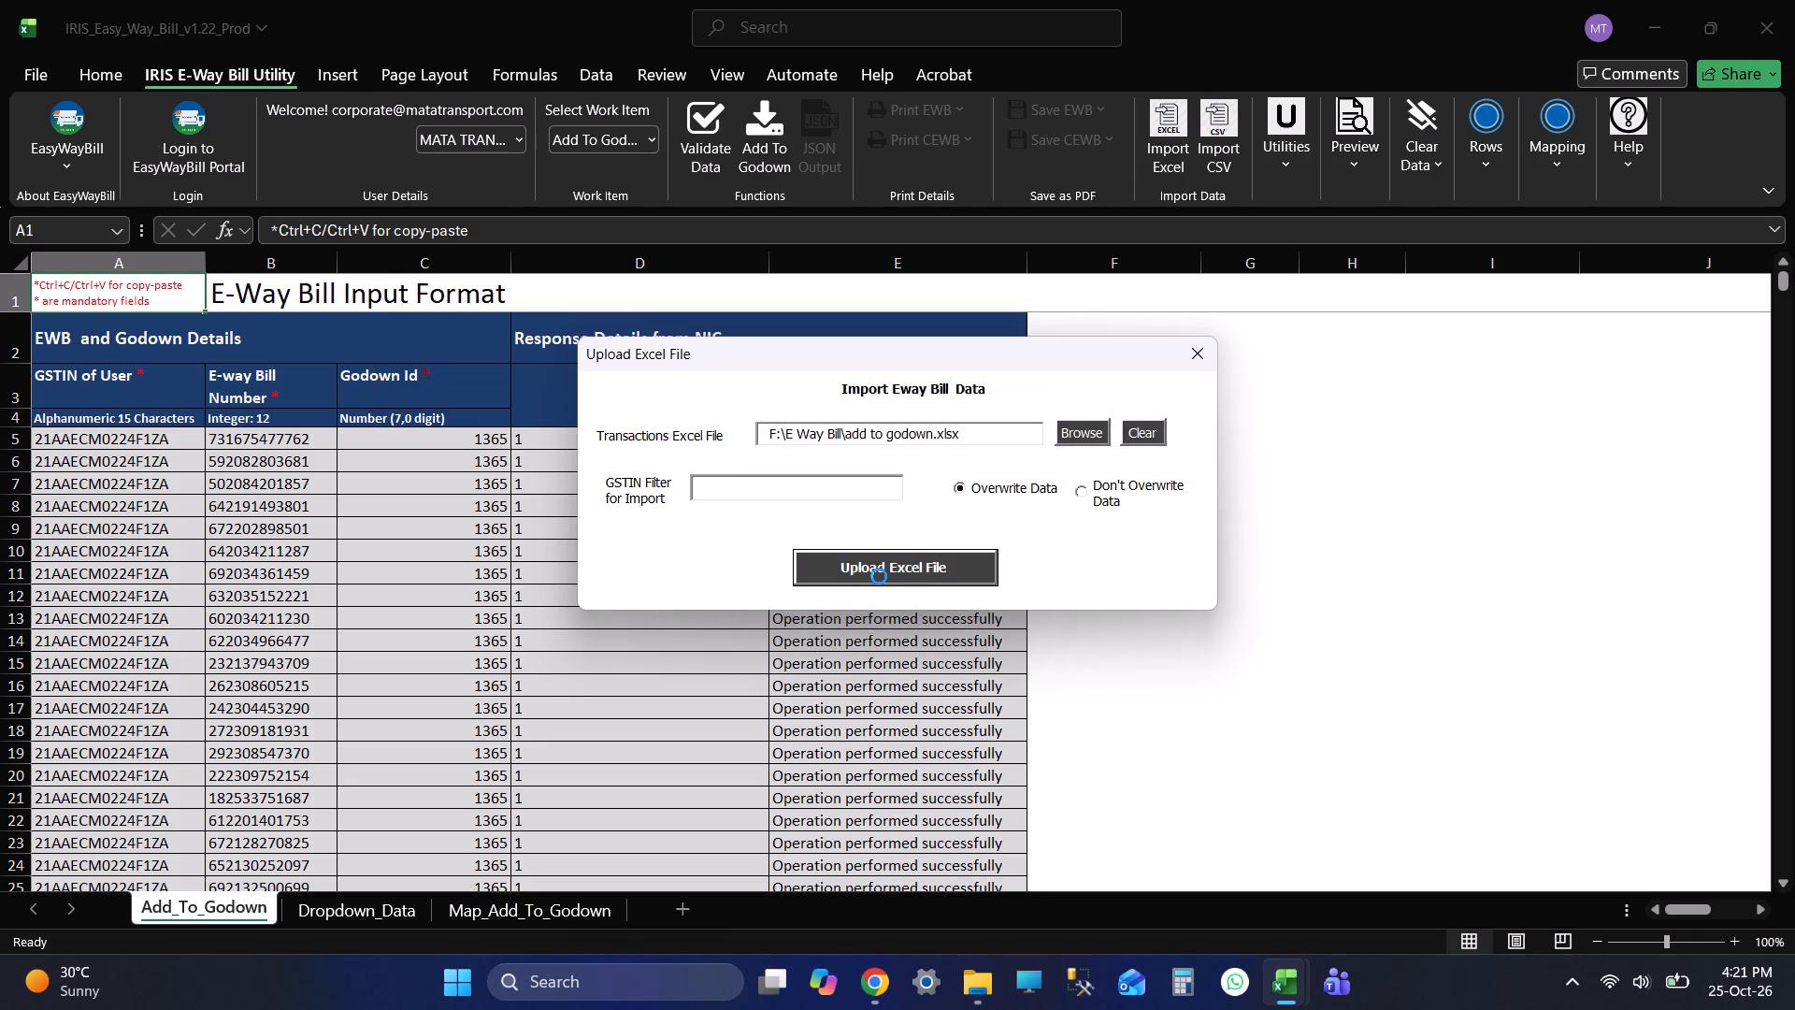
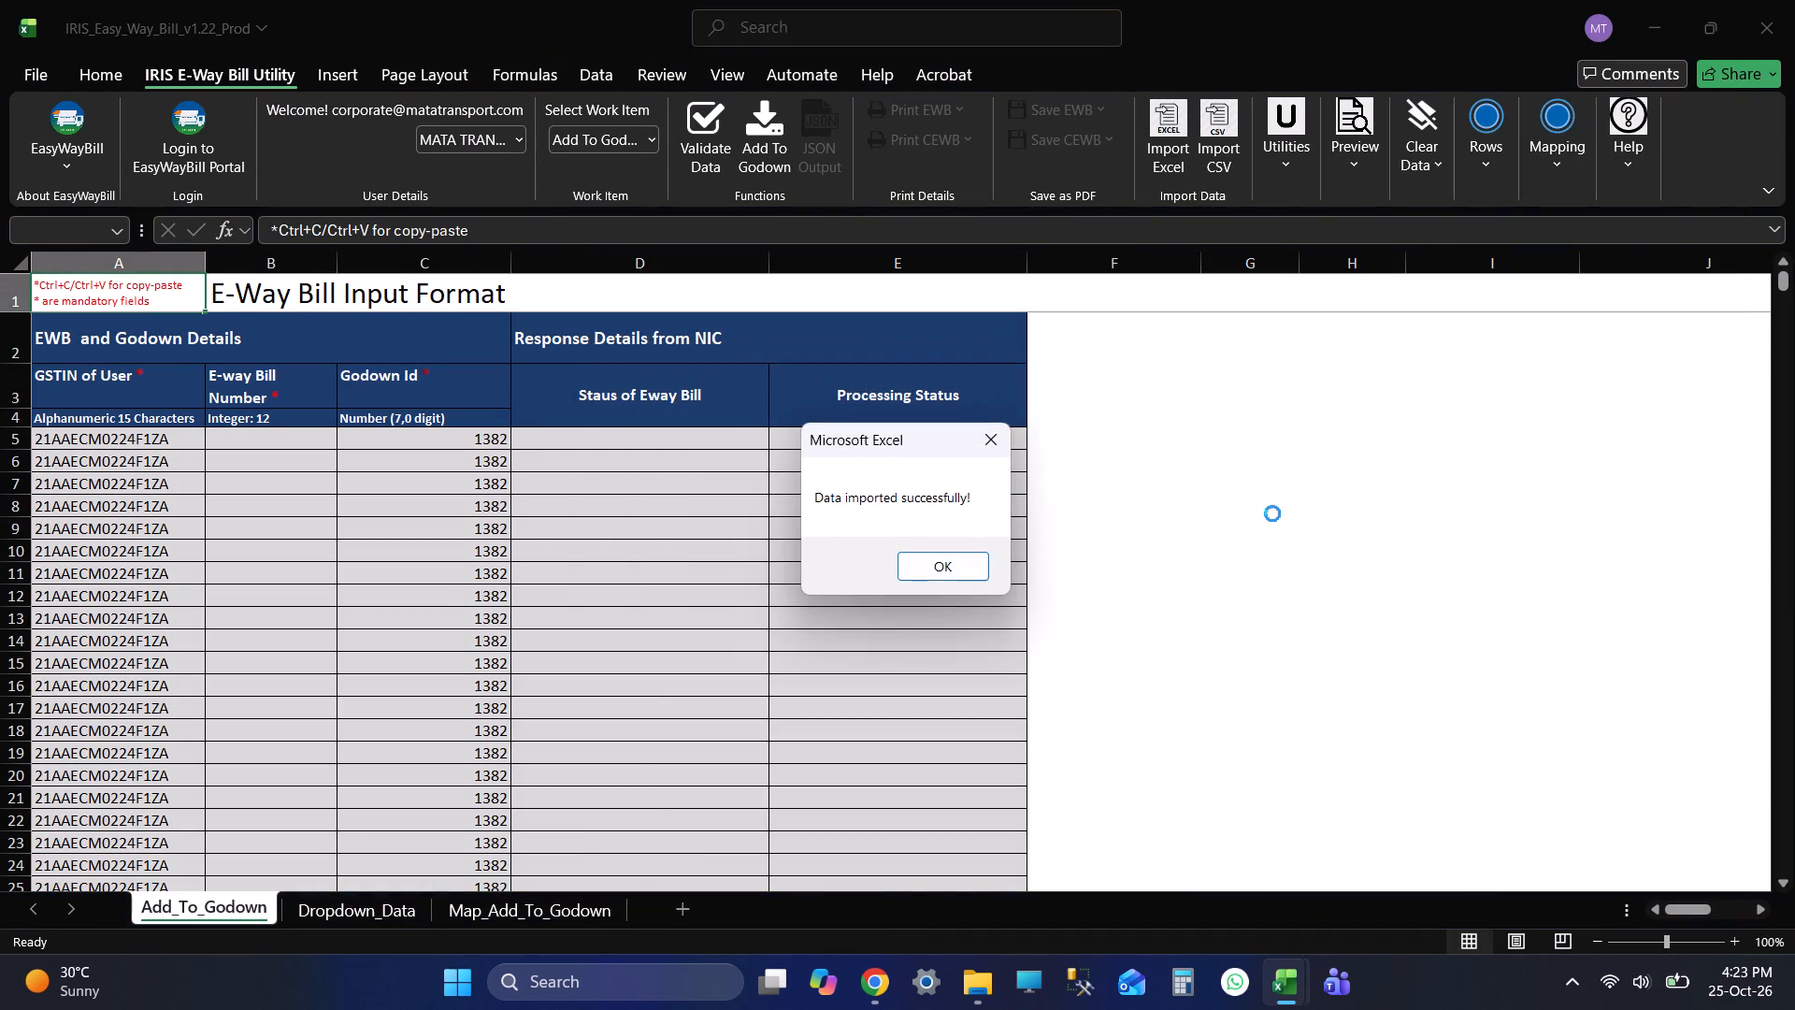
Reopen the add to godown workbook from the F:\E Way Bill folder.
{"action": "left_click", "coordinate": [933, 564]}
{"action": "key", "text": "alt+Tab"}
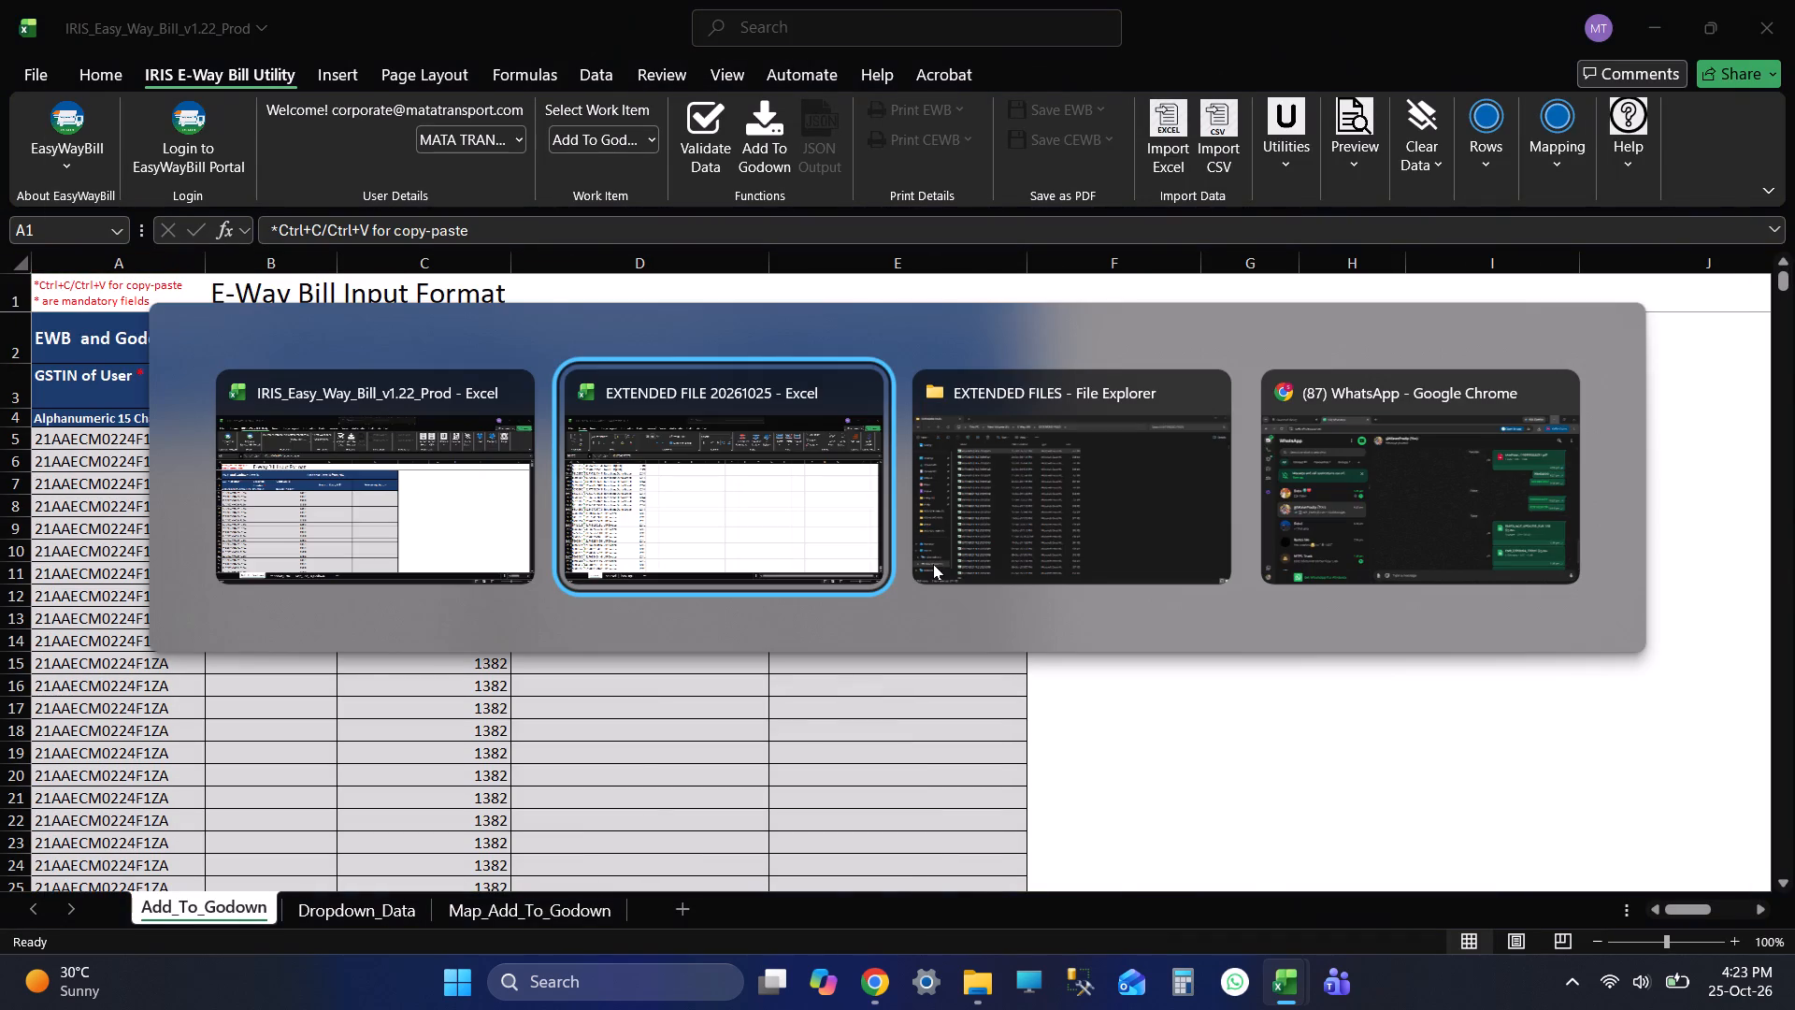
{"action": "key", "text": "alt+Tab"}
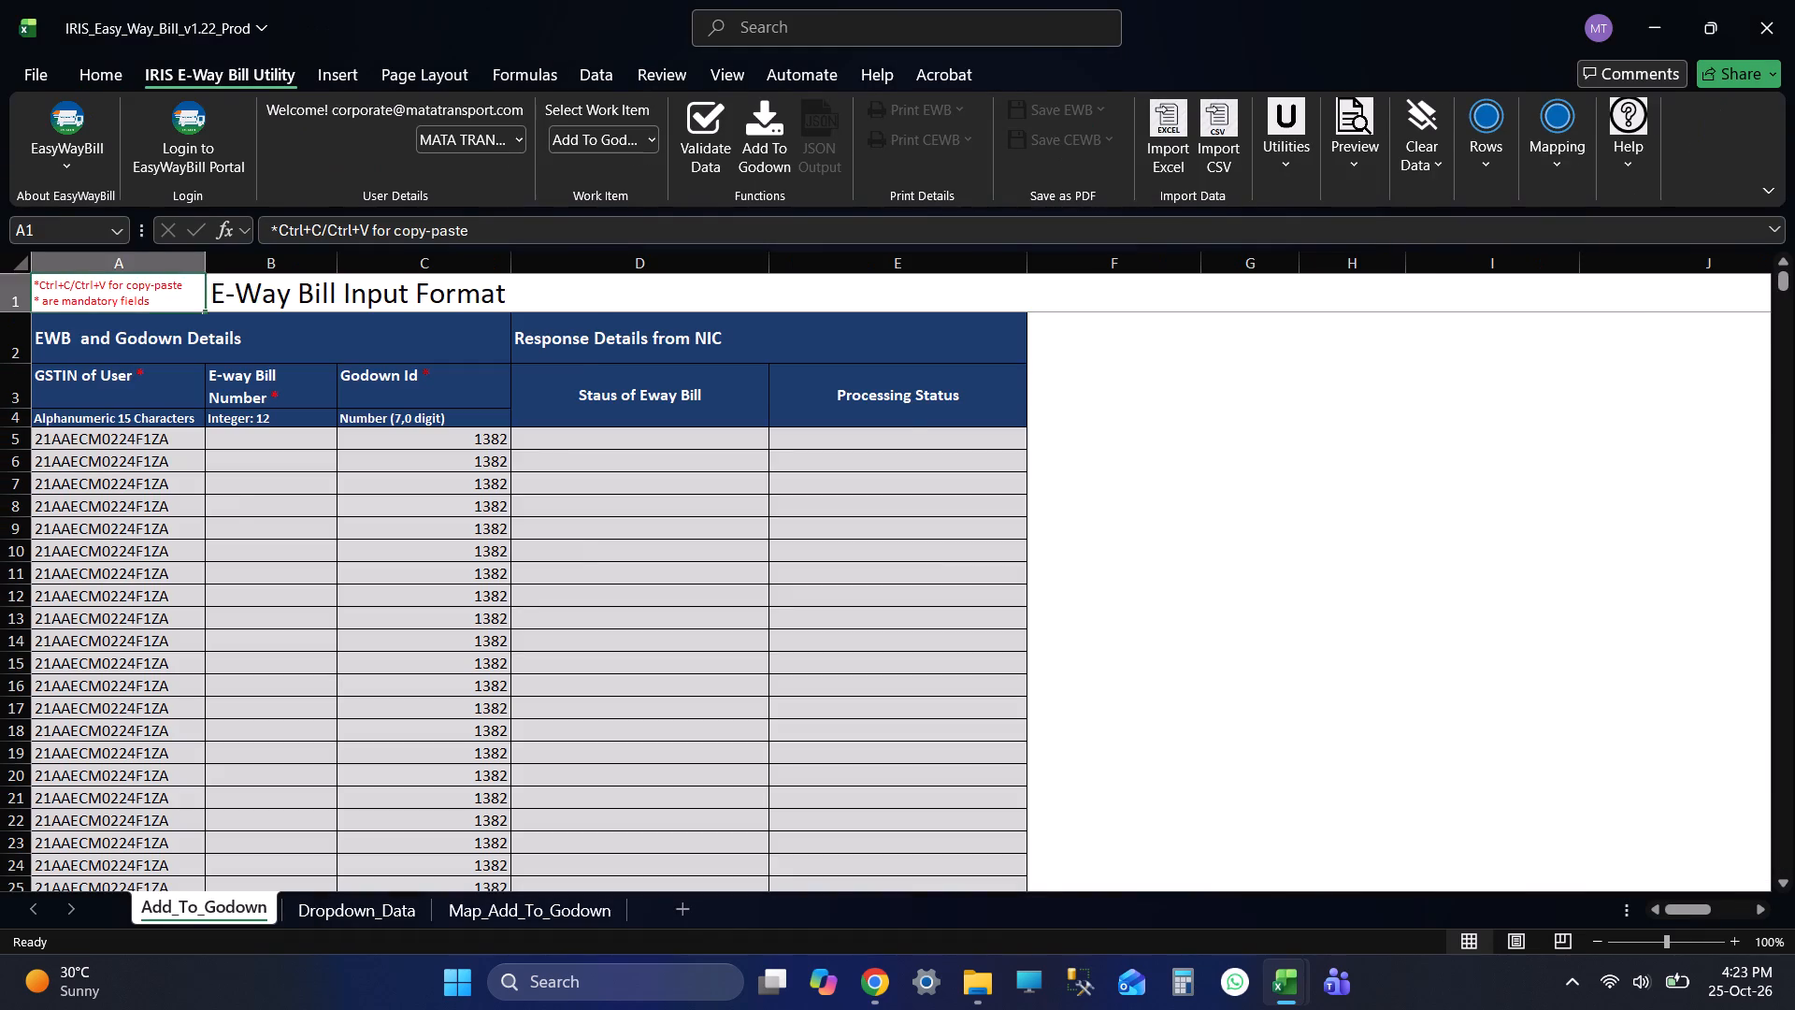
{"action": "key", "text": "alt+Tab"}
{"action": "key", "text": "alt+Tab"}
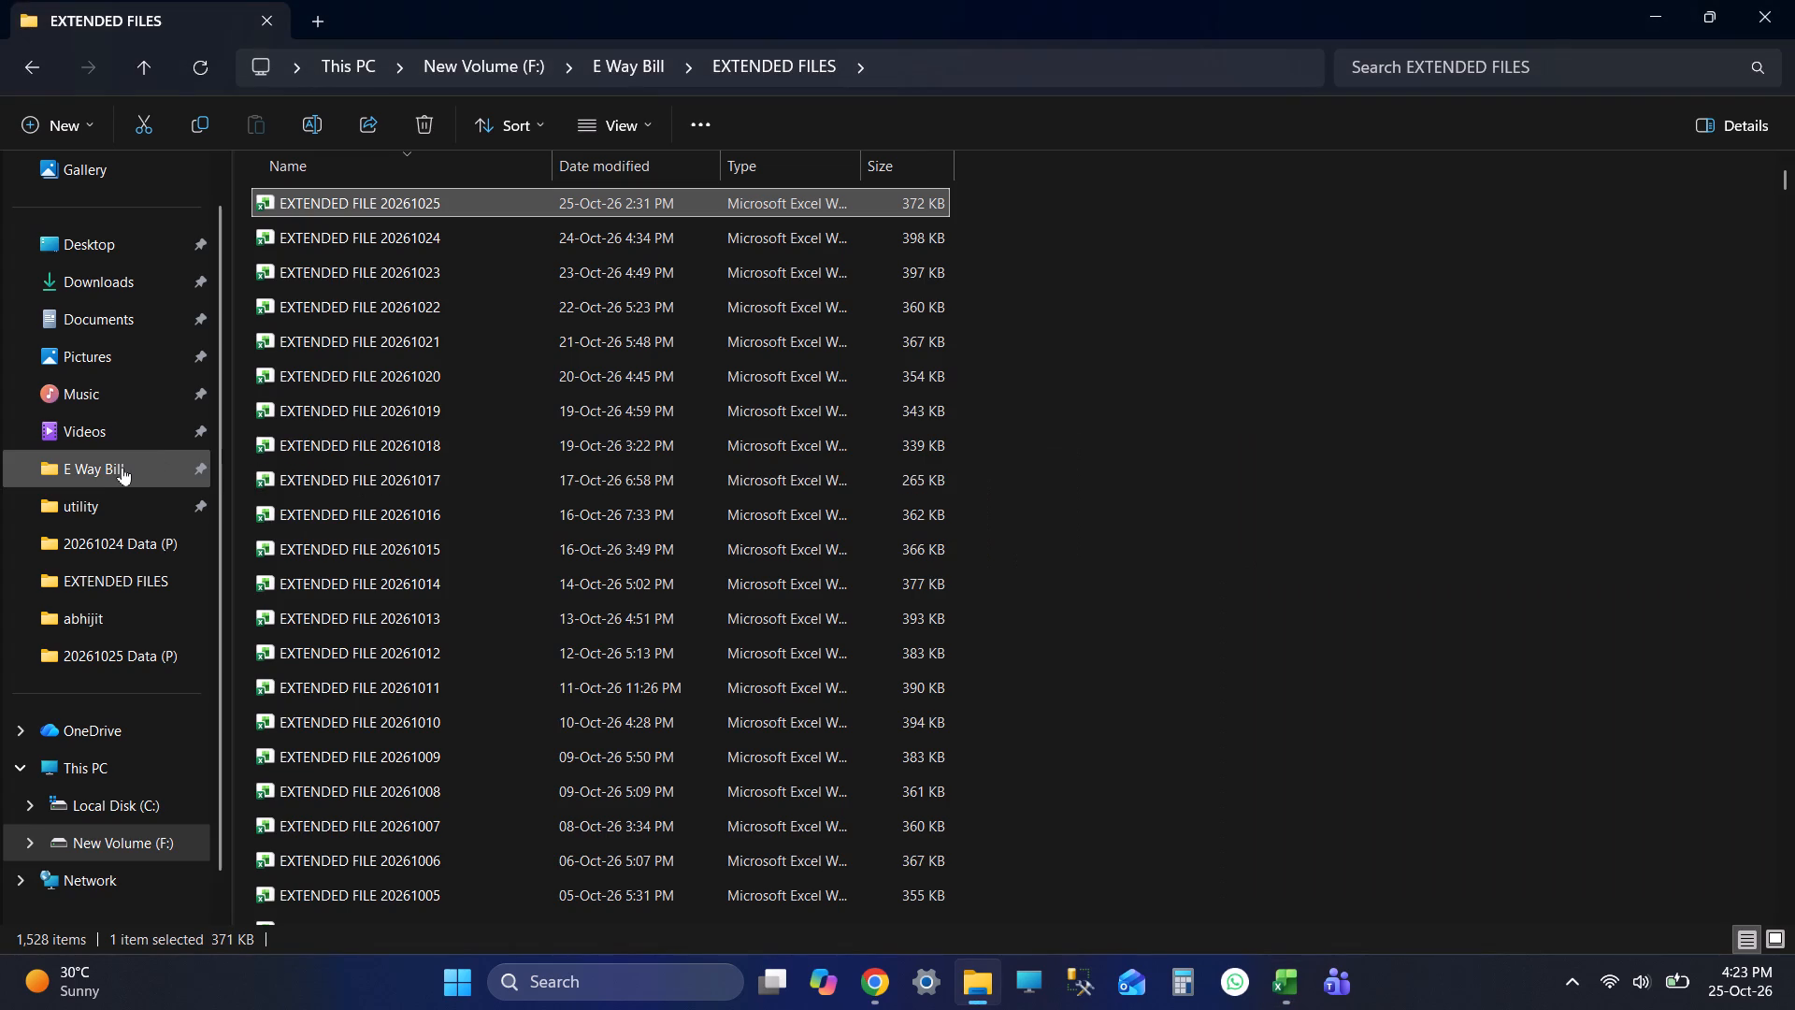
{"action": "left_click", "coordinate": [122, 467]}
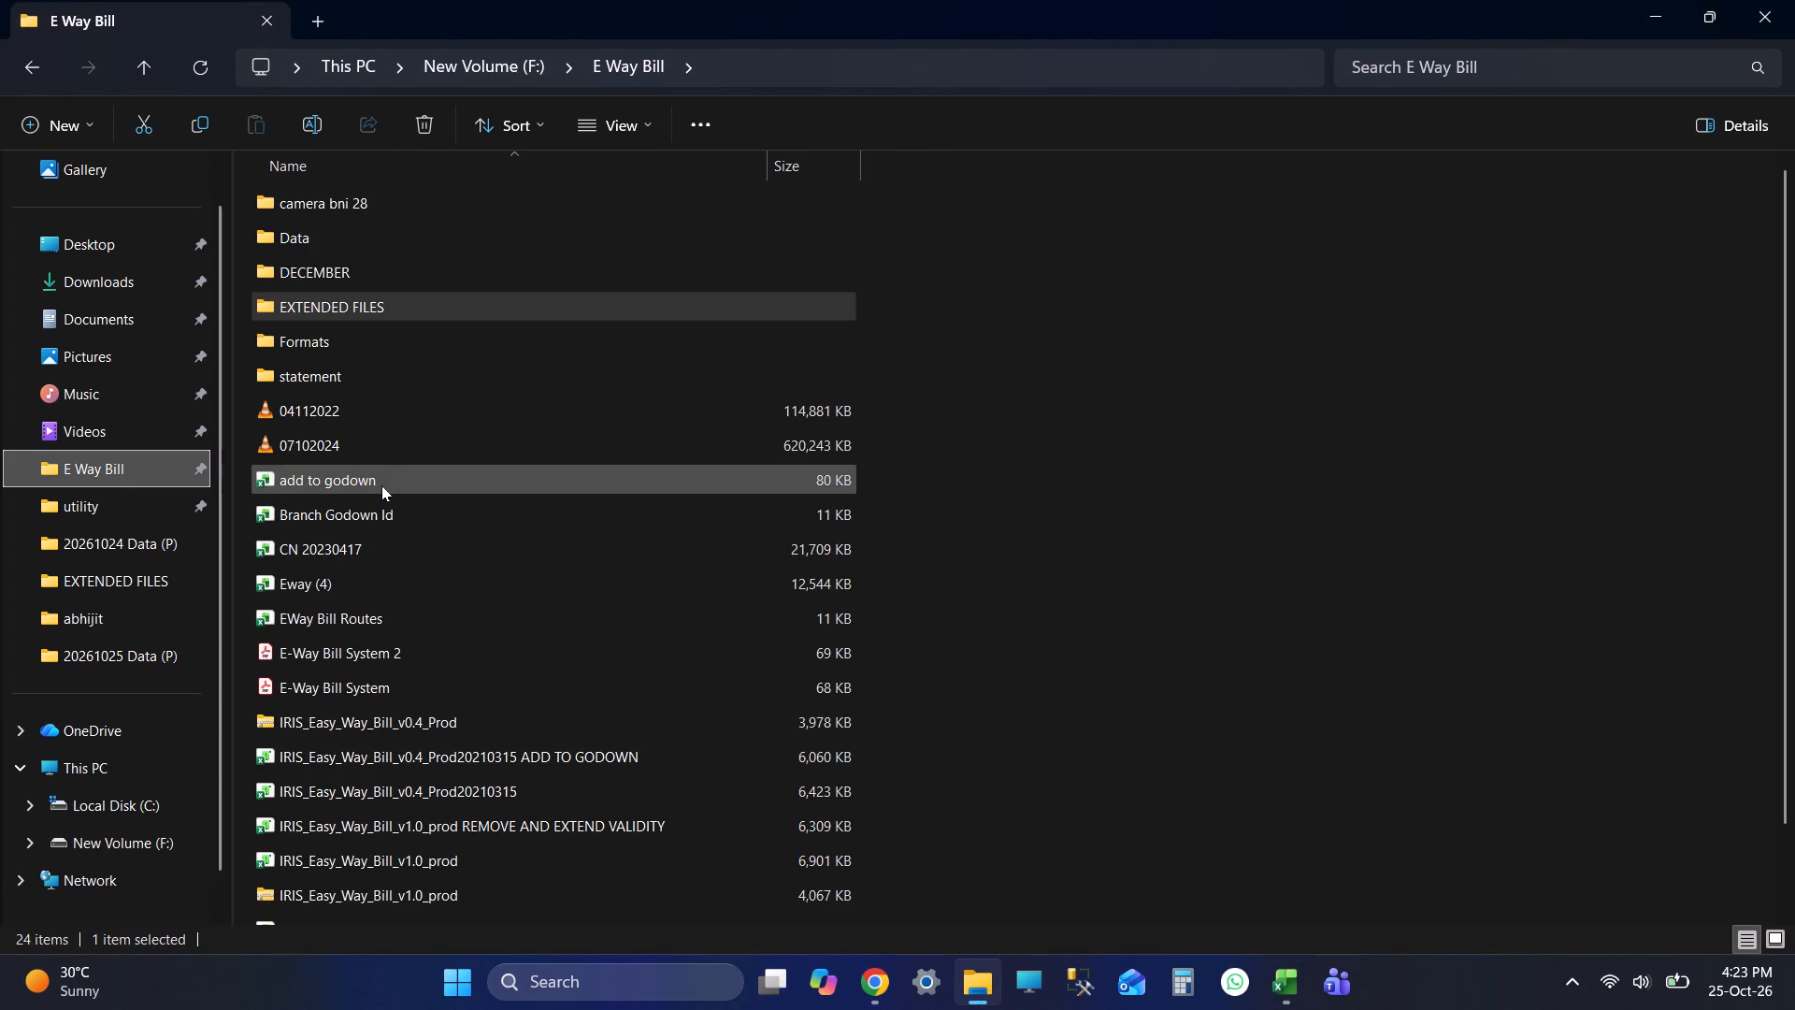
{"action": "double_click", "coordinate": [381, 485]}
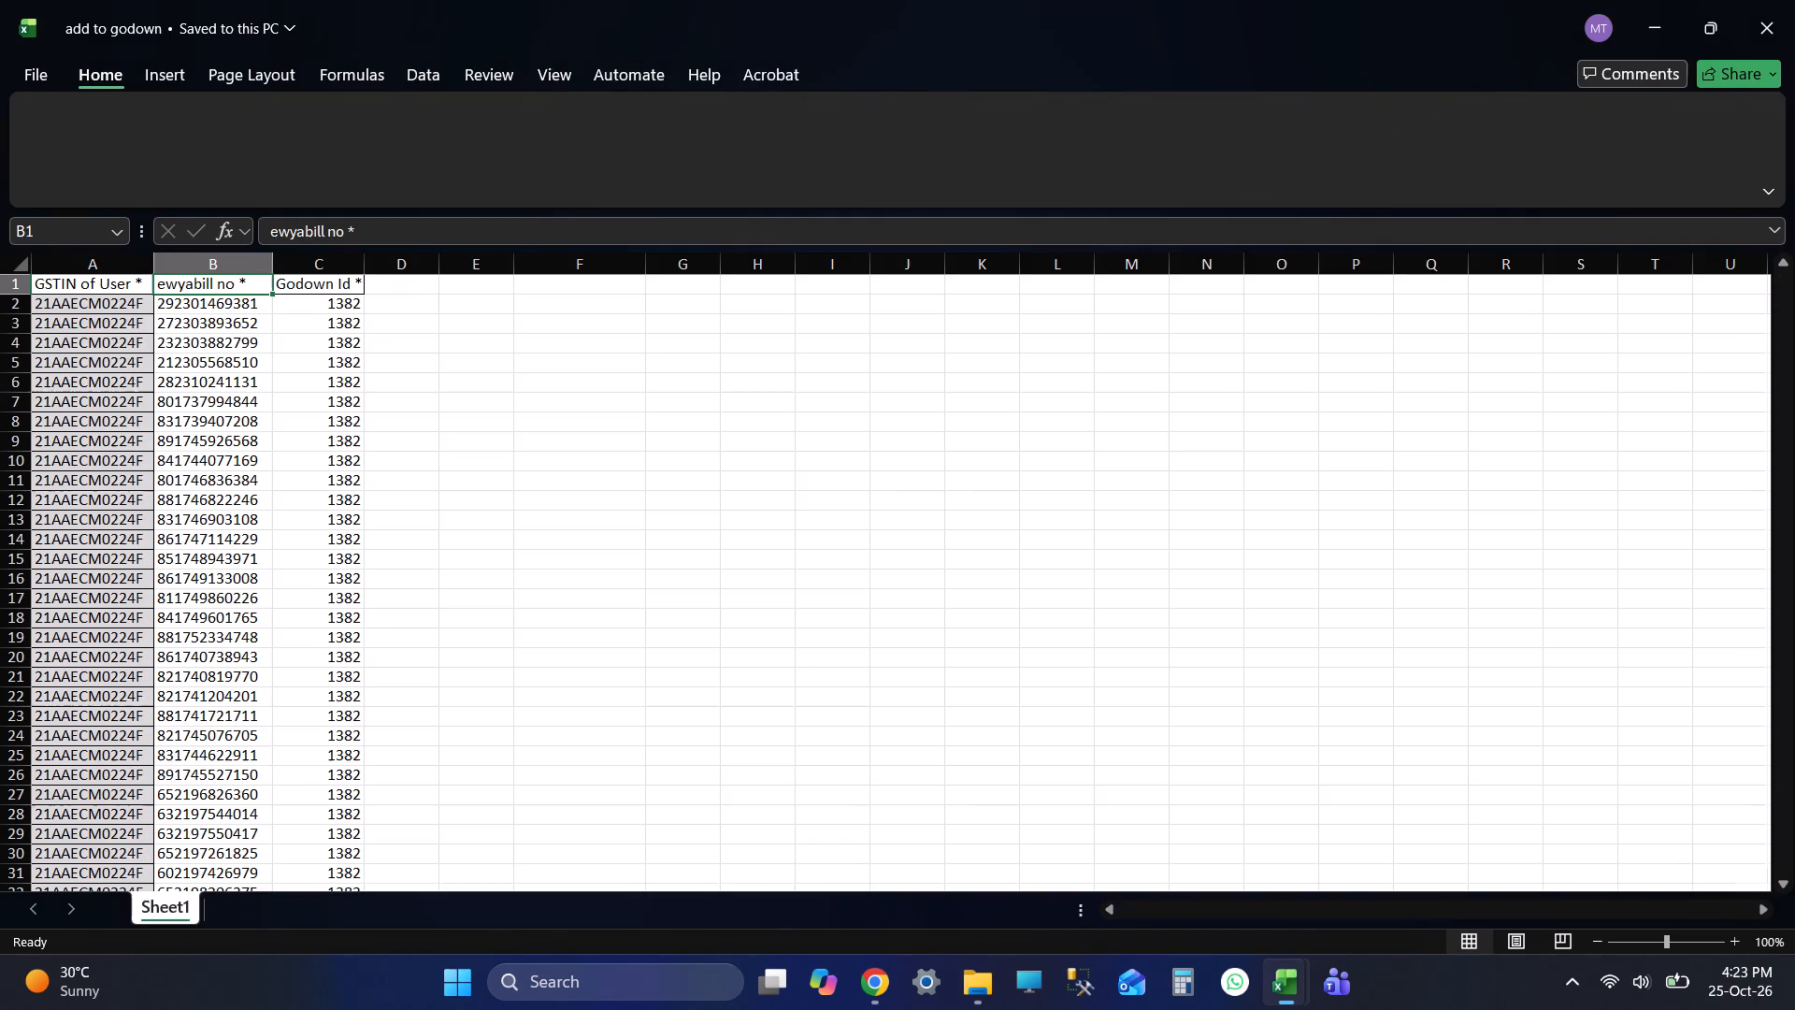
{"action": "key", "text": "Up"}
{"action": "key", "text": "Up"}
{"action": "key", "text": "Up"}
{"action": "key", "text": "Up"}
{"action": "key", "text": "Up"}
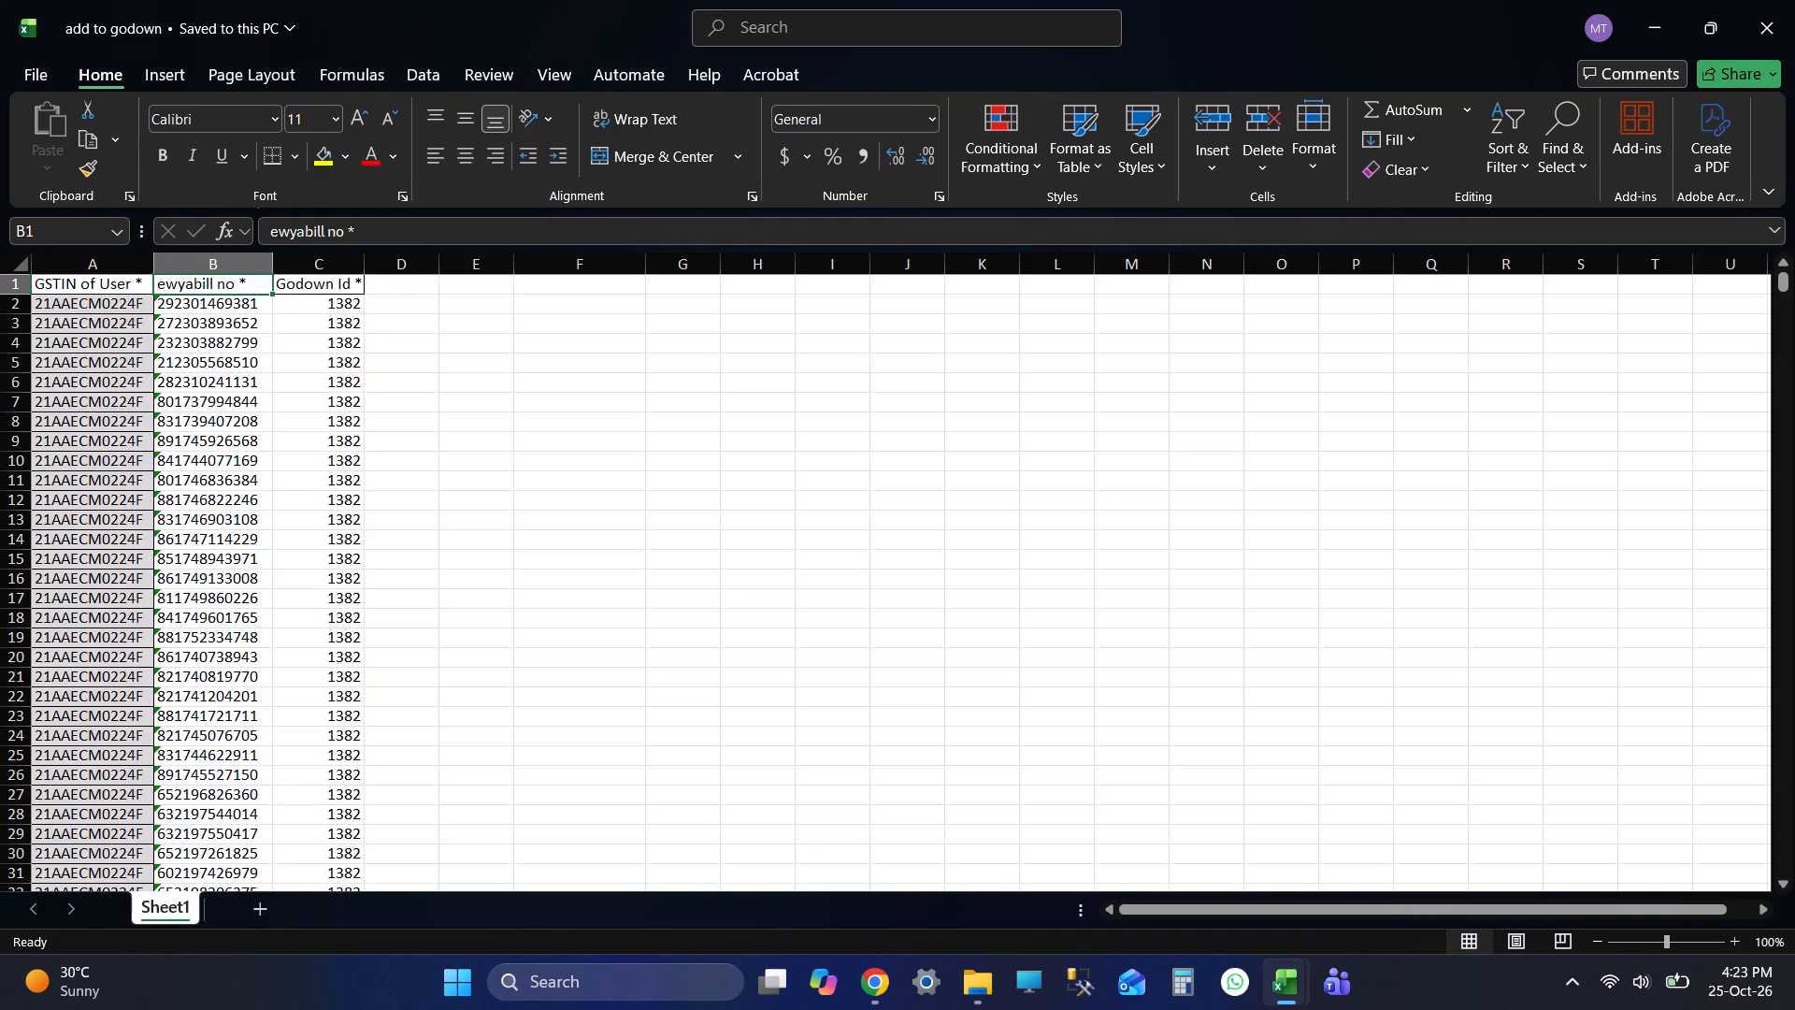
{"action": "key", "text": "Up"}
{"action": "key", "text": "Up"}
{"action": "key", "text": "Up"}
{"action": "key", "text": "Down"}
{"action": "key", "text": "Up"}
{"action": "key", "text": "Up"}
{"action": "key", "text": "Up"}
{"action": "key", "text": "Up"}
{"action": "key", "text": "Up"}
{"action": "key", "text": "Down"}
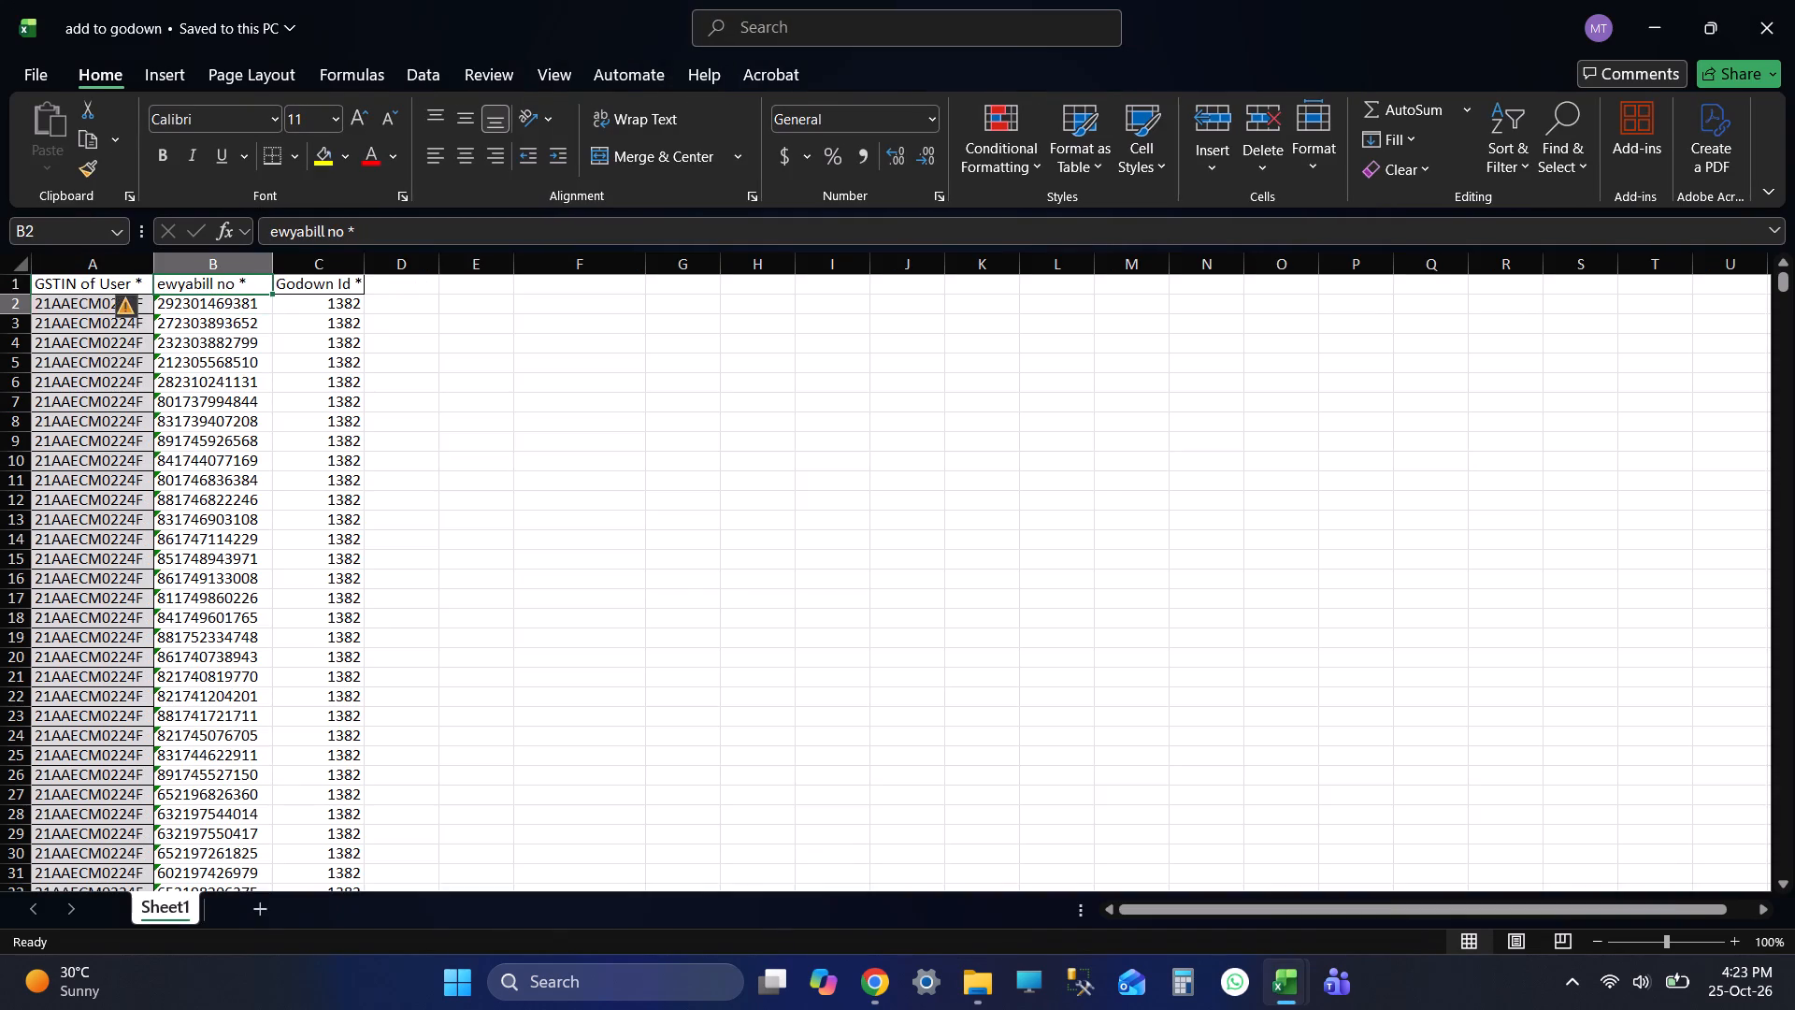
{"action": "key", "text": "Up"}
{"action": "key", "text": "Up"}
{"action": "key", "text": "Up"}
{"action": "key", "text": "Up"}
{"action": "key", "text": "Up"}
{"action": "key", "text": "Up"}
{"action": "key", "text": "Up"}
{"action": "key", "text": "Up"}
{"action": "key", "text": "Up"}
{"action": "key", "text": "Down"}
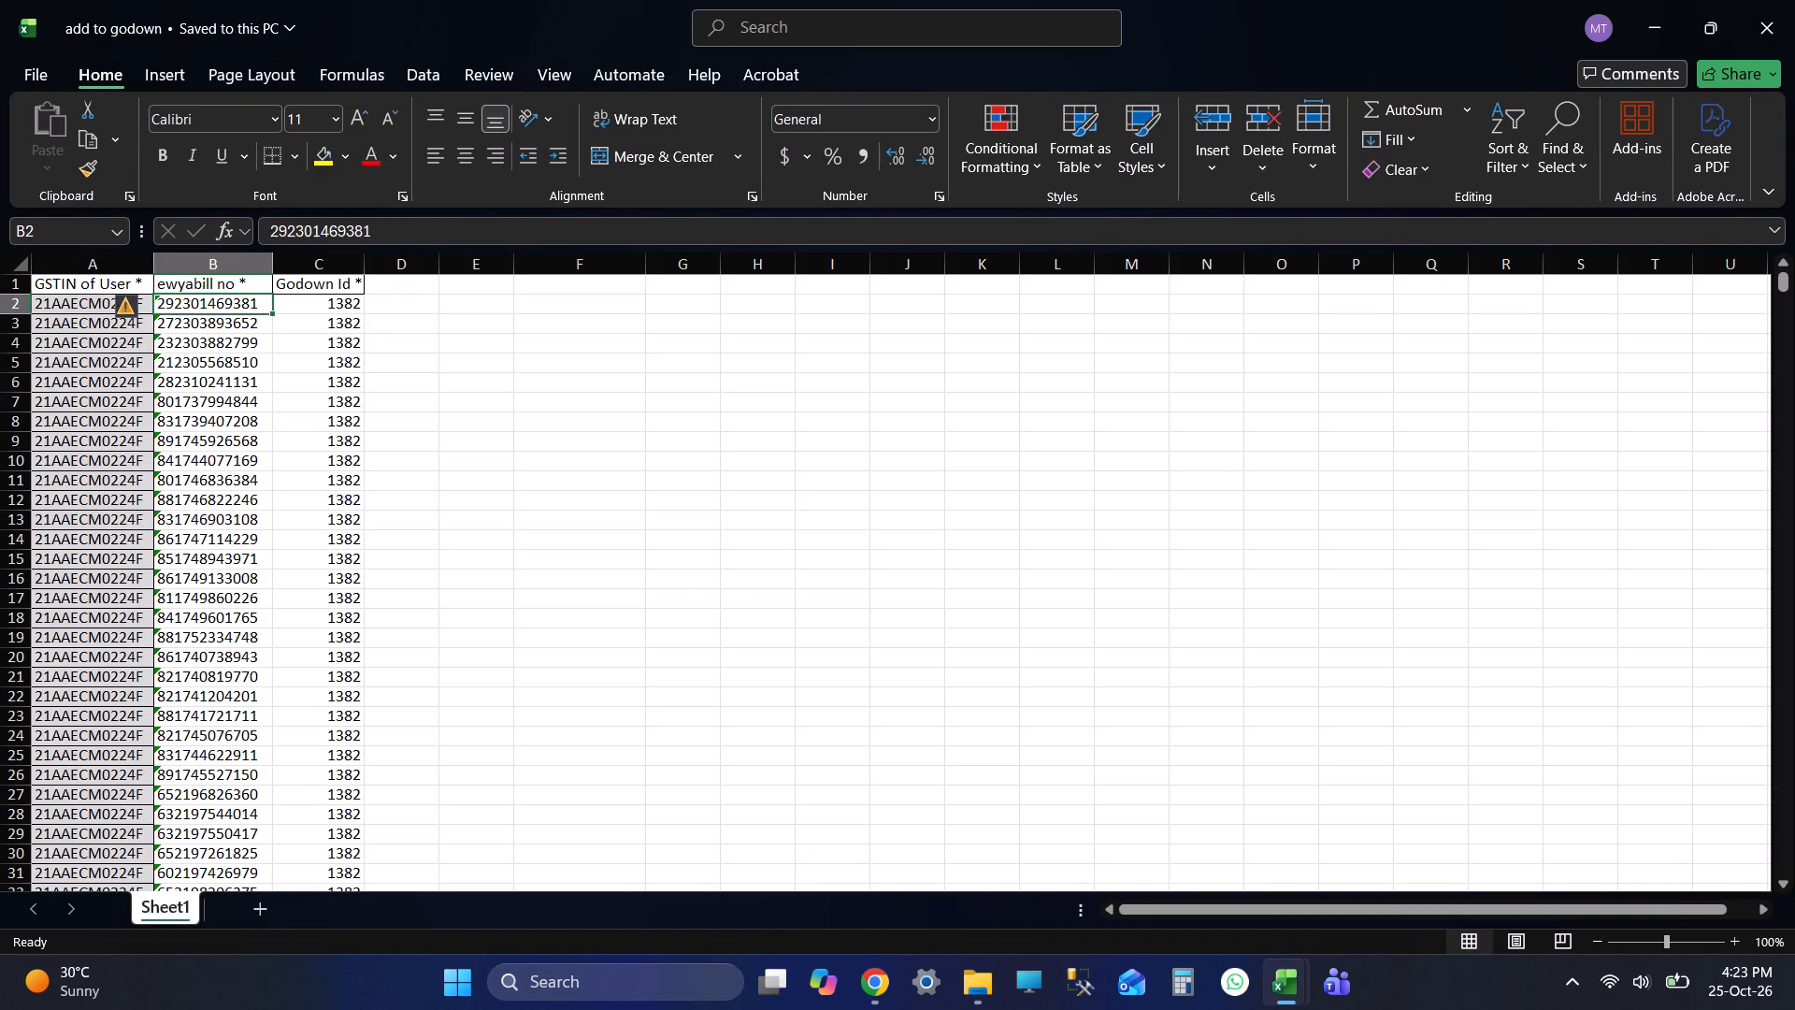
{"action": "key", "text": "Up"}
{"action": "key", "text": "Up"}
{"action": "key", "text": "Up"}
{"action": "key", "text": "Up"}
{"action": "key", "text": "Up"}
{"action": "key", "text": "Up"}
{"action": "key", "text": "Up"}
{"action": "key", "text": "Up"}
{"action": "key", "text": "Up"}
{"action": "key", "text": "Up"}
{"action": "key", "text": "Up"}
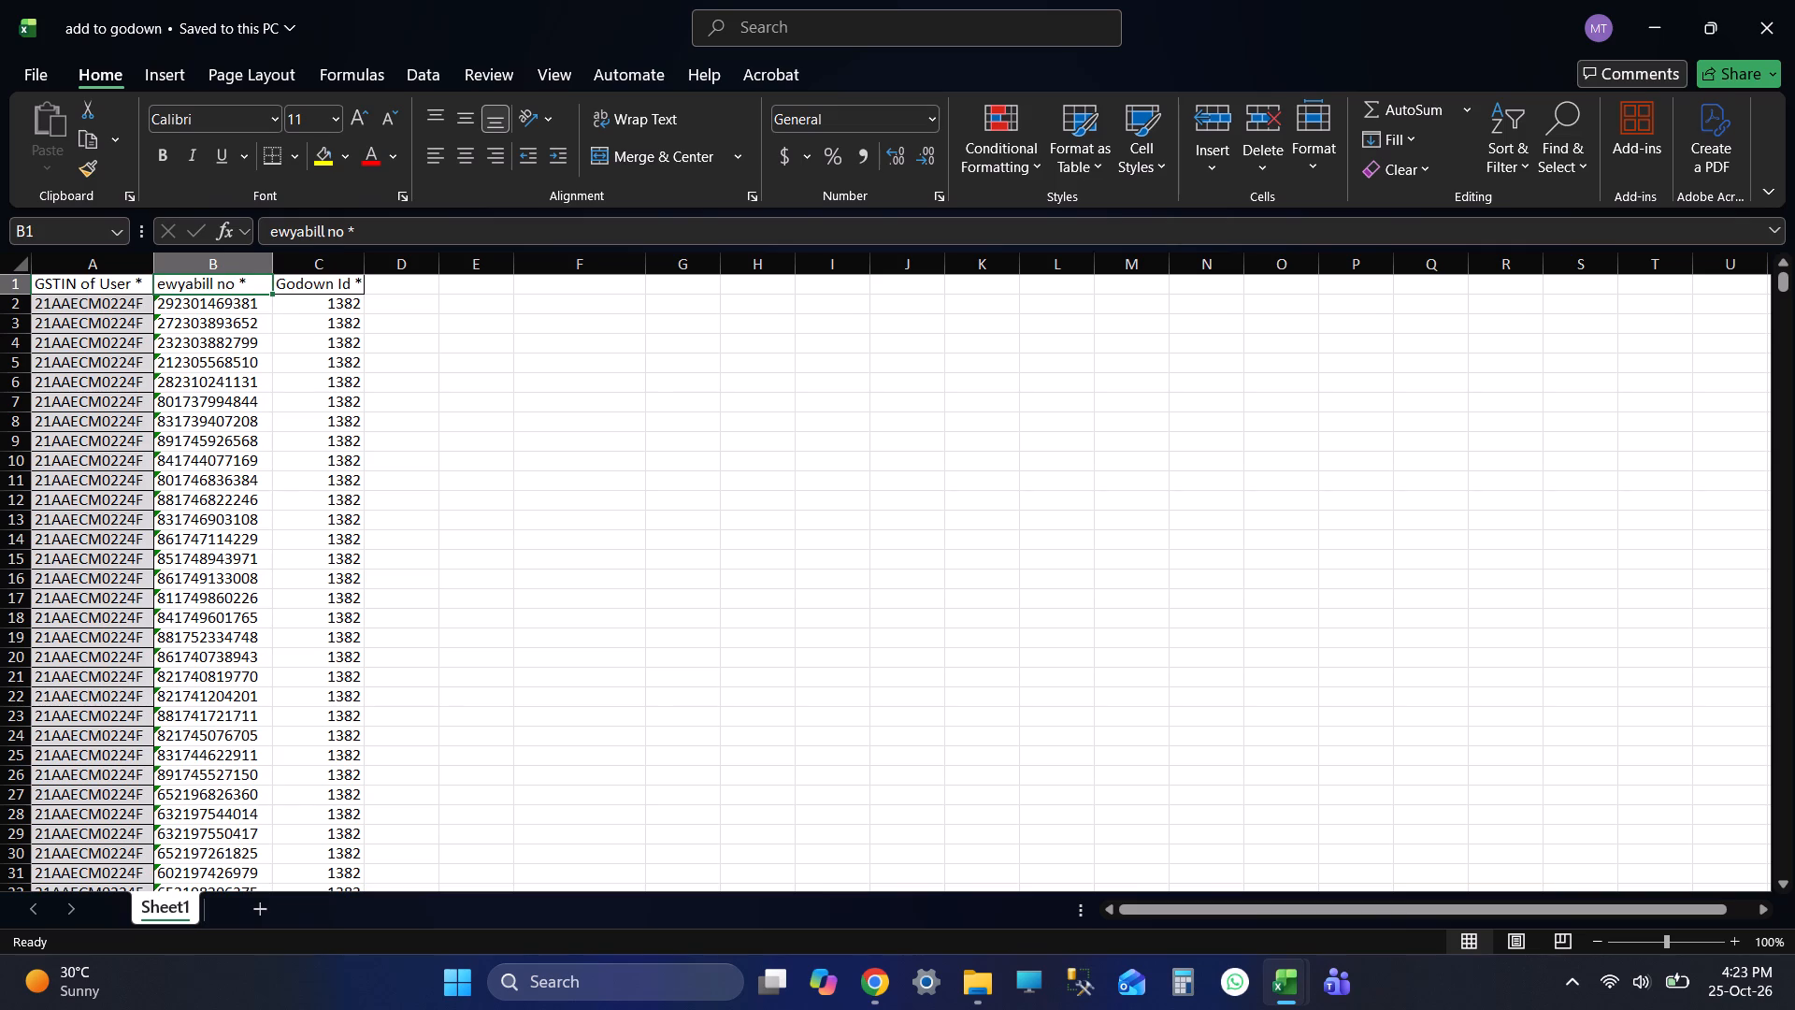
Copy all e-way bill numbers from add to godown, starting at B2, into the utility's Add_To_Godown sheet from cell B5.
{"action": "key", "text": "Down"}
{"action": "key", "text": "ctrl+shift+Down"}
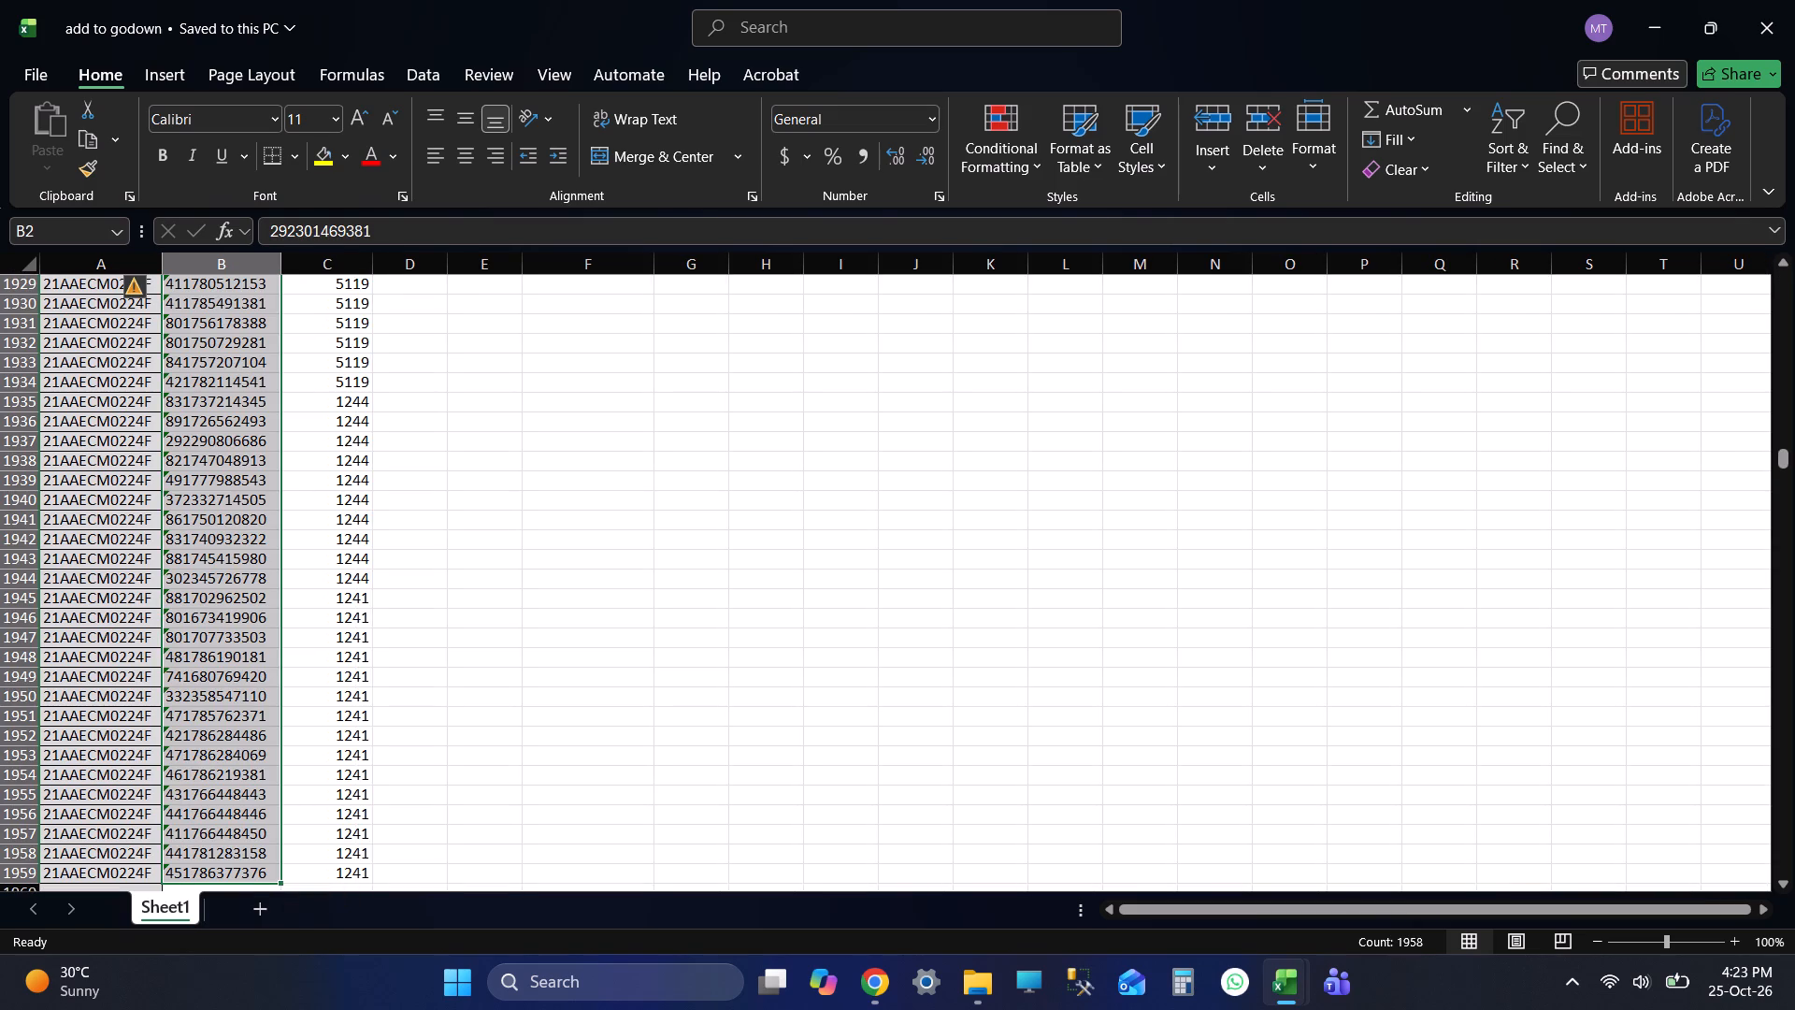
{"action": "key", "text": "ctrl+c"}
{"action": "key", "text": "ctrl+c"}
{"action": "key", "text": "ctrl+c"}
{"action": "key", "text": "ctrl+c"}
{"action": "key", "text": "alt+Tab"}
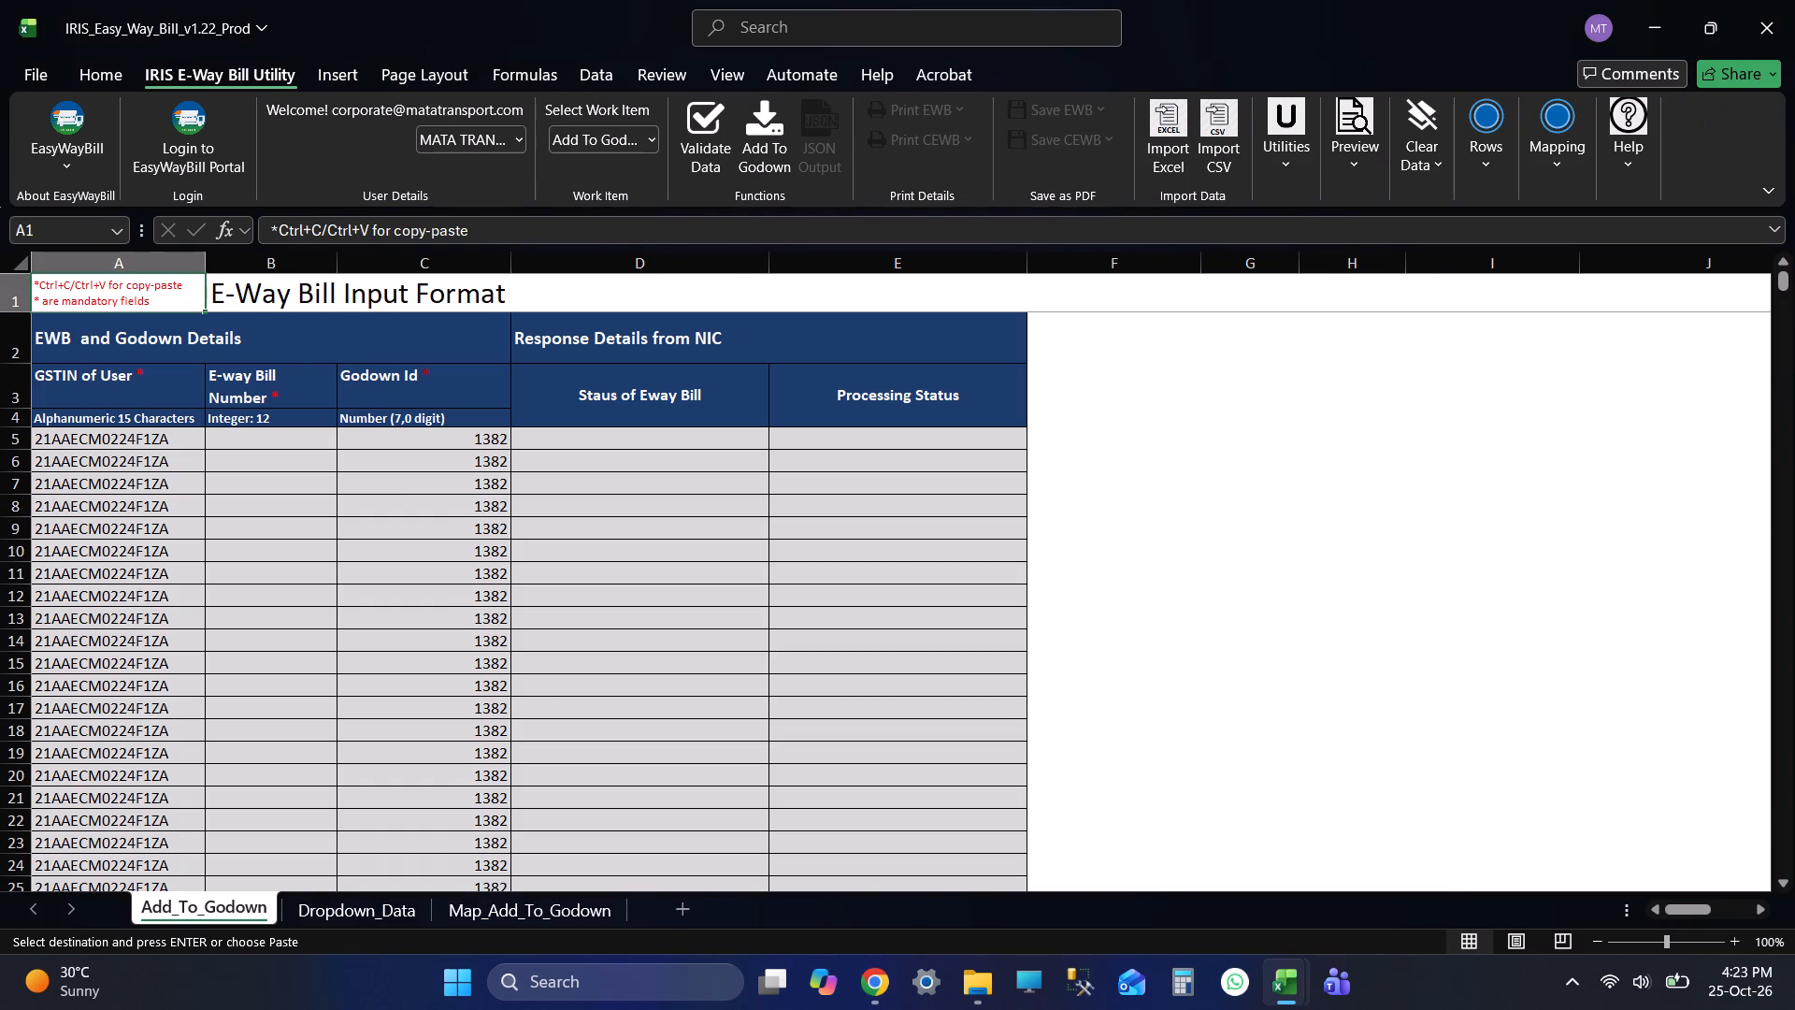
{"action": "key", "text": "Up"}
{"action": "key", "text": "Right"}
{"action": "key", "text": "Down"}
{"action": "key", "text": "Down"}
{"action": "key", "text": "Down"}
{"action": "key", "text": "Down"}
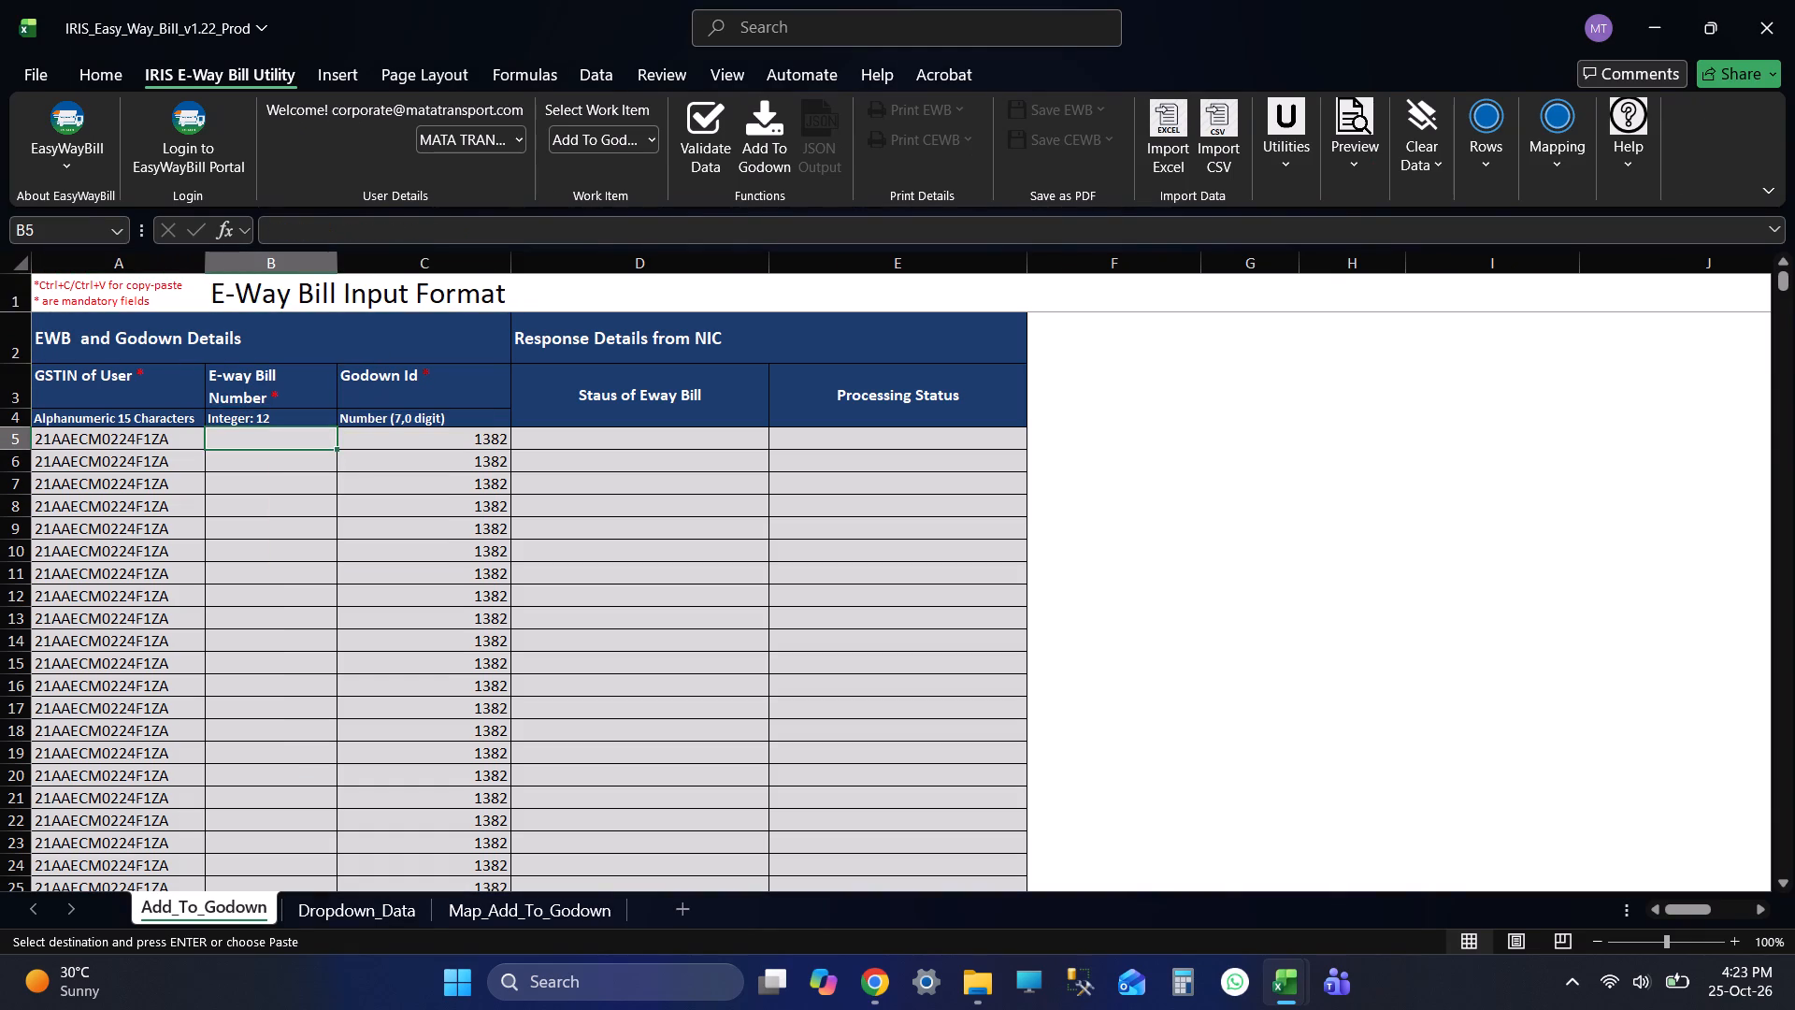
{"action": "key", "text": "ctrl+v"}
Compare the last e-way bill number row in the utility's Add_To_Godown sheet with the one in the add to godown workbook.
{"action": "key", "text": "Down"}
{"action": "key", "text": "Down"}
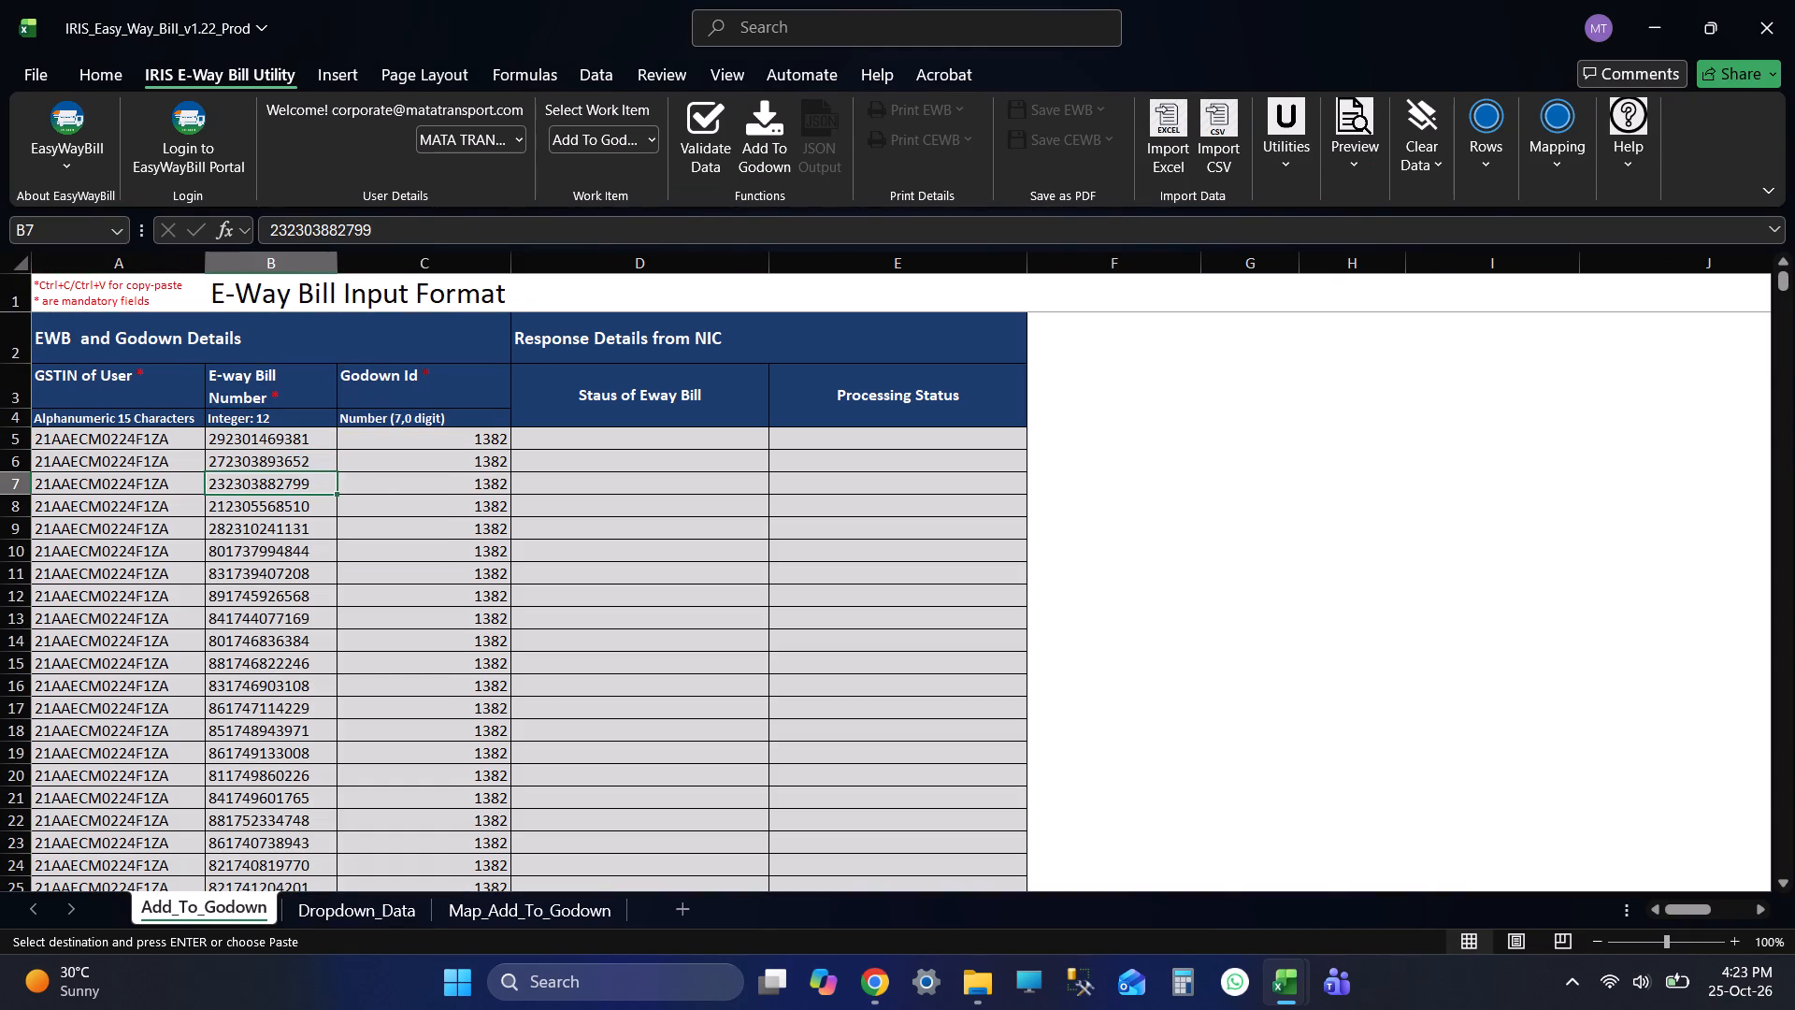
{"action": "key", "text": "ctrl+Down"}
{"action": "key", "text": "Down"}
{"action": "key", "text": "Down"}
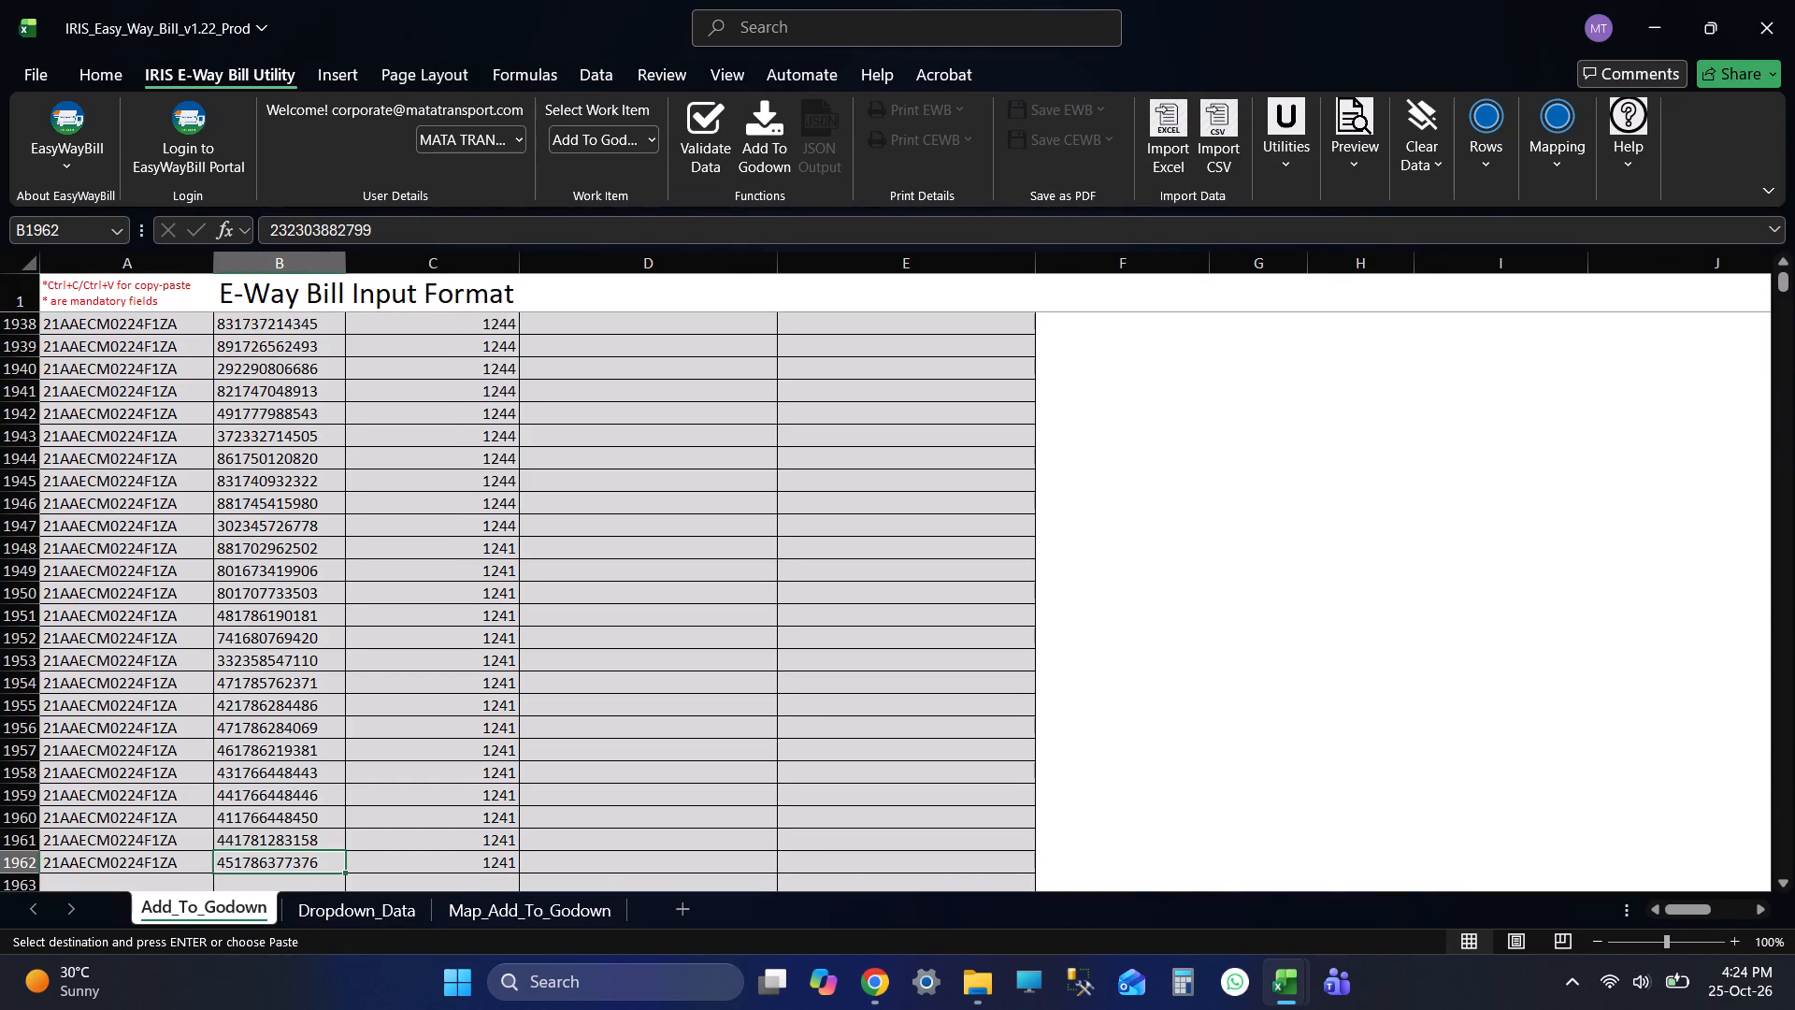
{"action": "key", "text": "Down"}
{"action": "key", "text": "Down"}
{"action": "key", "text": "Down"}
{"action": "key", "text": "Down"}
{"action": "key", "text": "ctrl+Up"}
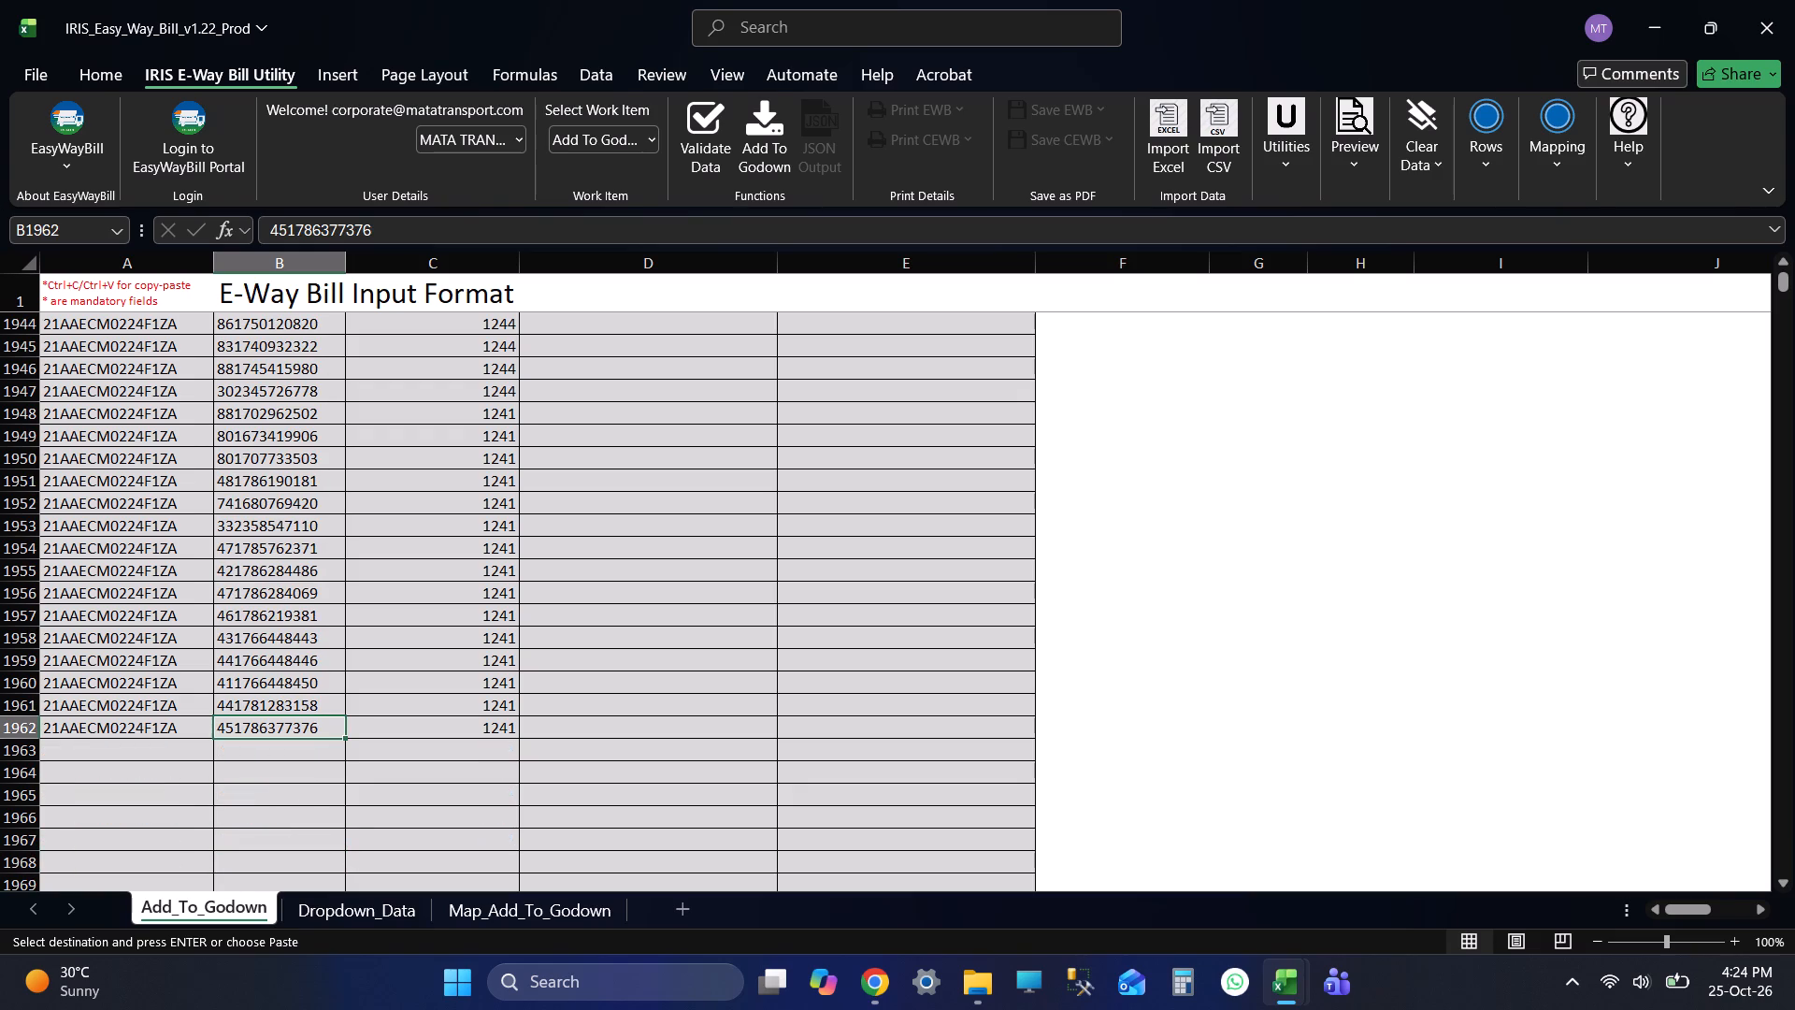
{"action": "key", "text": "alt+Tab"}
{"action": "key", "text": "ctrl+Down"}
{"action": "key", "text": "Down"}
{"action": "key", "text": "Down"}
{"action": "key", "text": "Down"}
{"action": "key", "text": "Down"}
{"action": "key", "text": "ctrl+Up"}
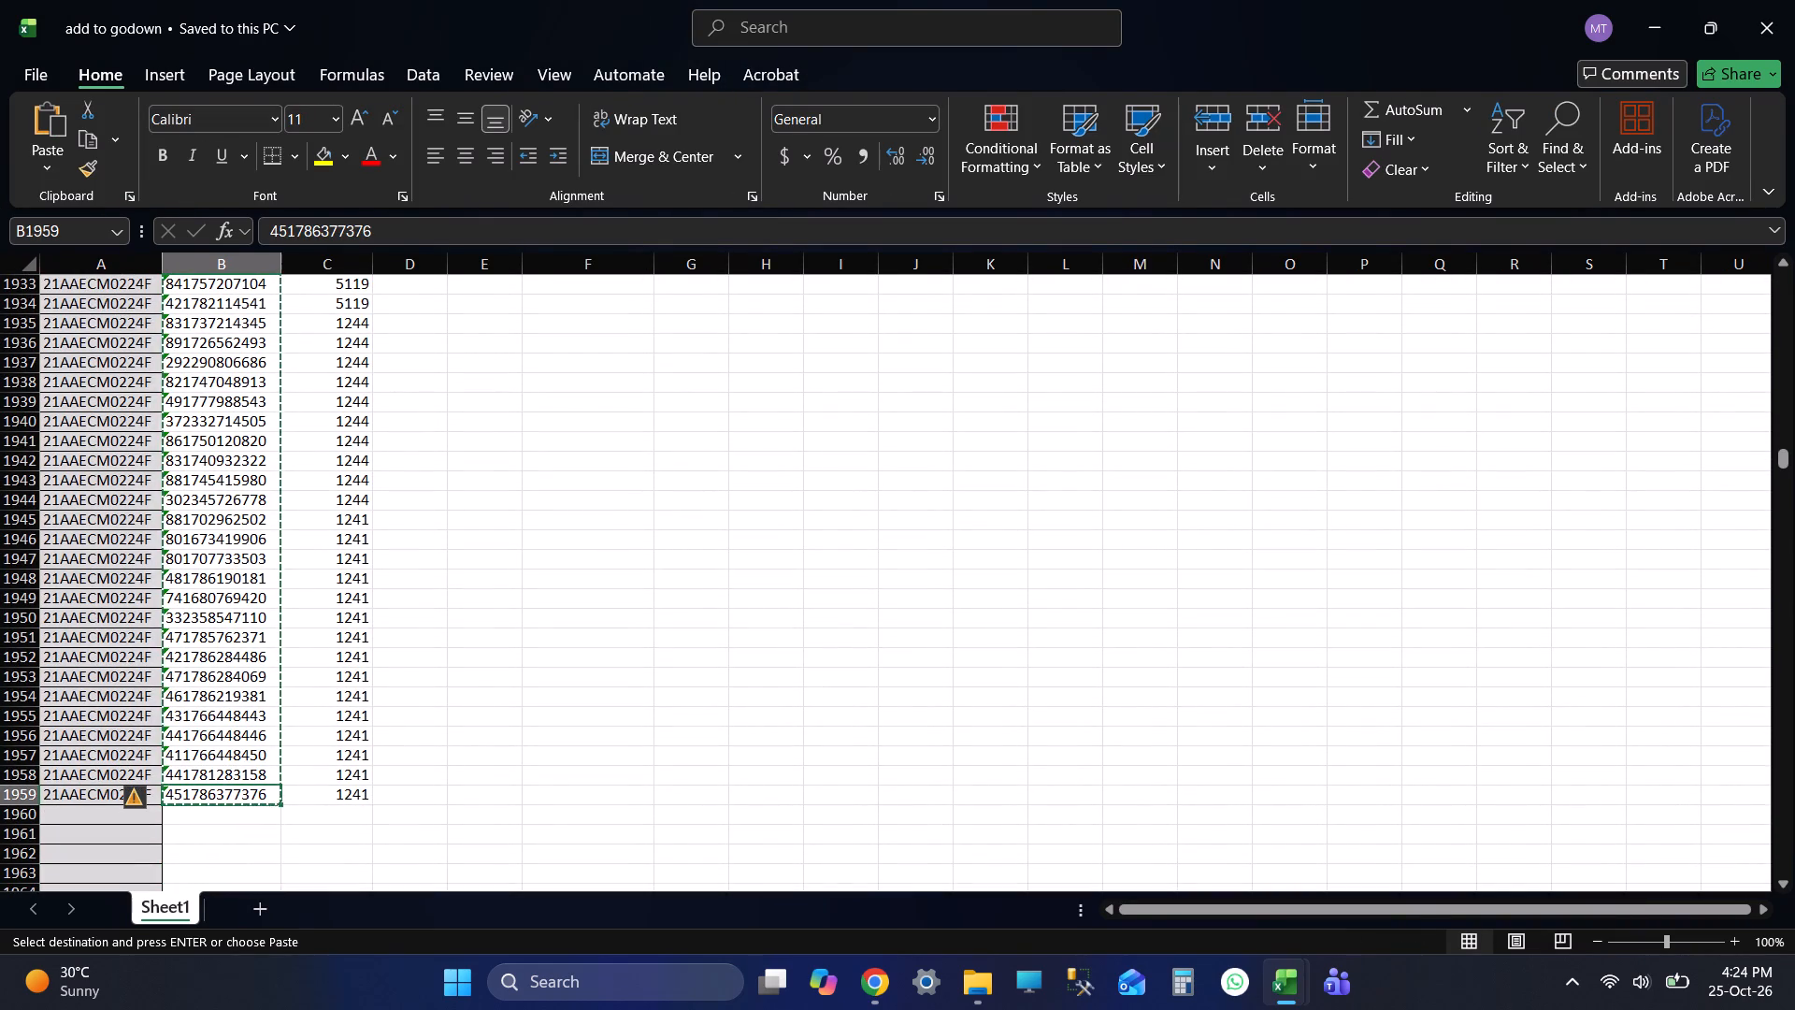
{"action": "key", "text": "alt+Tab"}
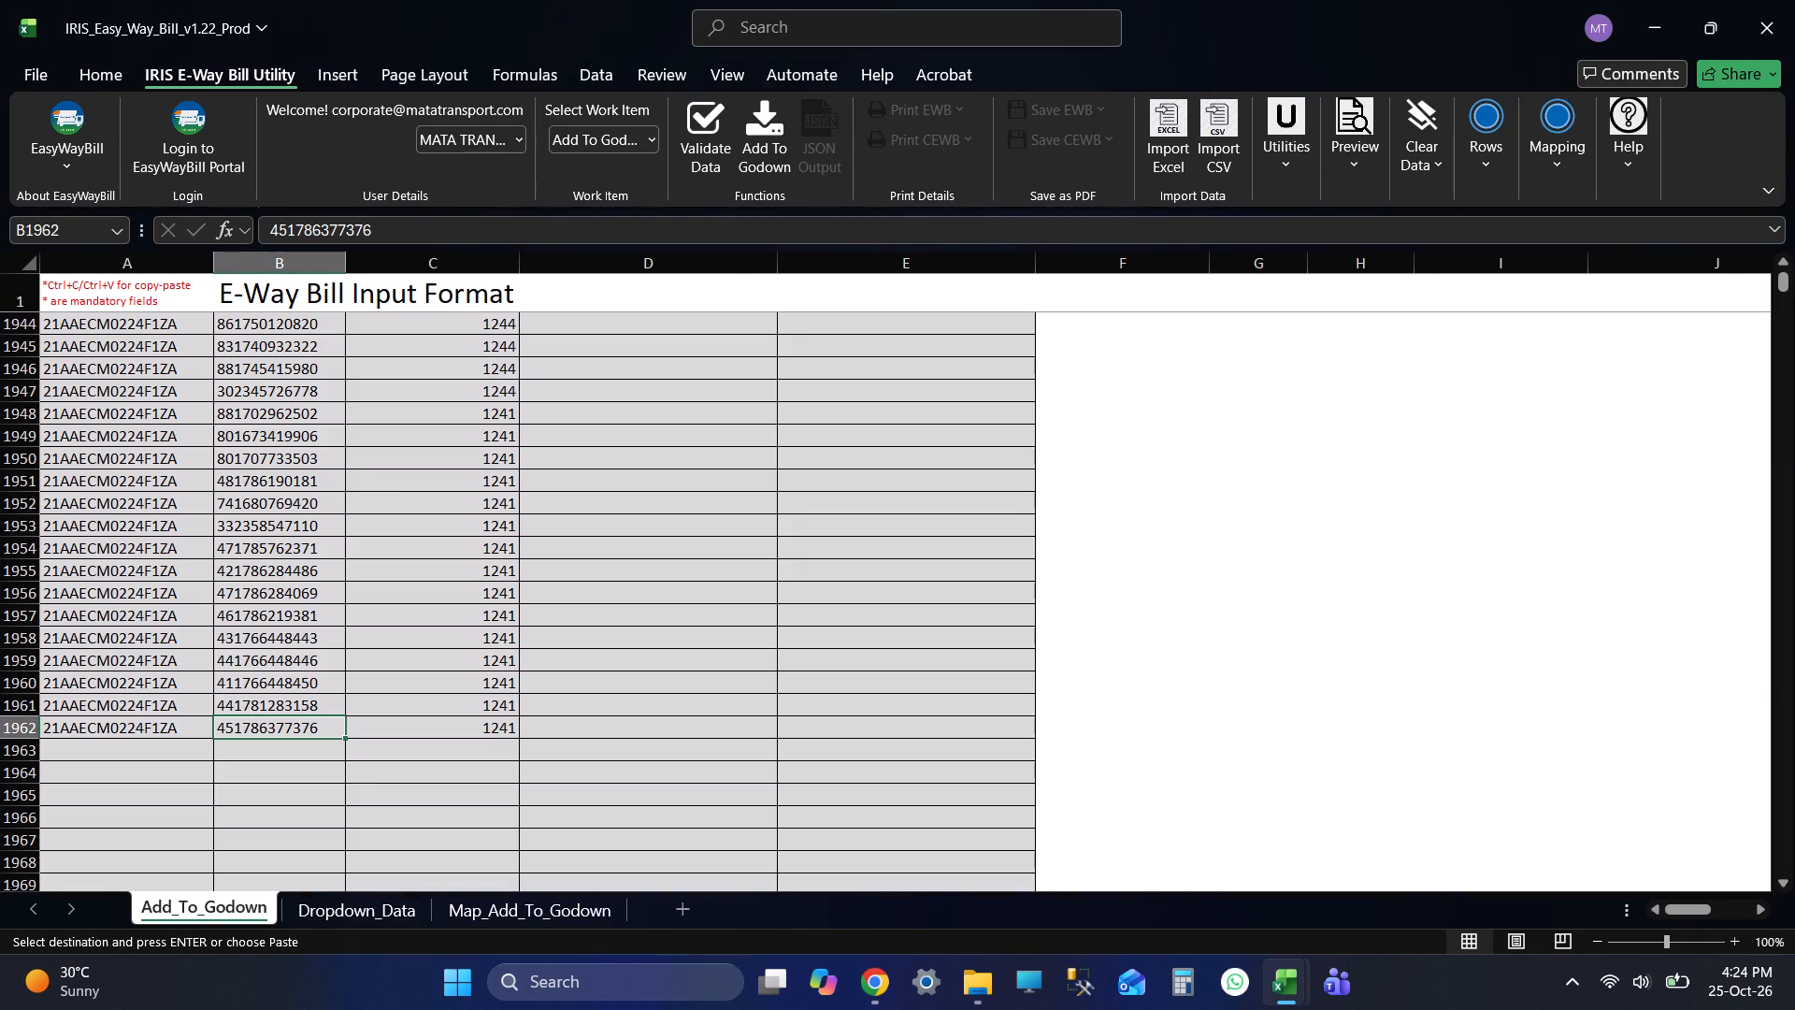
Check the end and the start of the E-way Bill Number column in the utility's Add_To_Godown sheet.
{"action": "key", "text": "Down"}
{"action": "key", "text": "Down"}
{"action": "key", "text": "Down"}
{"action": "key", "text": "Down"}
{"action": "key", "text": "Down"}
{"action": "key", "text": "Down"}
{"action": "key", "text": "Down"}
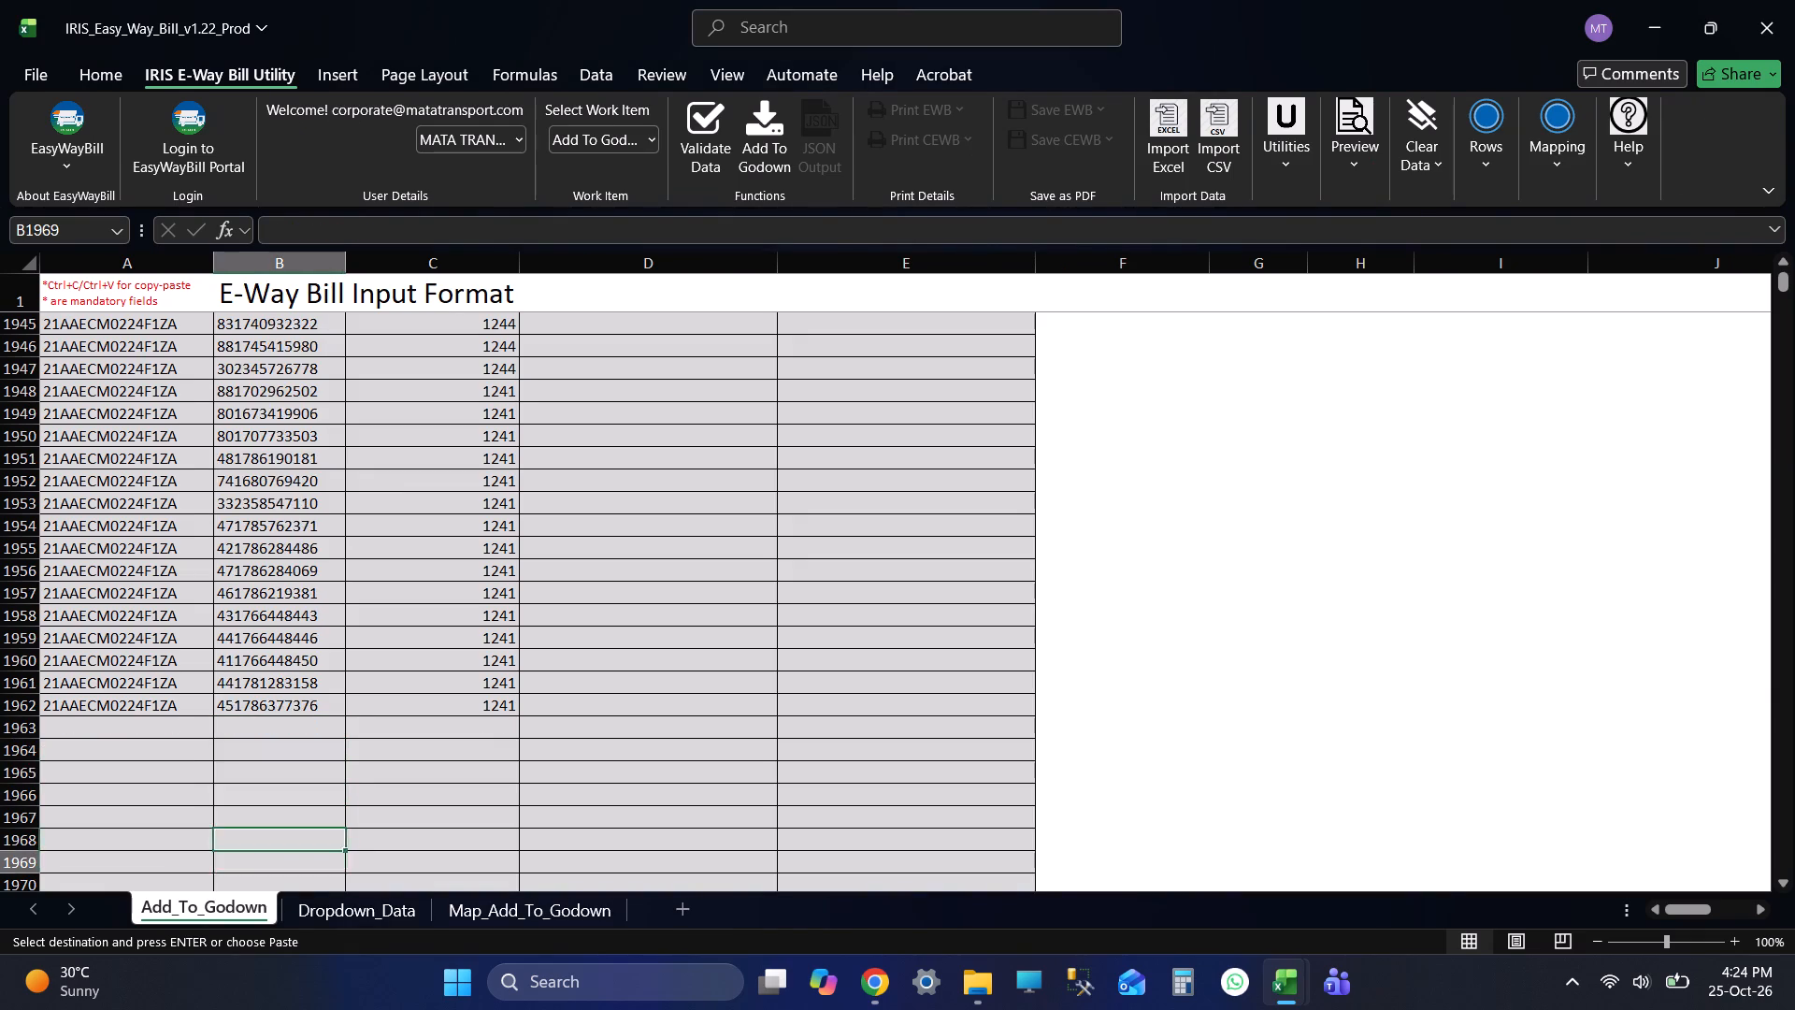
{"action": "key", "text": "Down"}
{"action": "key", "text": "Down"}
{"action": "key", "text": "ctrl+Up"}
{"action": "key", "text": "ctrl+Up"}
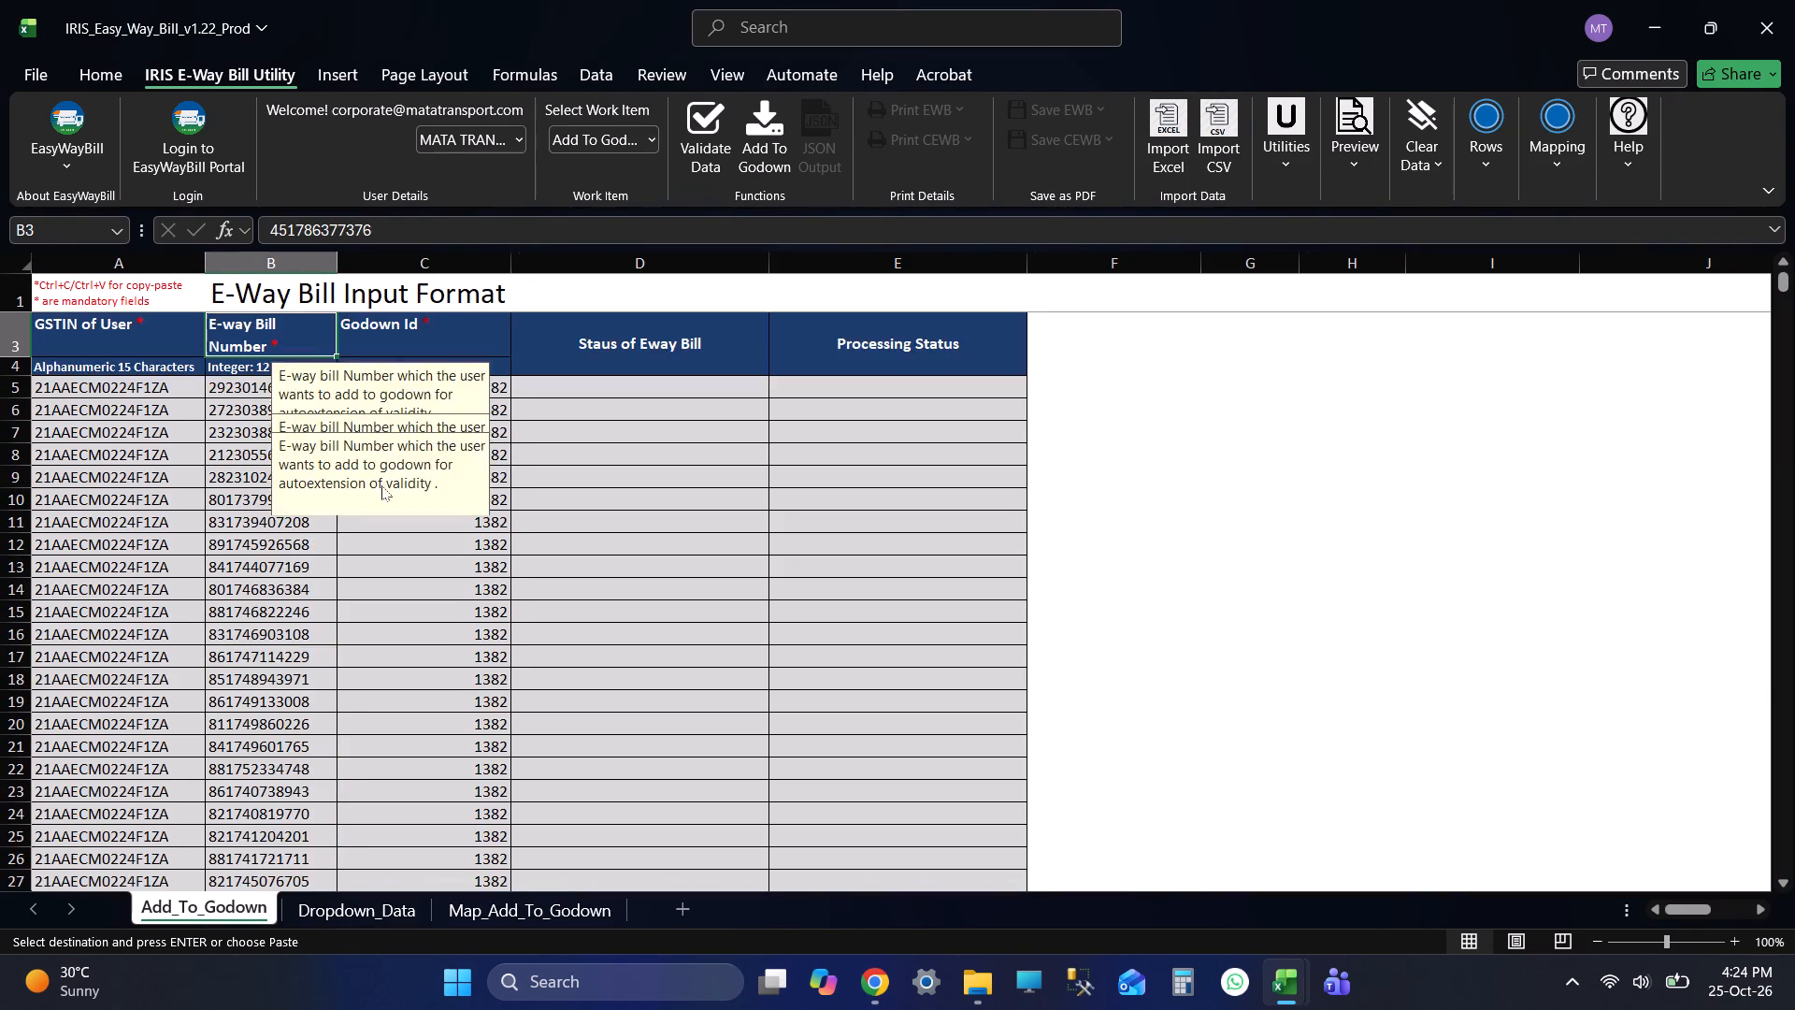
{"action": "key", "text": "Up"}
{"action": "key", "text": "Up"}
{"action": "key", "text": "Up"}
{"action": "key", "text": "Up"}
{"action": "key", "text": "Up"}
{"action": "key", "text": "Up"}
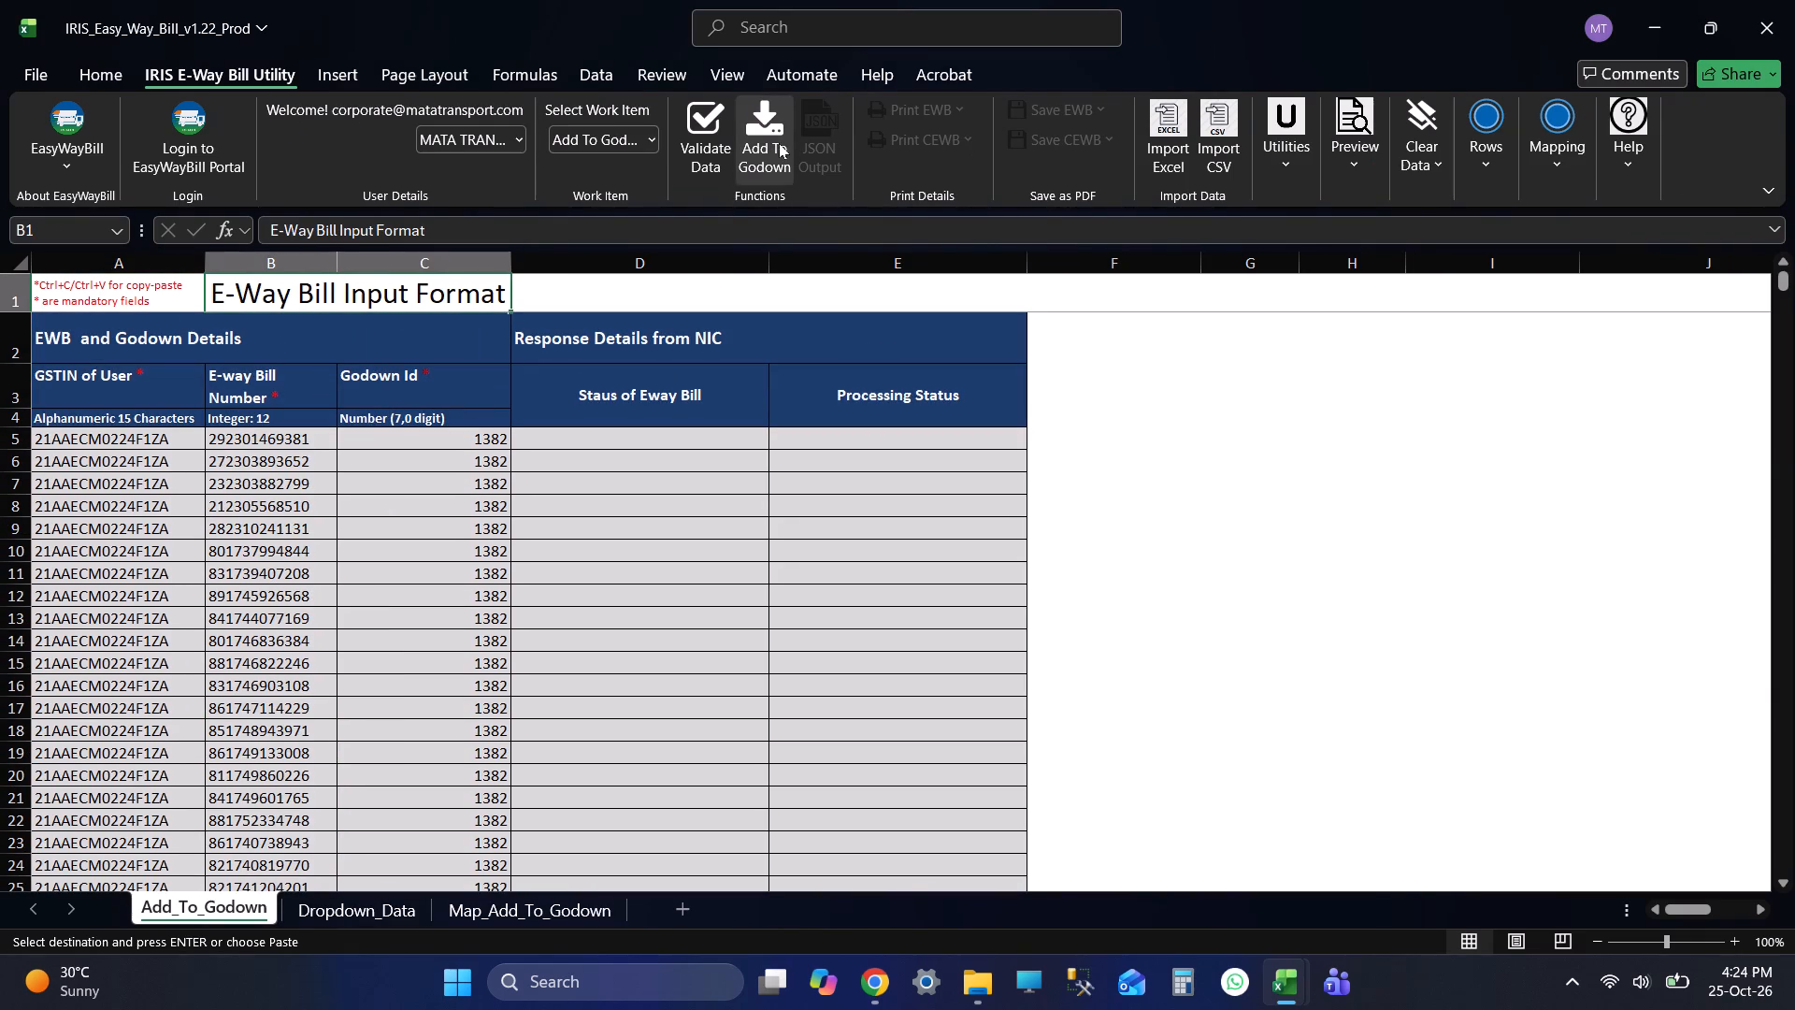
Run Add To Godown for the batch and proceed with adding the e-way bills after validation.
{"action": "left_click", "coordinate": [780, 144]}
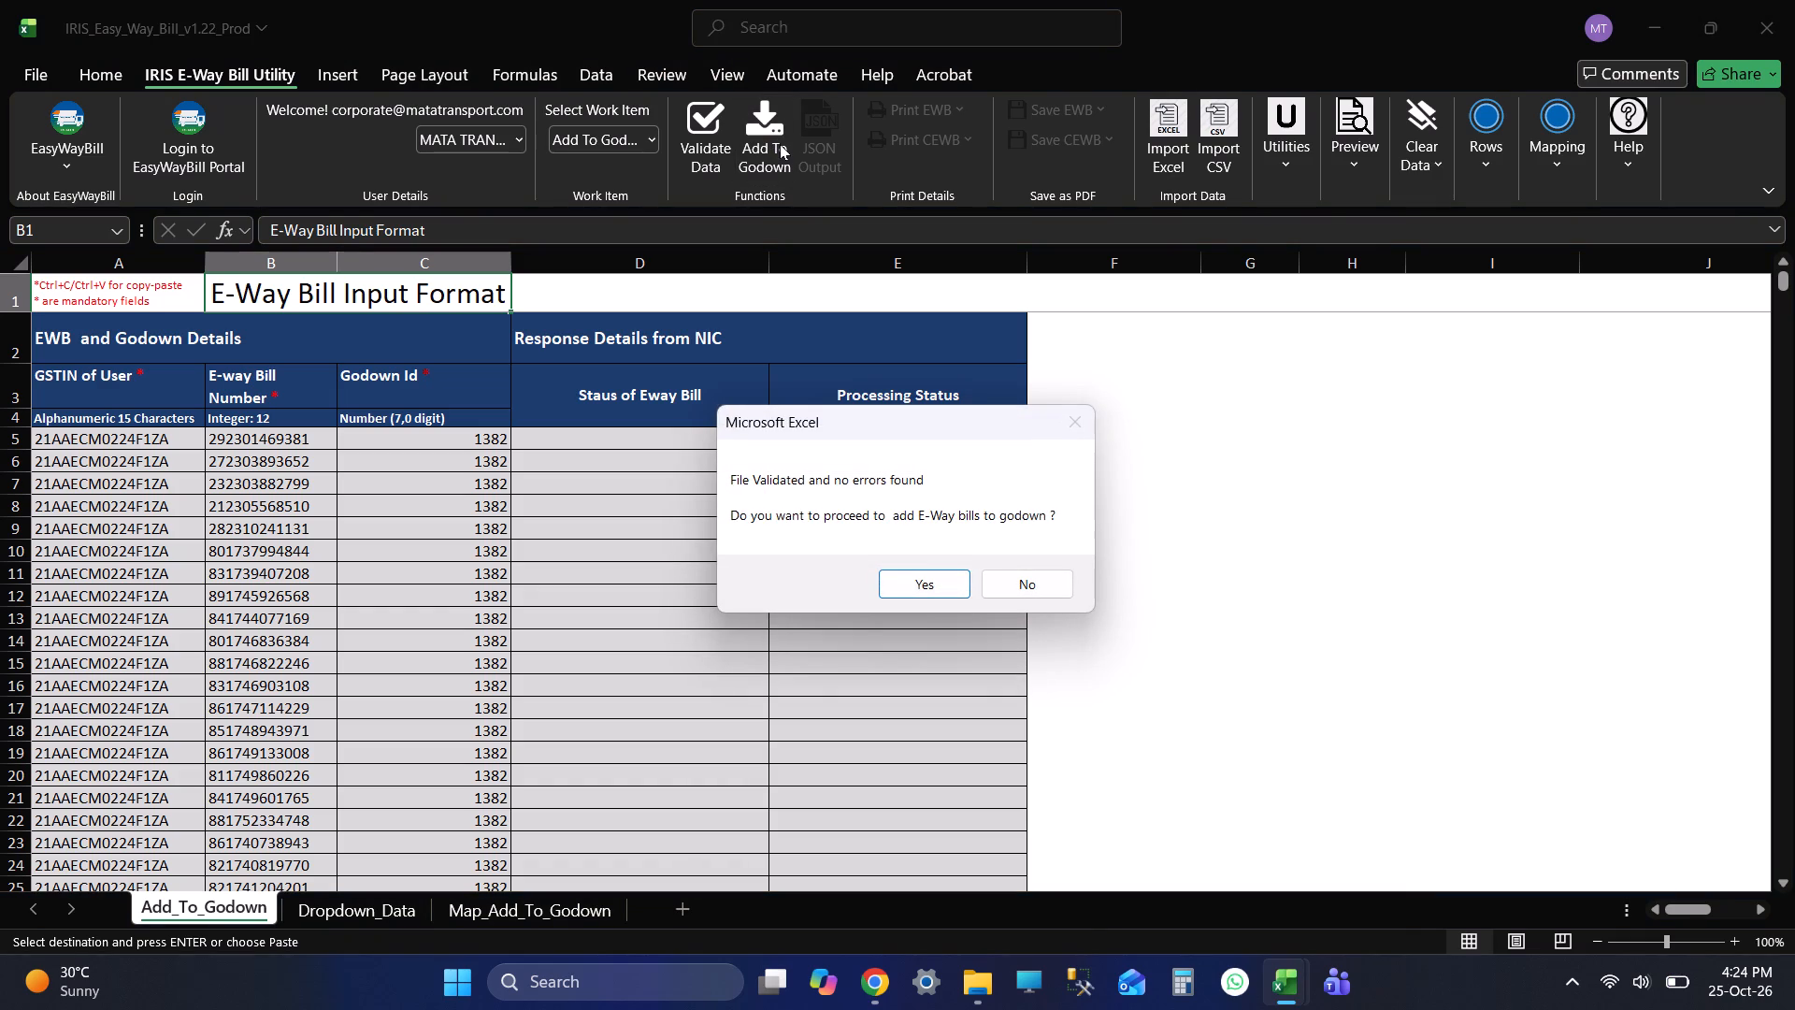
{"action": "left_click", "coordinate": [933, 584]}
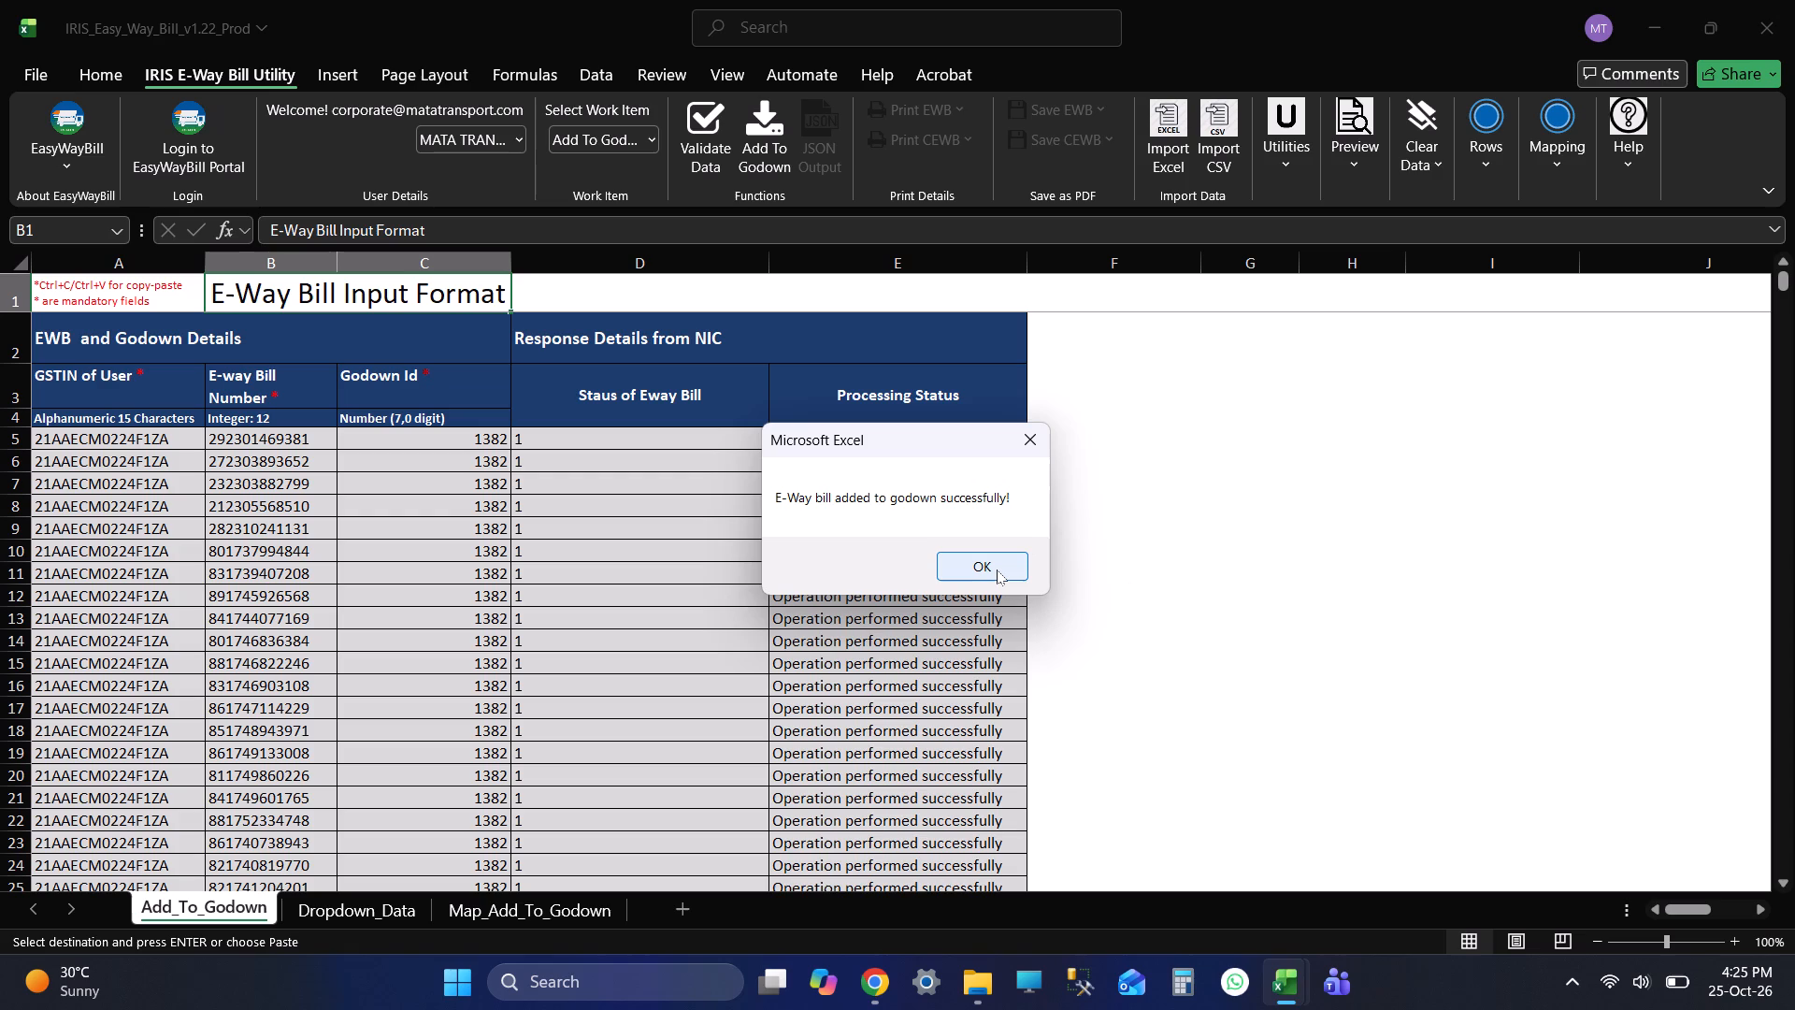
{"action": "left_click", "coordinate": [997, 570]}
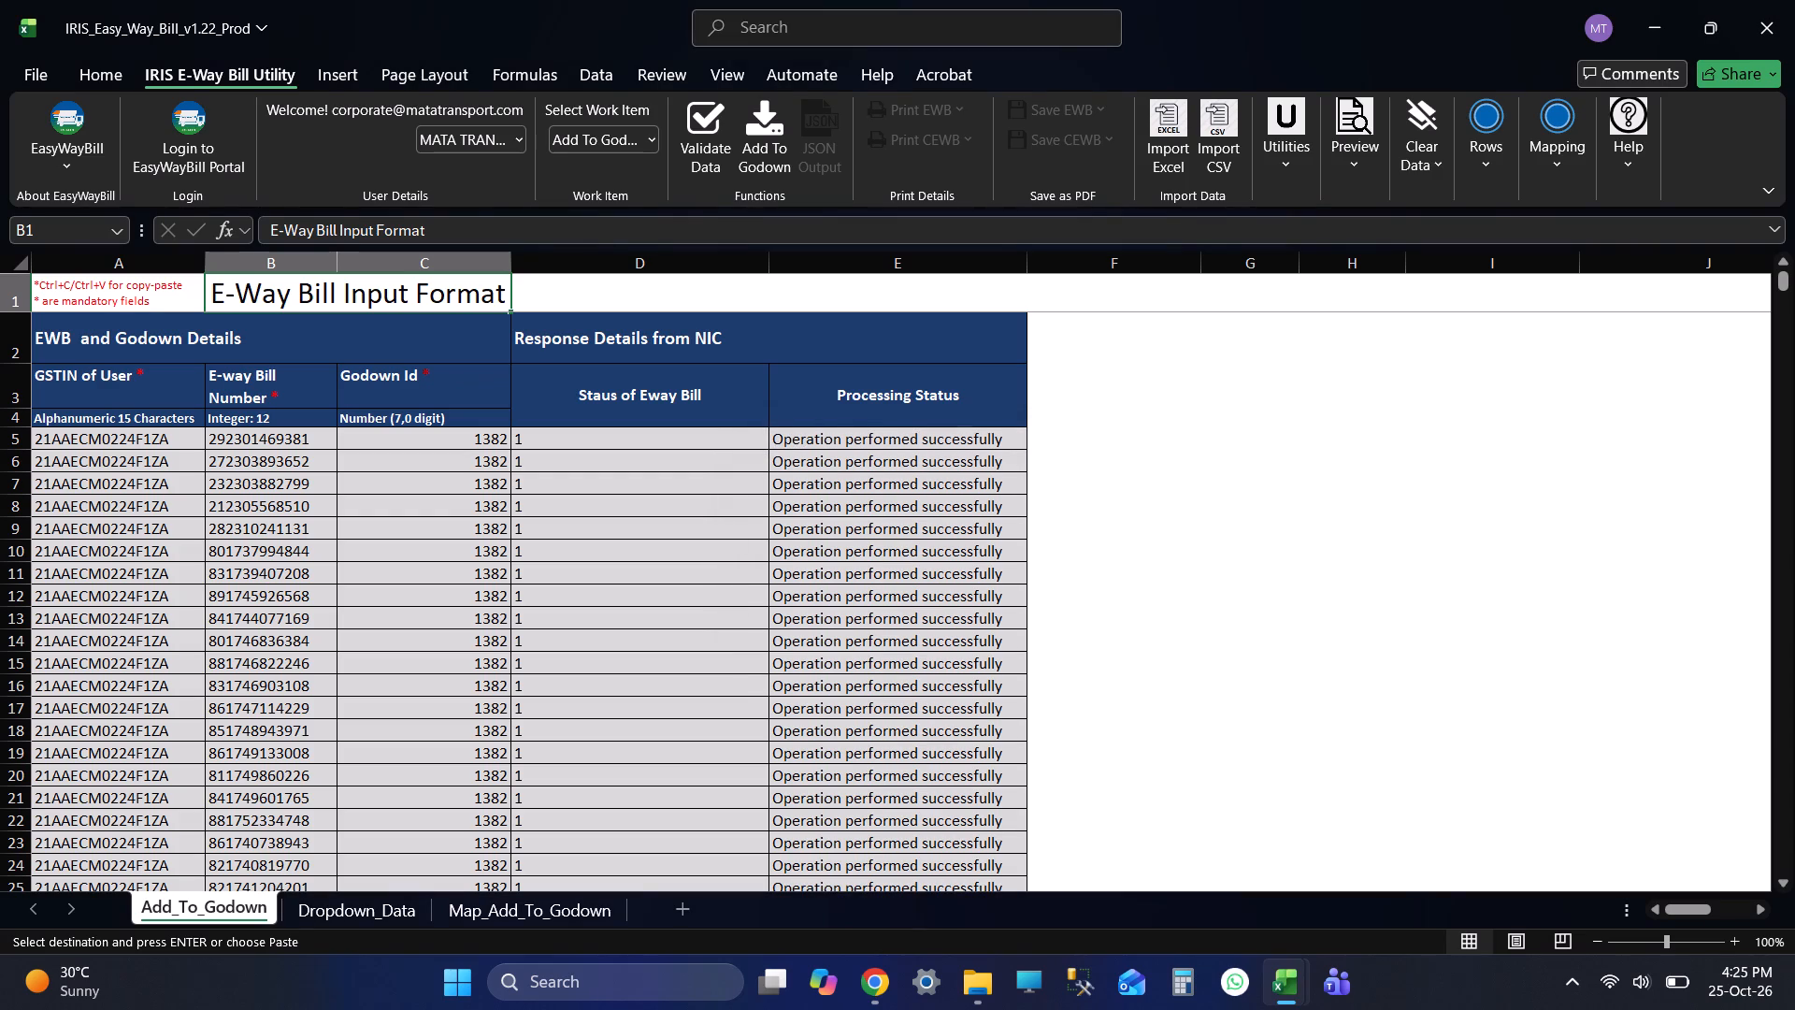
Check the NIC response details at the last and first rows of the Add_To_Godown sheet.
{"action": "left_click", "coordinate": [266, 503]}
{"action": "key", "text": "ctrl+Down"}
{"action": "key", "text": "Down"}
{"action": "key", "text": "Down"}
{"action": "key", "text": "Down"}
{"action": "key", "text": "Down"}
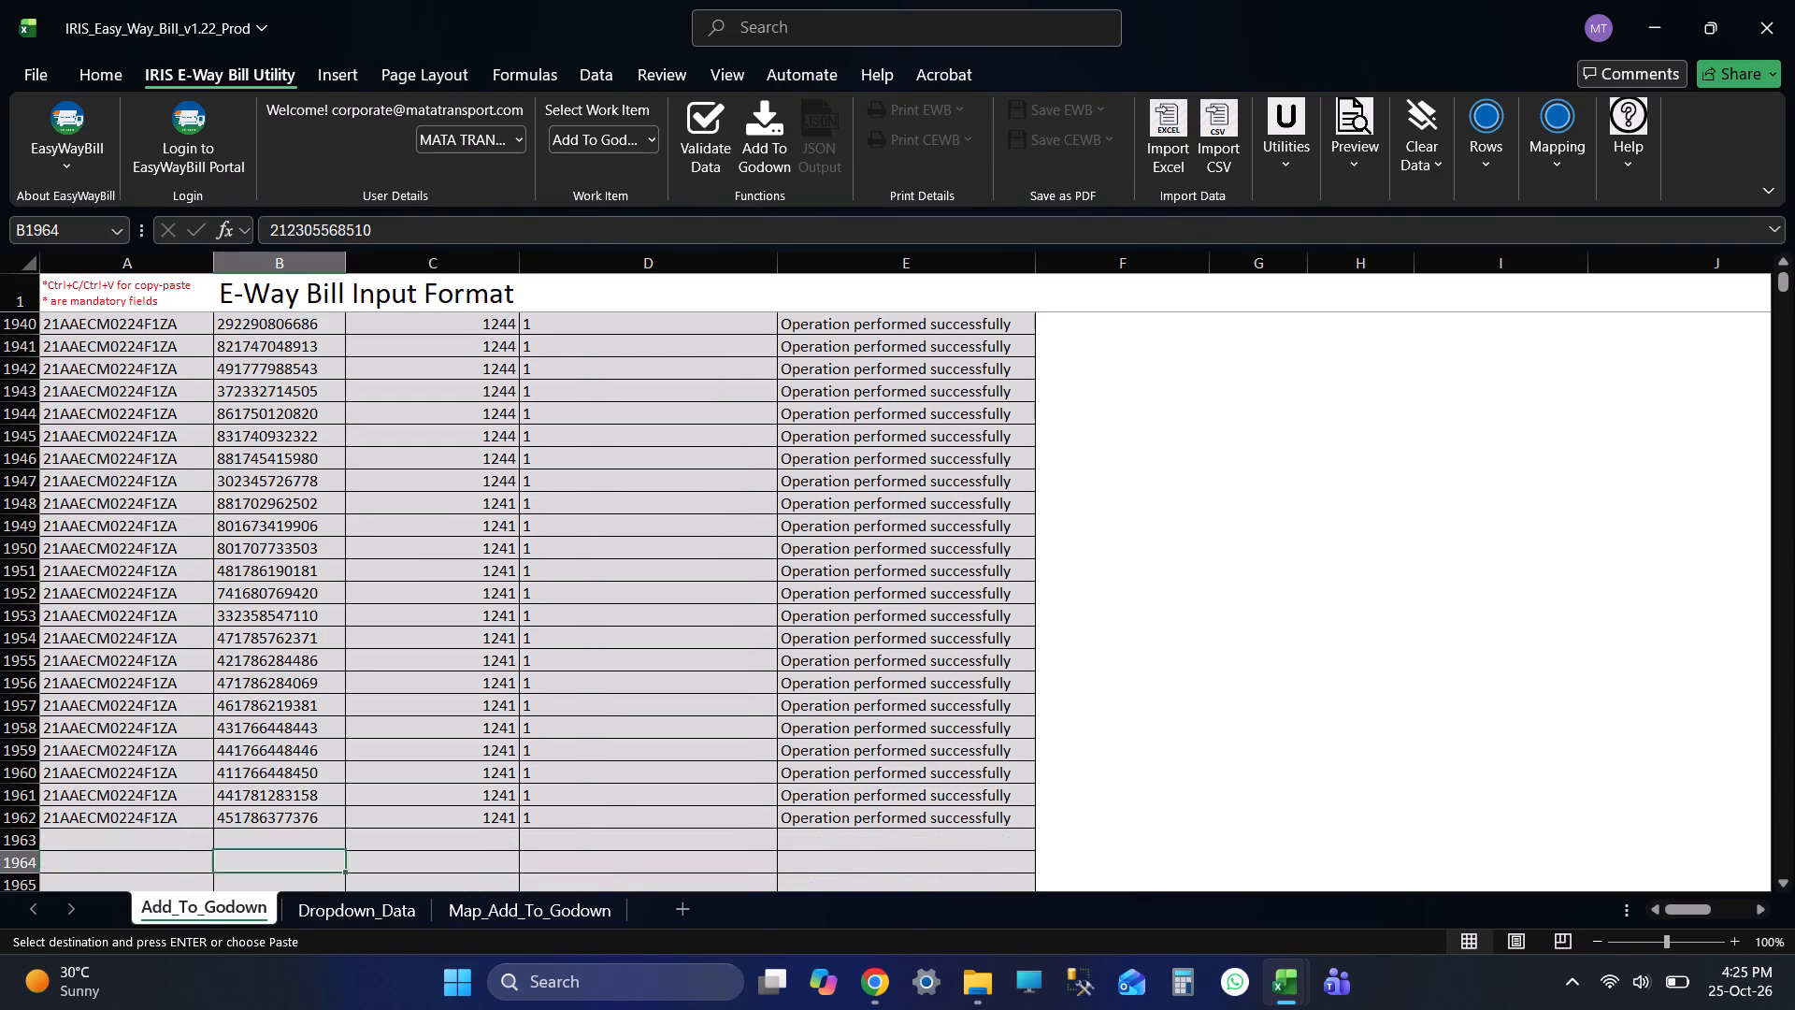
{"action": "key", "text": "Down"}
{"action": "key", "text": "ctrl+Up"}
{"action": "key", "text": "ctrl+Up"}
{"action": "key", "text": "Up"}
{"action": "key", "text": "Up"}
{"action": "key", "text": "Up"}
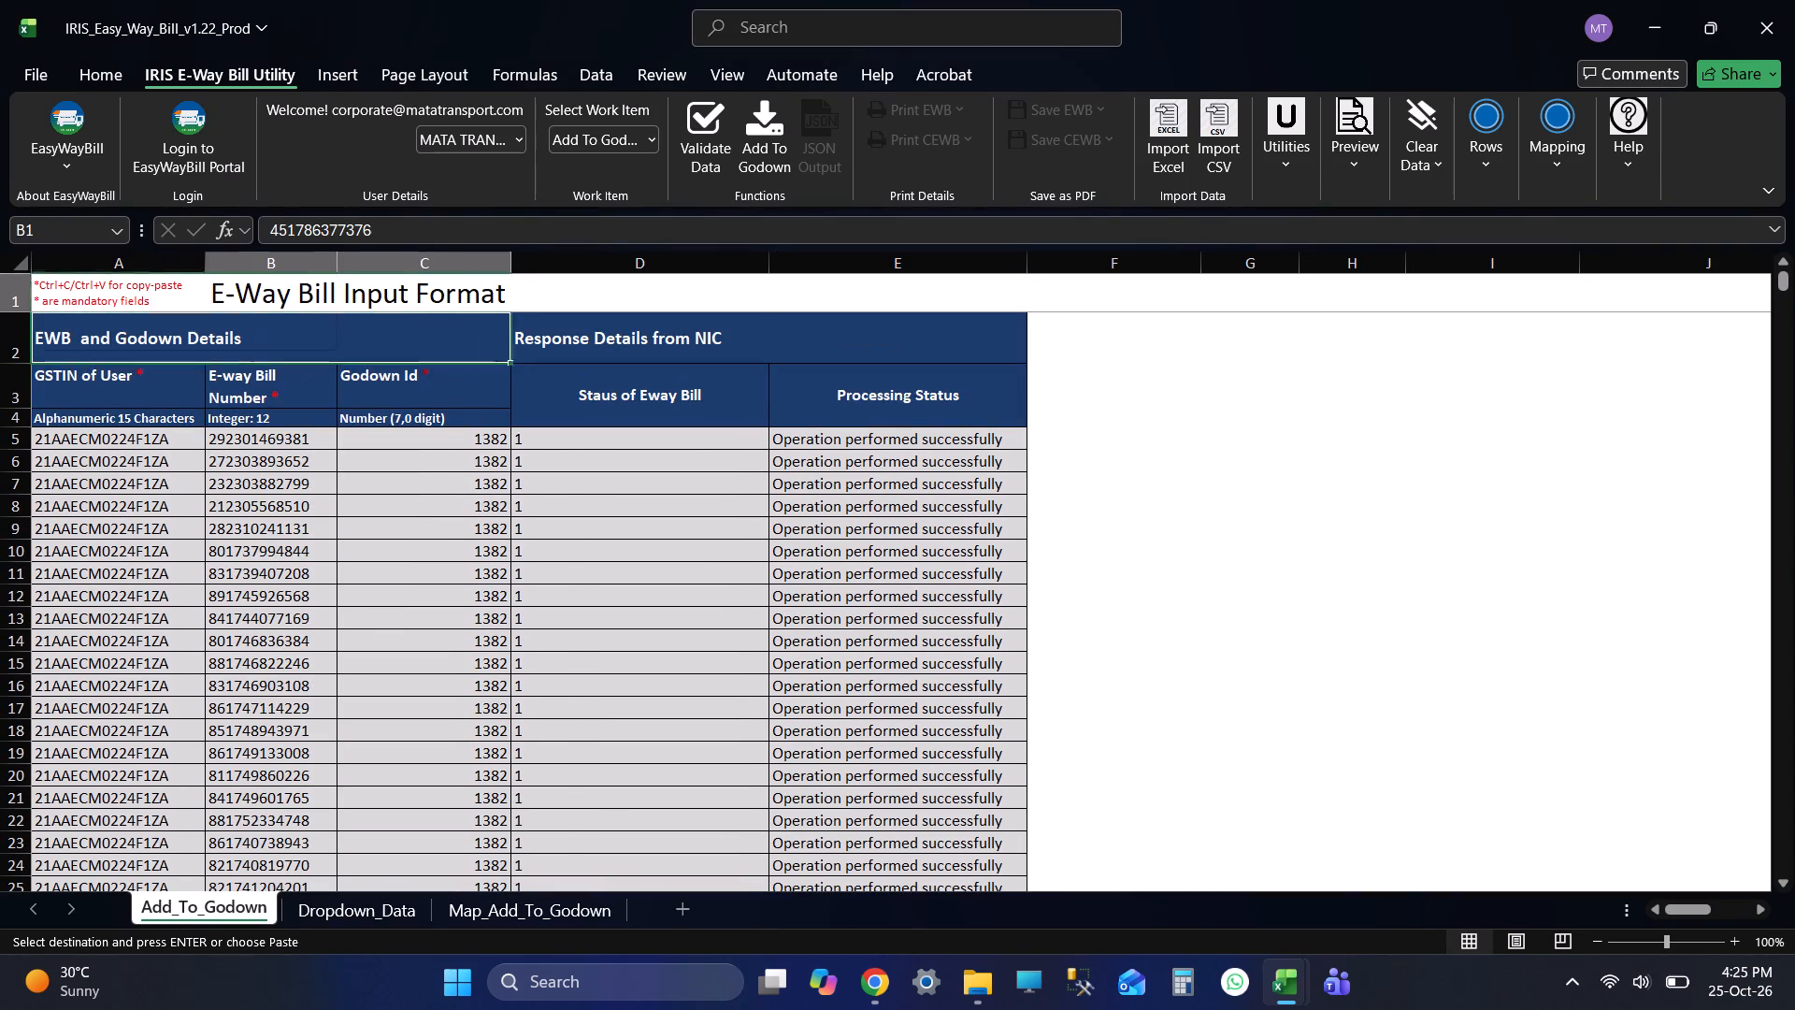
{"action": "key", "text": "Up"}
{"action": "key", "text": "Up"}
{"action": "key", "text": "Up"}
{"action": "key", "text": "Up"}
Copy the entire Add_To_Godown sheet with its responses into a new blank workbook.
{"action": "left_click", "coordinate": [9, 263]}
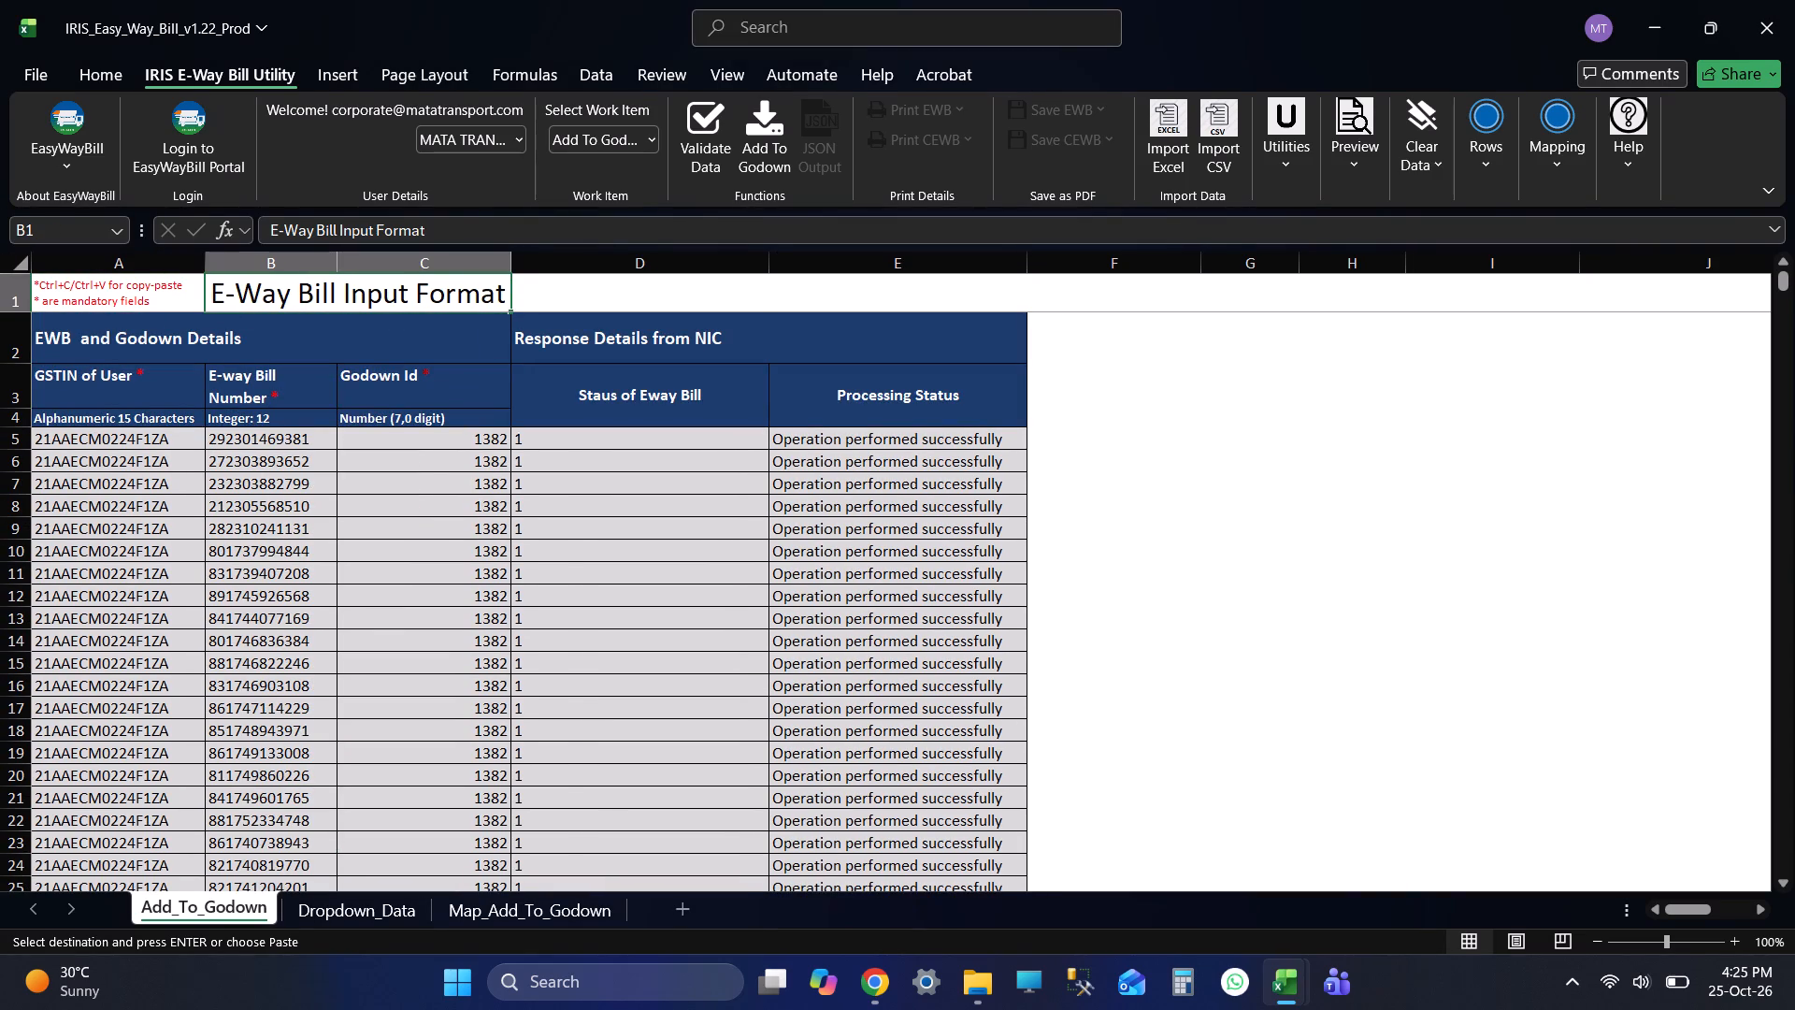
{"action": "key", "text": "ctrl+c"}
{"action": "key", "text": "ctrl+c"}
{"action": "key", "text": "ctrl+c"}
{"action": "key", "text": "ctrl+c"}
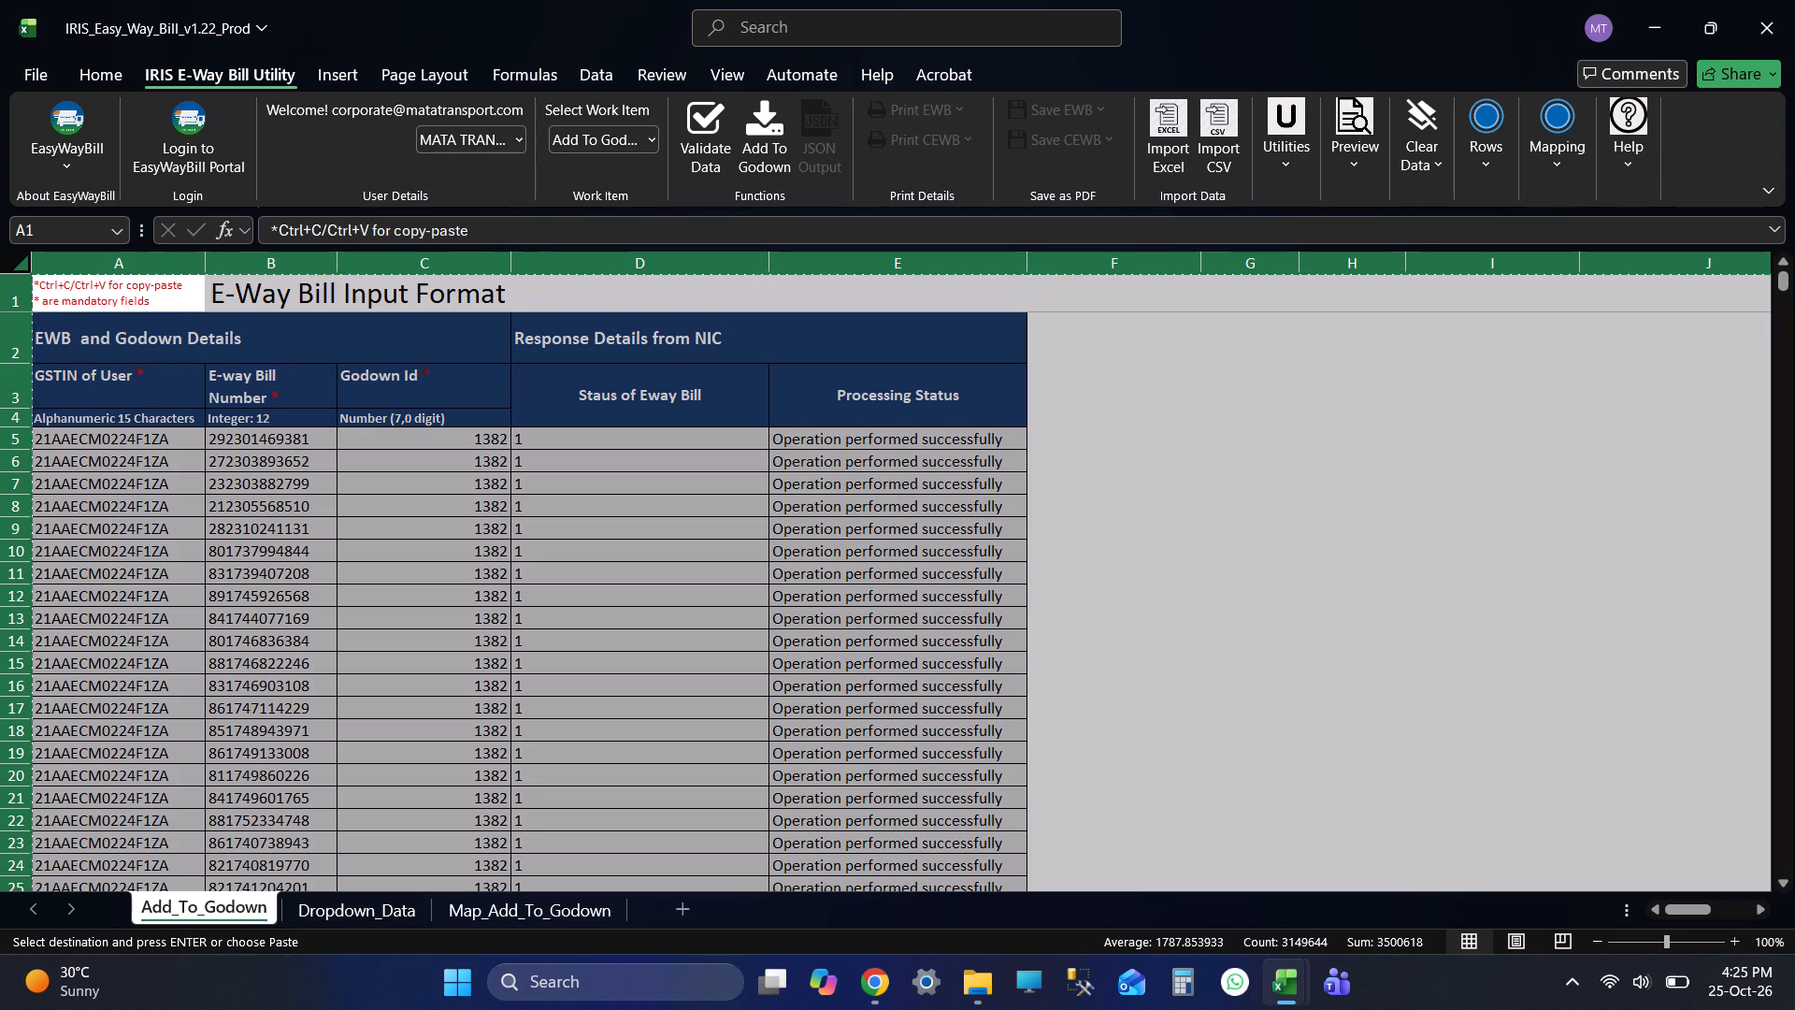
{"action": "key", "text": "ctrl+c"}
{"action": "key", "text": "ctrl+c"}
{"action": "key", "text": "ctrl+c"}
{"action": "right_click", "coordinate": [1271, 970]}
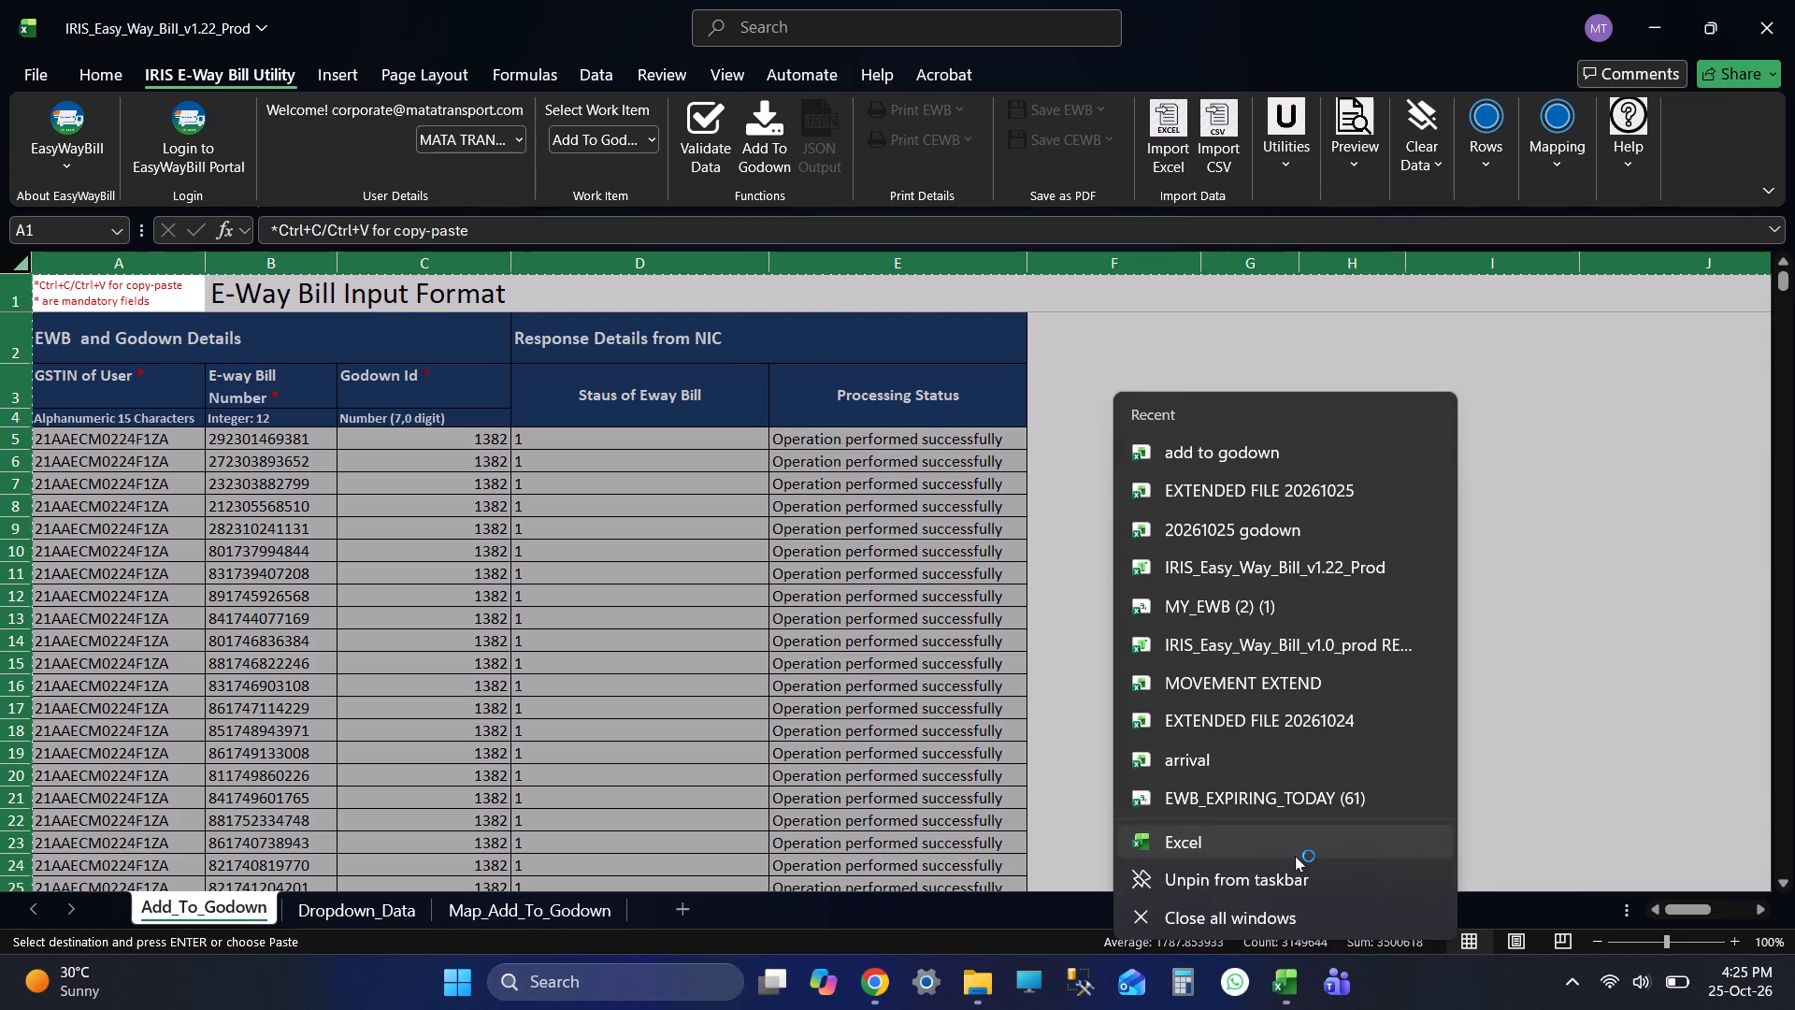
{"action": "left_click", "coordinate": [1263, 851]}
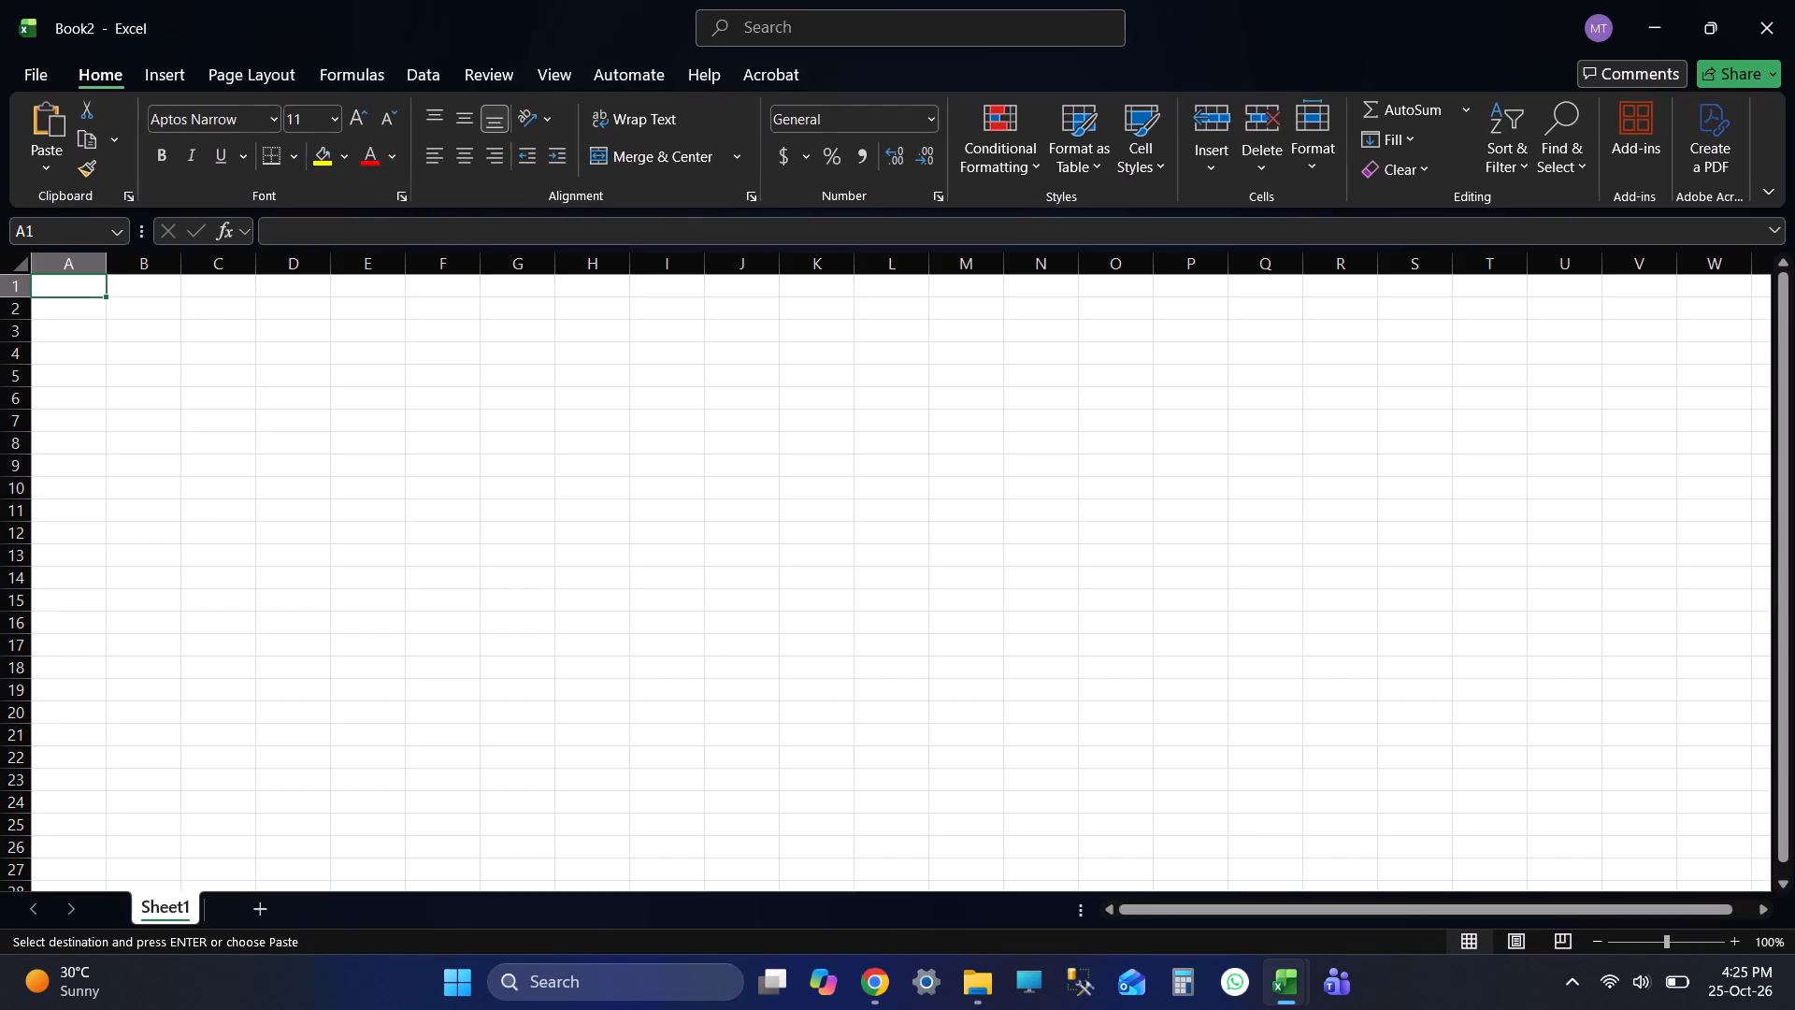
{"action": "key", "text": "ctrl+v"}
{"action": "left_click", "coordinate": [1263, 851]}
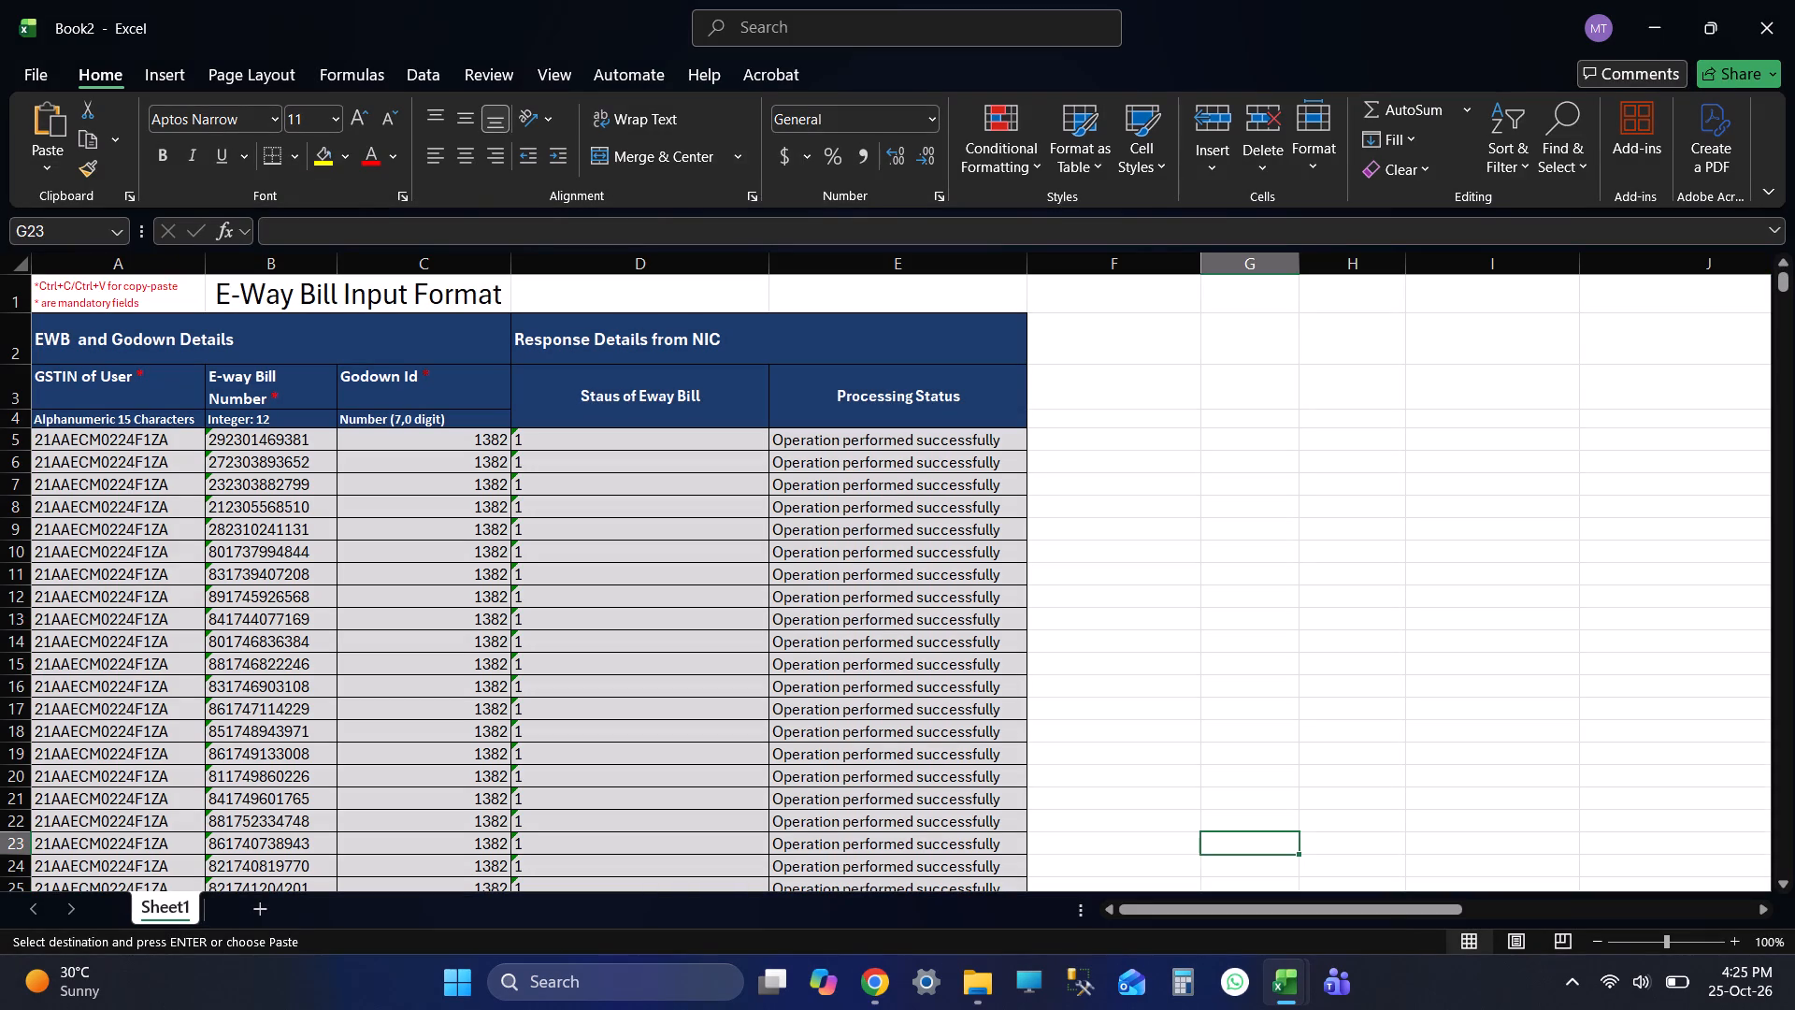
Check the first and last e-way bill rows of the pasted responses in the new workbook.
{"action": "left_click", "coordinate": [278, 387]}
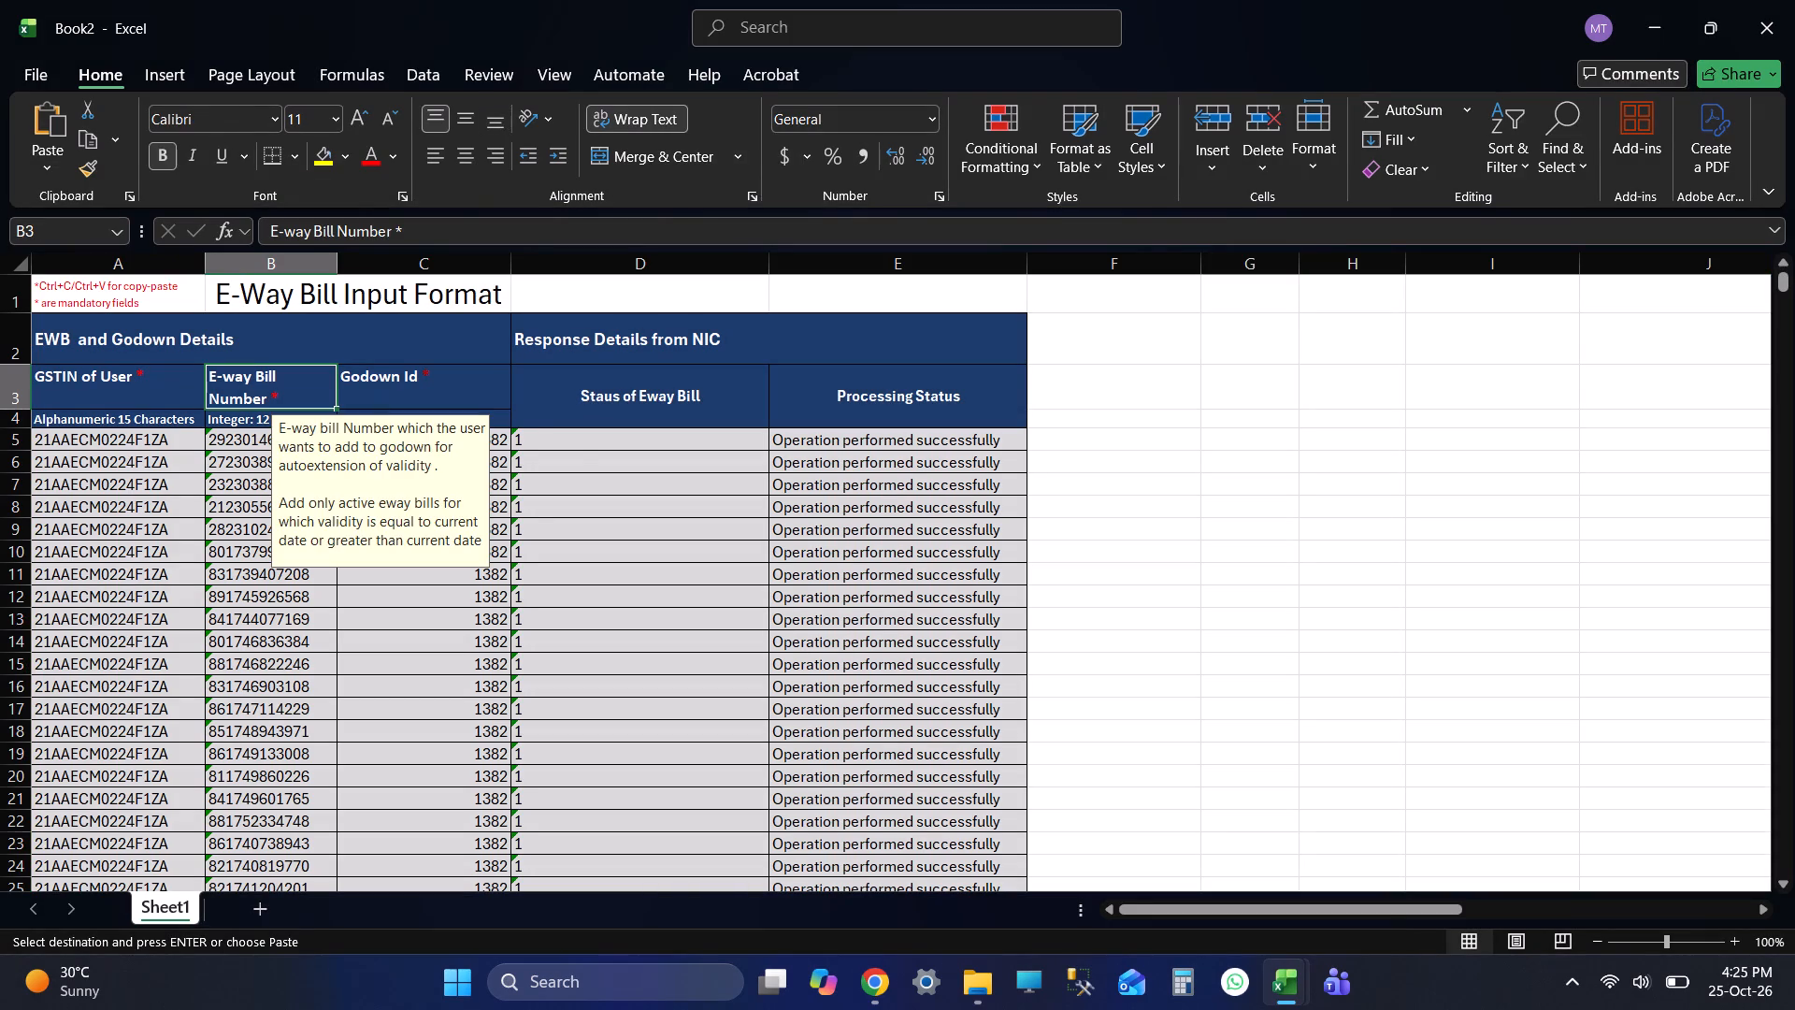
{"action": "key", "text": "Up"}
{"action": "key", "text": "Up"}
{"action": "key", "text": "Up"}
{"action": "key", "text": "Up"}
{"action": "key", "text": "Up"}
{"action": "key", "text": "Up"}
{"action": "key", "text": "Up"}
{"action": "key", "text": "Up"}
{"action": "key", "text": "Down"}
{"action": "key", "text": "Down"}
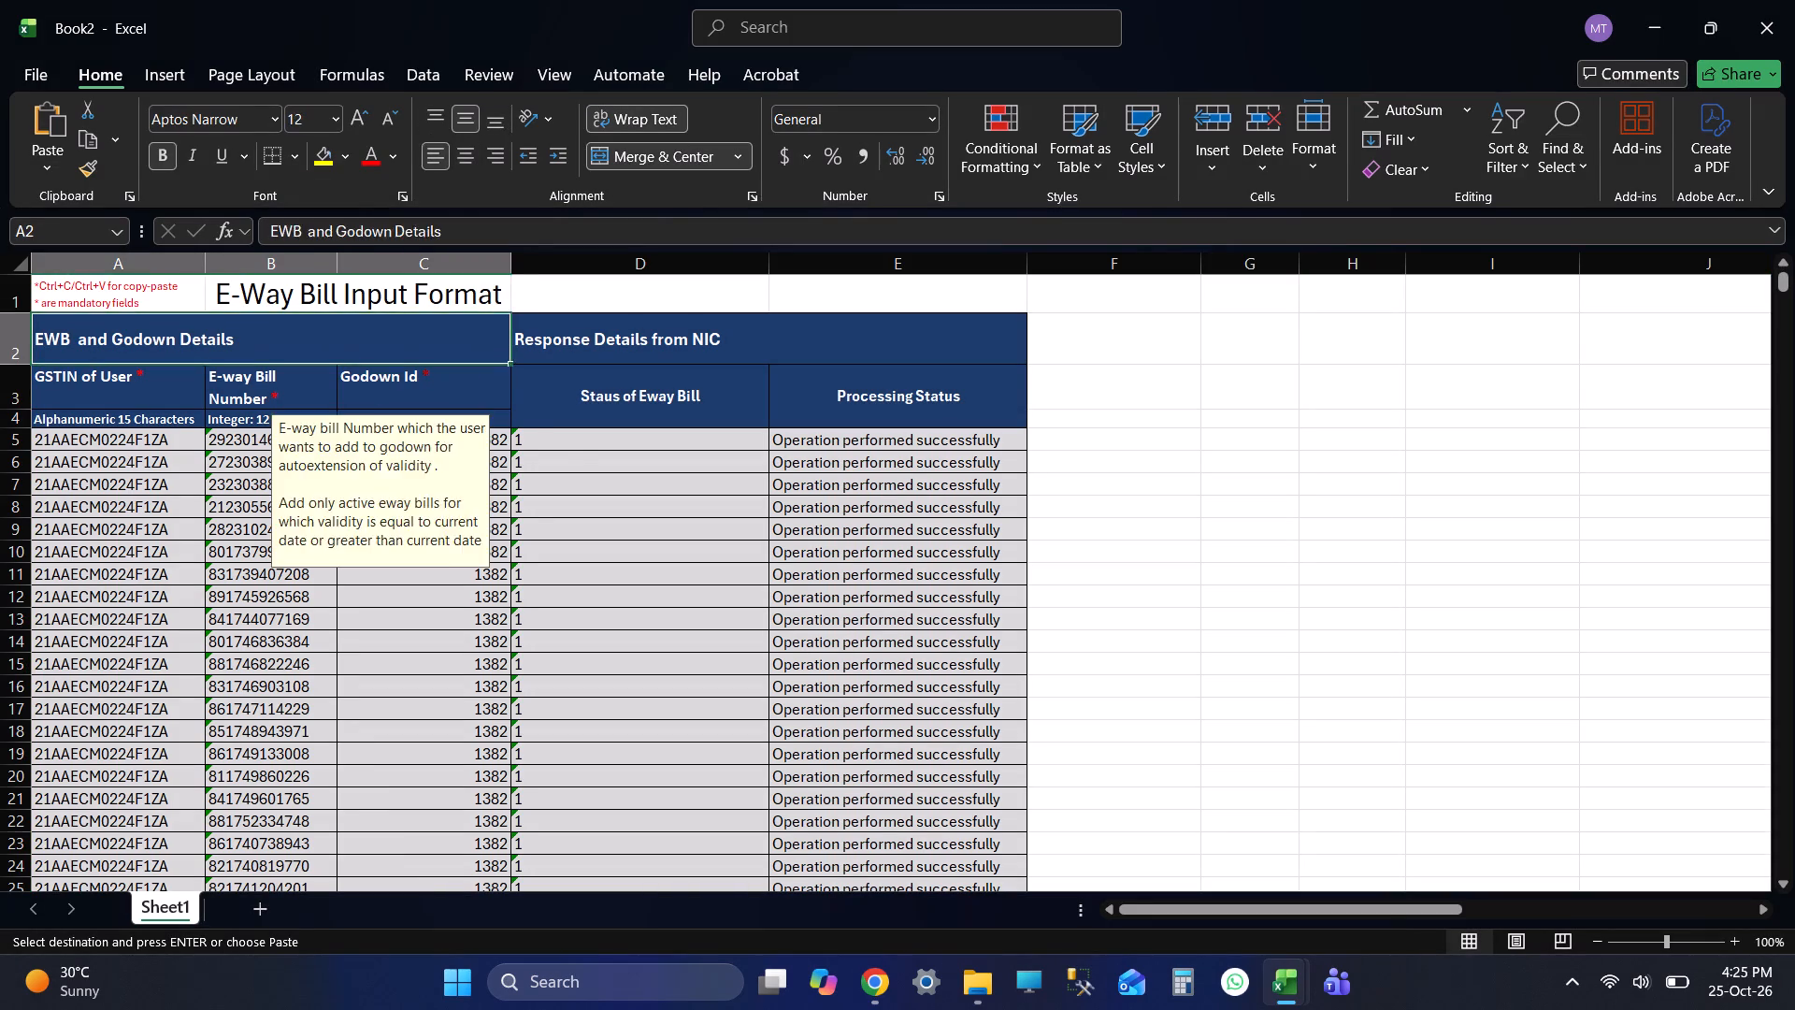
{"action": "key", "text": "Down"}
{"action": "key", "text": "Down"}
{"action": "key", "text": "ctrl+Down"}
{"action": "key", "text": "Down"}
{"action": "key", "text": "Down"}
{"action": "key", "text": "Down"}
{"action": "key", "text": "Down"}
{"action": "key", "text": "Down"}
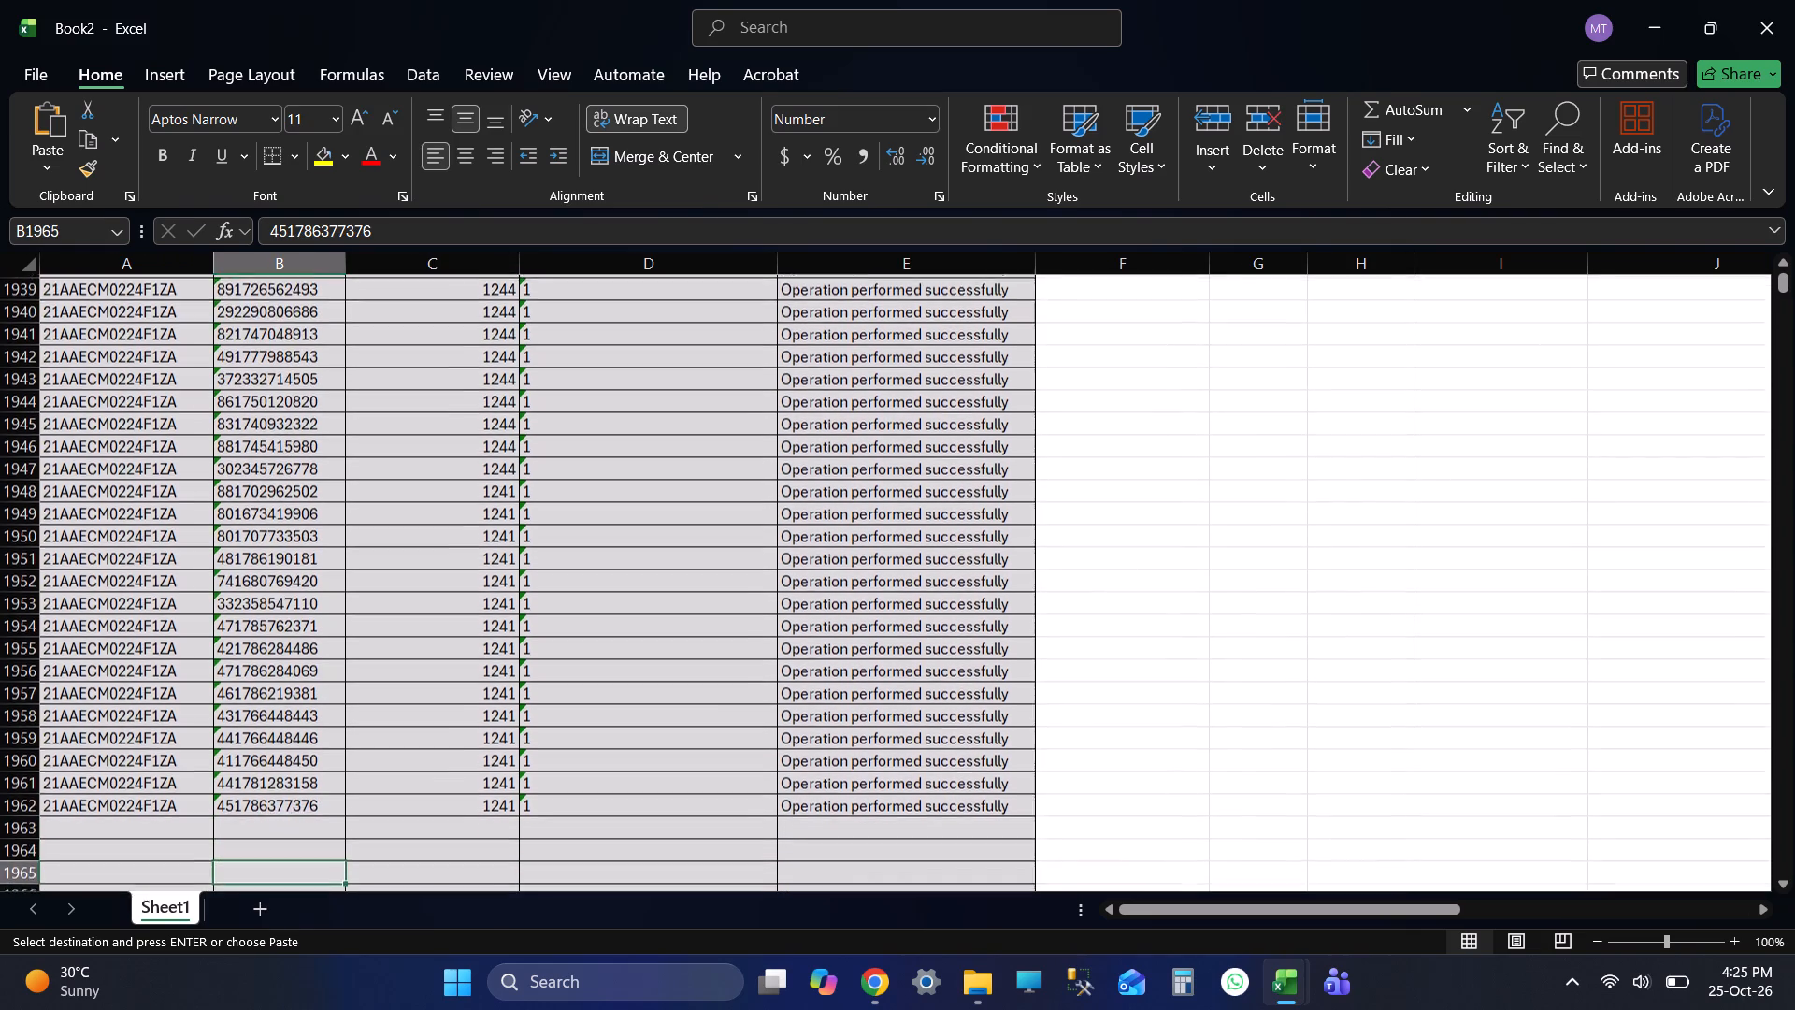
{"action": "key", "text": "ctrl+Up"}
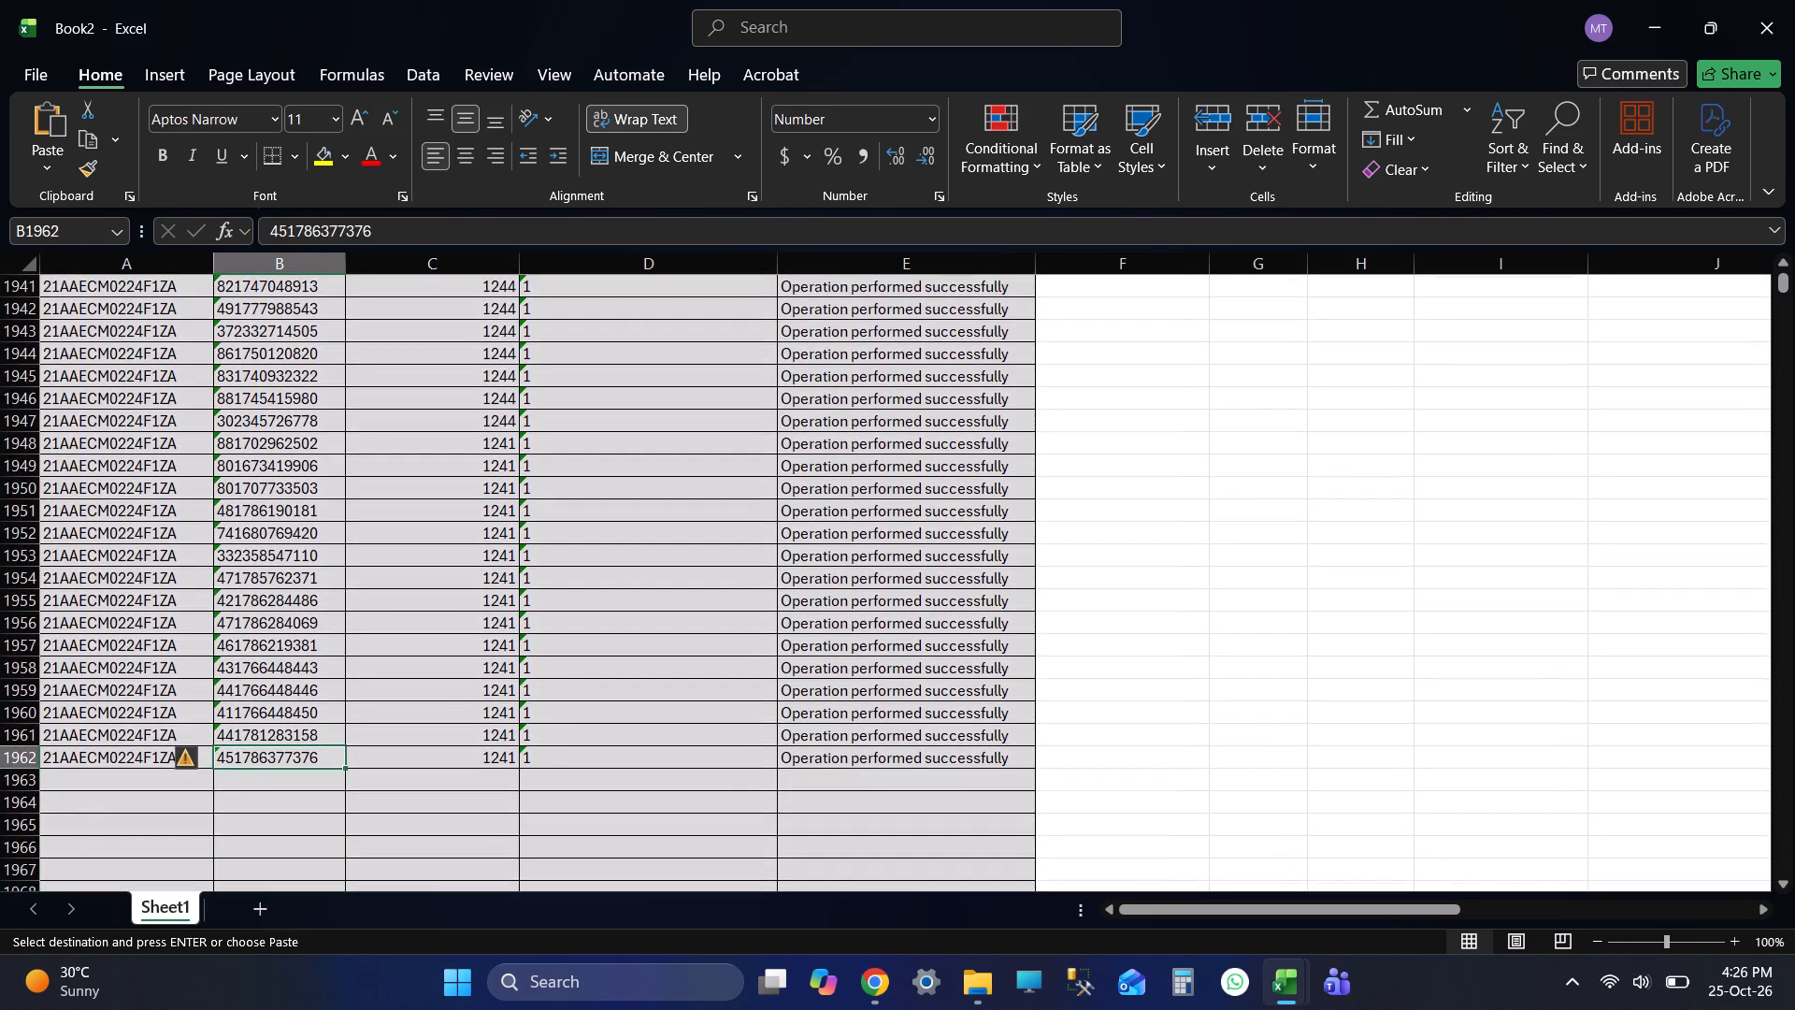
Recheck the header, first and last e-way bill rows of the pasted responses in the new workbook.
{"action": "key", "text": "ctrl+Up"}
{"action": "key", "text": "Up"}
{"action": "key", "text": "Up"}
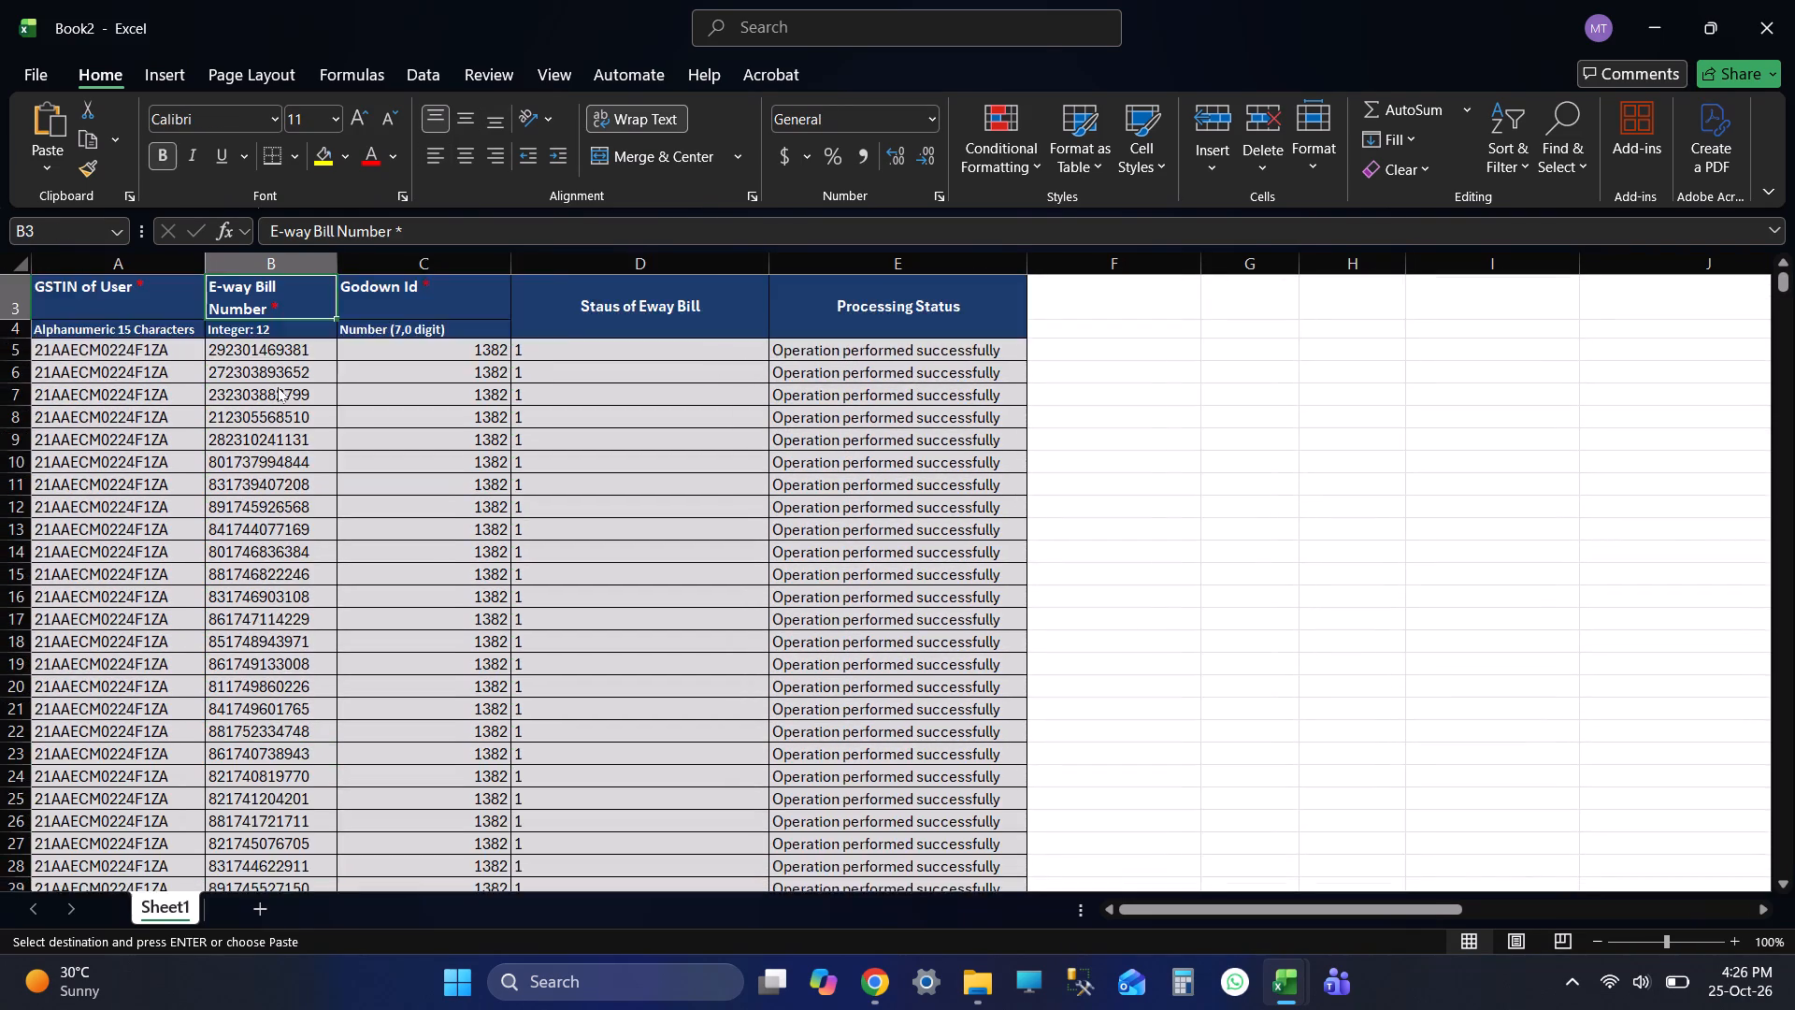
{"action": "key", "text": "Up"}
{"action": "key", "text": "Up"}
{"action": "key", "text": "Up"}
{"action": "key", "text": "Up"}
{"action": "key", "text": "Up"}
{"action": "key", "text": "Up"}
{"action": "key", "text": "Up"}
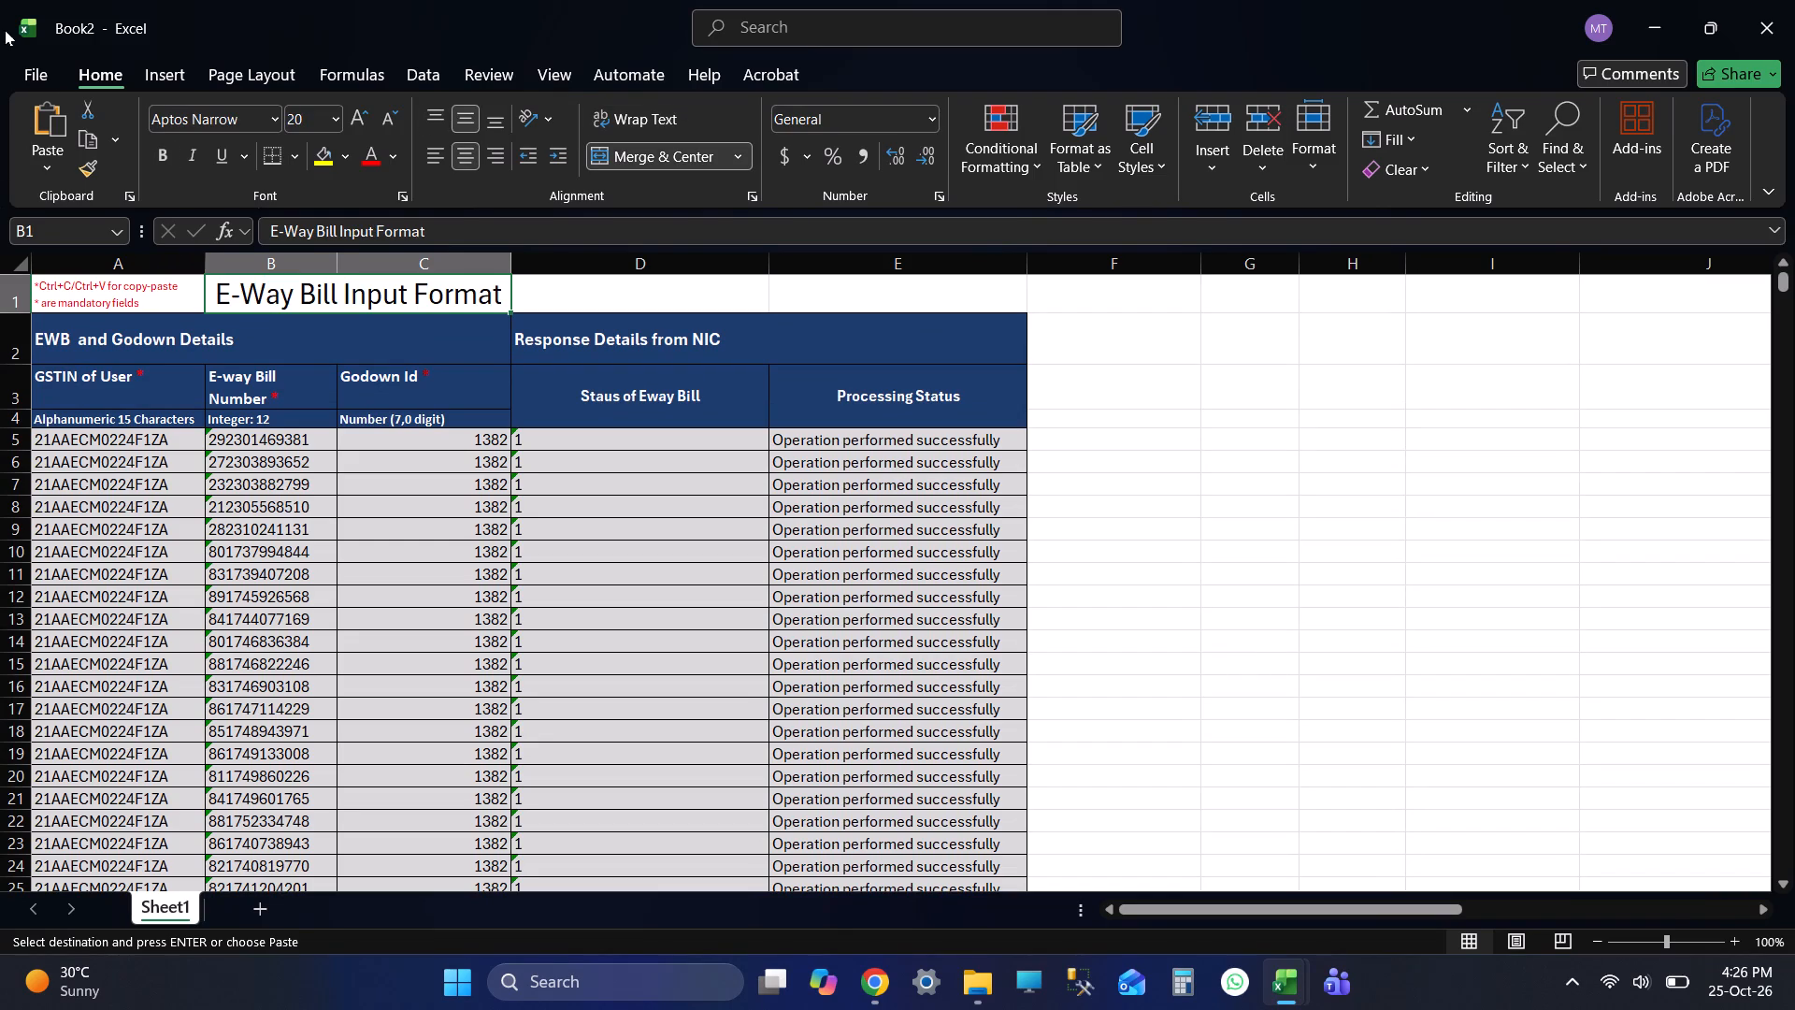
{"action": "left_click", "coordinate": [286, 498]}
{"action": "key", "text": "ctrl+Down"}
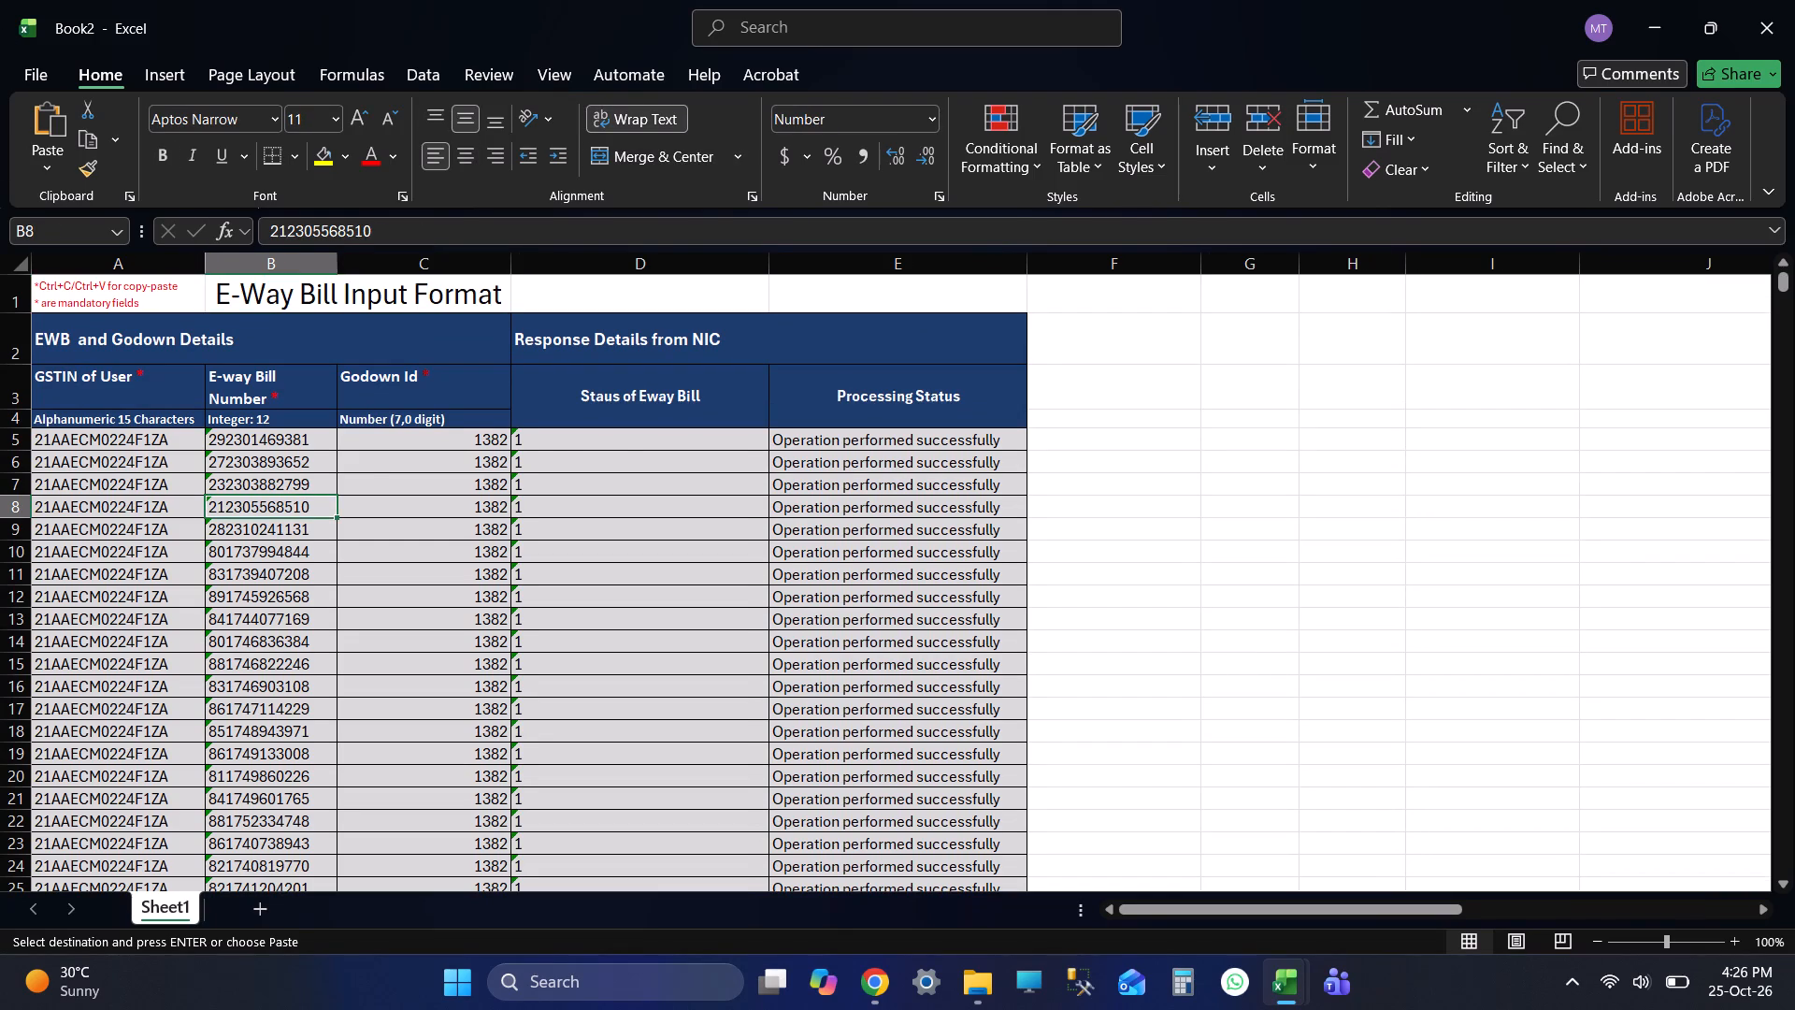
{"action": "key", "text": "Down"}
{"action": "key", "text": "Down"}
{"action": "key", "text": "Down"}
{"action": "key", "text": "Down"}
{"action": "key", "text": "Down"}
{"action": "key", "text": "ctrl+Up"}
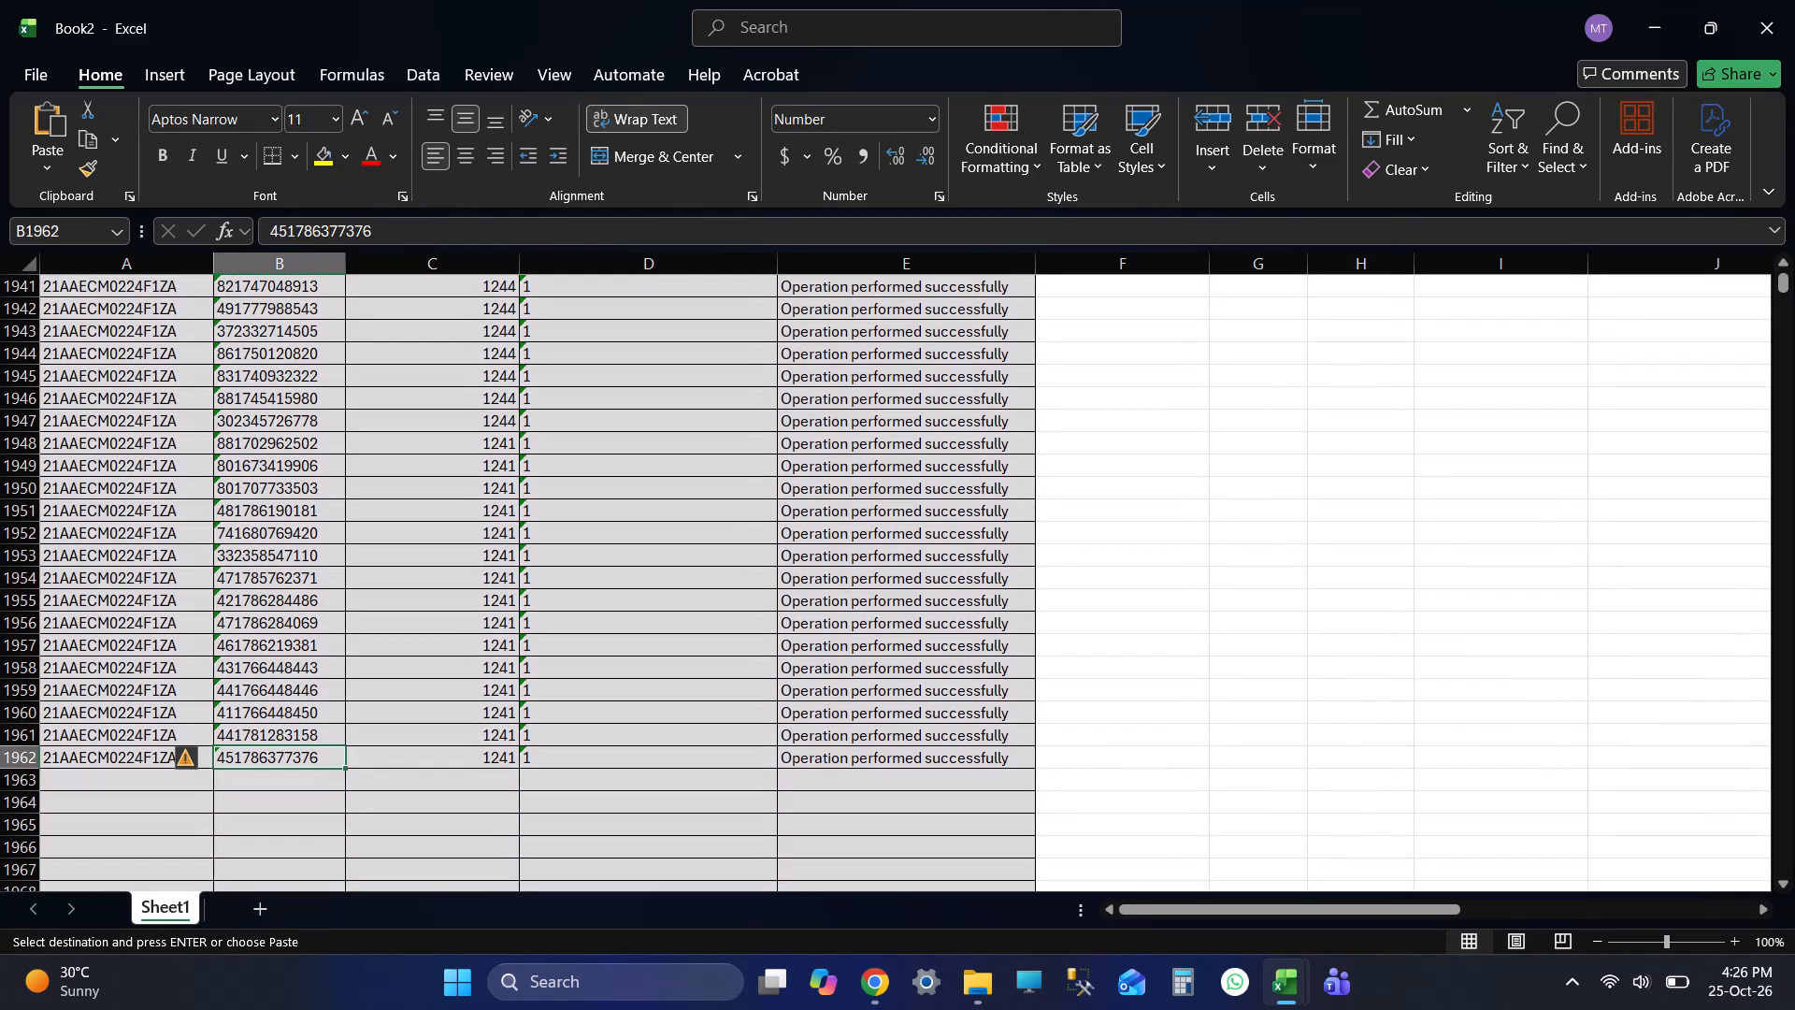
{"action": "key", "text": "ctrl+Up"}
{"action": "key", "text": "Up"}
{"action": "key", "text": "Up"}
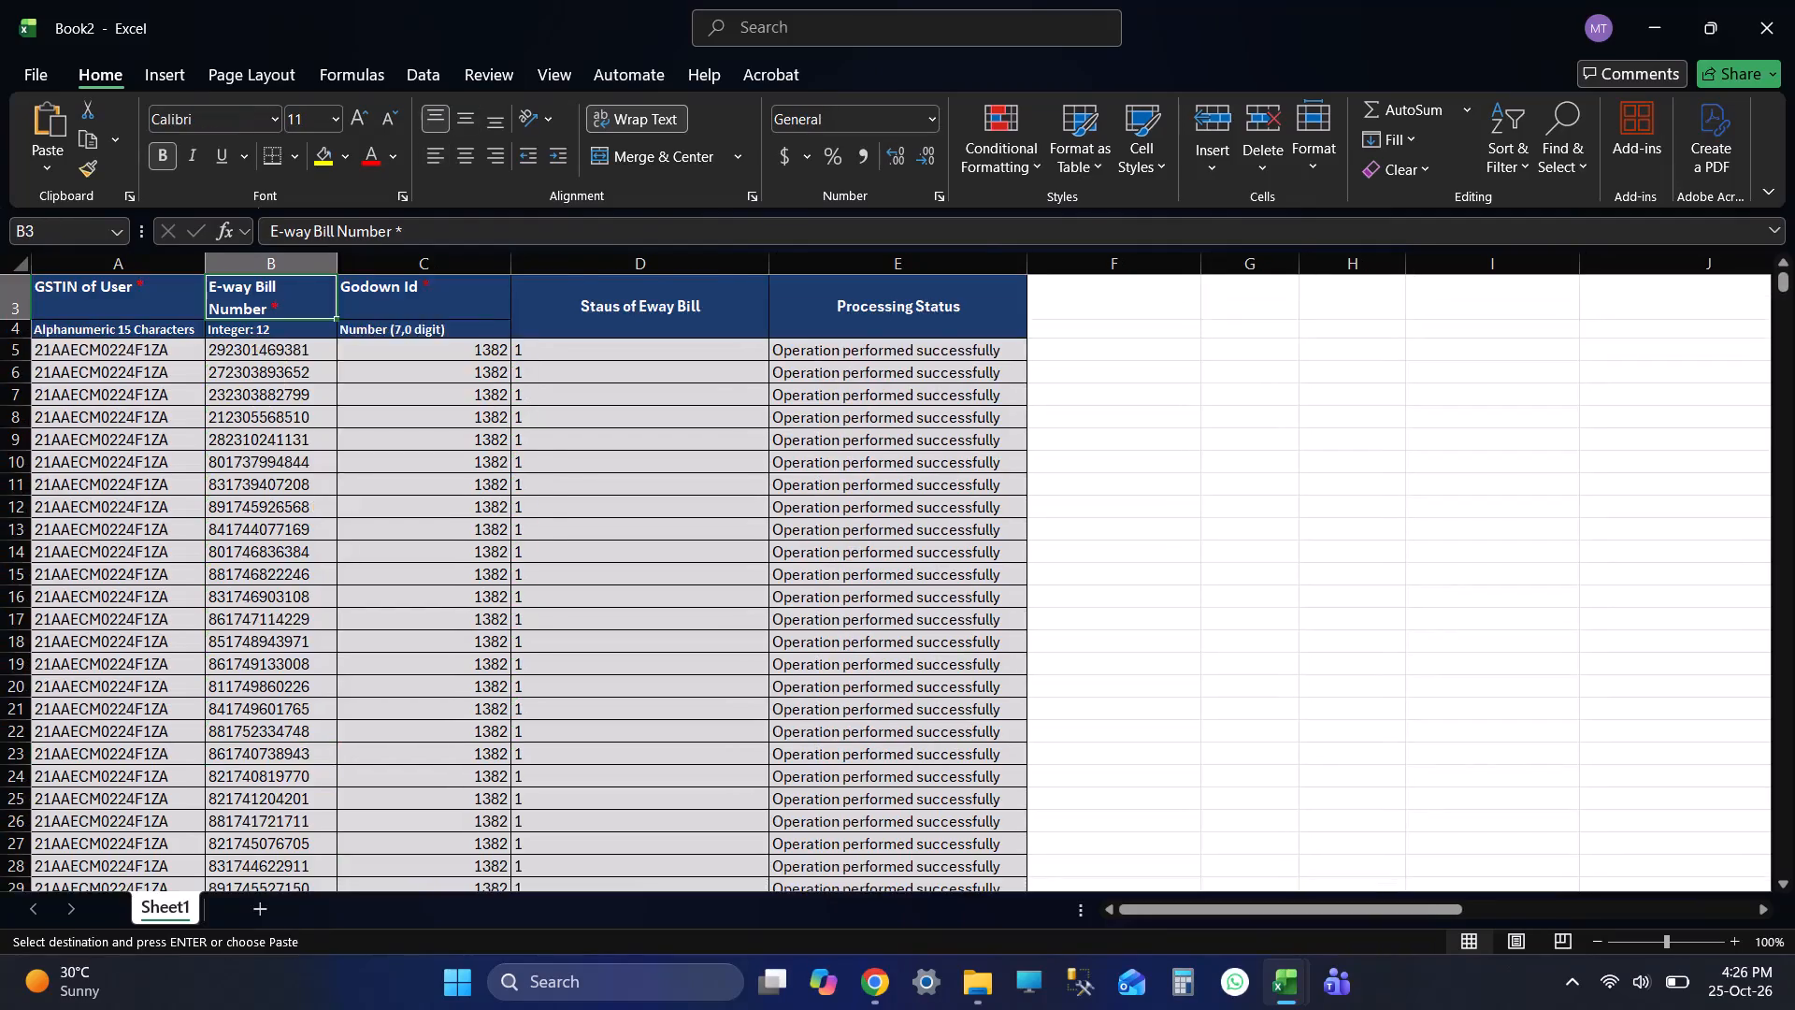
{"action": "key", "text": "Up"}
{"action": "key", "text": "Up"}
{"action": "key", "text": "Up"}
{"action": "key", "text": "Up"}
{"action": "key", "text": "Up"}
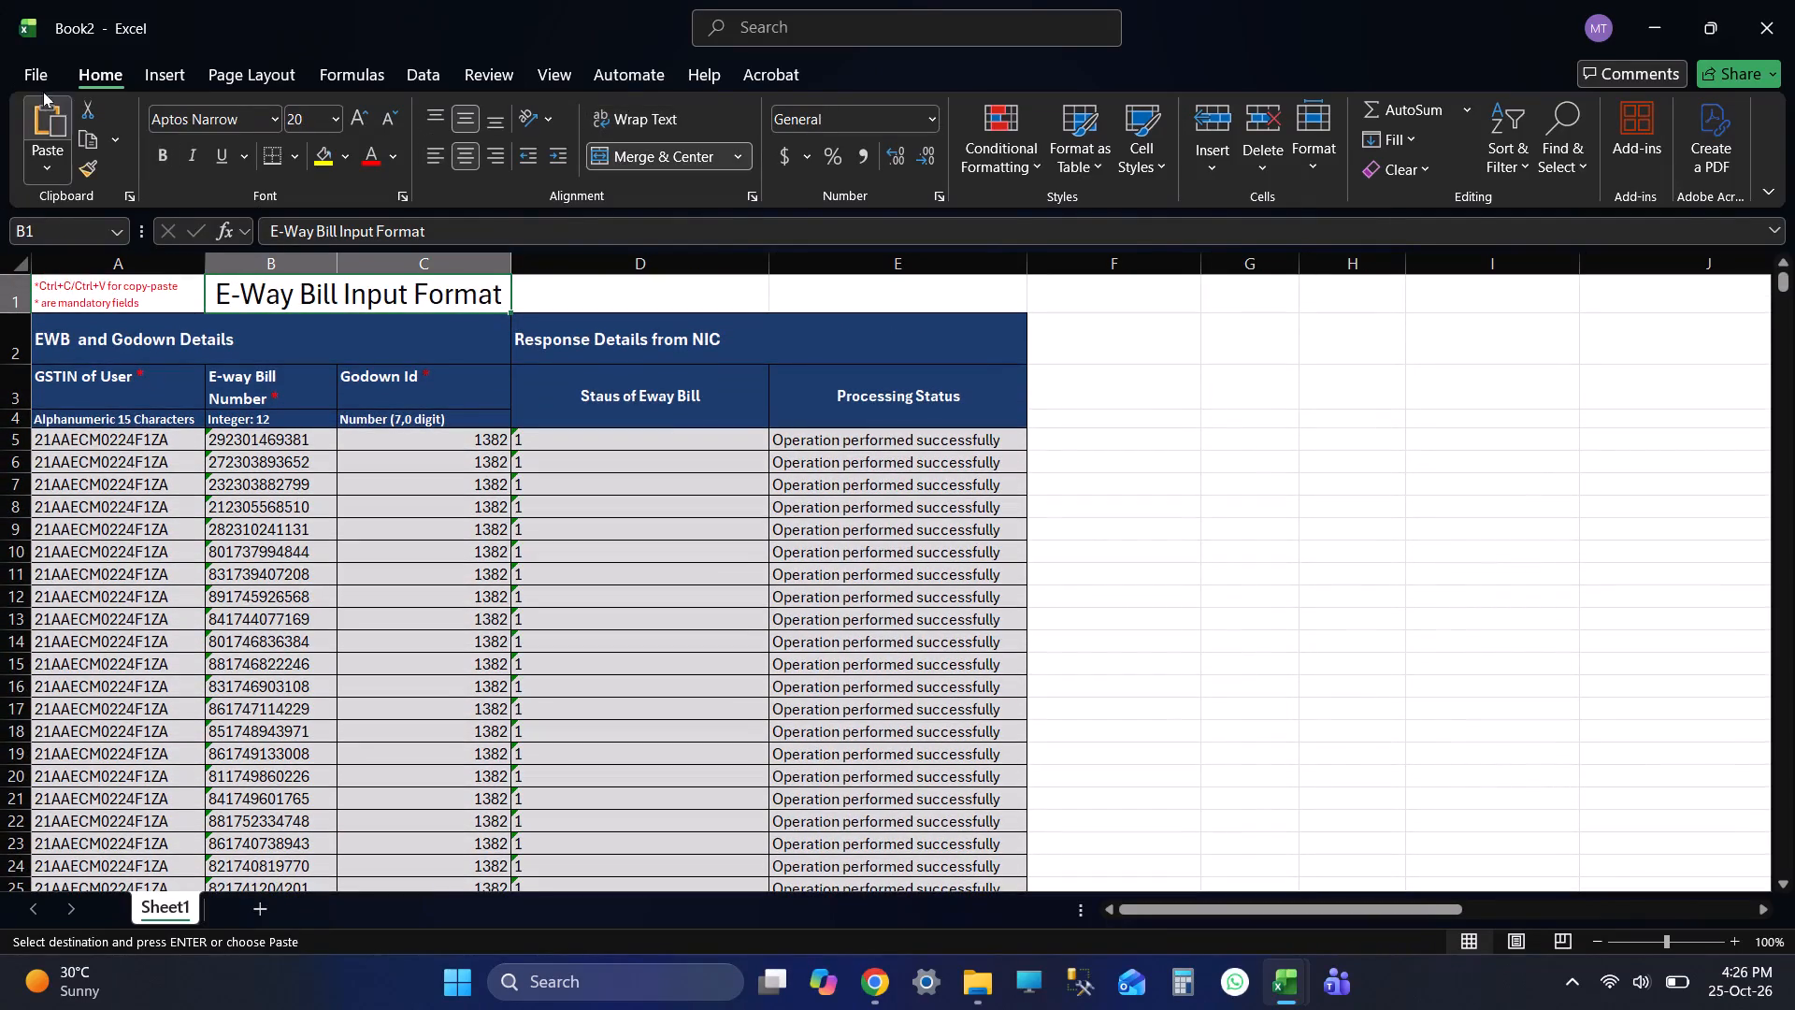
Save the new workbook as "20261025 godown 1" in the abhijit folder on New Volume (F:).
{"action": "left_click", "coordinate": [33, 70]}
{"action": "left_click", "coordinate": [86, 397]}
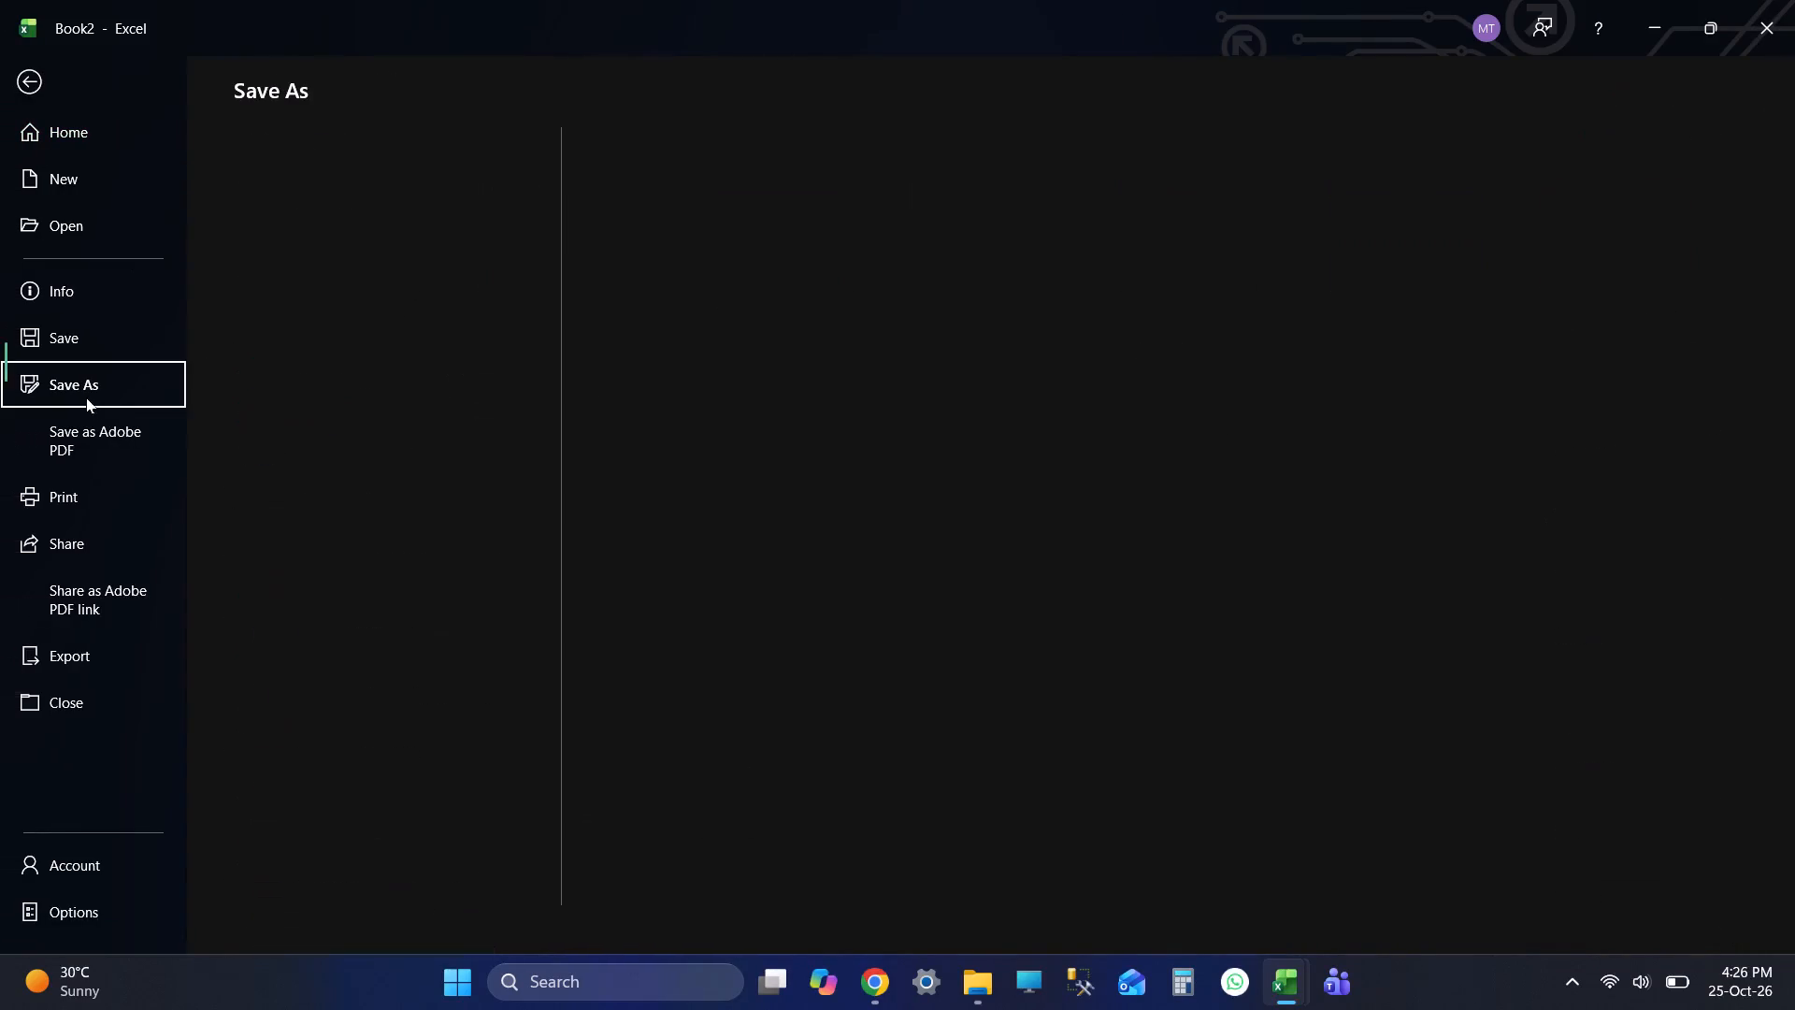
{"action": "double_click", "coordinate": [435, 457]}
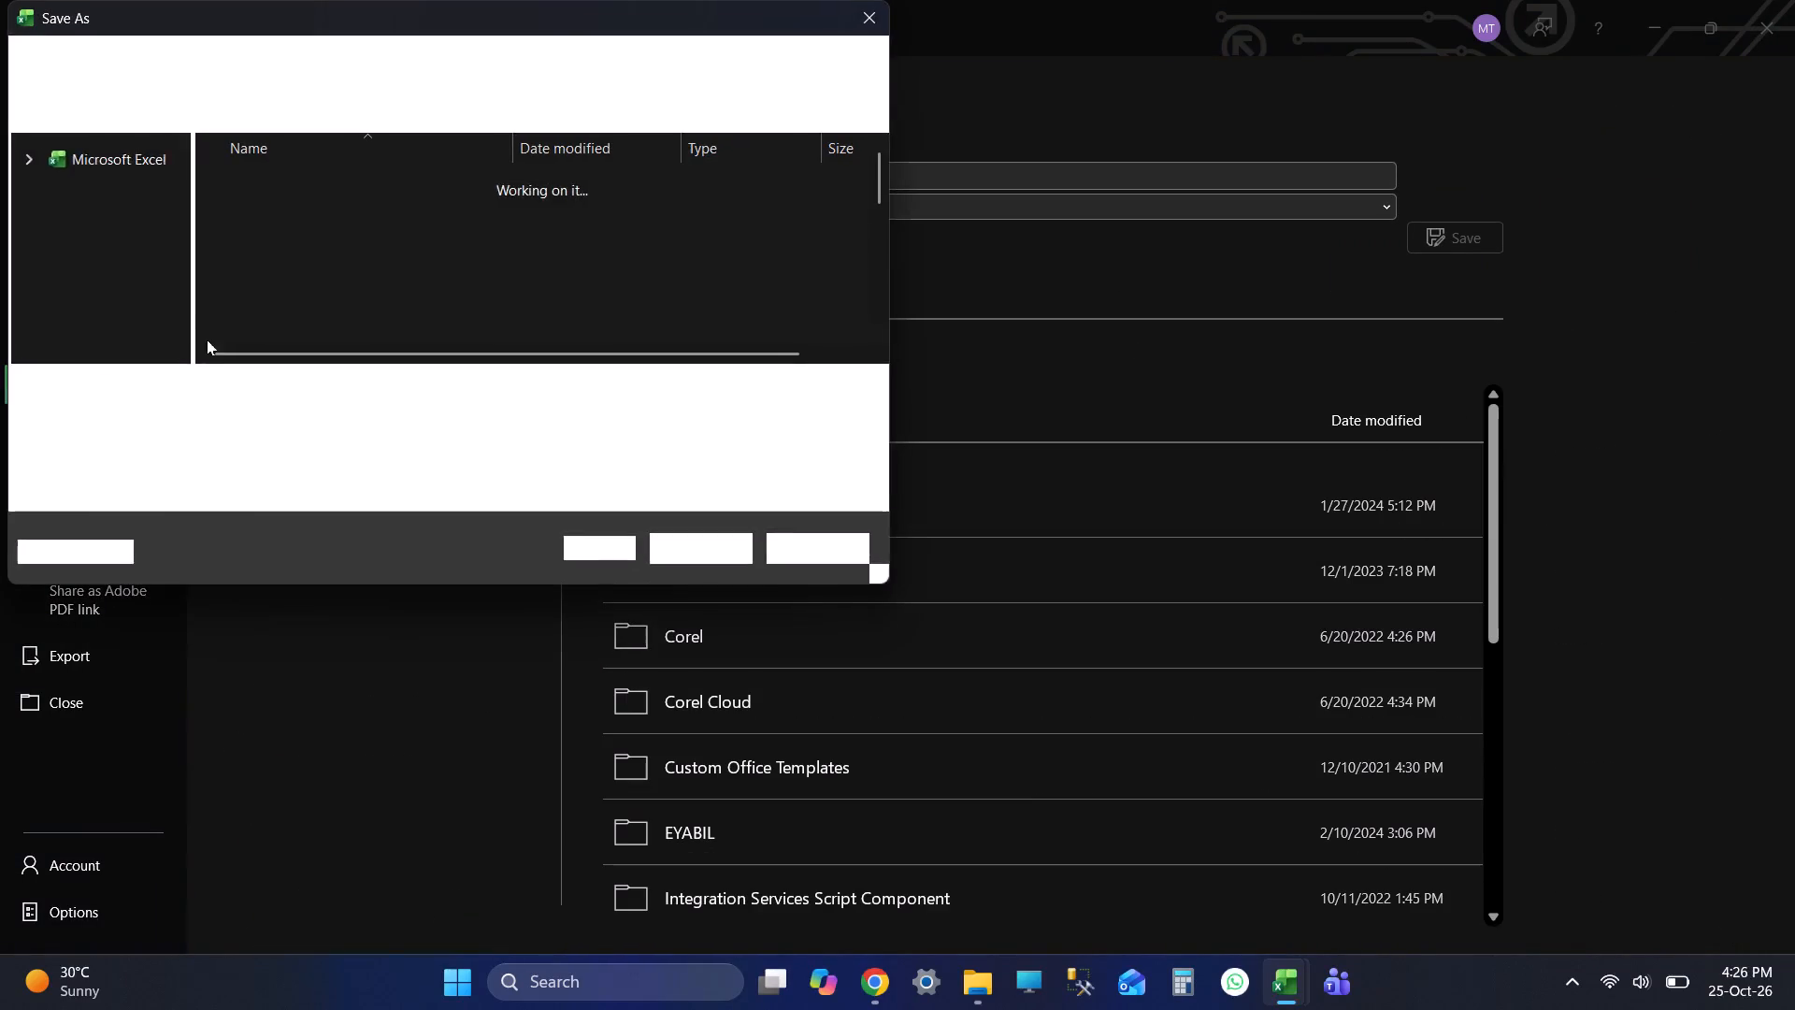
{"action": "scroll", "coordinate": [139, 290], "scroll_direction": "down", "scroll_amount": 7}
{"action": "left_click", "coordinate": [120, 214]}
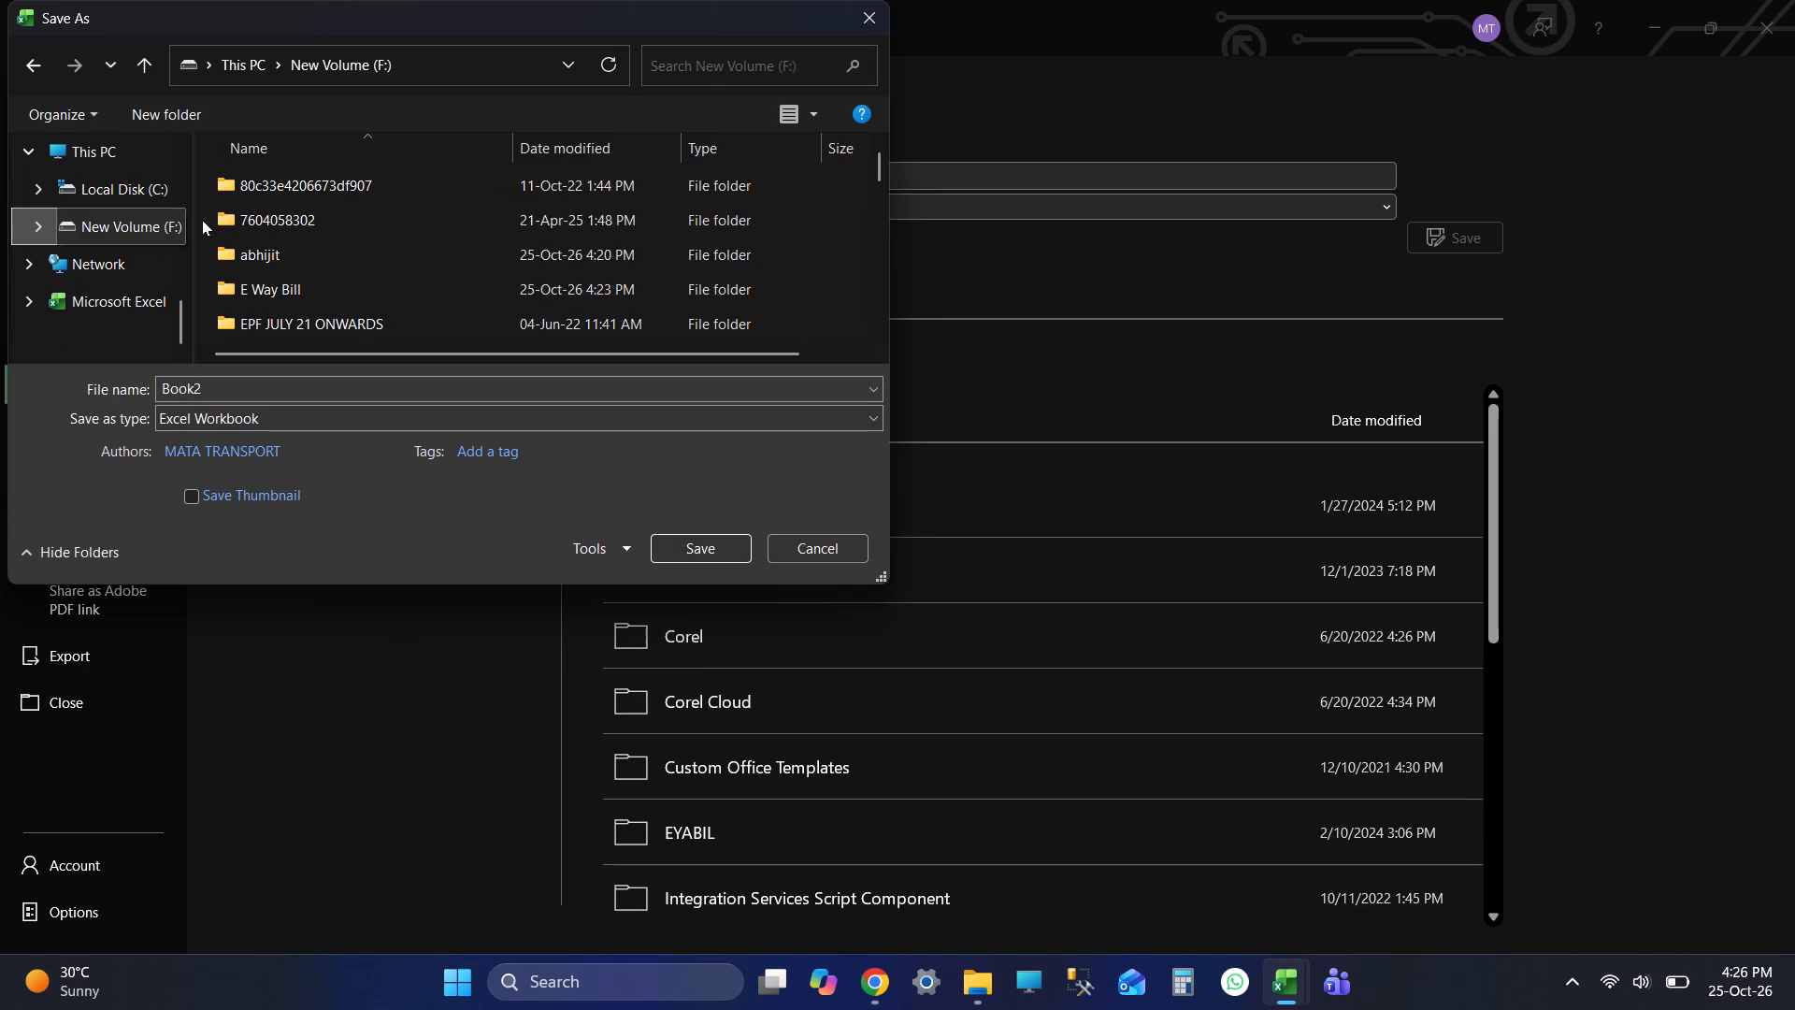
{"action": "double_click", "coordinate": [296, 241]}
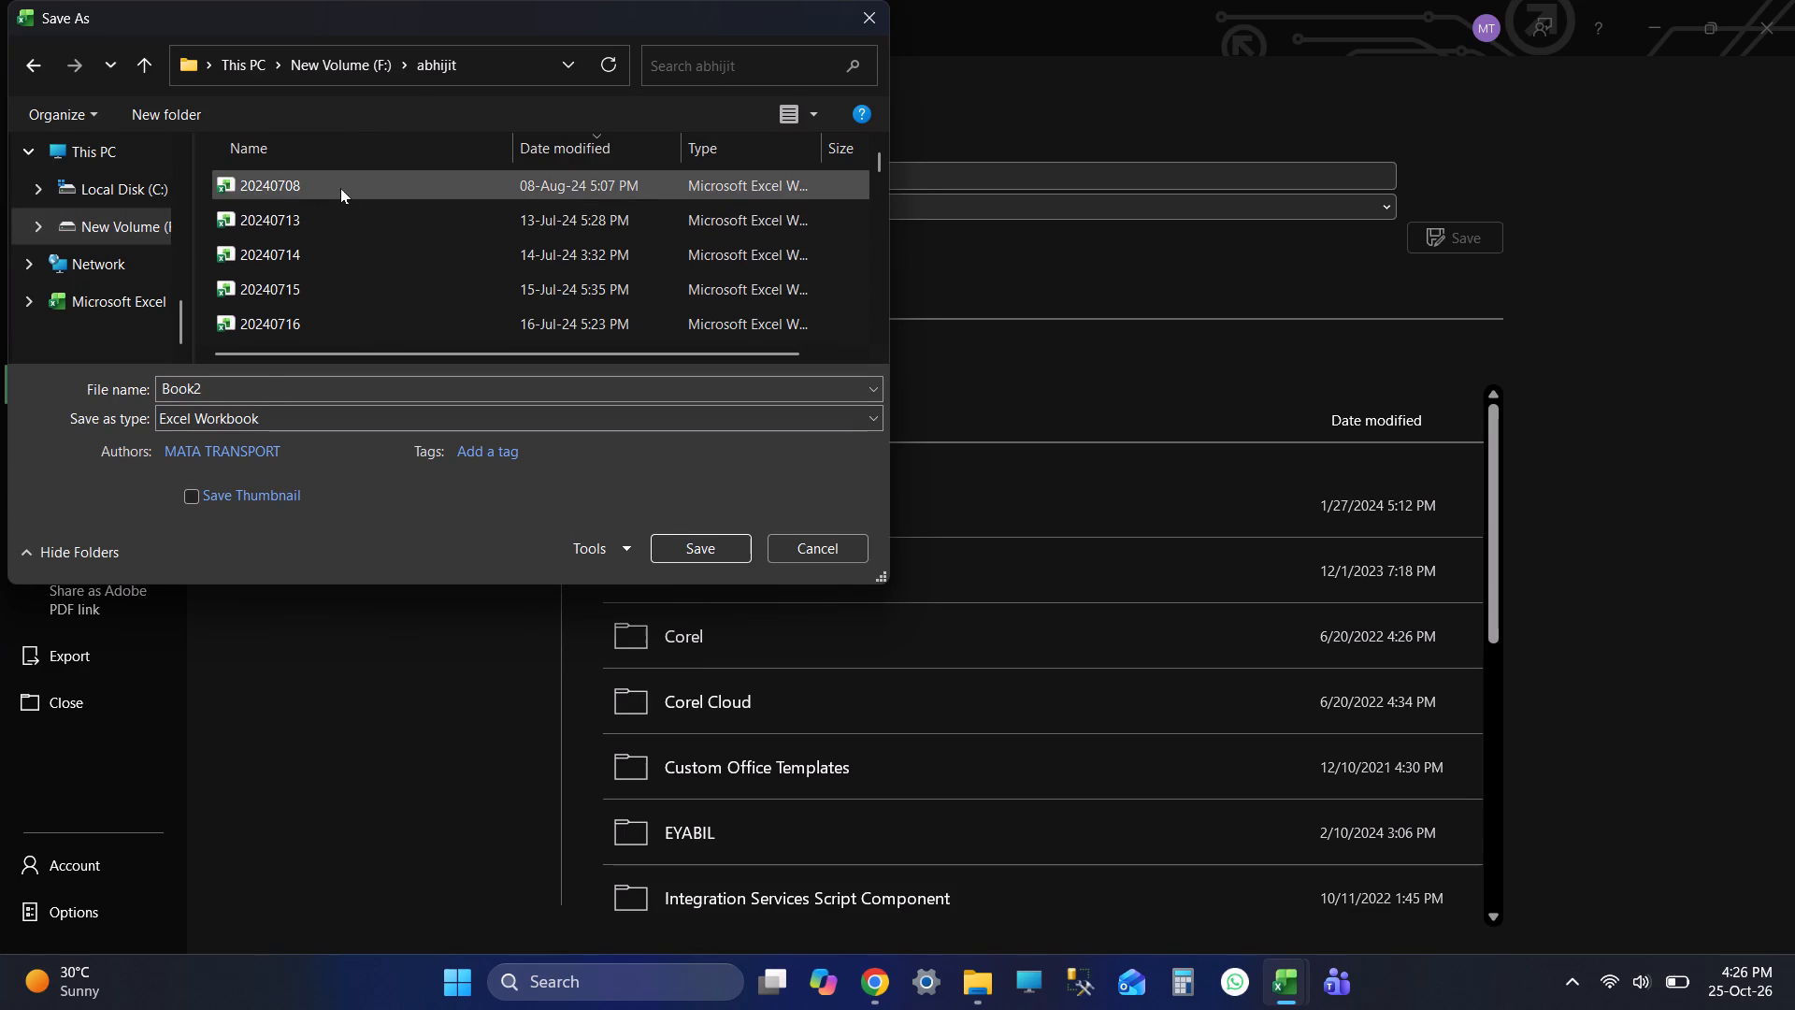
{"action": "left_click", "coordinate": [340, 188]}
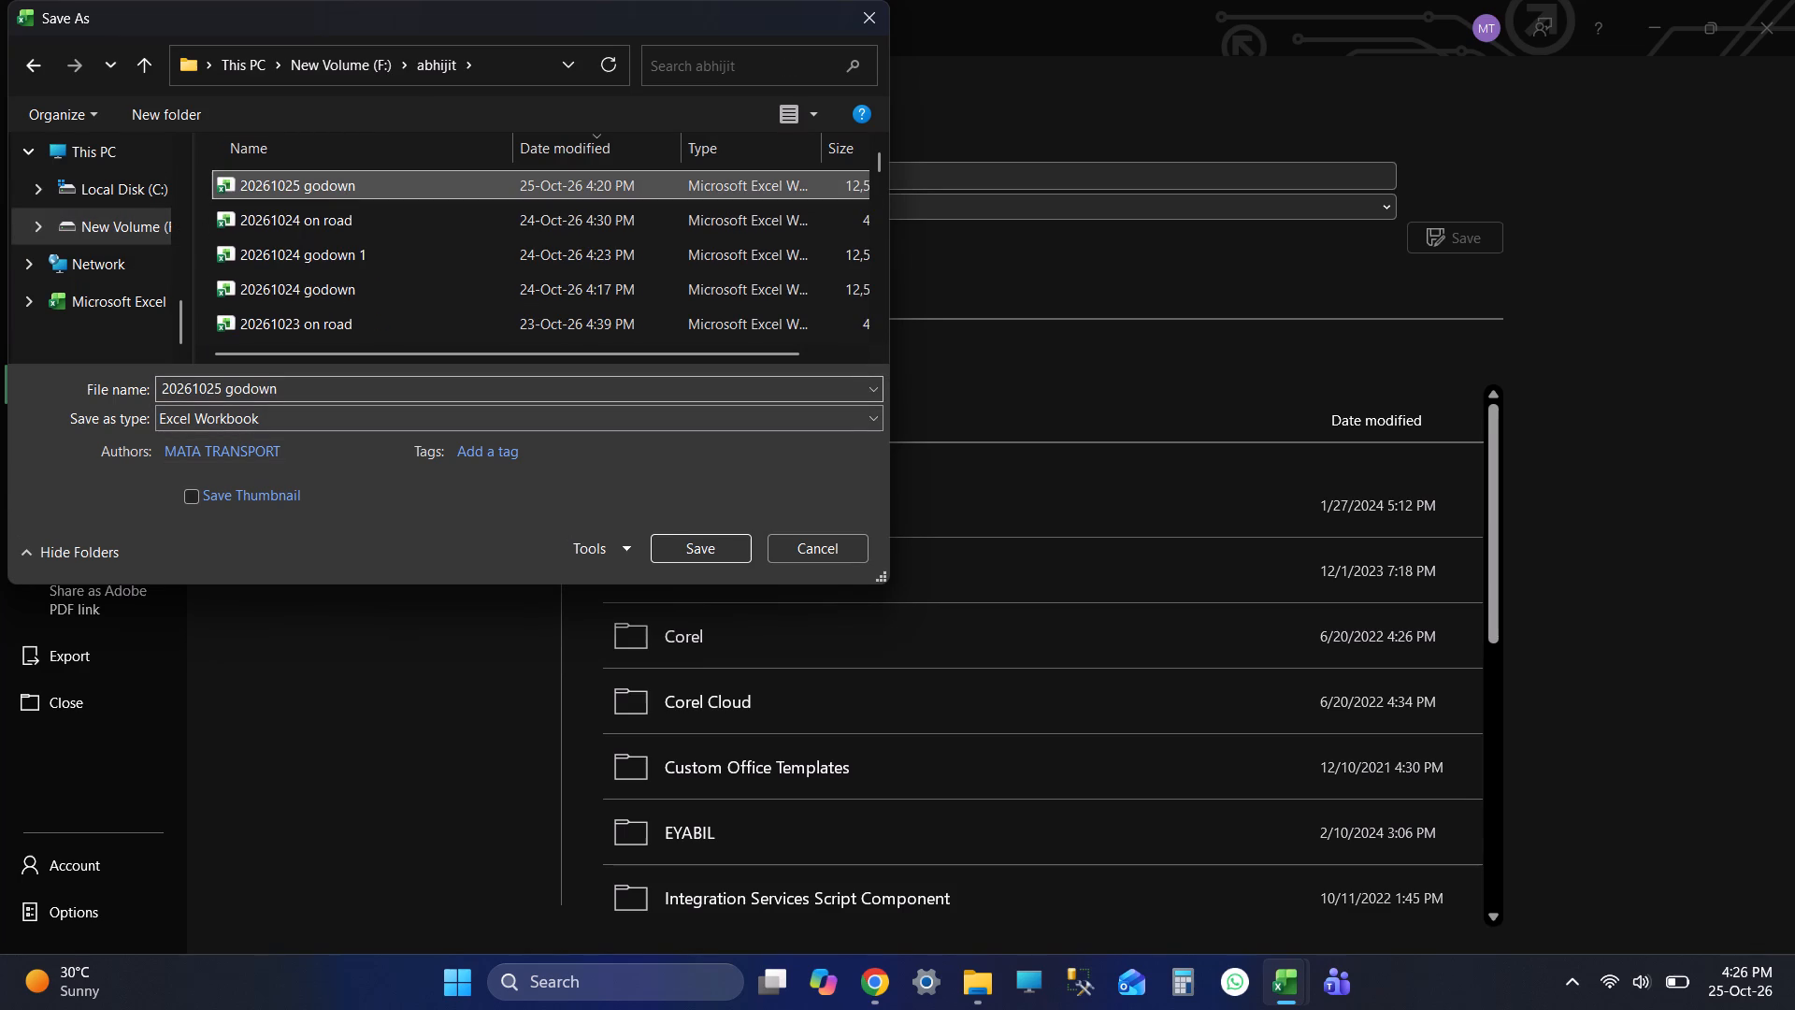
{"action": "double_click", "coordinate": [282, 397]}
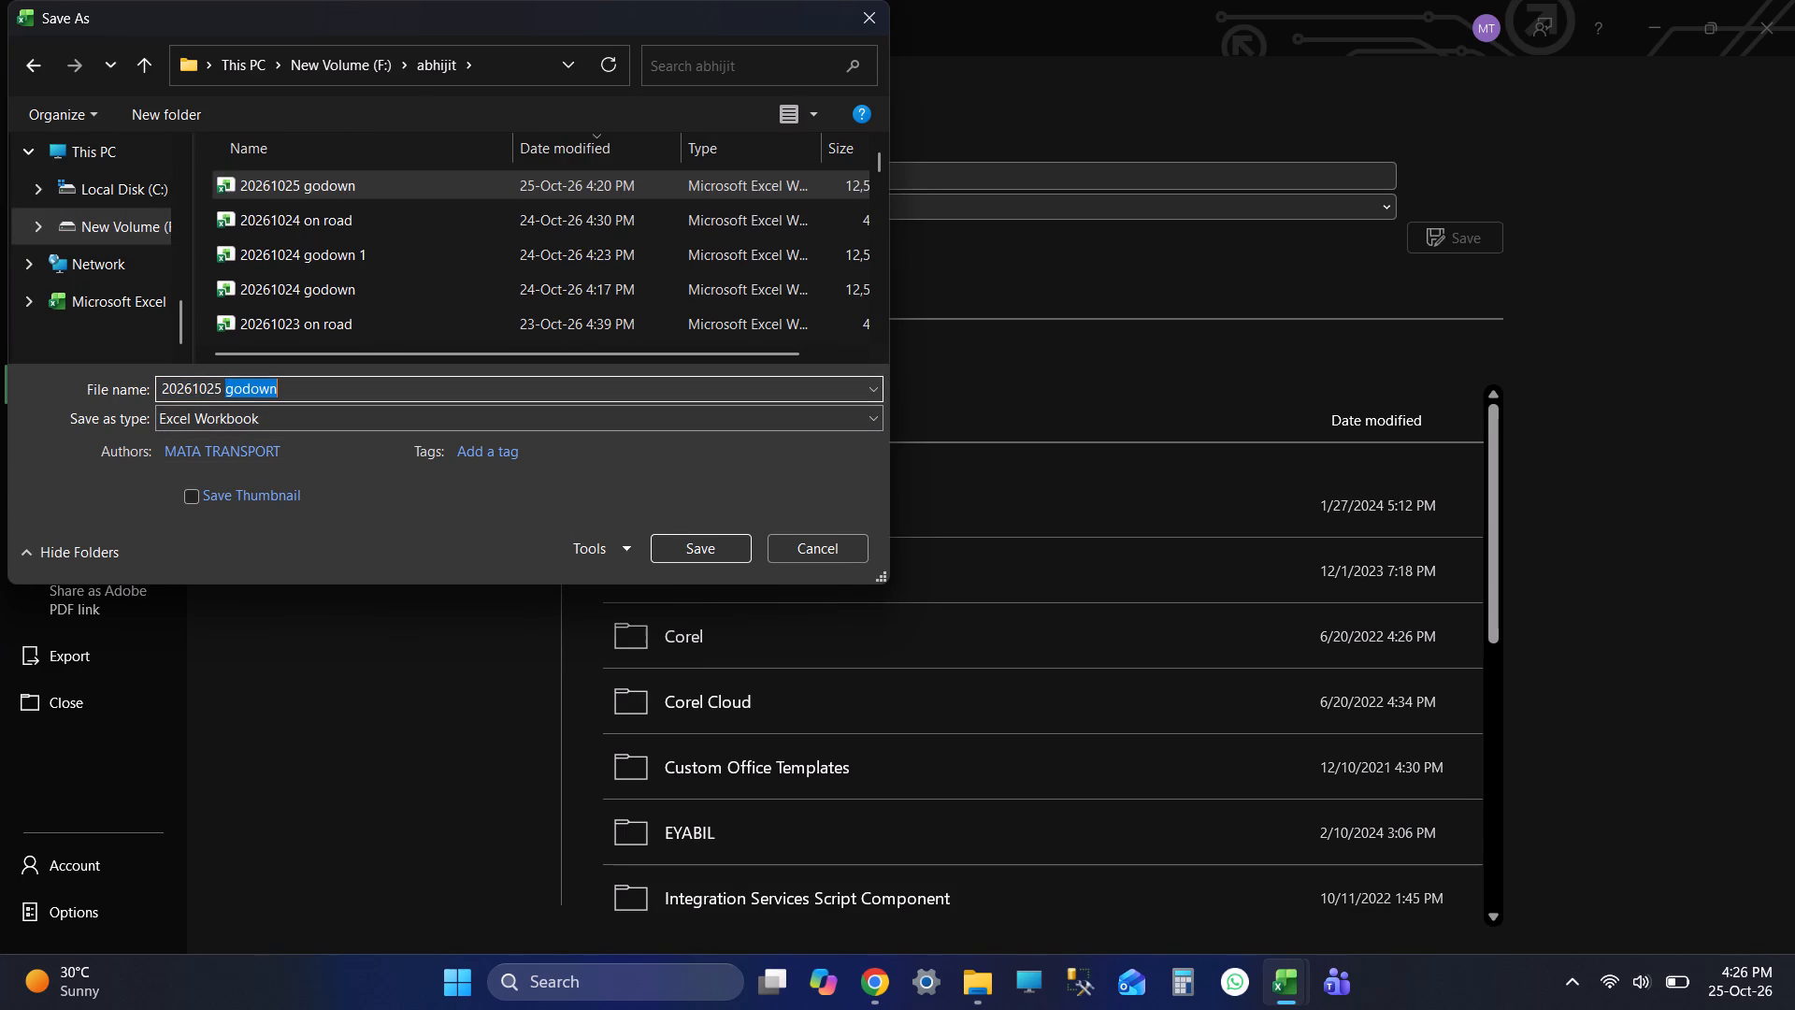
{"action": "left_click", "coordinate": [282, 397]}
{"action": "key", "text": "space"}
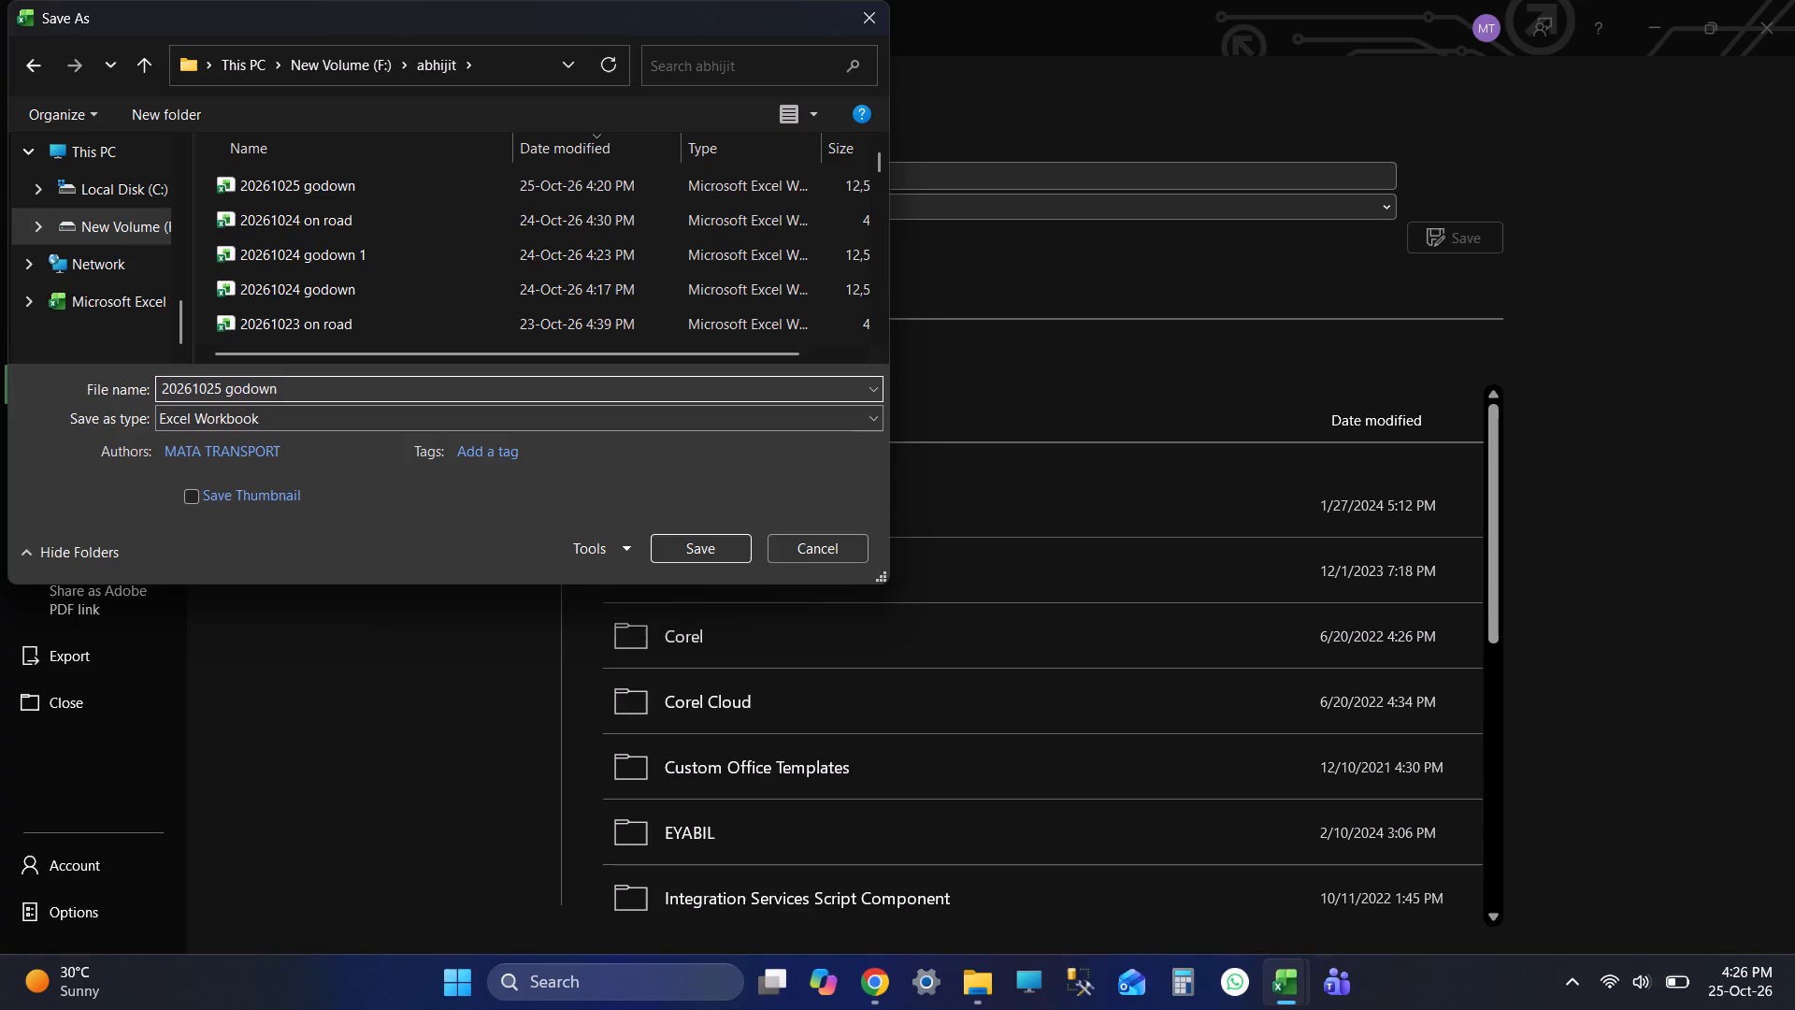
{"action": "key", "text": "1"}
{"action": "left_click", "coordinate": [709, 539]}
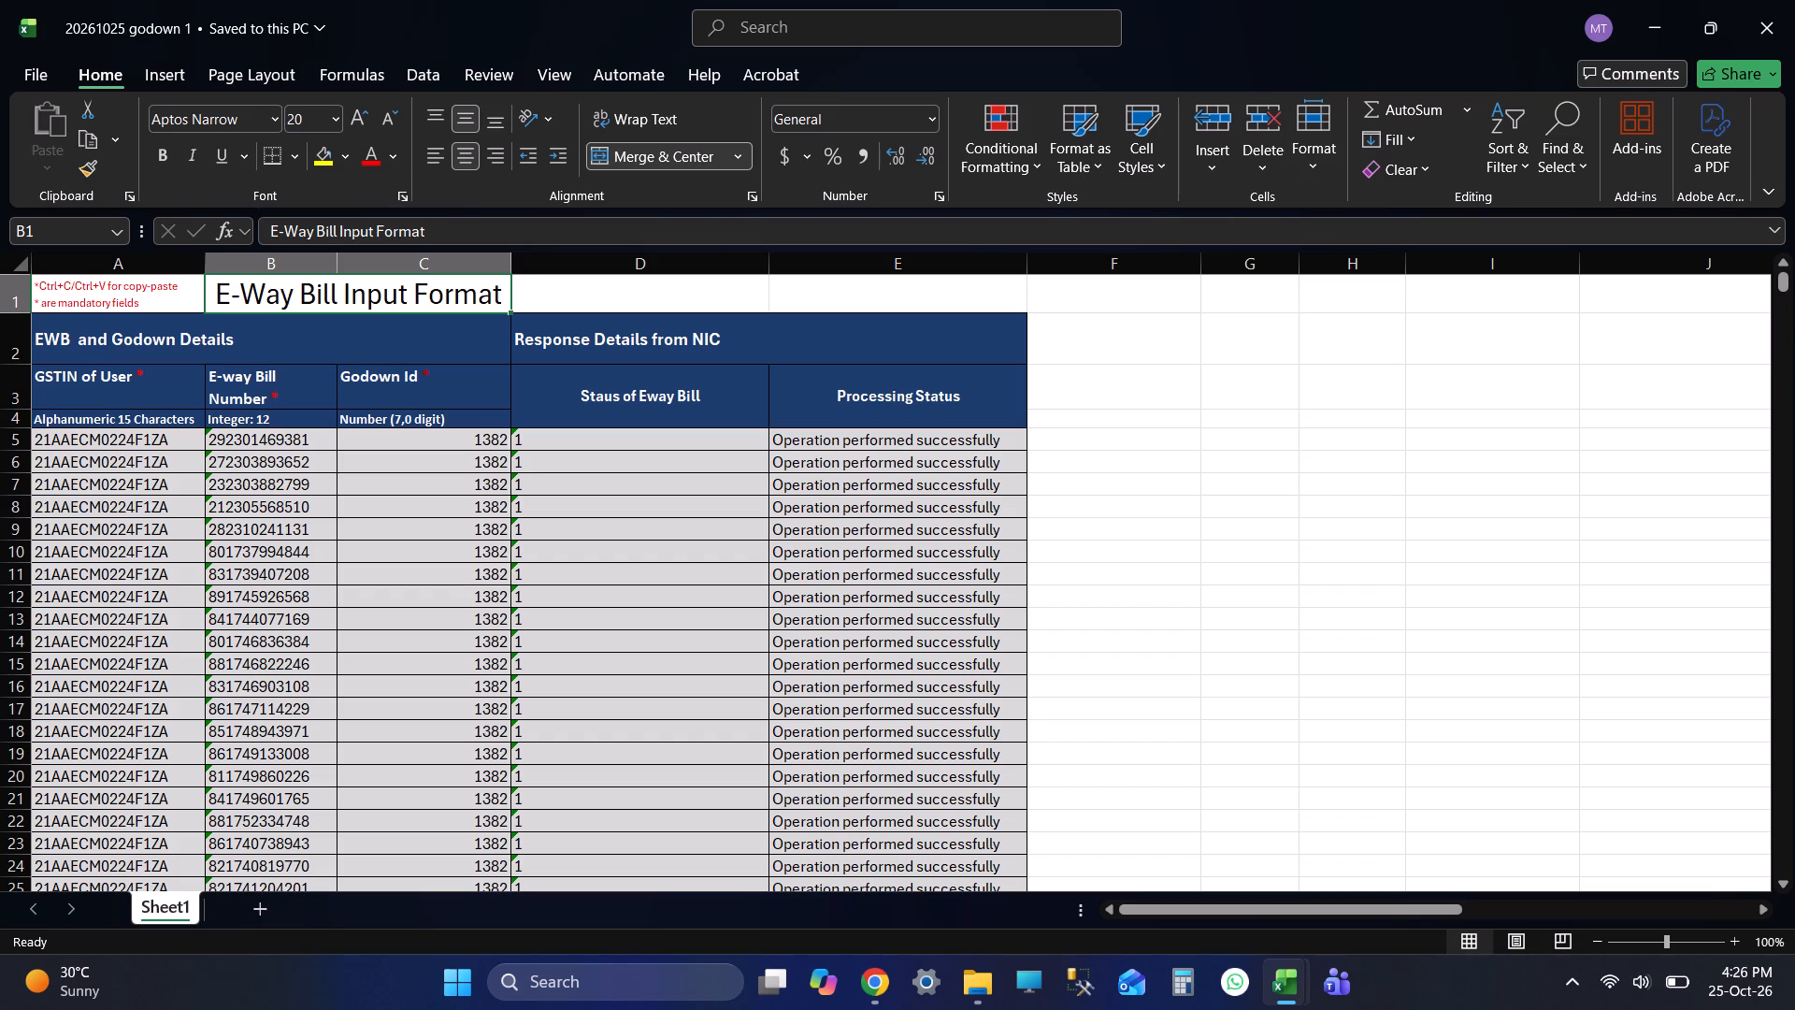
Check the last e-way bill rows and the first rows of the saved godown workbook for complete responses.
{"action": "left_click", "coordinate": [297, 451]}
{"action": "key", "text": "ctrl+Down"}
{"action": "key", "text": "Down"}
{"action": "key", "text": "Down"}
{"action": "key", "text": "Down"}
{"action": "key", "text": "Down"}
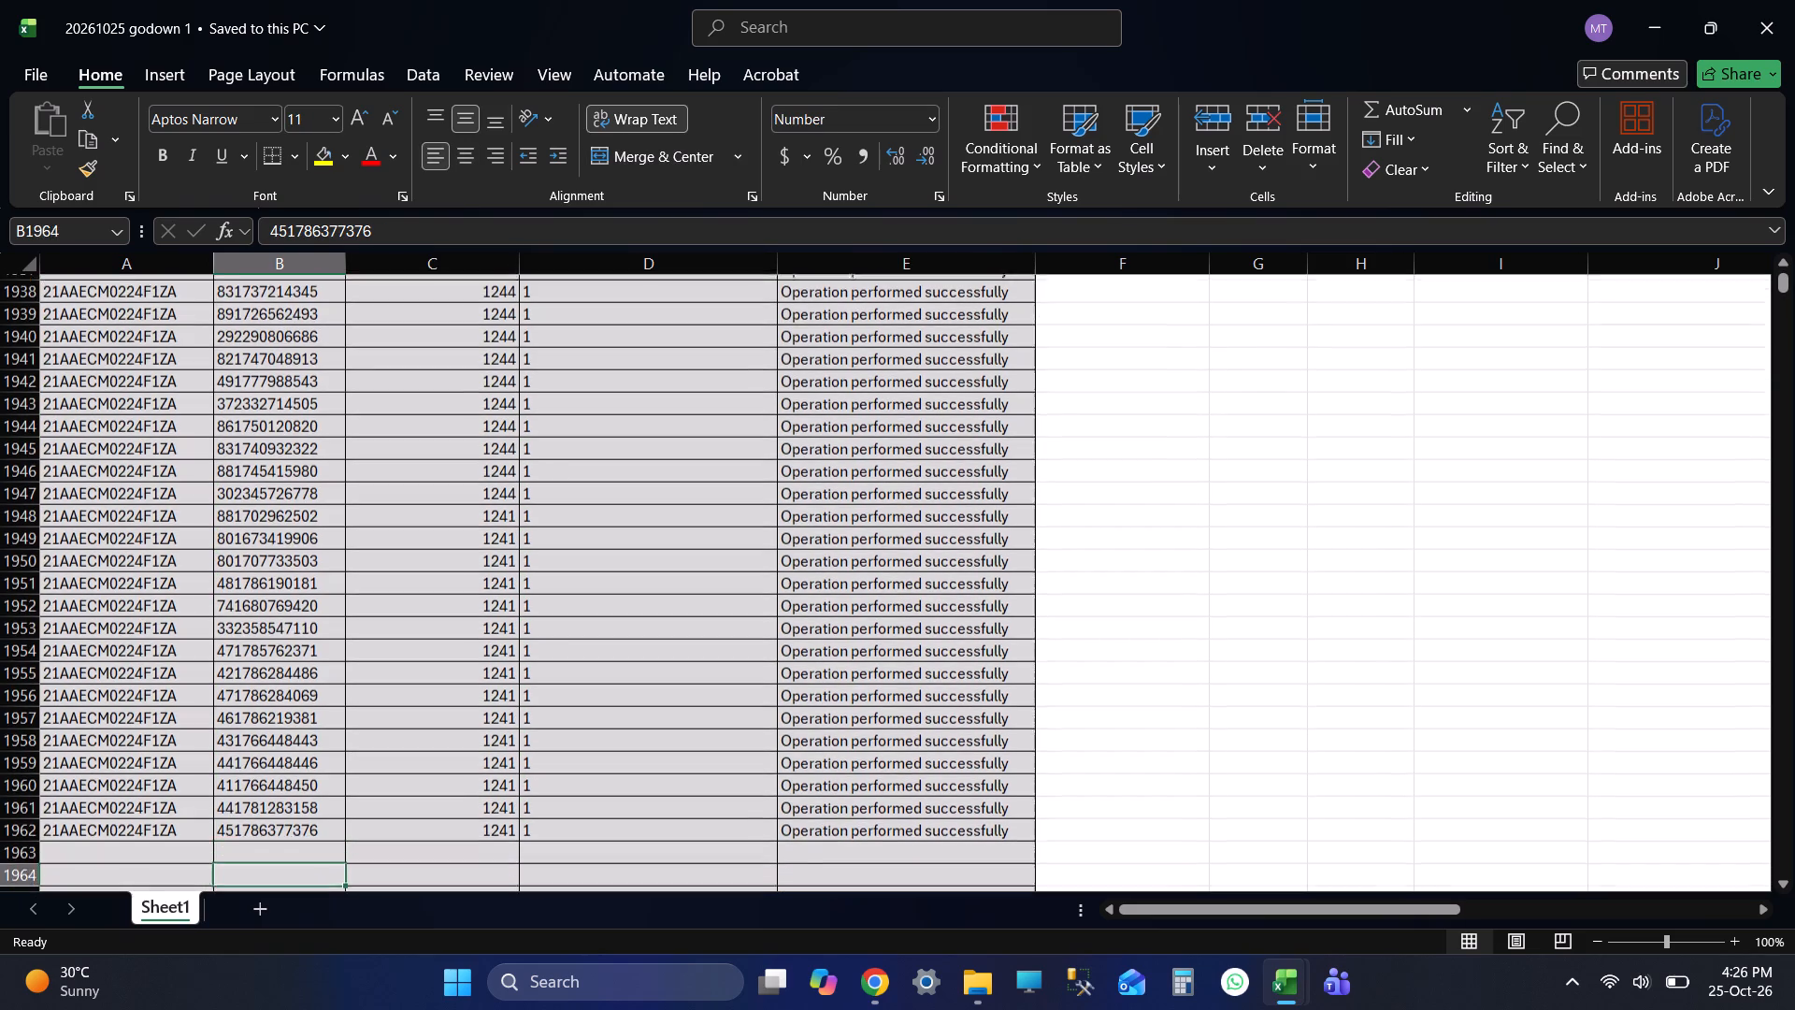
{"action": "key", "text": "Down"}
{"action": "key", "text": "Down"}
{"action": "key", "text": "Down"}
{"action": "key", "text": "Down"}
{"action": "key", "text": "ctrl+Up"}
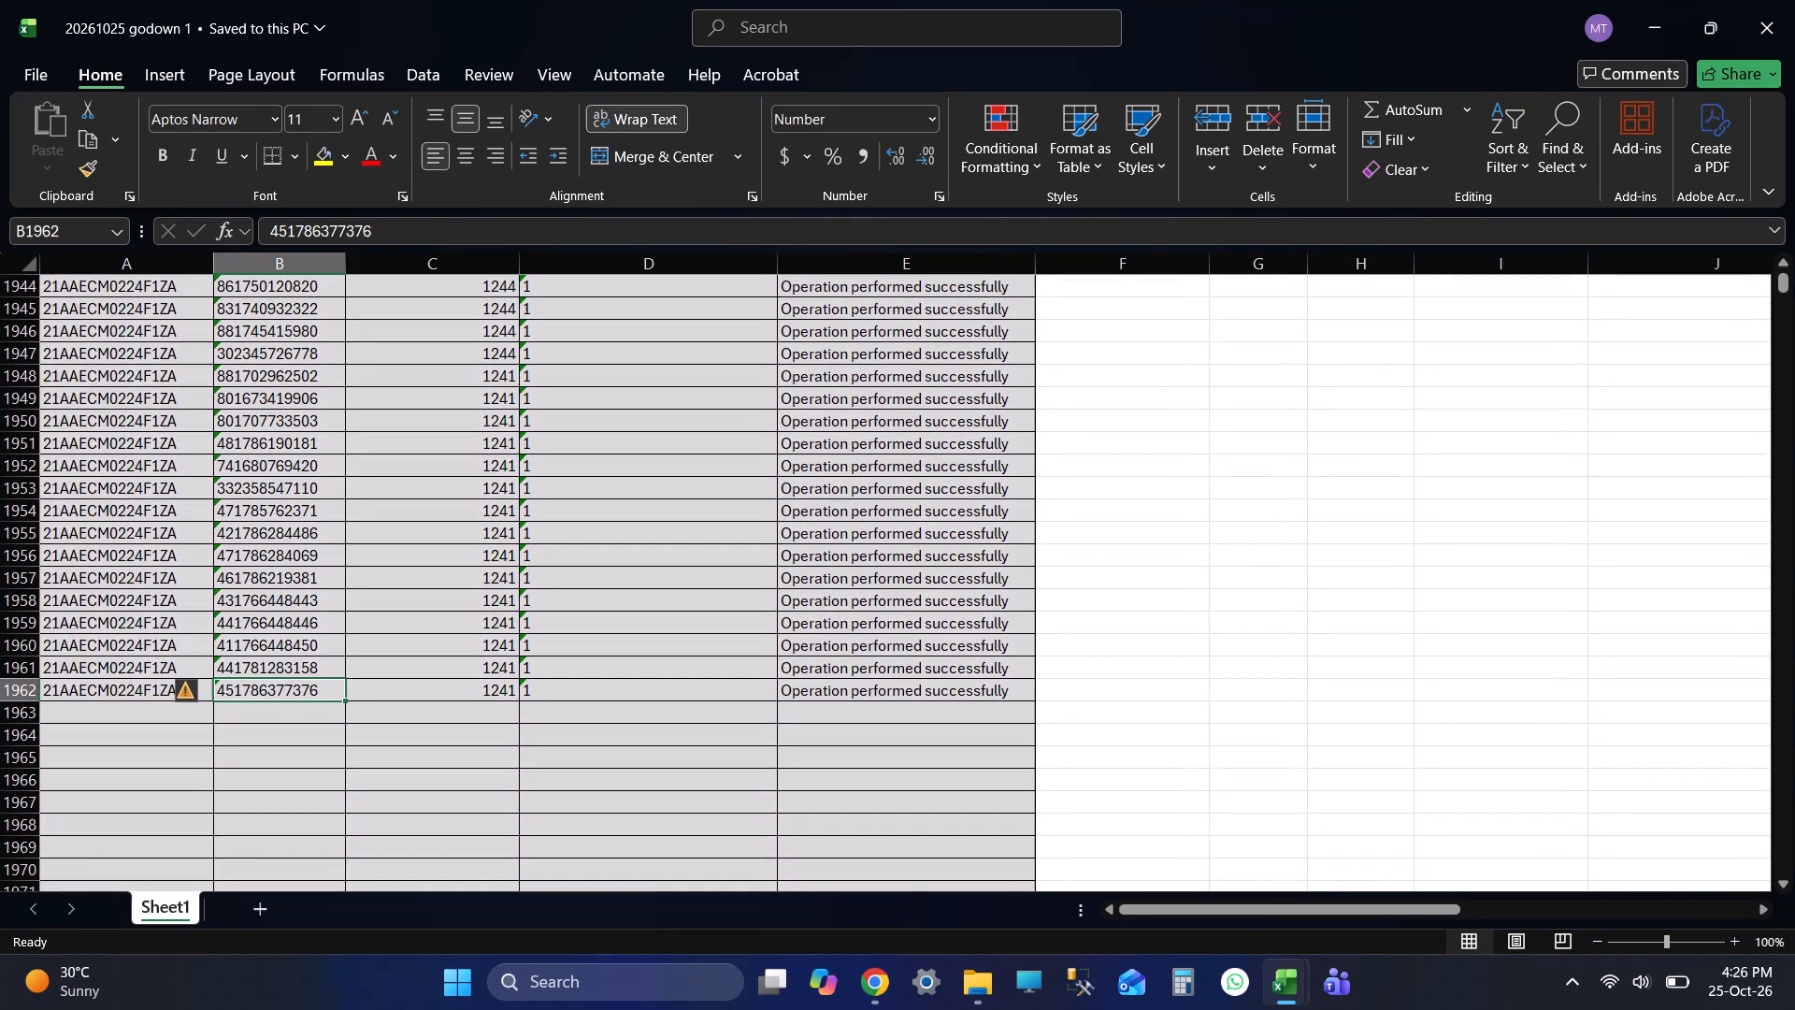
{"action": "key", "text": "Down"}
{"action": "key", "text": "Down"}
{"action": "key", "text": "Down"}
{"action": "key", "text": "Down"}
{"action": "key", "text": "Down"}
{"action": "key", "text": "Down"}
{"action": "key", "text": "Down"}
{"action": "key", "text": "Down"}
{"action": "key", "text": "Down"}
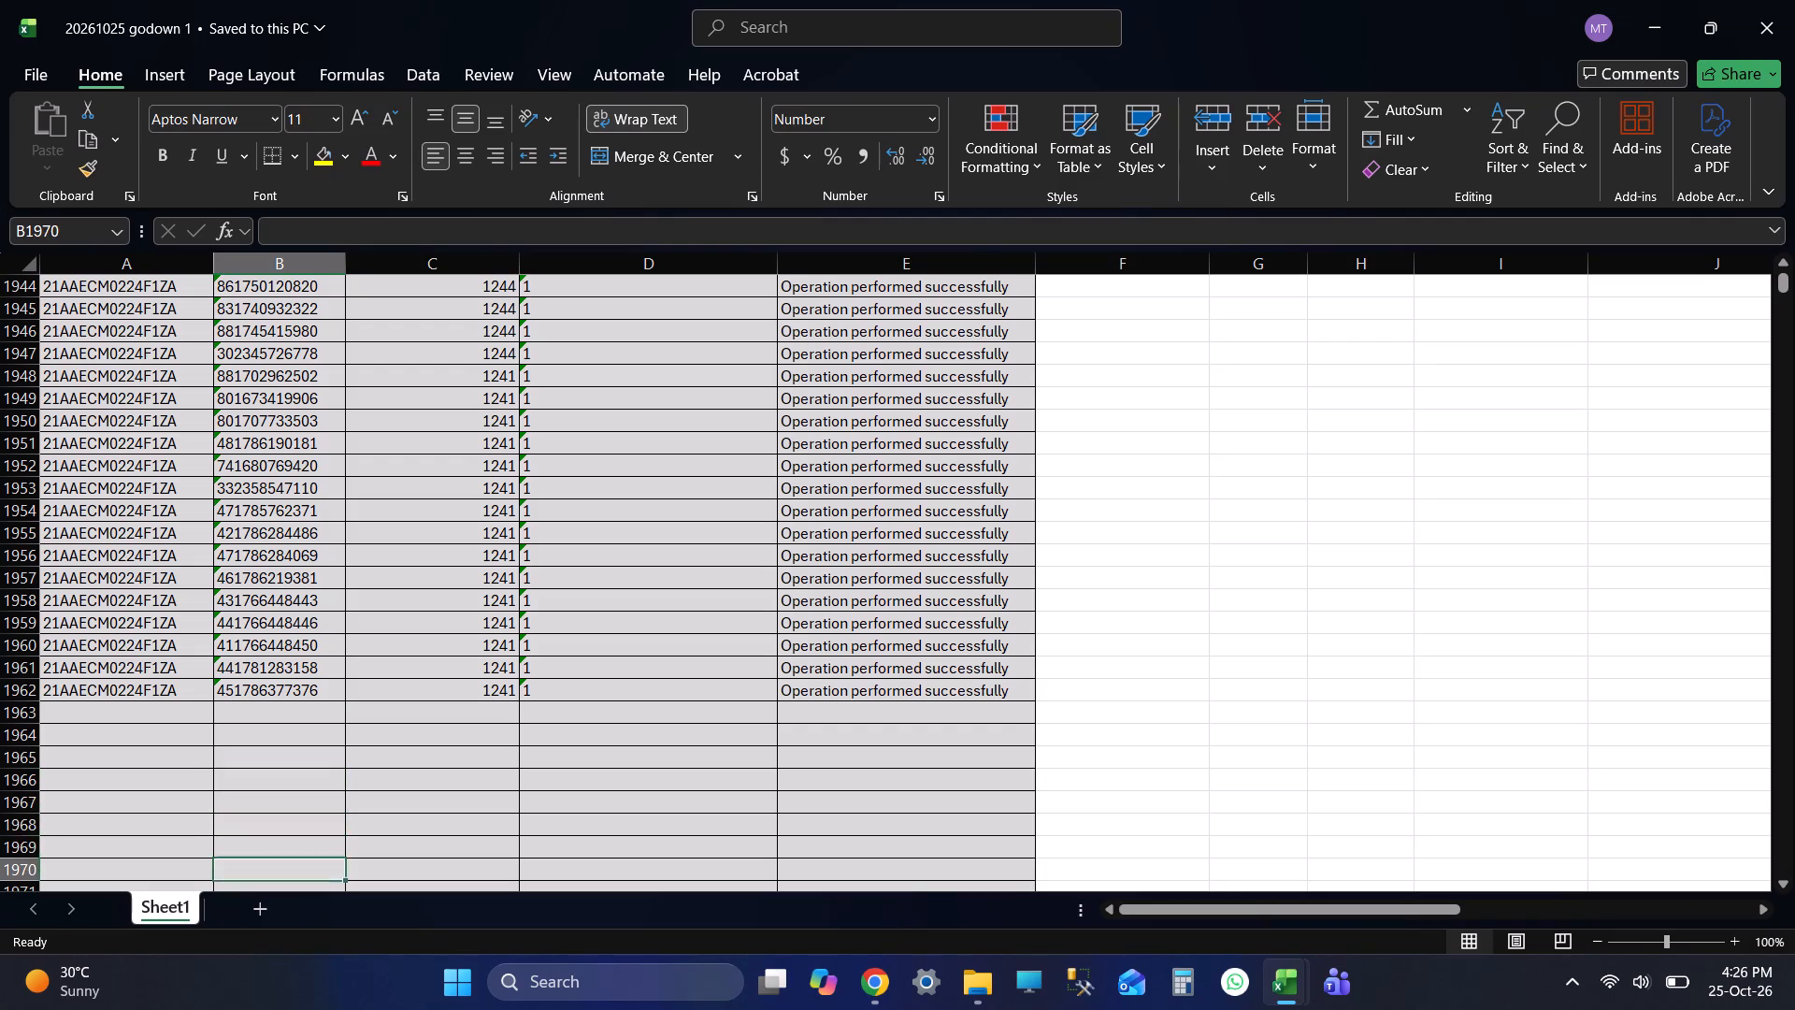
{"action": "key", "text": "ctrl+Up"}
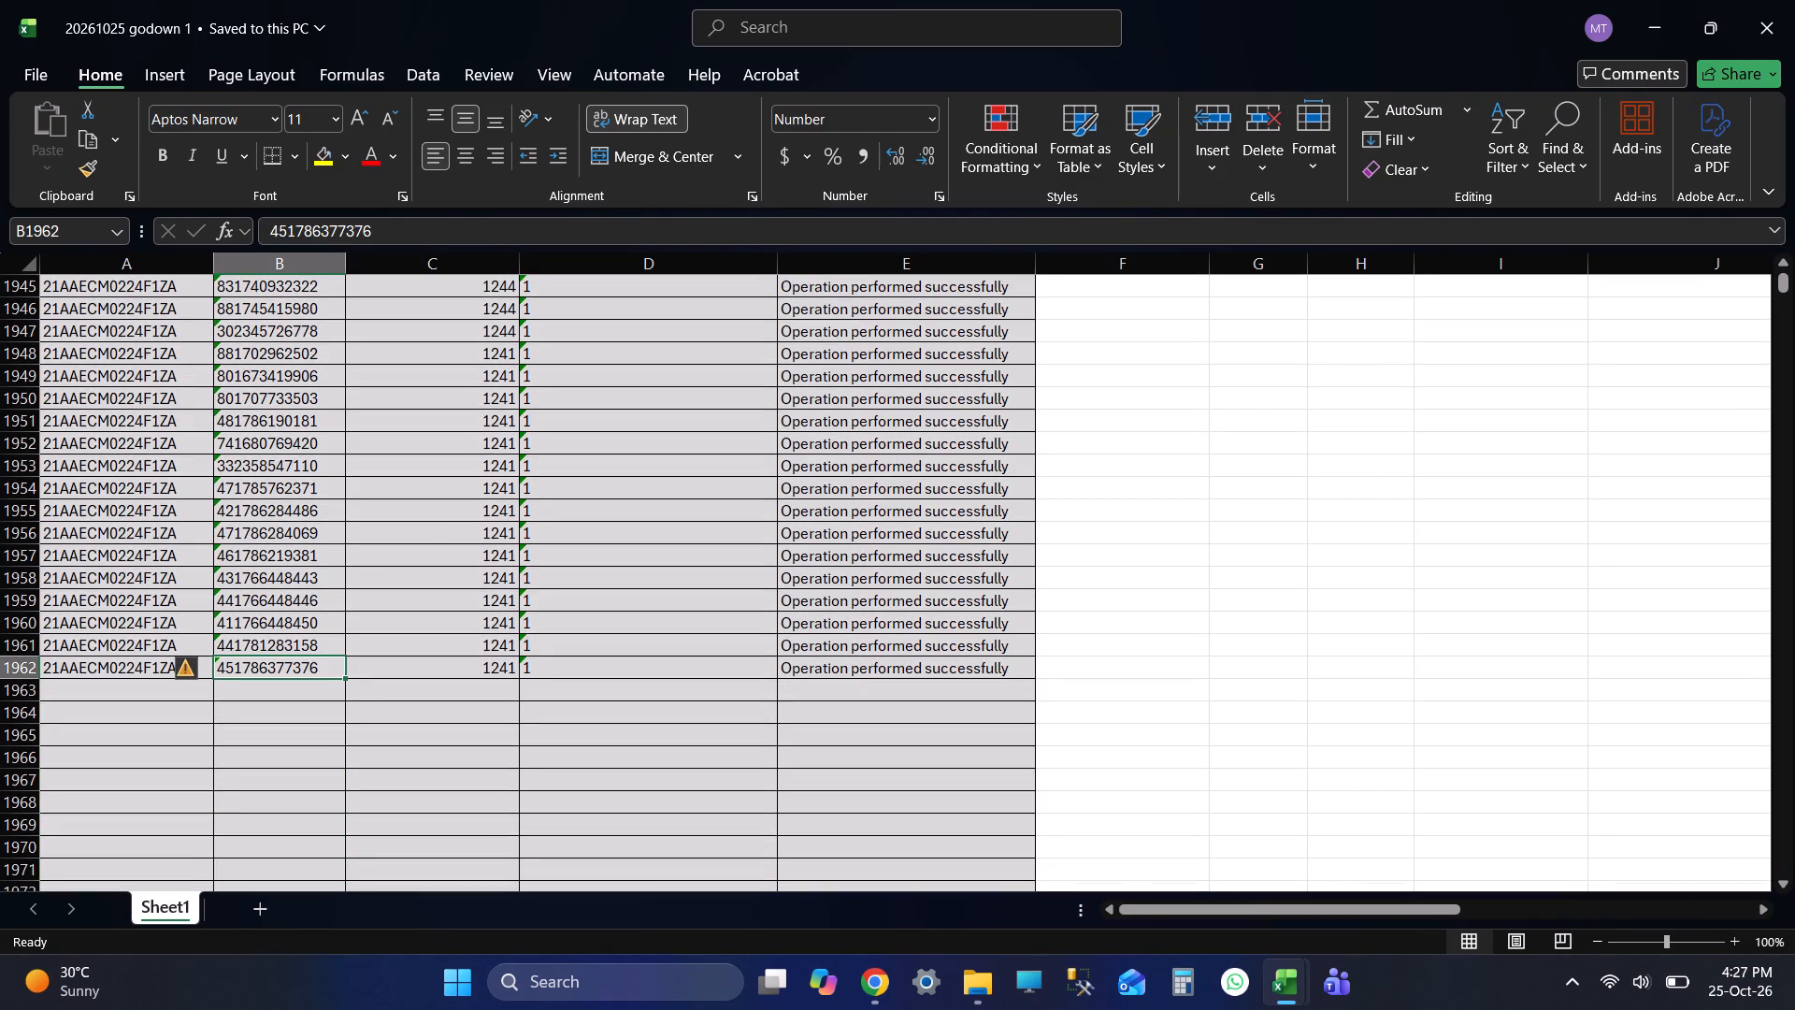
{"action": "key", "text": "ctrl+Up"}
{"action": "key", "text": "Up"}
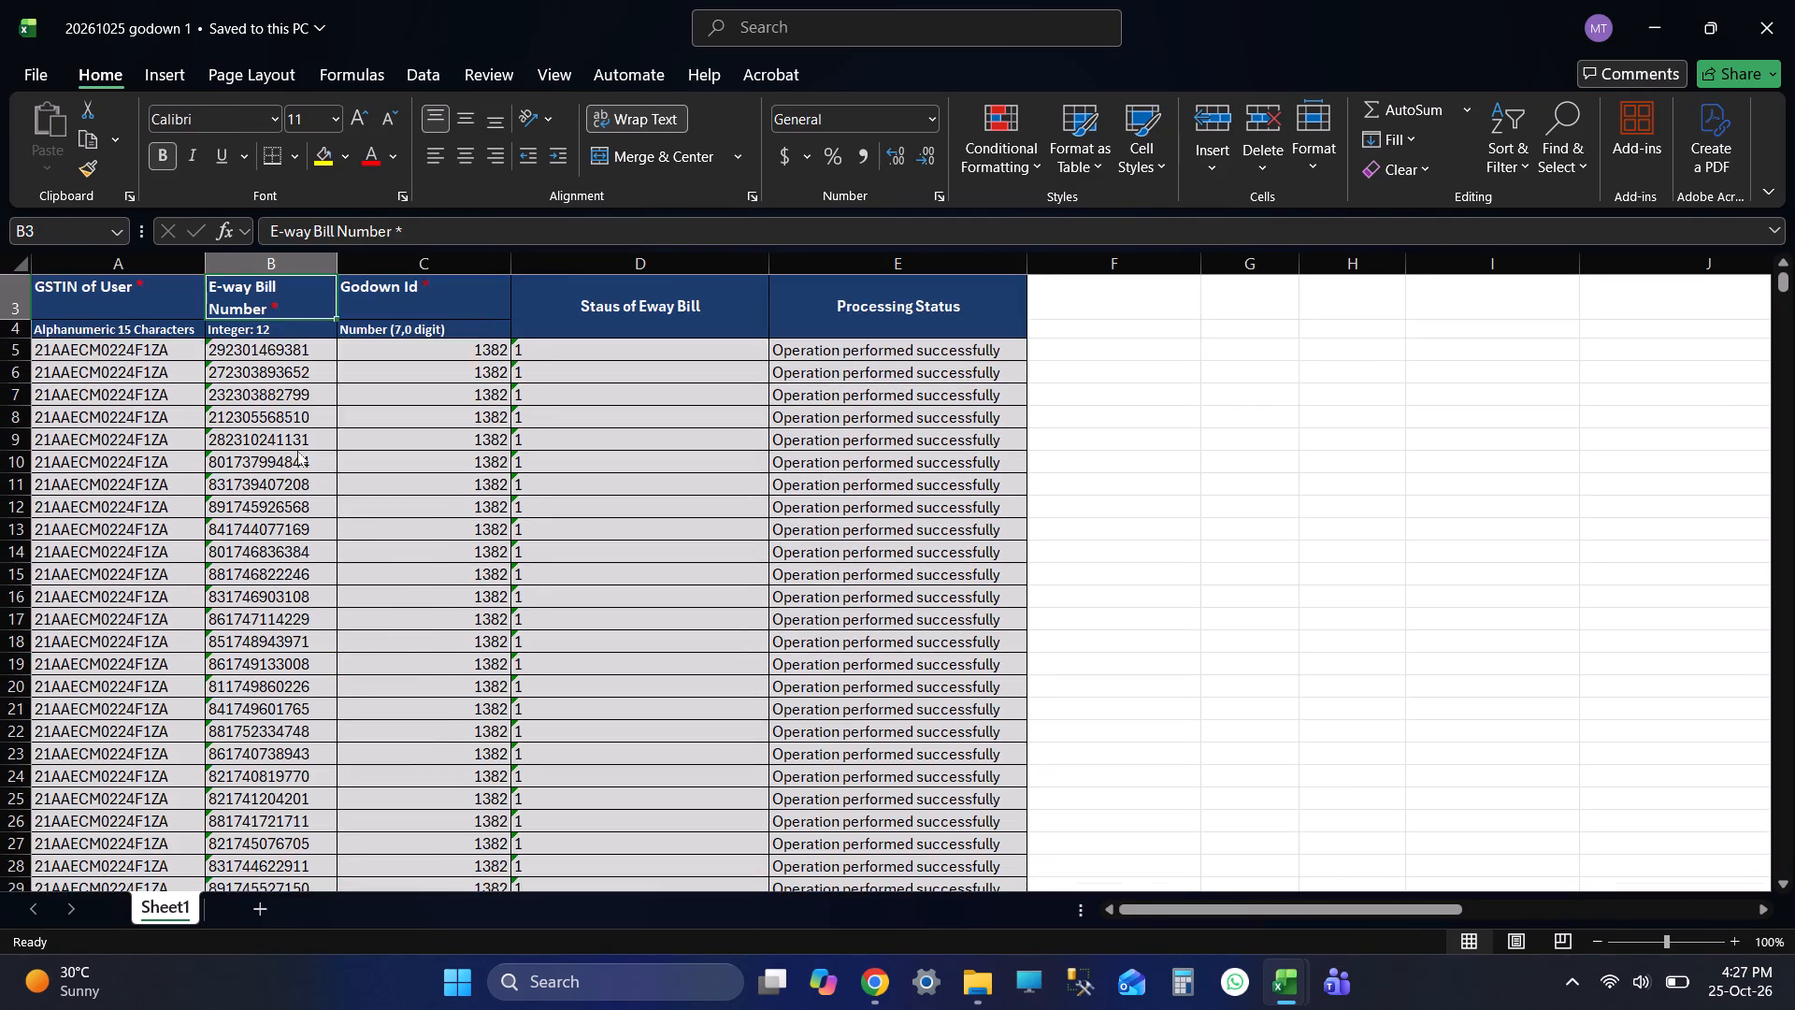
{"action": "key", "text": "Up"}
{"action": "key", "text": "Up"}
{"action": "key", "text": "Up"}
{"action": "key", "text": "Up"}
{"action": "key", "text": "Up"}
{"action": "key", "text": "Up"}
{"action": "key", "text": "Up"}
Go over the saved workbook's e-way bill column once more, from the first row to the last and back.
{"action": "key", "text": "Down"}
{"action": "key", "text": "Down"}
{"action": "key", "text": "Down"}
{"action": "key", "text": "Down"}
{"action": "key", "text": "Down"}
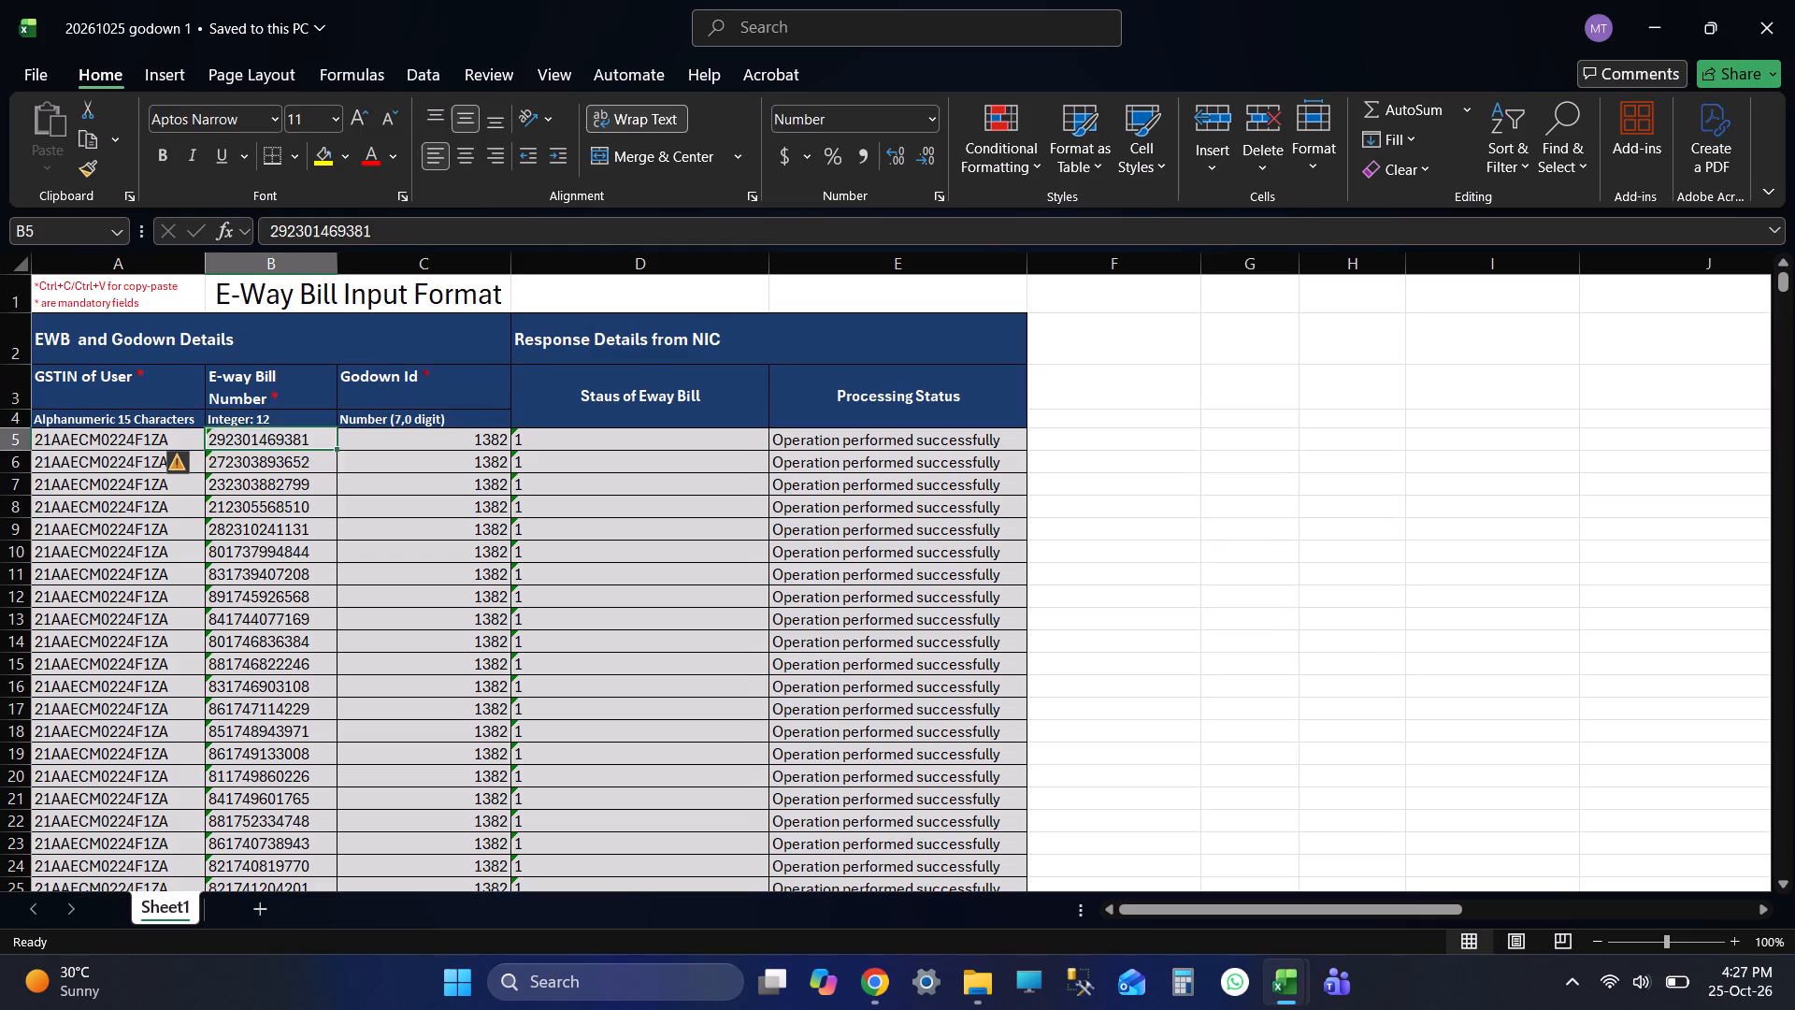
{"action": "key", "text": "ctrl+Down"}
{"action": "key", "text": "Down"}
{"action": "key", "text": "Down"}
{"action": "key", "text": "Down"}
{"action": "key", "text": "Down"}
{"action": "key", "text": "Down"}
{"action": "key", "text": "ctrl+Up"}
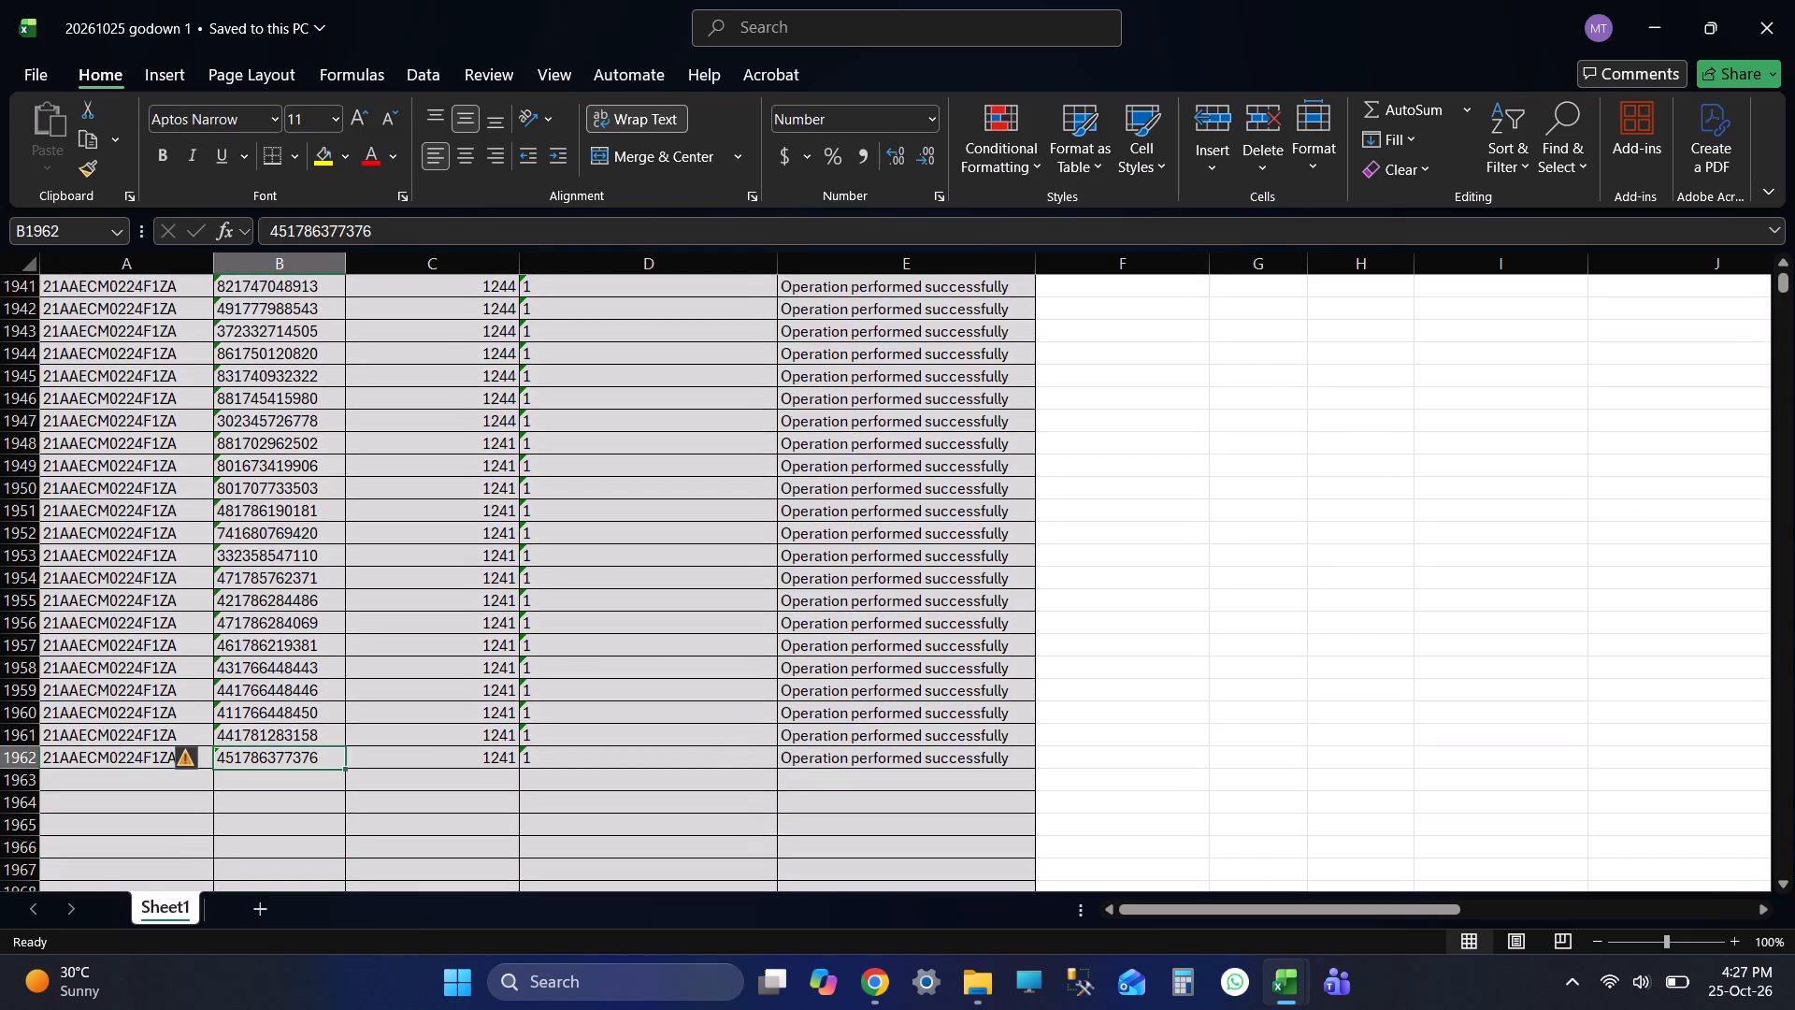
{"action": "key", "text": "ctrl+Up"}
{"action": "key", "text": "Up"}
{"action": "key", "text": "Up"}
{"action": "key", "text": "Up"}
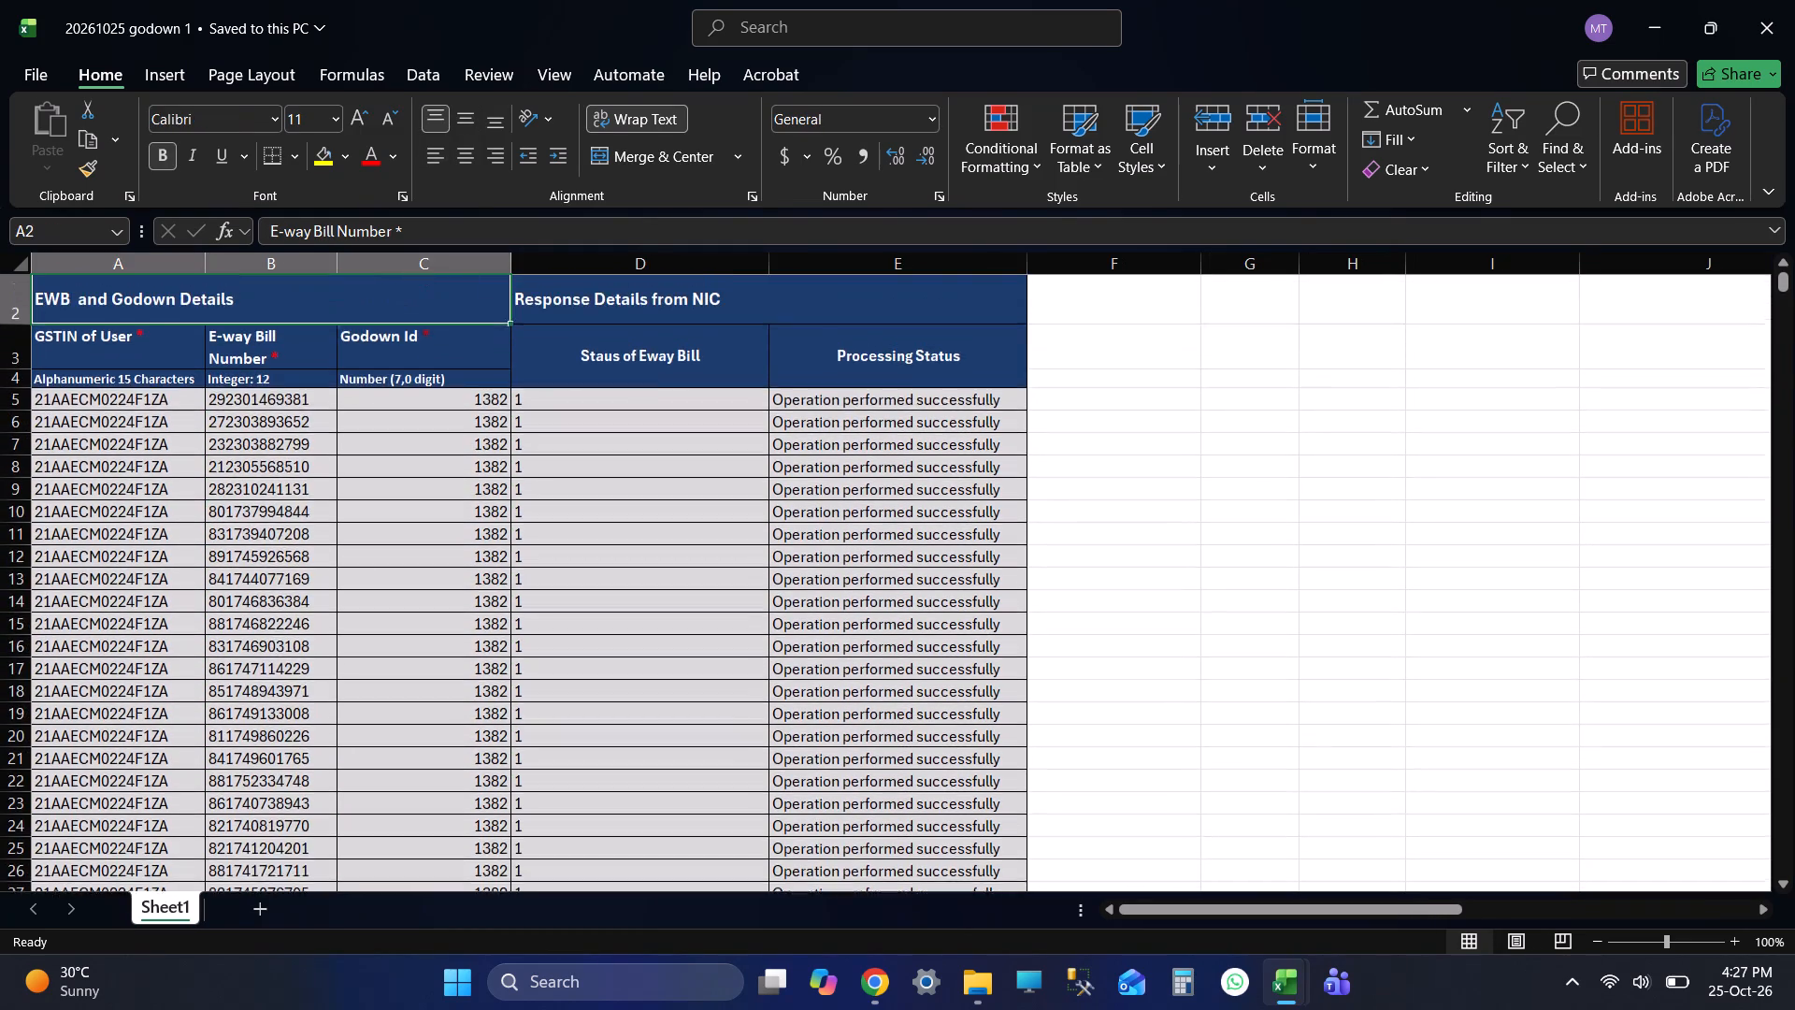
{"action": "key", "text": "Up"}
{"action": "key", "text": "Up"}
{"action": "key", "text": "Up"}
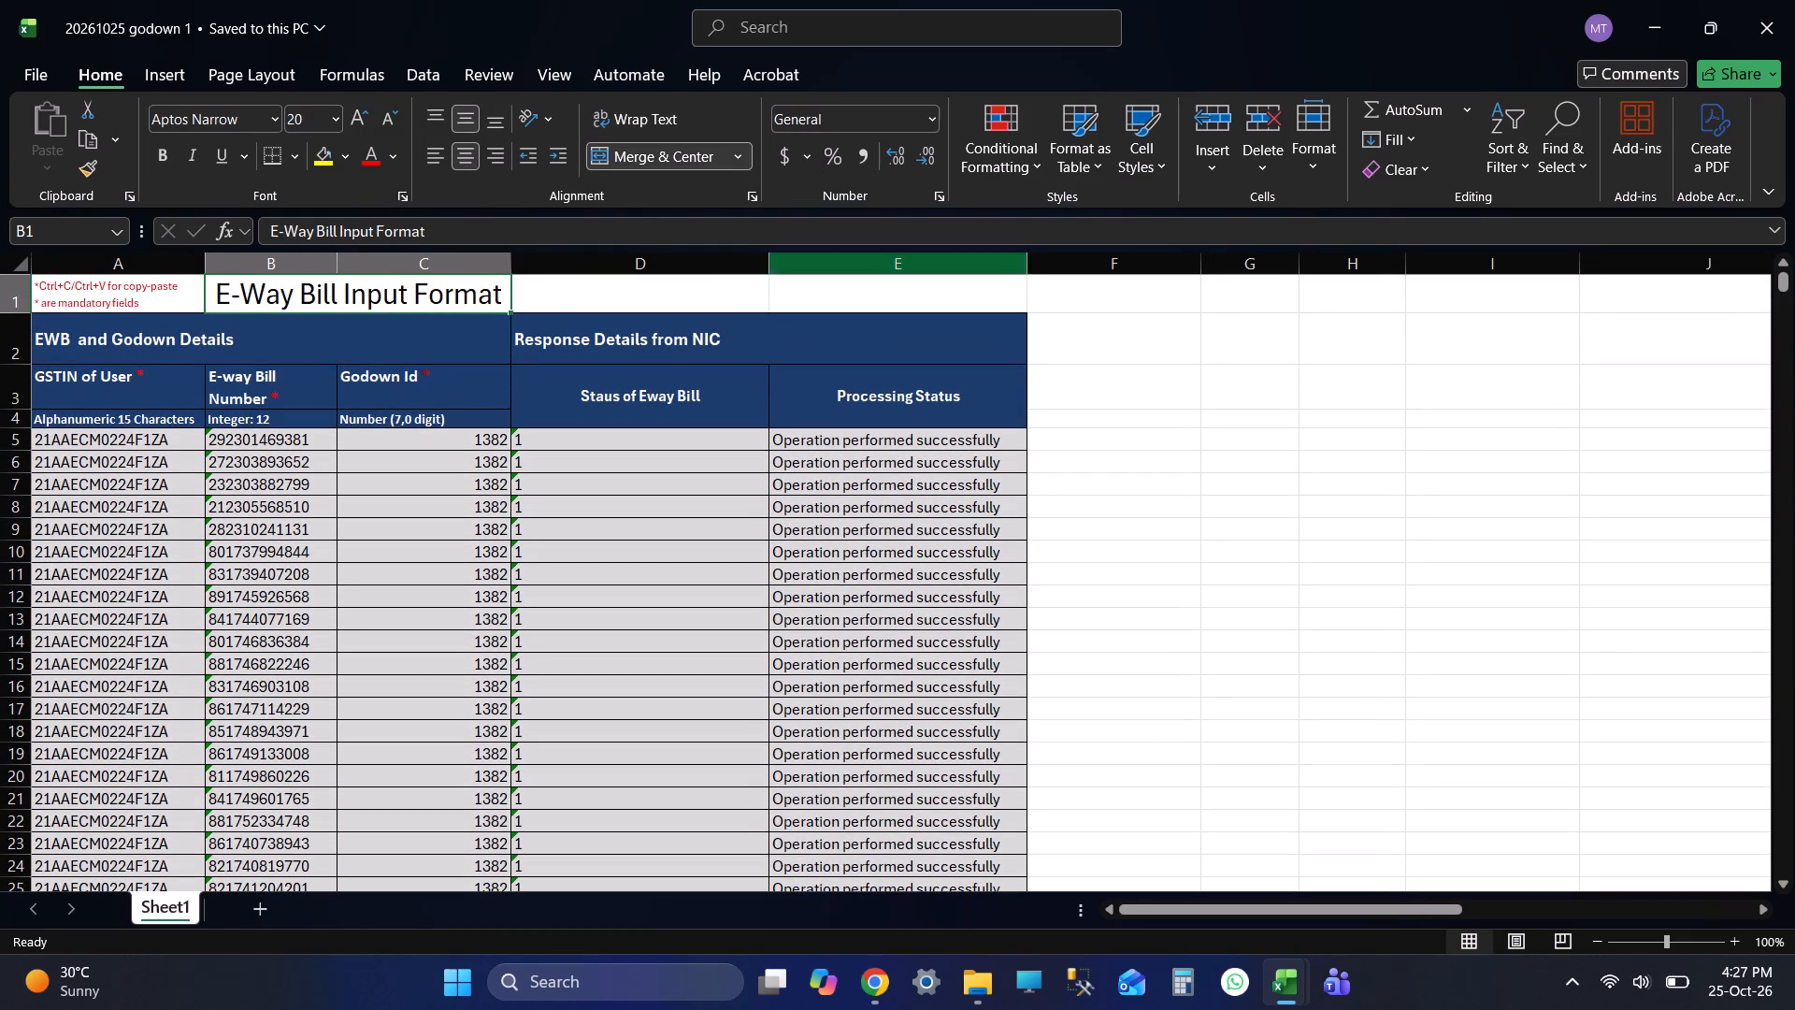
Close the saved "20261025 godown 1" workbook.
{"action": "left_click", "coordinate": [1794, 0]}
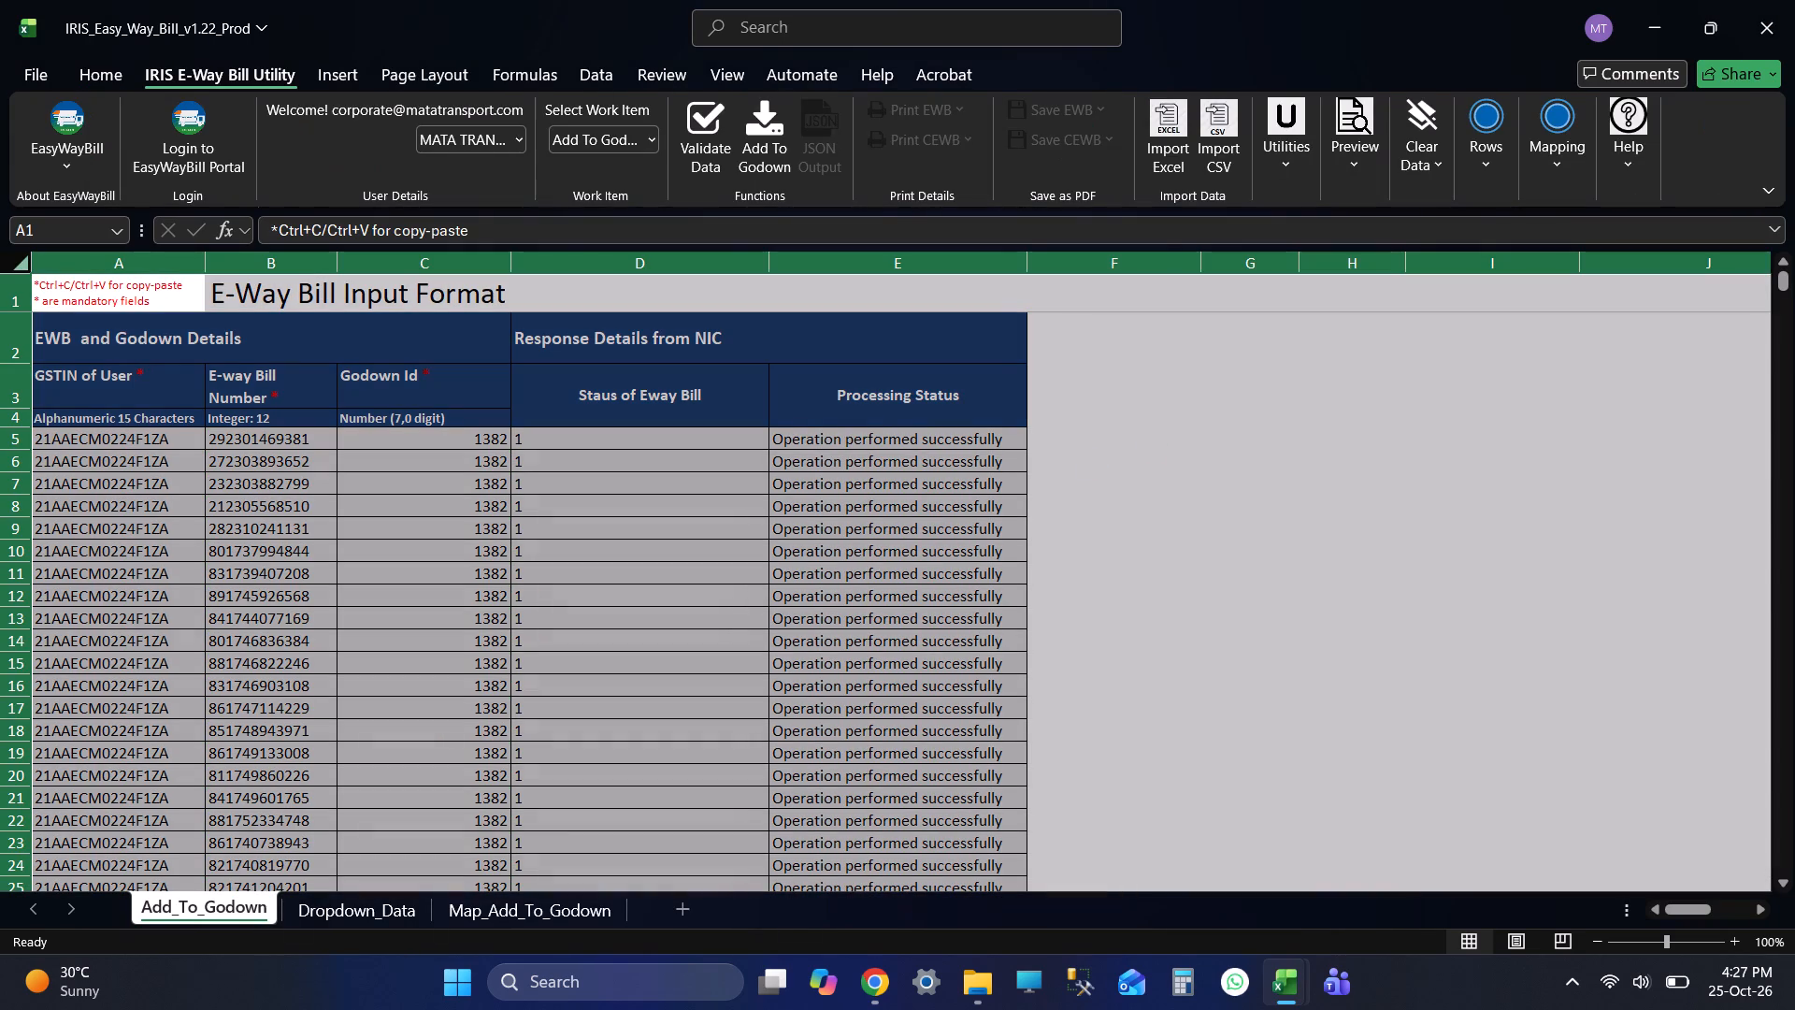
Check the first and last e-way bill rows and their NIC responses in the utility's Add_To_Godown sheet.
{"action": "left_click", "coordinate": [214, 594]}
{"action": "key", "text": "ctrl+Down"}
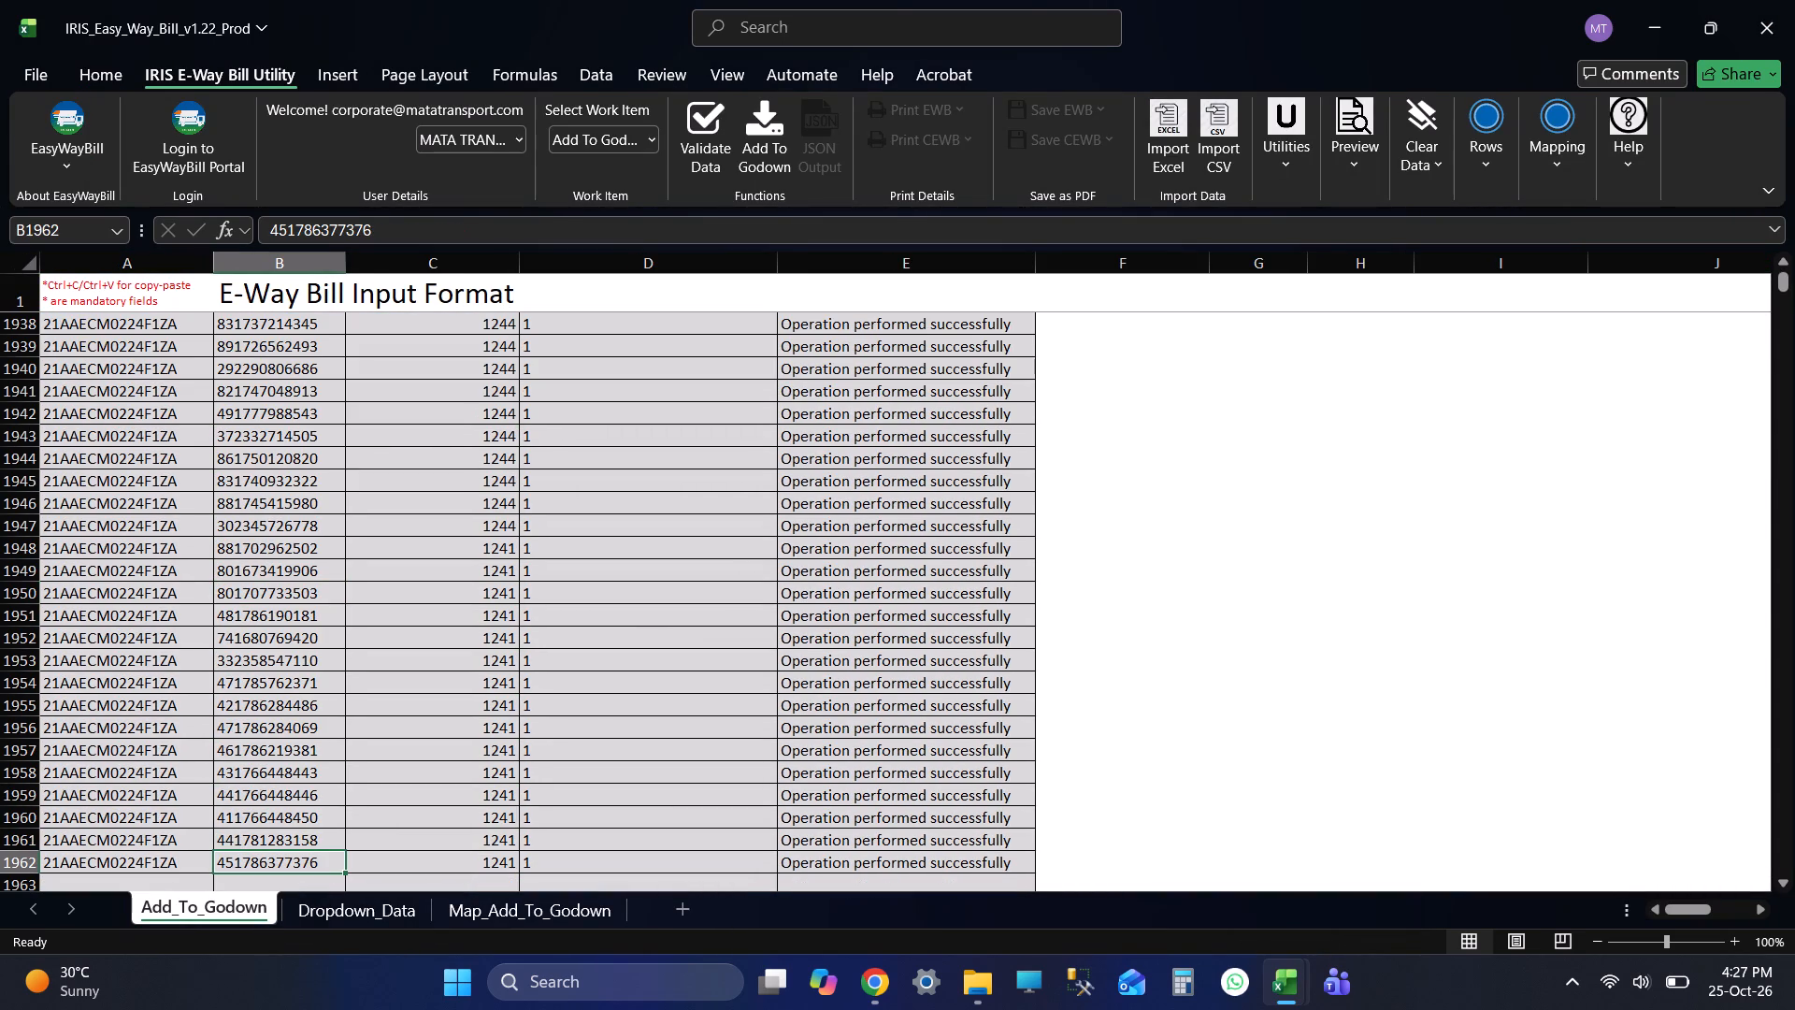
{"action": "key", "text": "ctrl+Up"}
{"action": "key", "text": "Up"}
{"action": "key", "text": "Up"}
{"action": "key", "text": "Up"}
{"action": "key", "text": "Up"}
{"action": "key", "text": "Up"}
{"action": "key", "text": "Down"}
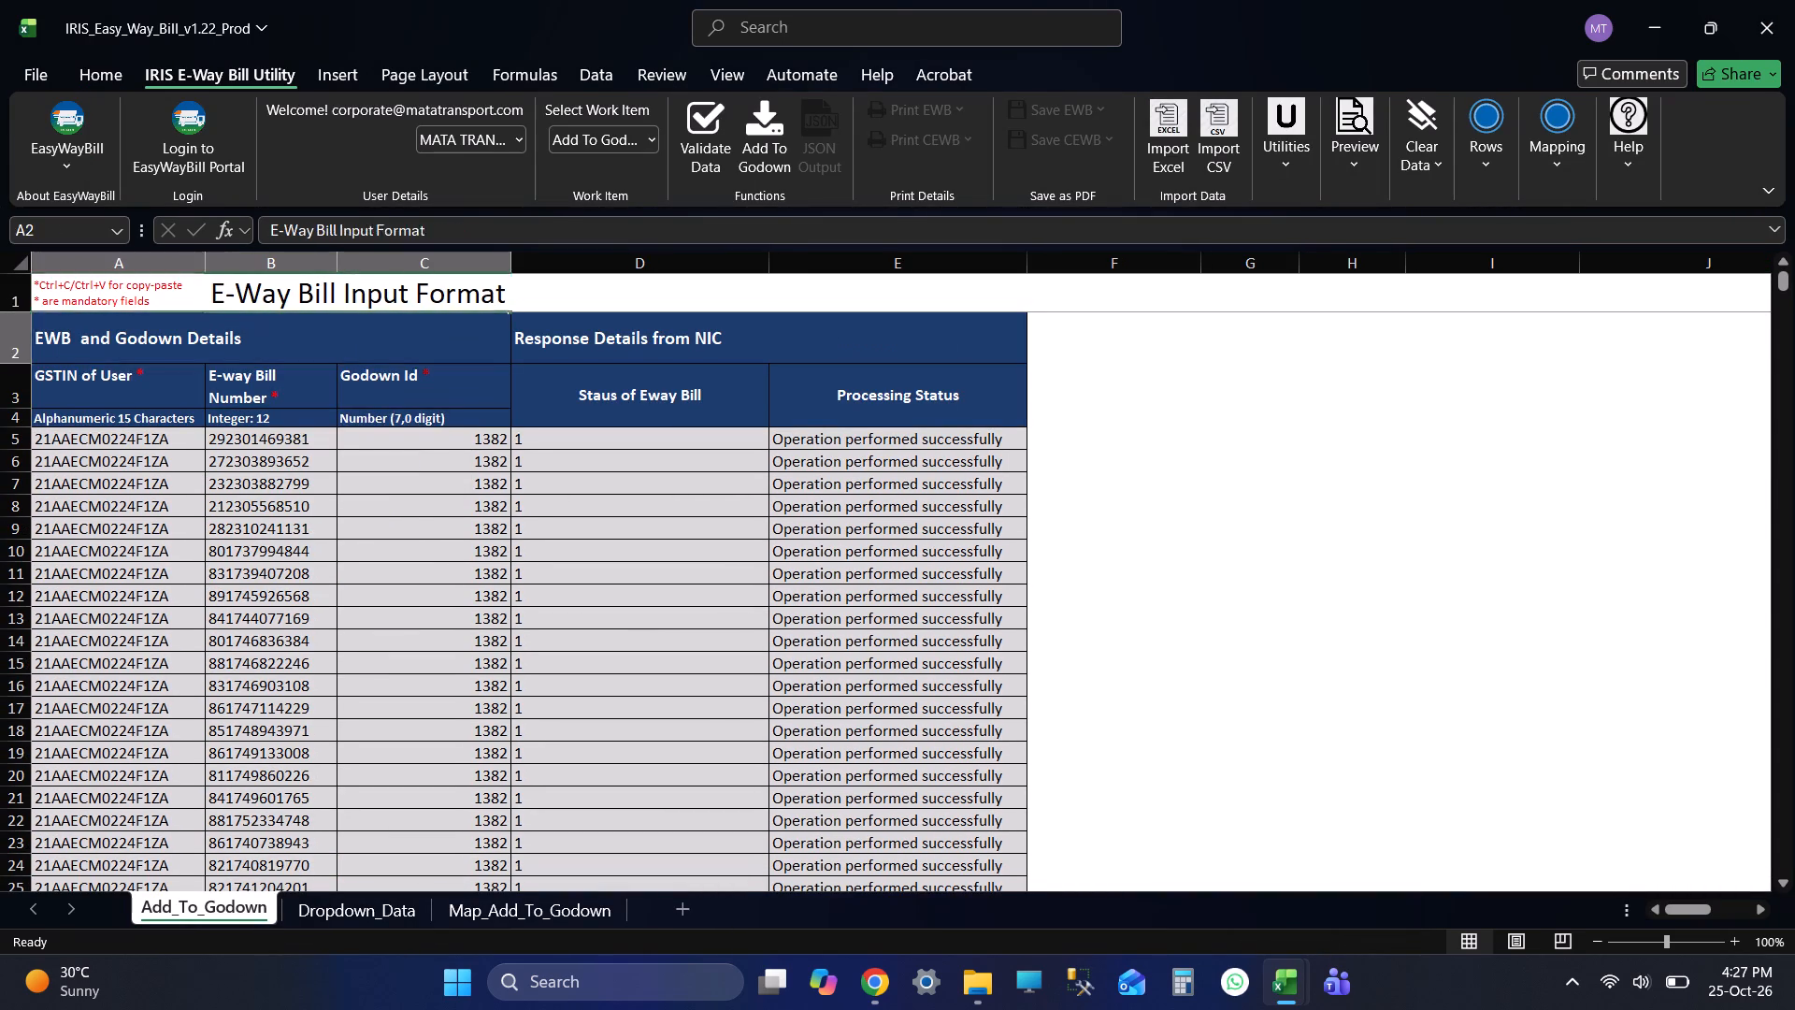
{"action": "key", "text": "Down"}
{"action": "key", "text": "Down"}
{"action": "key", "text": "Down"}
{"action": "key", "text": "Down"}
{"action": "key", "text": "ctrl+Down"}
{"action": "key", "text": "ctrl+Up"}
{"action": "key", "text": "Up"}
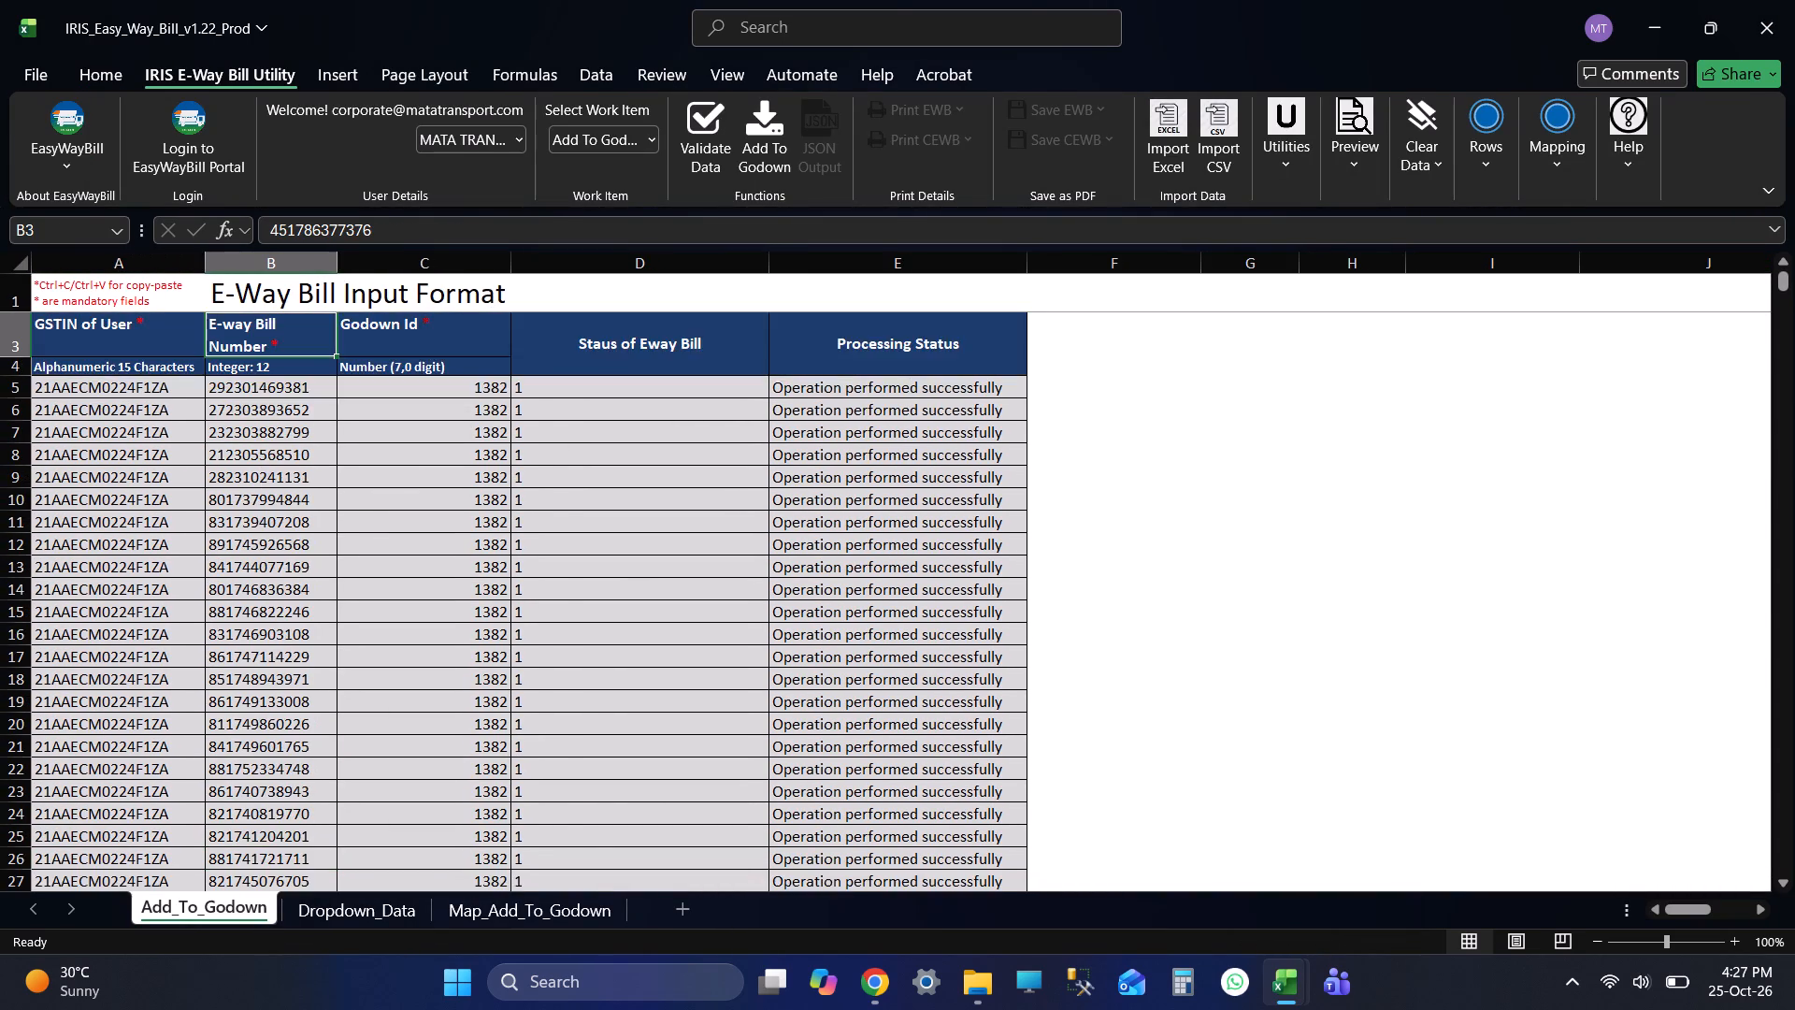
{"action": "key", "text": "Up"}
{"action": "key", "text": "Up"}
{"action": "key", "text": "Up"}
{"action": "key", "text": "Up"}
{"action": "key", "text": "Up"}
{"action": "key", "text": "Up"}
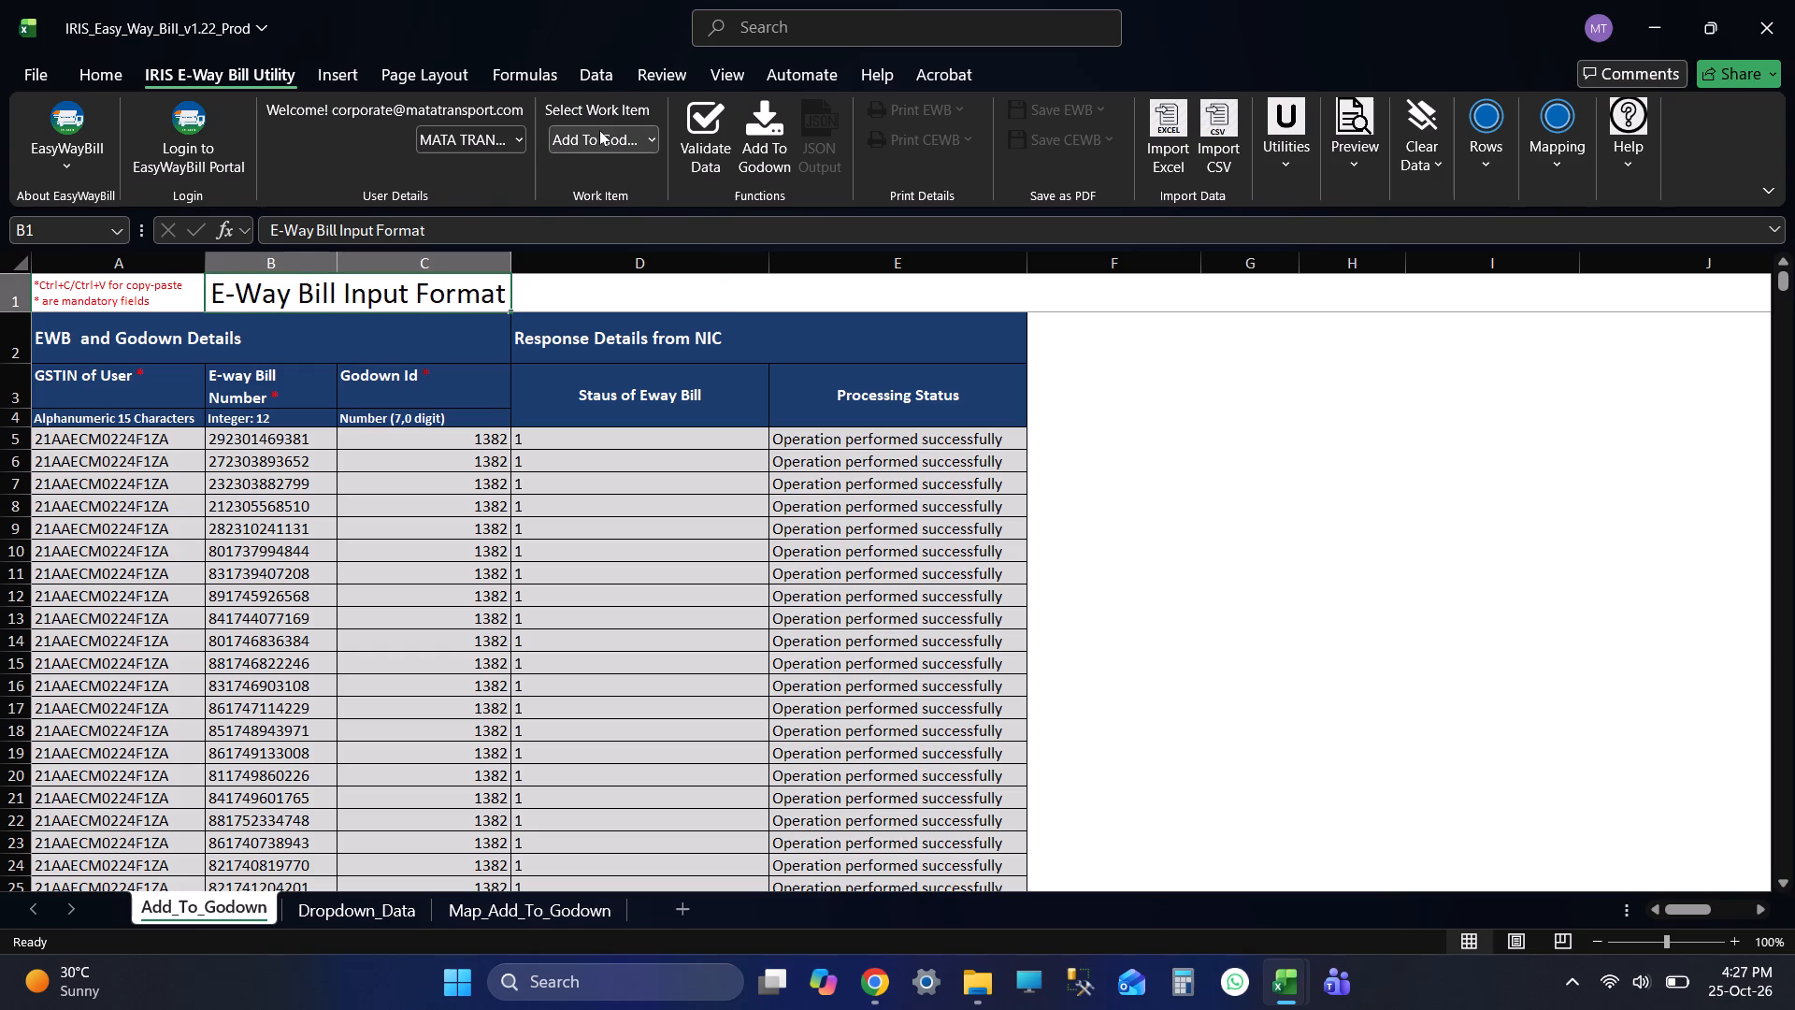
Switch the utility's work item to Extend Validity and go to the top of the Extend_Validity sheet.
{"action": "left_click", "coordinate": [599, 131]}
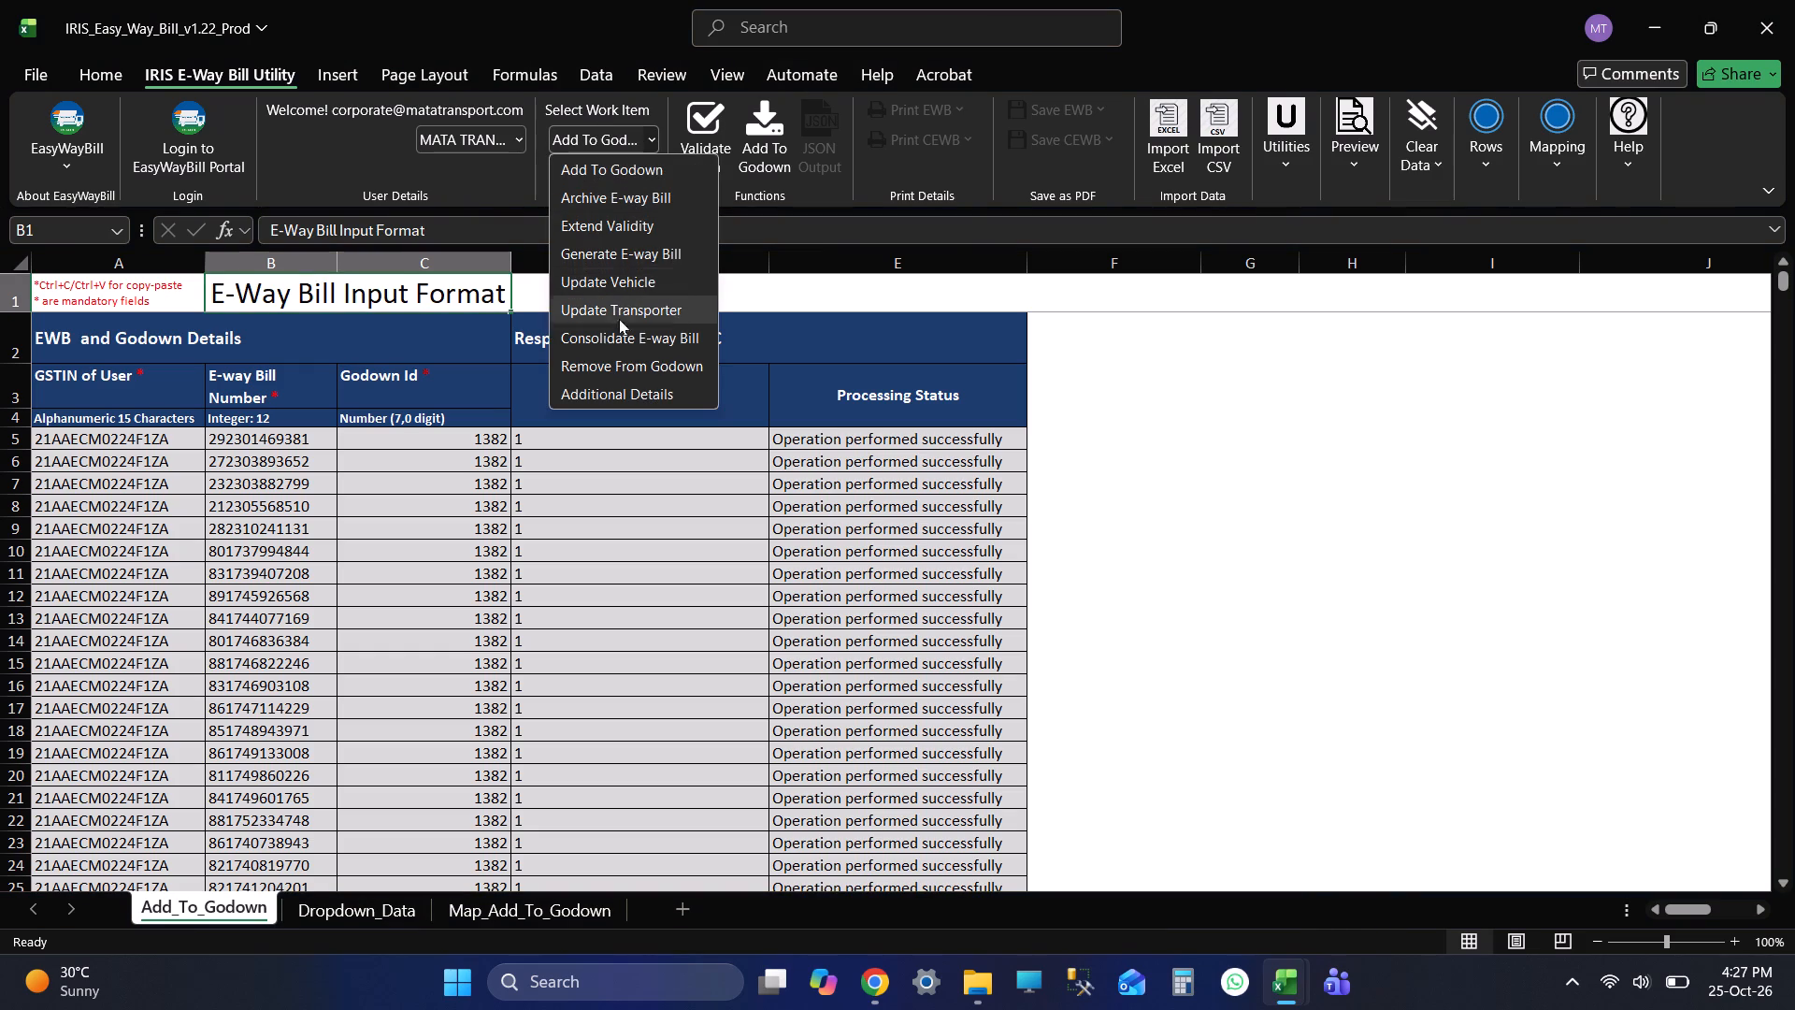
{"action": "left_click", "coordinate": [627, 225]}
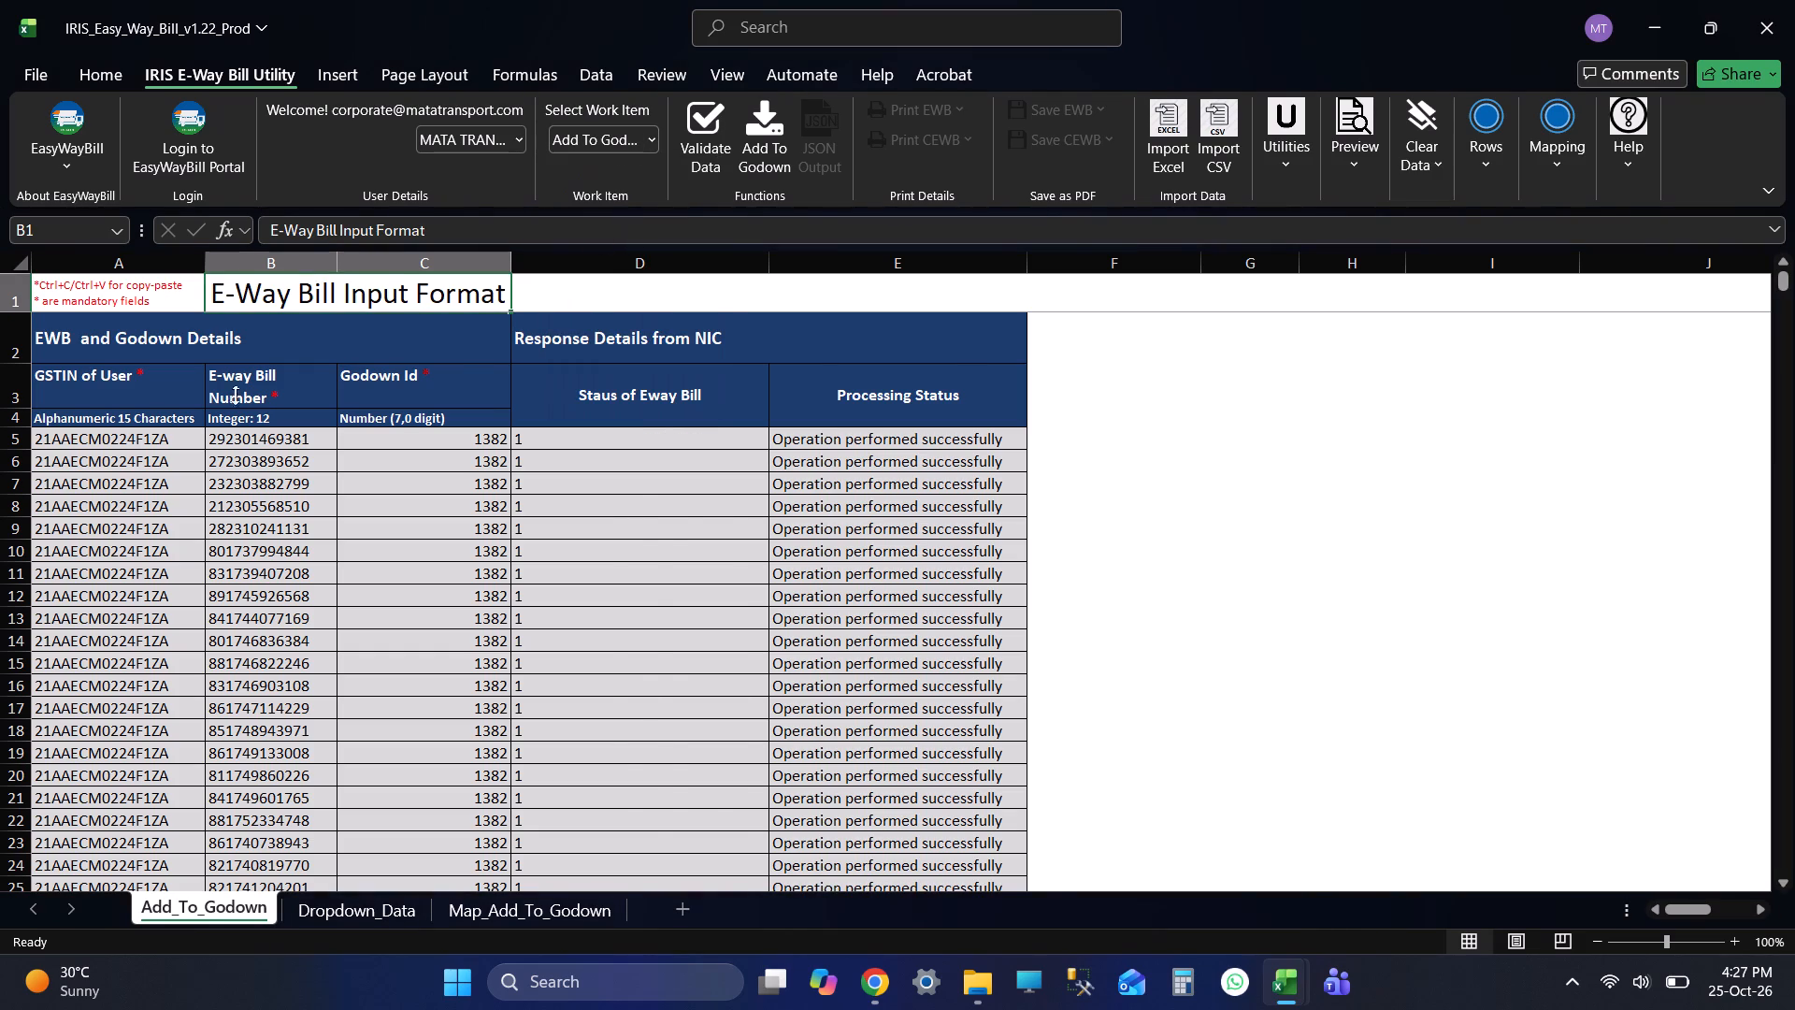
{"action": "left_click", "coordinate": [104, 309]}
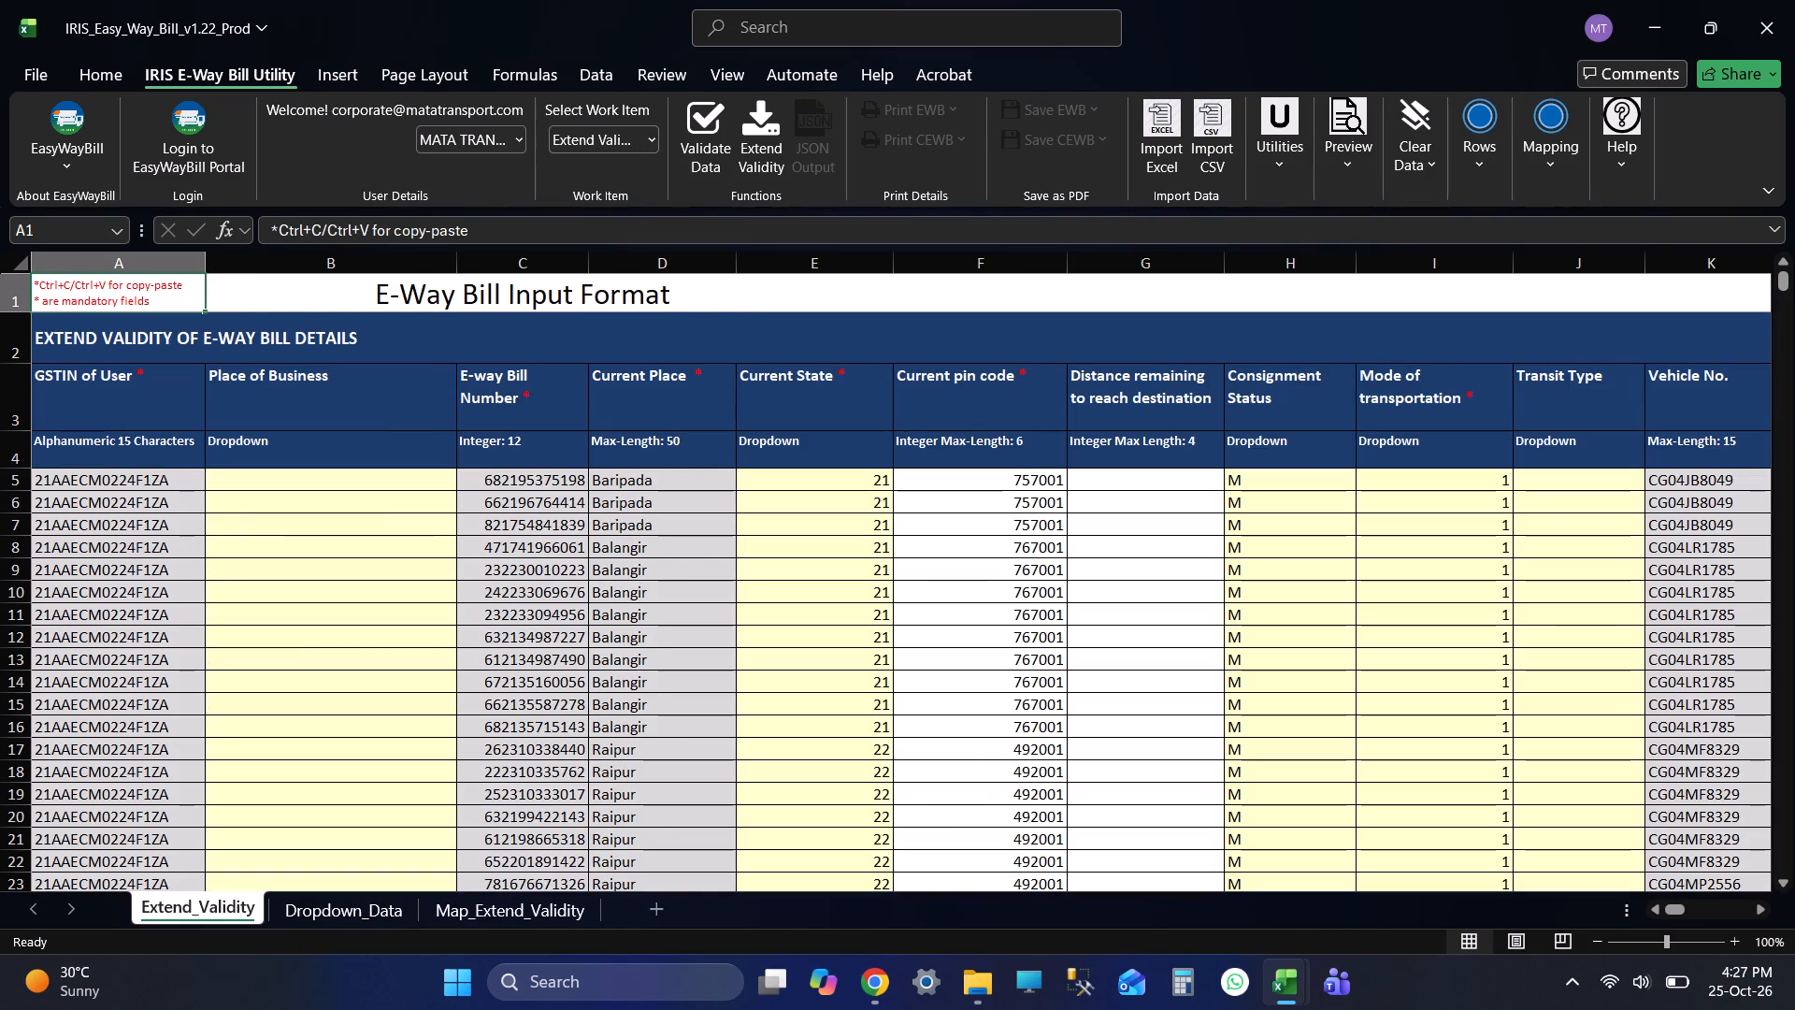
{"action": "key", "text": "Up"}
{"action": "key", "text": "Up"}
{"action": "key", "text": "Up"}
{"action": "key", "text": "Up"}
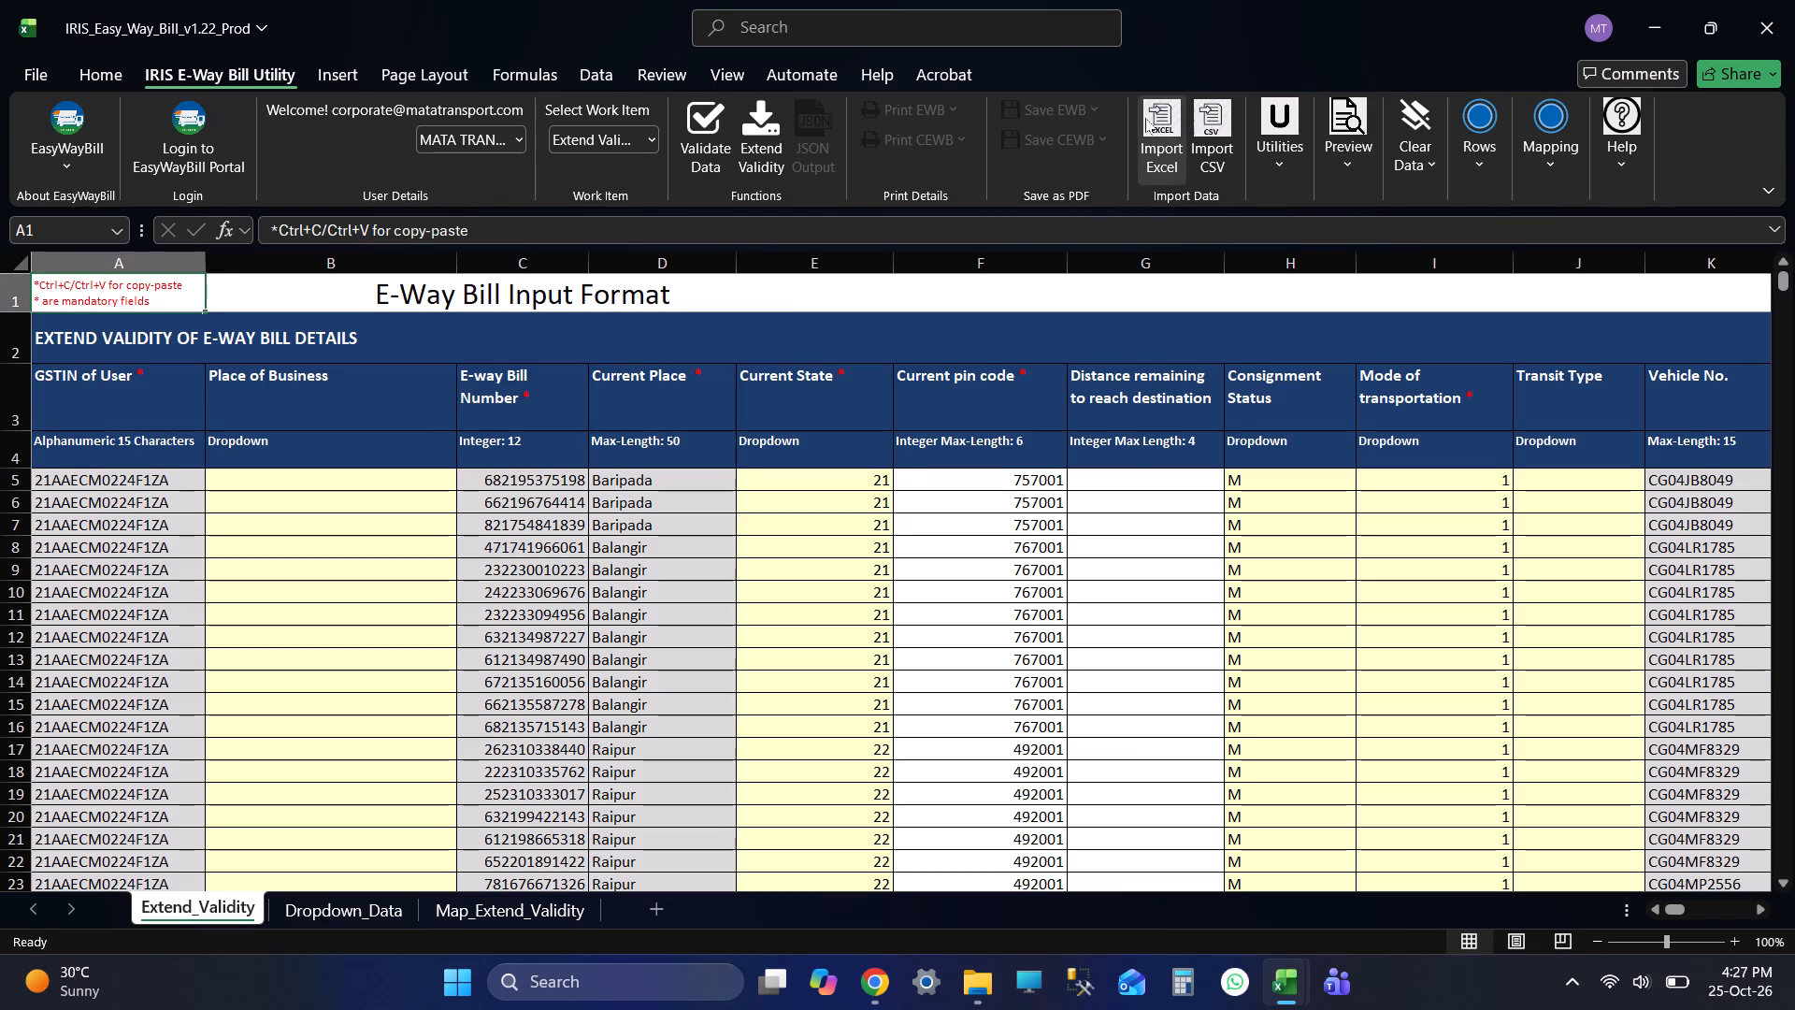
Import MOVEMENT EXTEND.xlsx from the E Way Bill folder on drive F into the Extend_Validity sheet with Overwrite Data.
{"action": "left_click", "coordinate": [1145, 118]}
{"action": "left_click", "coordinate": [1073, 439]}
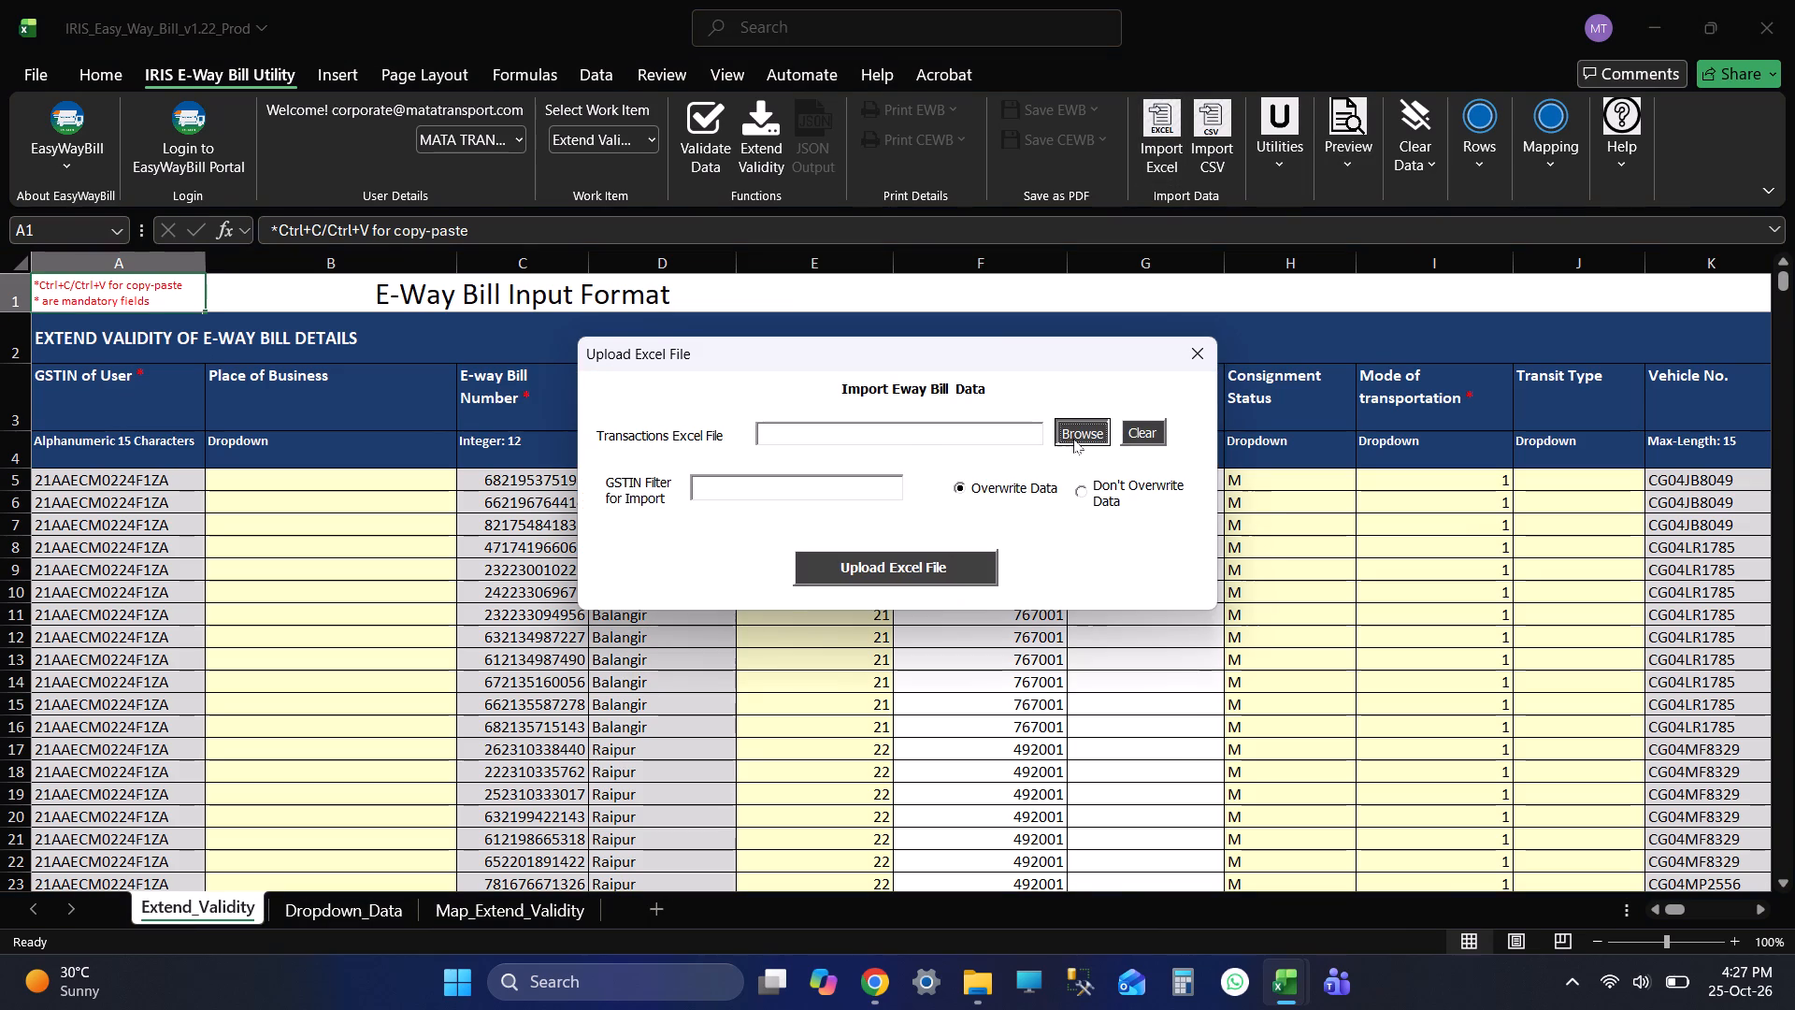
{"action": "left_click", "coordinate": [106, 371]}
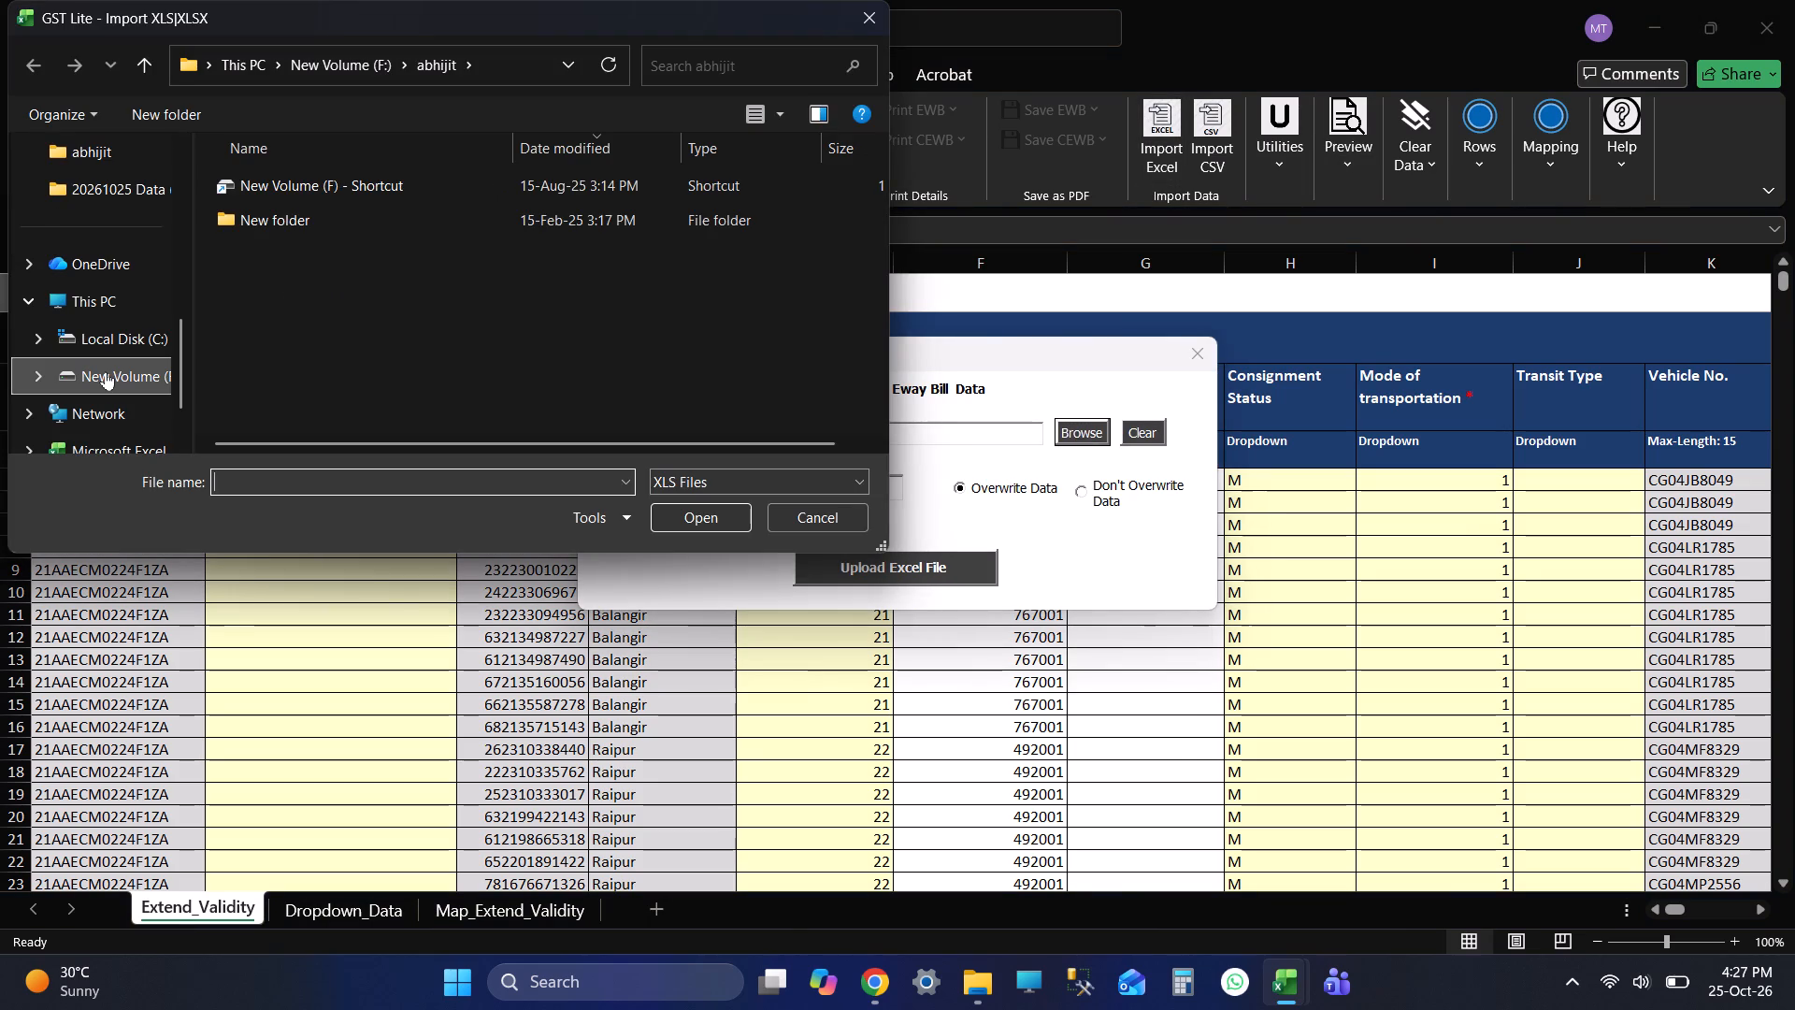
{"action": "double_click", "coordinate": [282, 284]}
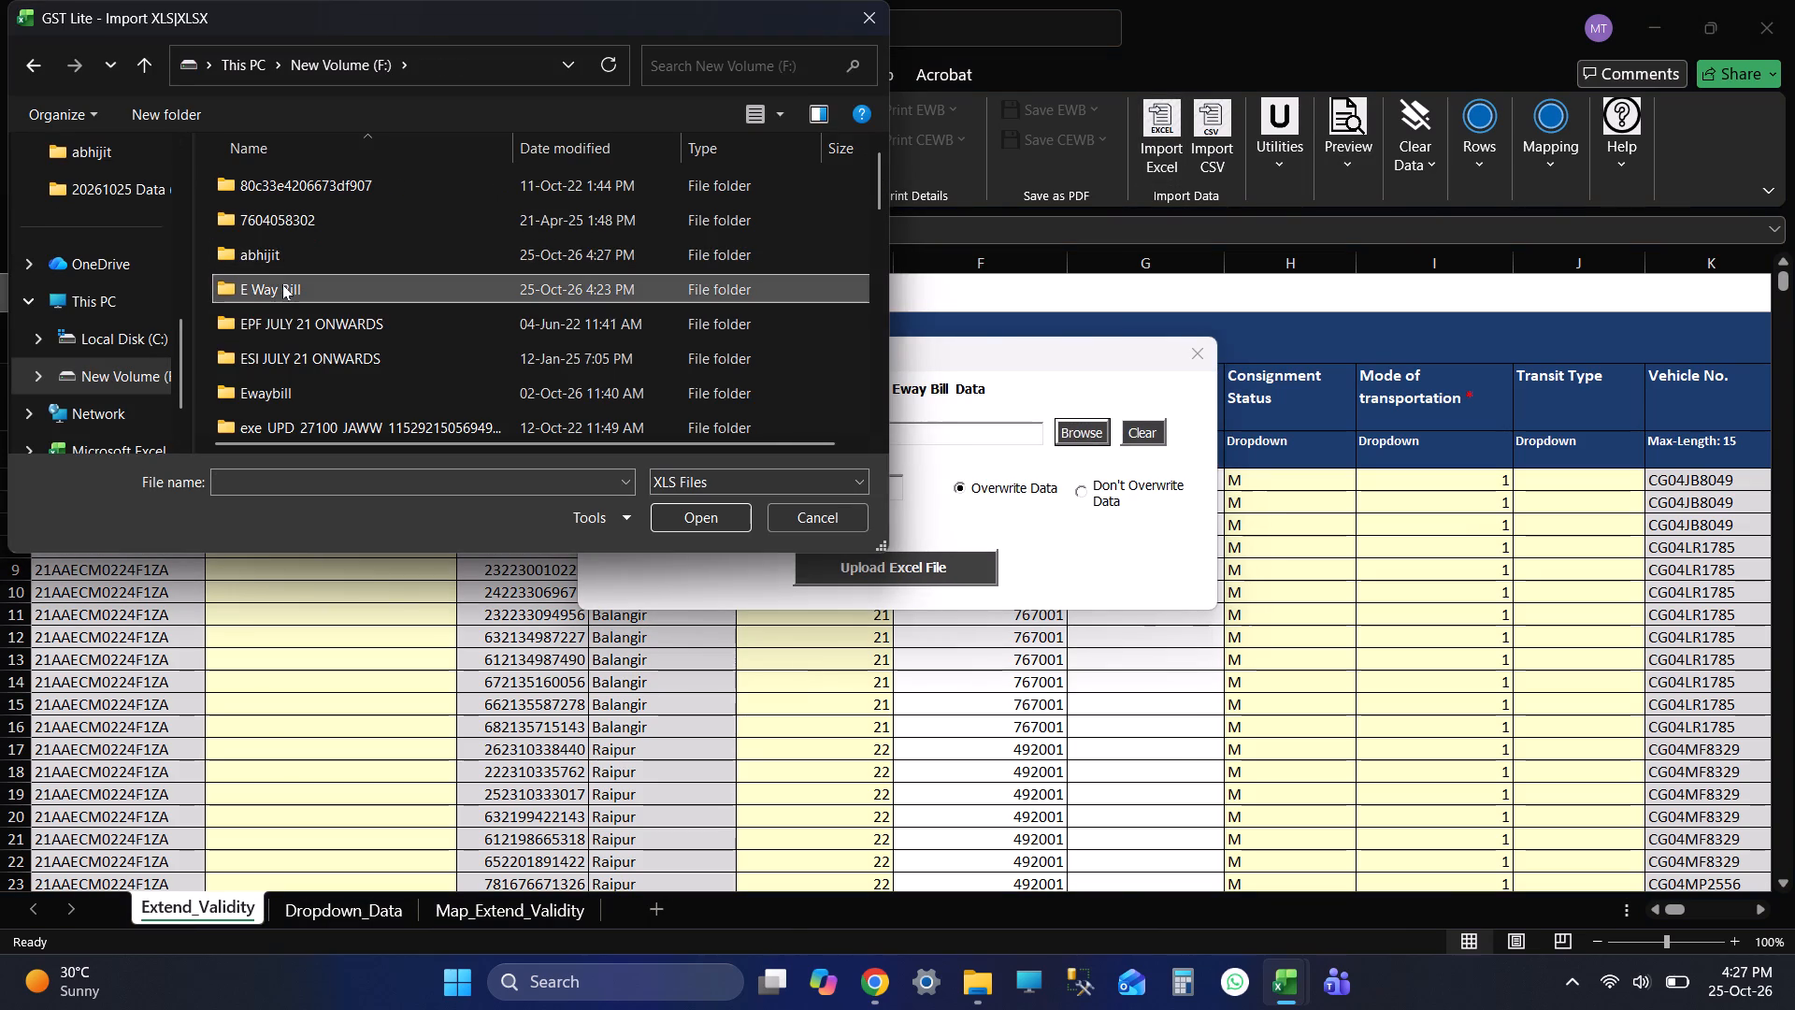
{"action": "left_click", "coordinate": [725, 469]}
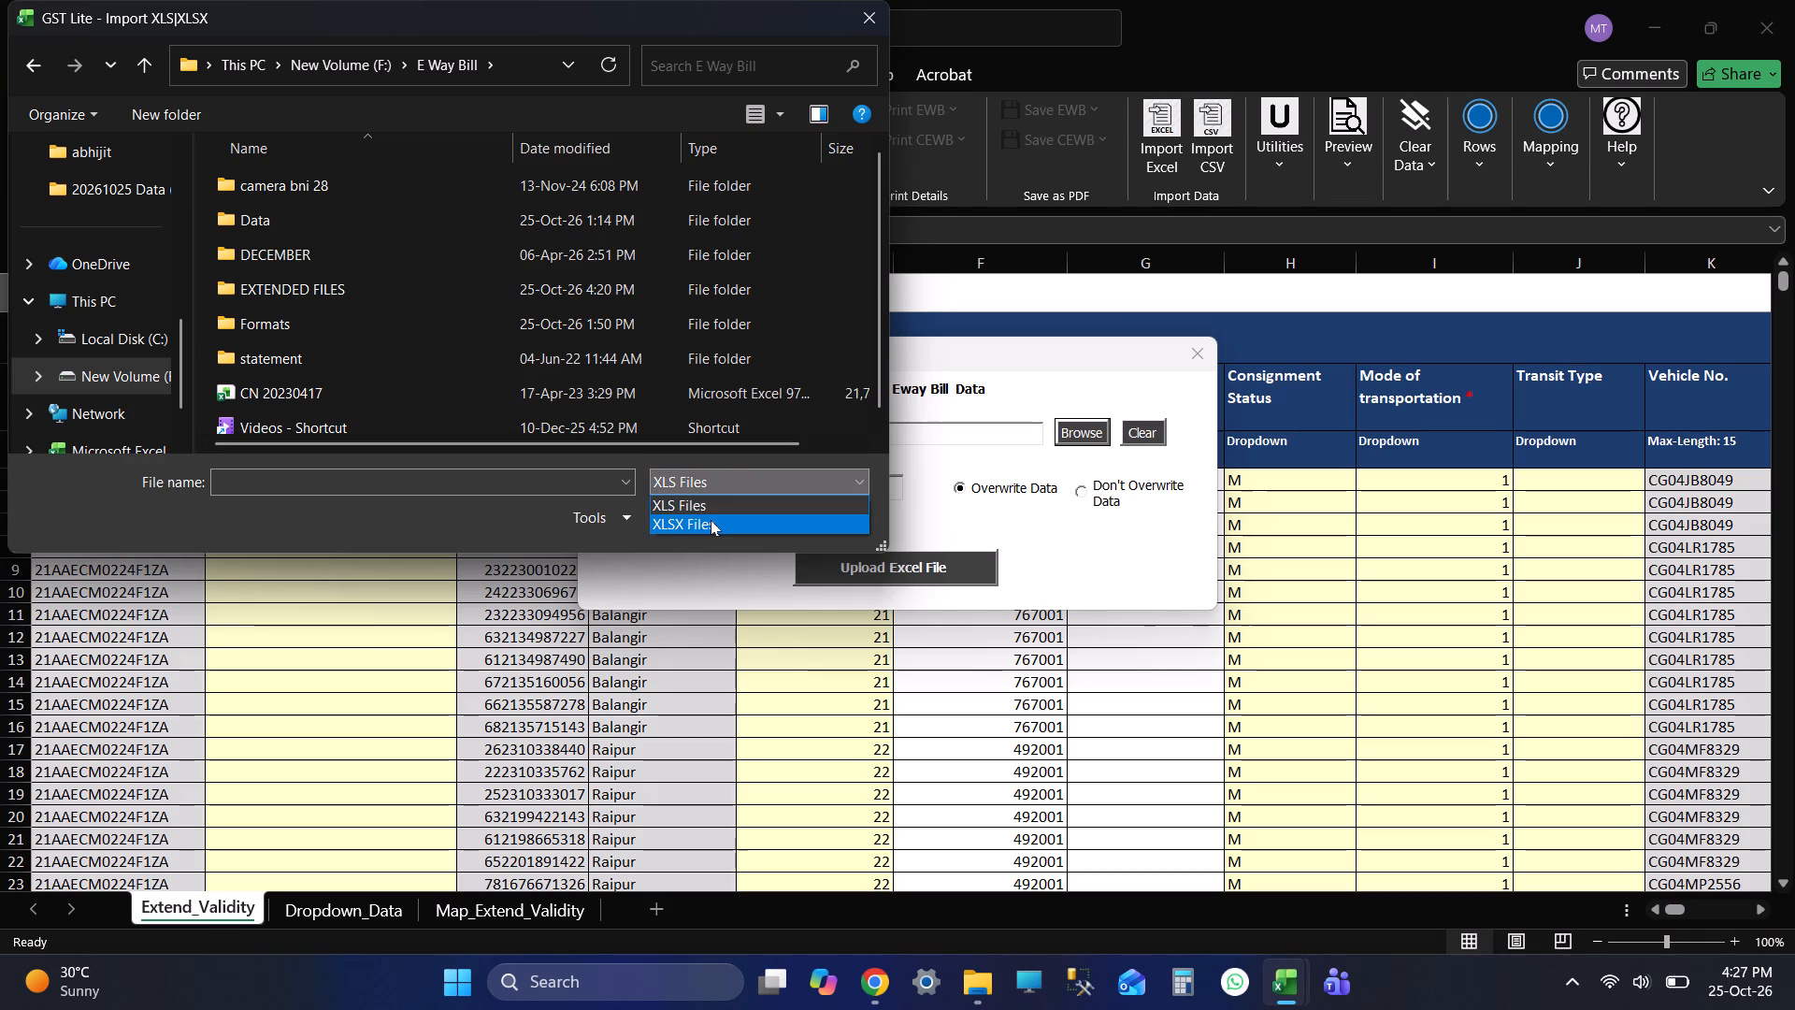
{"action": "left_click", "coordinate": [708, 521]}
{"action": "scroll", "coordinate": [558, 381], "scroll_direction": "down", "scroll_amount": 8}
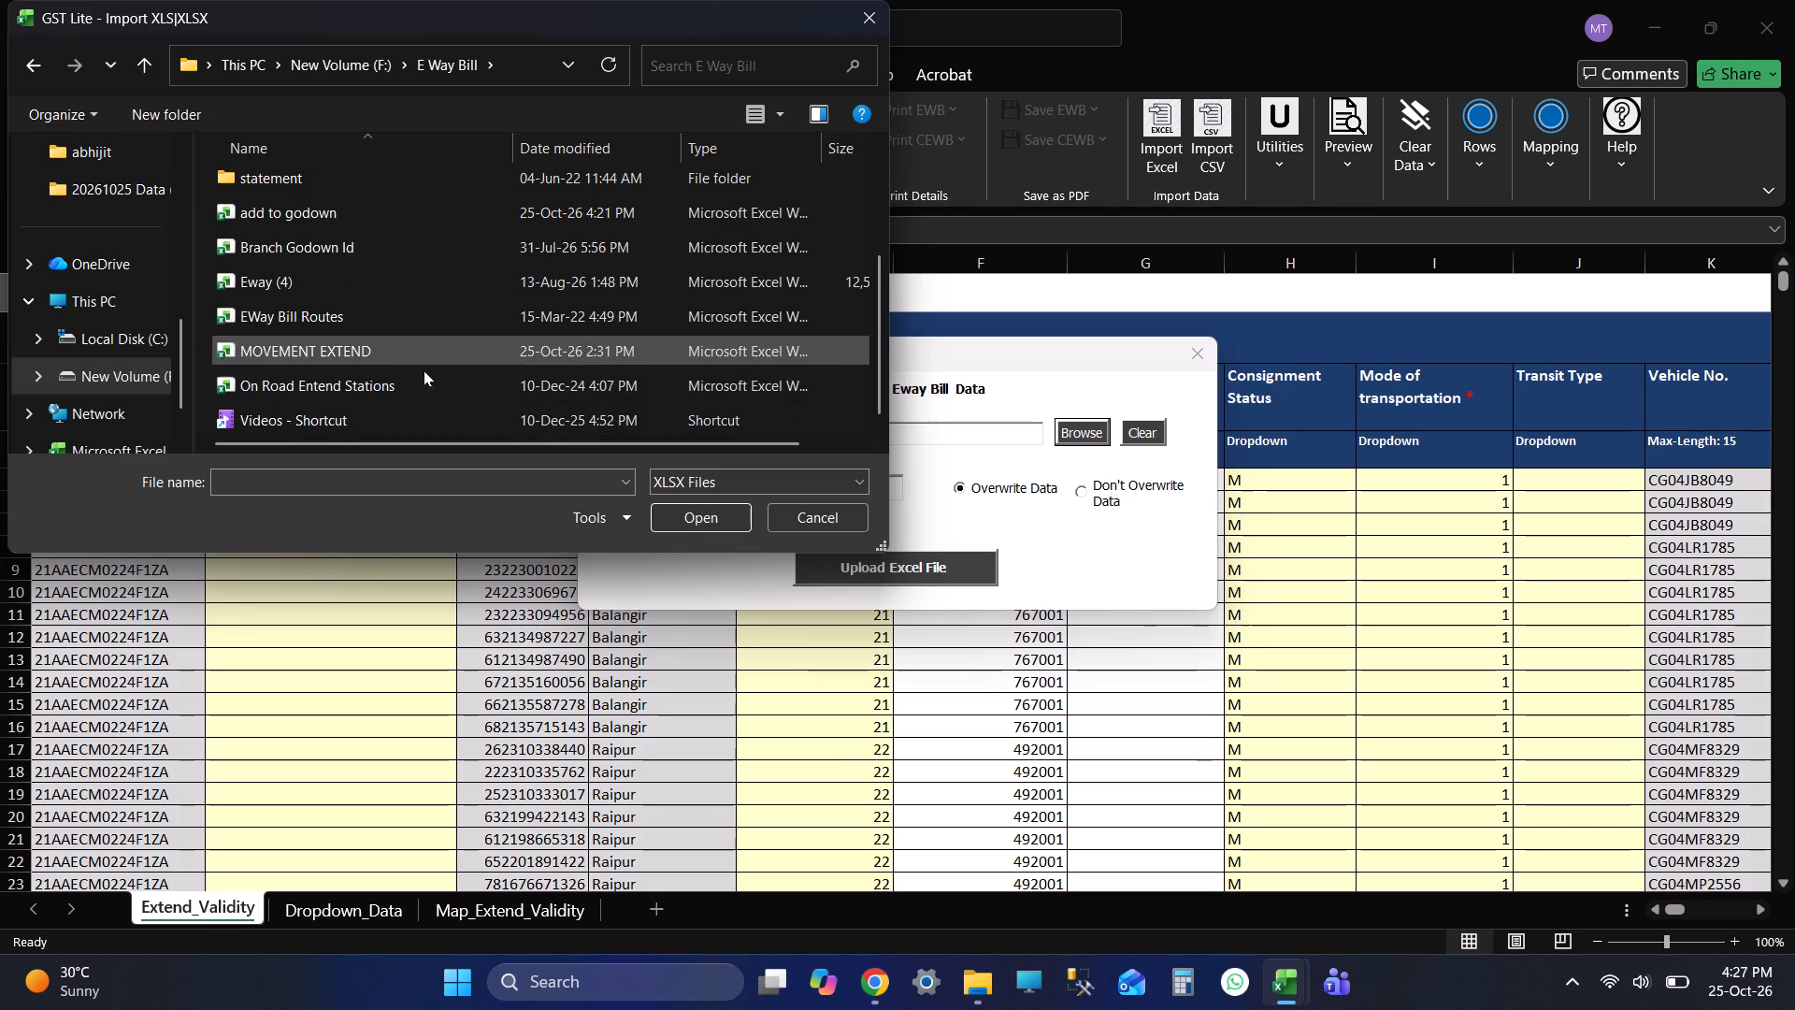
{"action": "left_click", "coordinate": [407, 337]}
{"action": "left_click", "coordinate": [689, 520]}
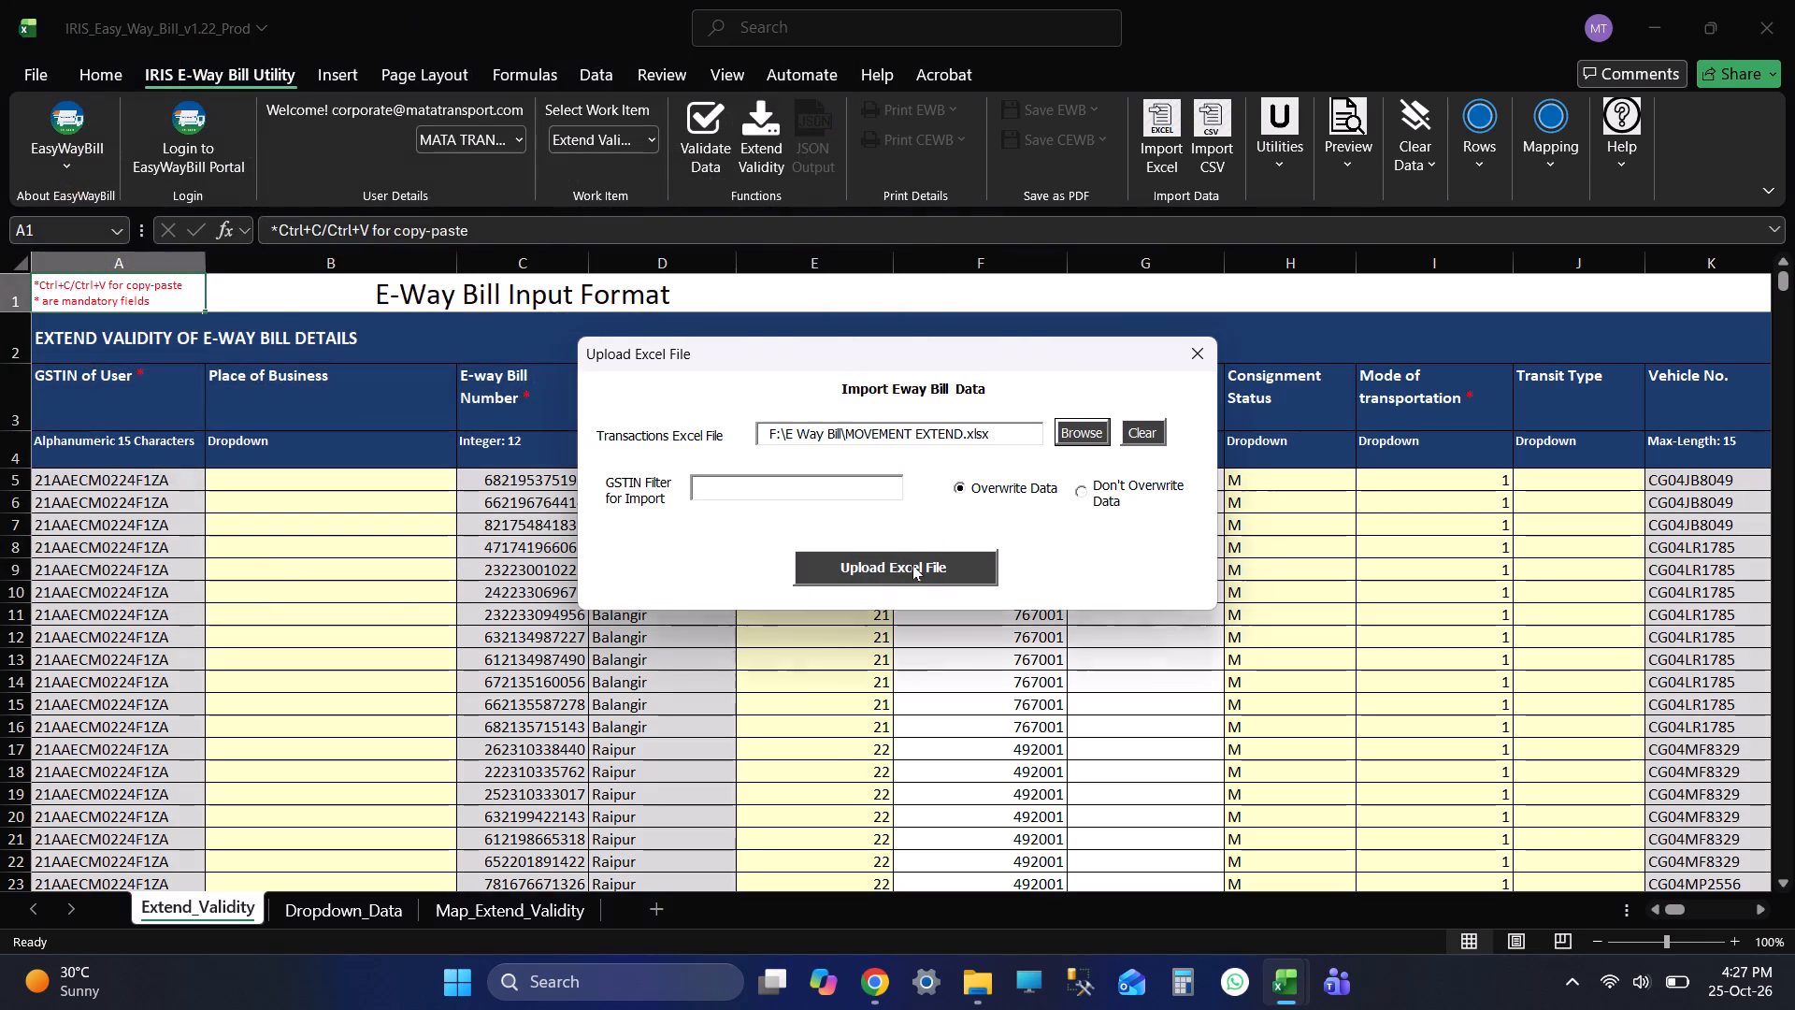
{"action": "left_click", "coordinate": [913, 584]}
{"action": "left_click", "coordinate": [881, 555]}
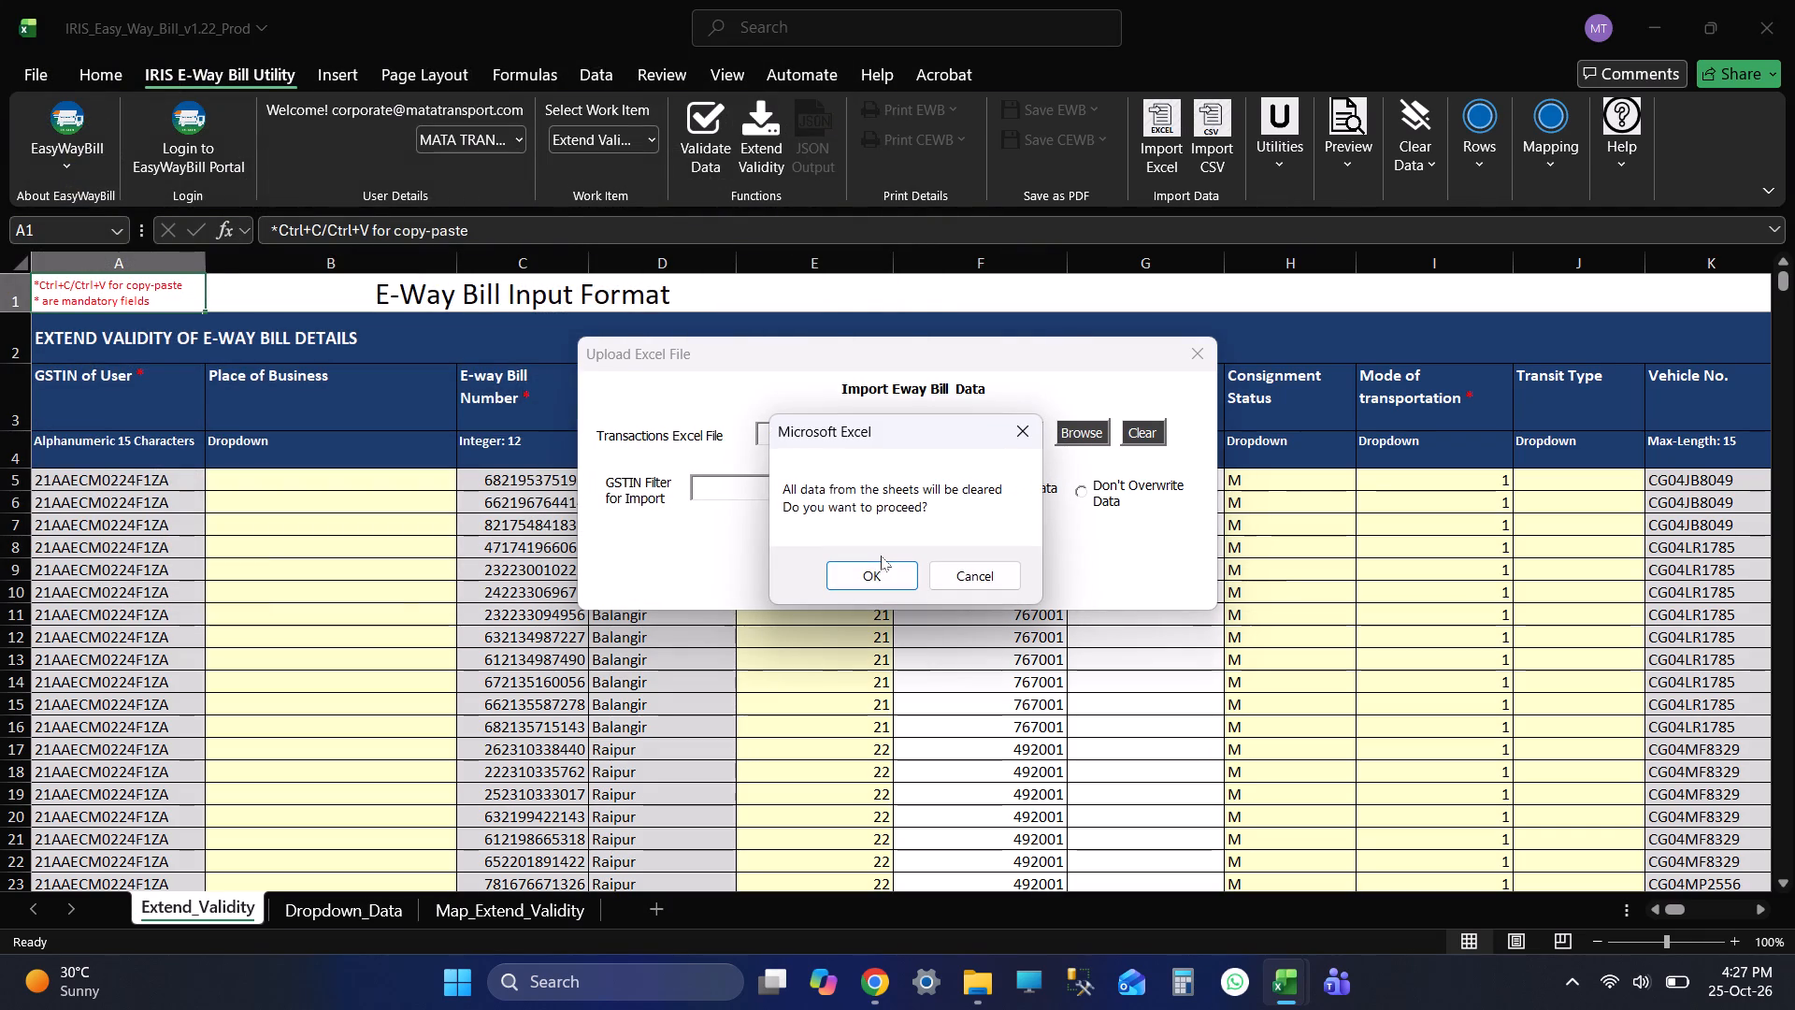
{"action": "left_click", "coordinate": [851, 583]}
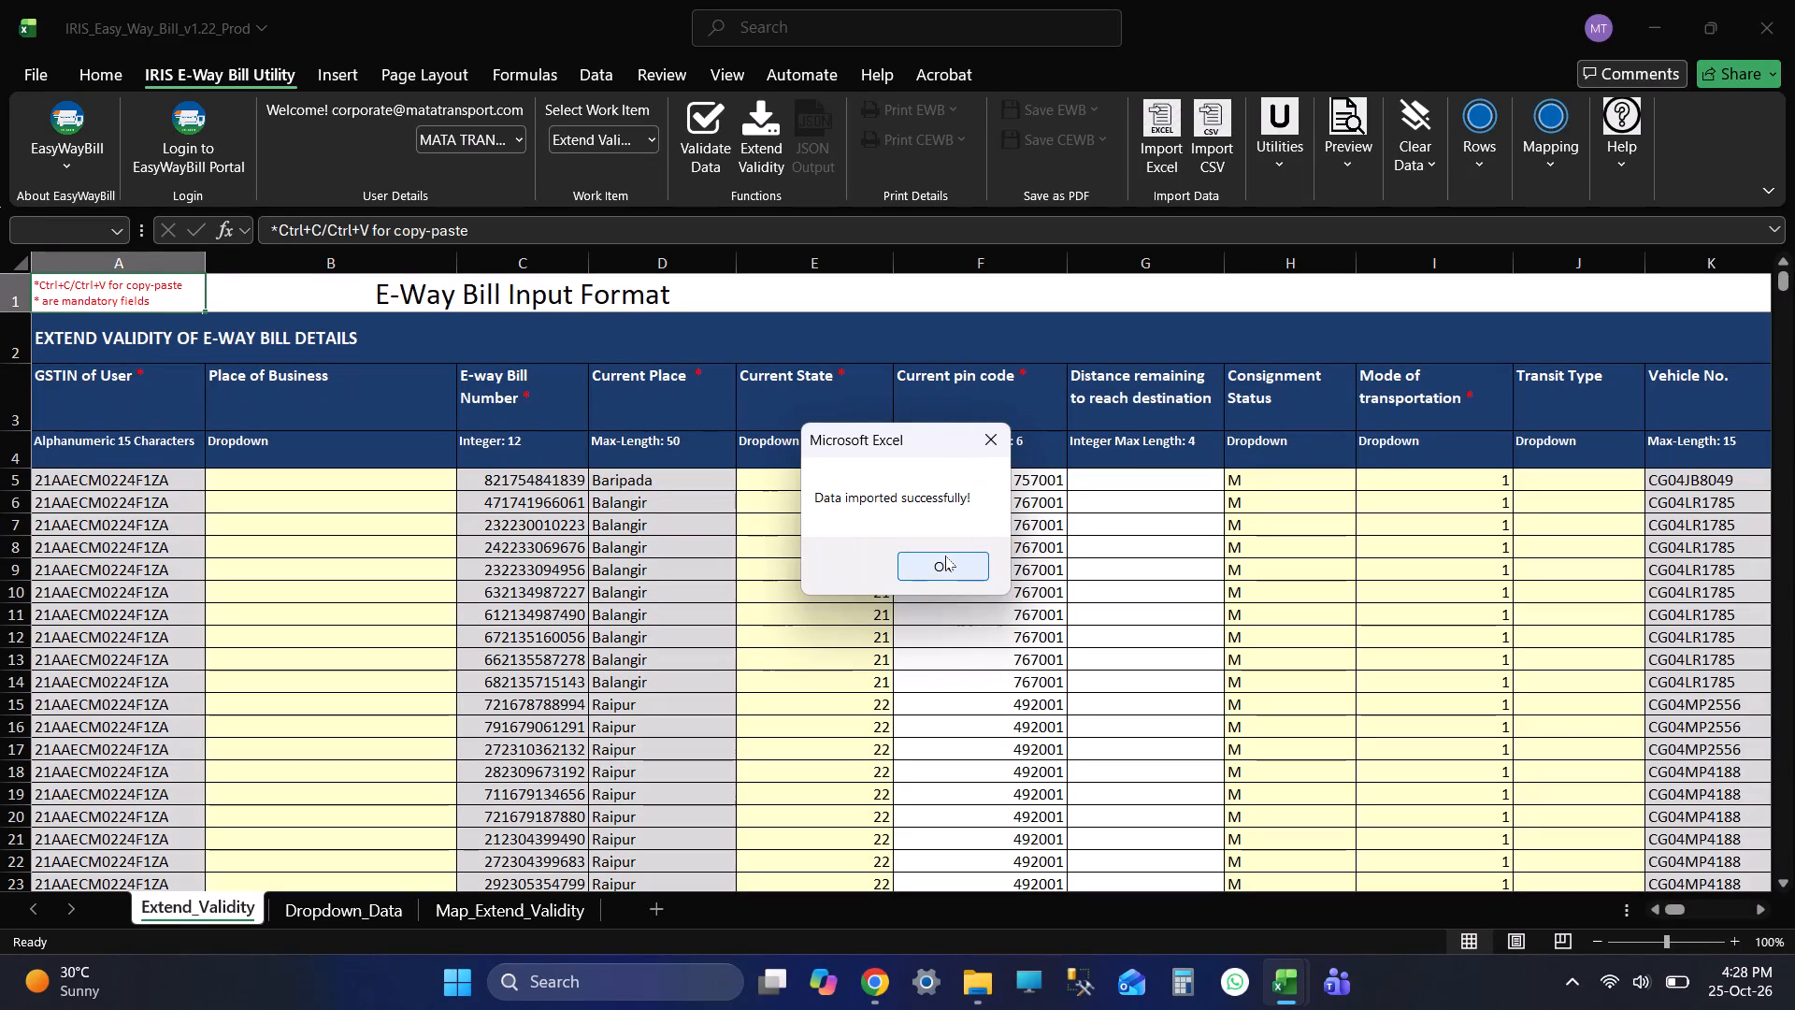
{"action": "left_click", "coordinate": [945, 555]}
Check the imported e-way bill number column from its last row back to the header.
{"action": "left_click", "coordinate": [565, 499]}
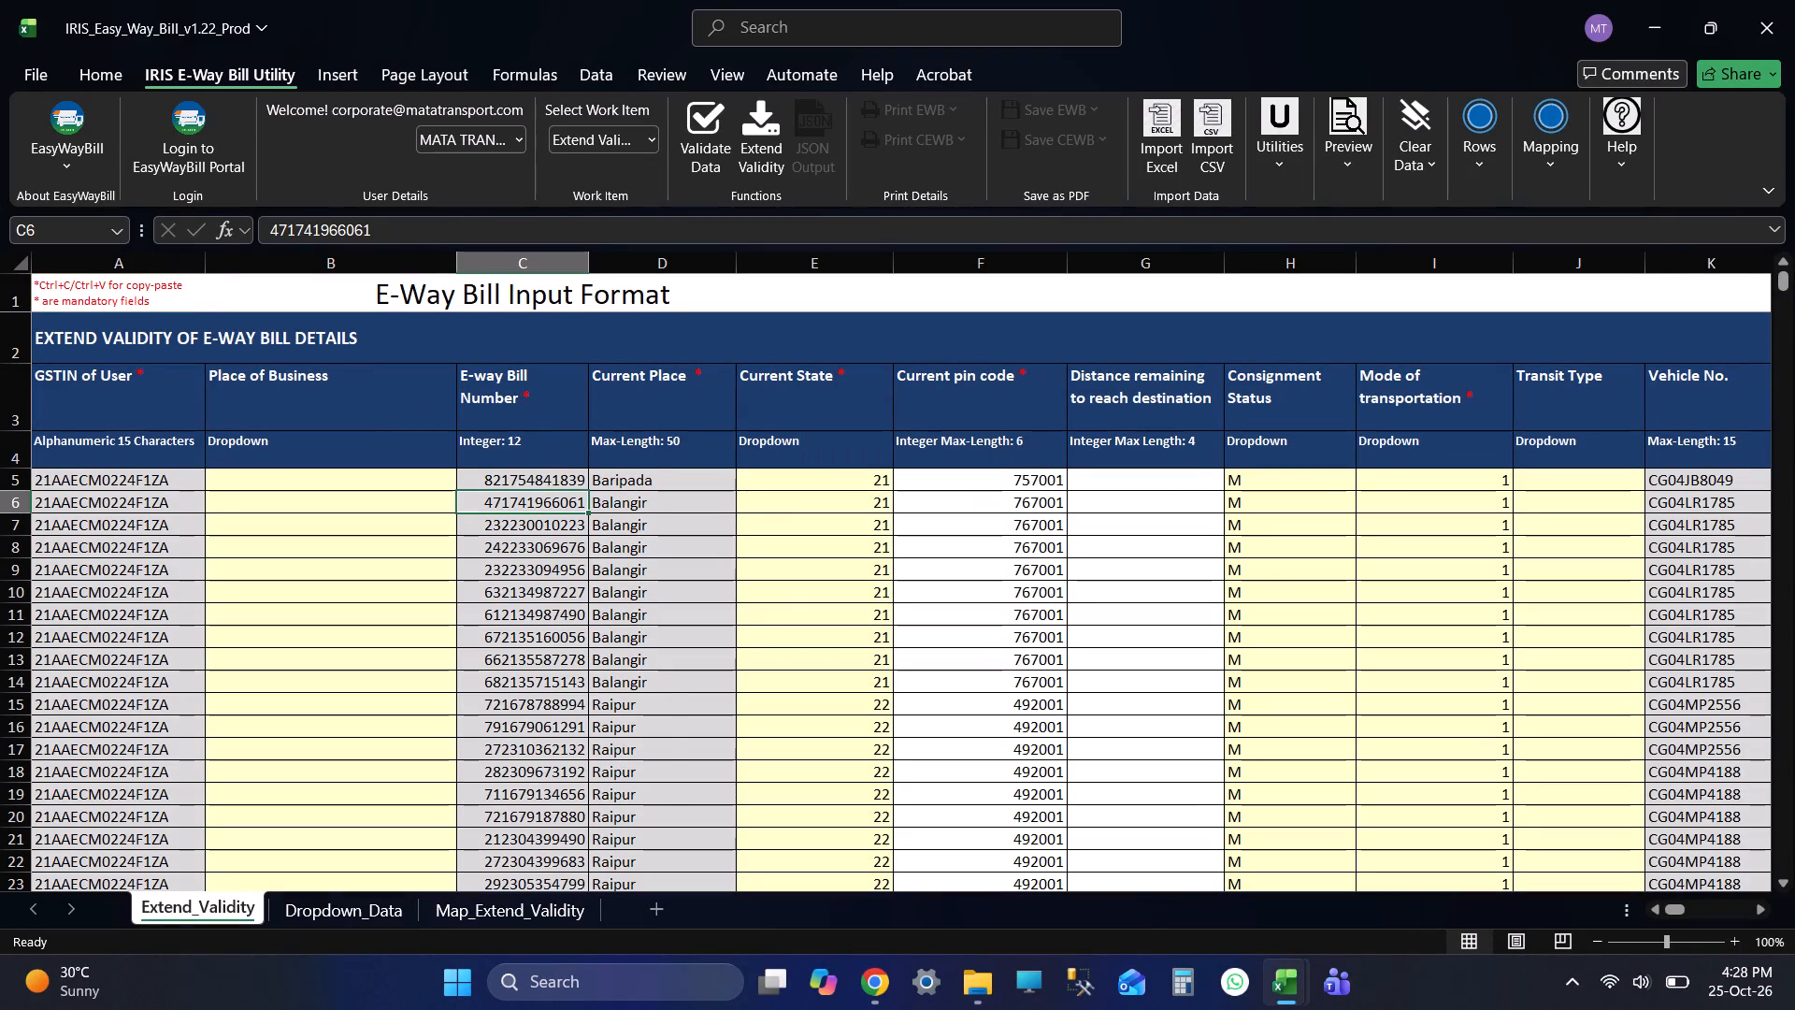
{"action": "key", "text": "ctrl+Down"}
{"action": "key", "text": "ctrl+Up"}
{"action": "key", "text": "Down"}
{"action": "key", "text": "Up"}
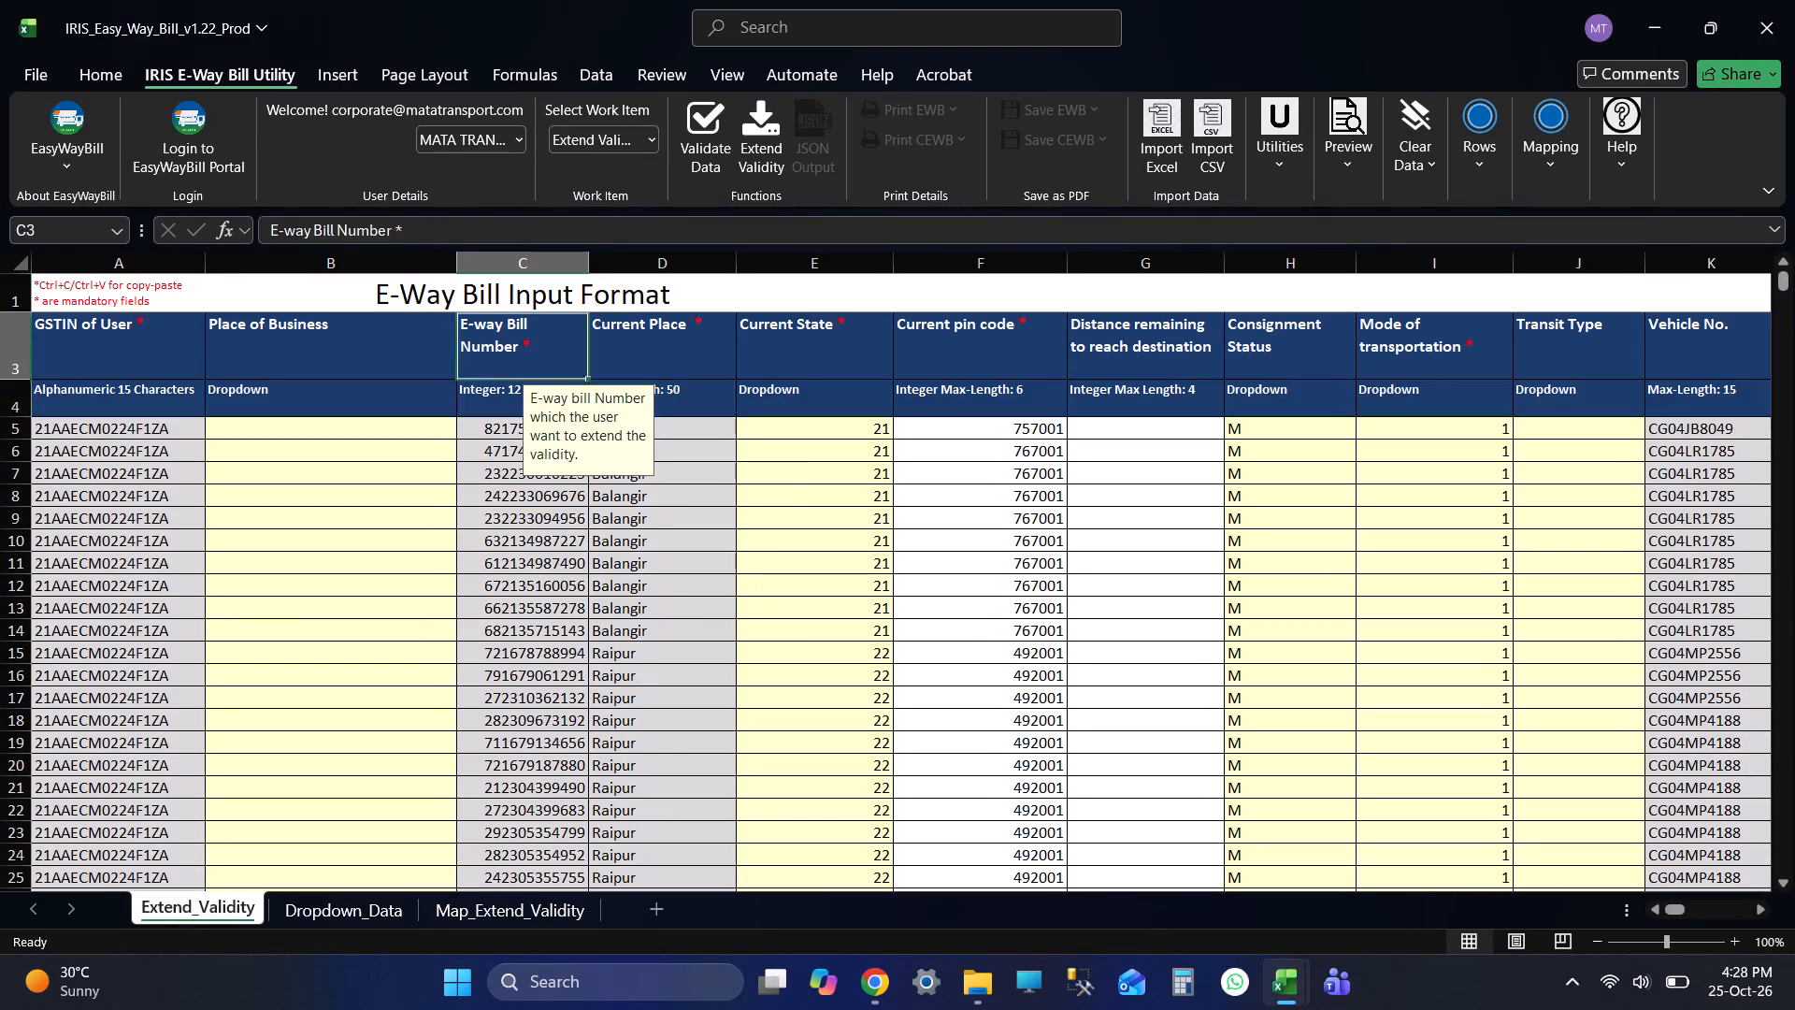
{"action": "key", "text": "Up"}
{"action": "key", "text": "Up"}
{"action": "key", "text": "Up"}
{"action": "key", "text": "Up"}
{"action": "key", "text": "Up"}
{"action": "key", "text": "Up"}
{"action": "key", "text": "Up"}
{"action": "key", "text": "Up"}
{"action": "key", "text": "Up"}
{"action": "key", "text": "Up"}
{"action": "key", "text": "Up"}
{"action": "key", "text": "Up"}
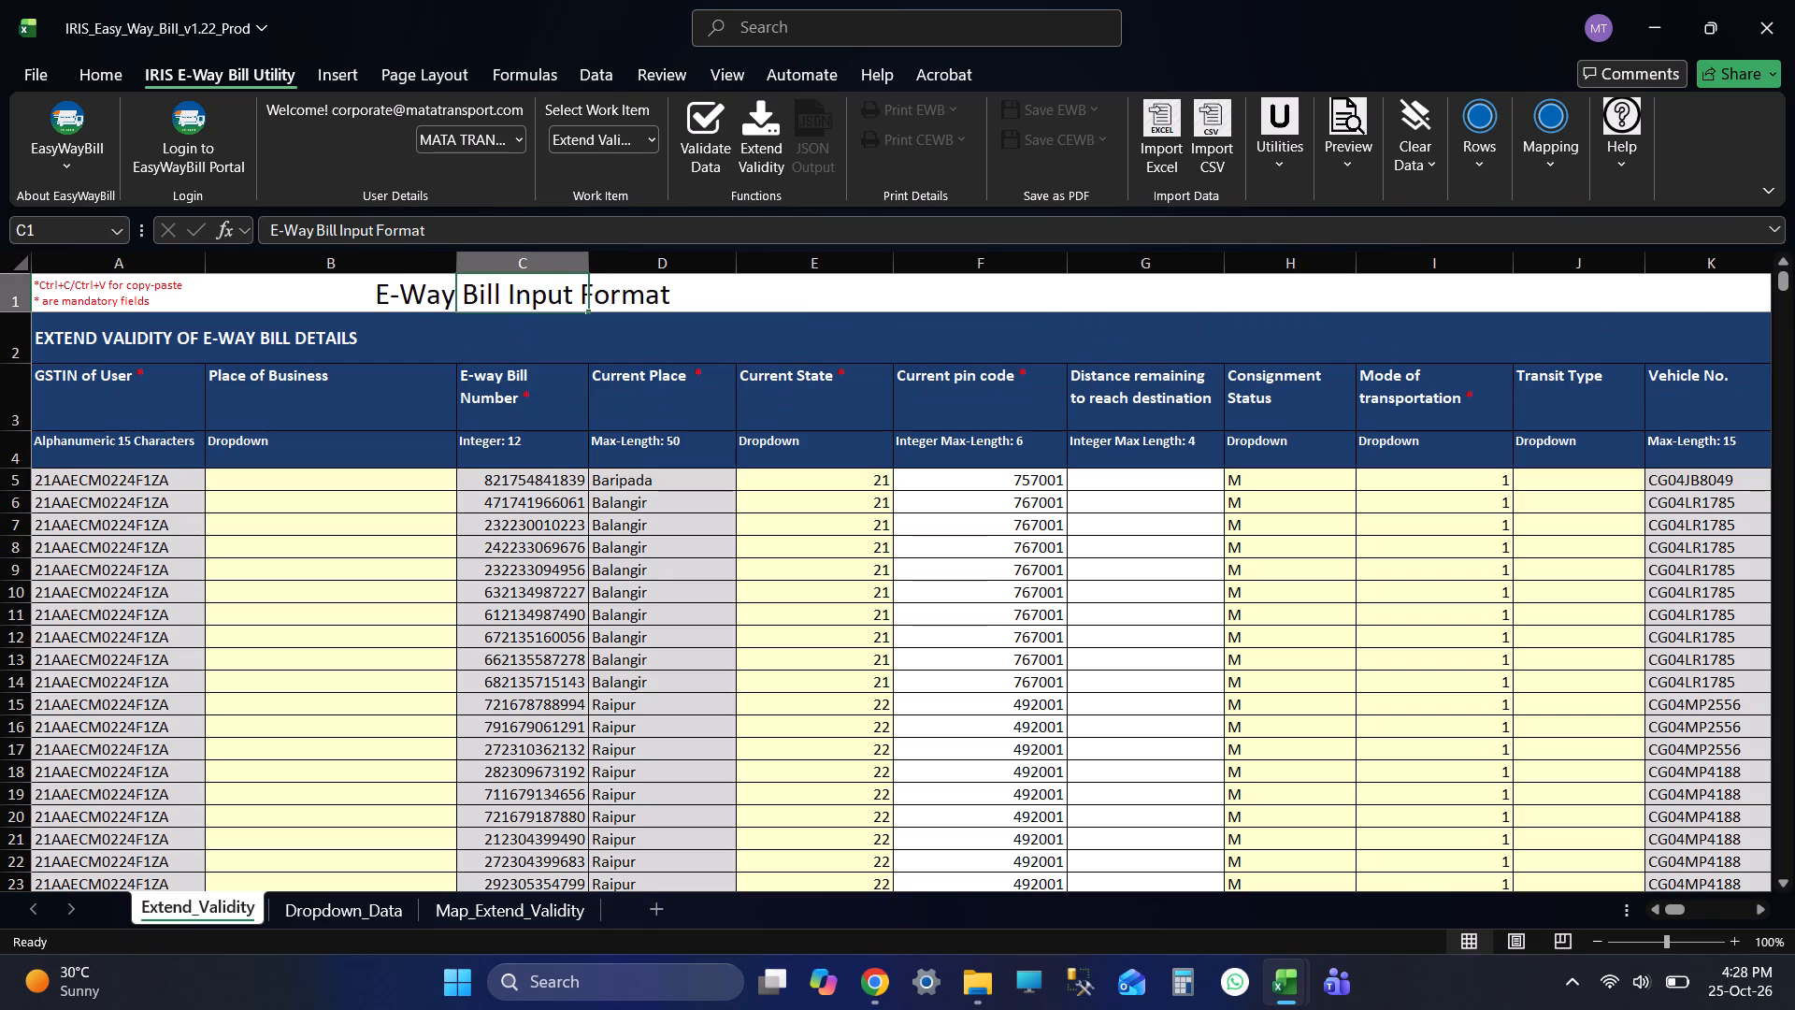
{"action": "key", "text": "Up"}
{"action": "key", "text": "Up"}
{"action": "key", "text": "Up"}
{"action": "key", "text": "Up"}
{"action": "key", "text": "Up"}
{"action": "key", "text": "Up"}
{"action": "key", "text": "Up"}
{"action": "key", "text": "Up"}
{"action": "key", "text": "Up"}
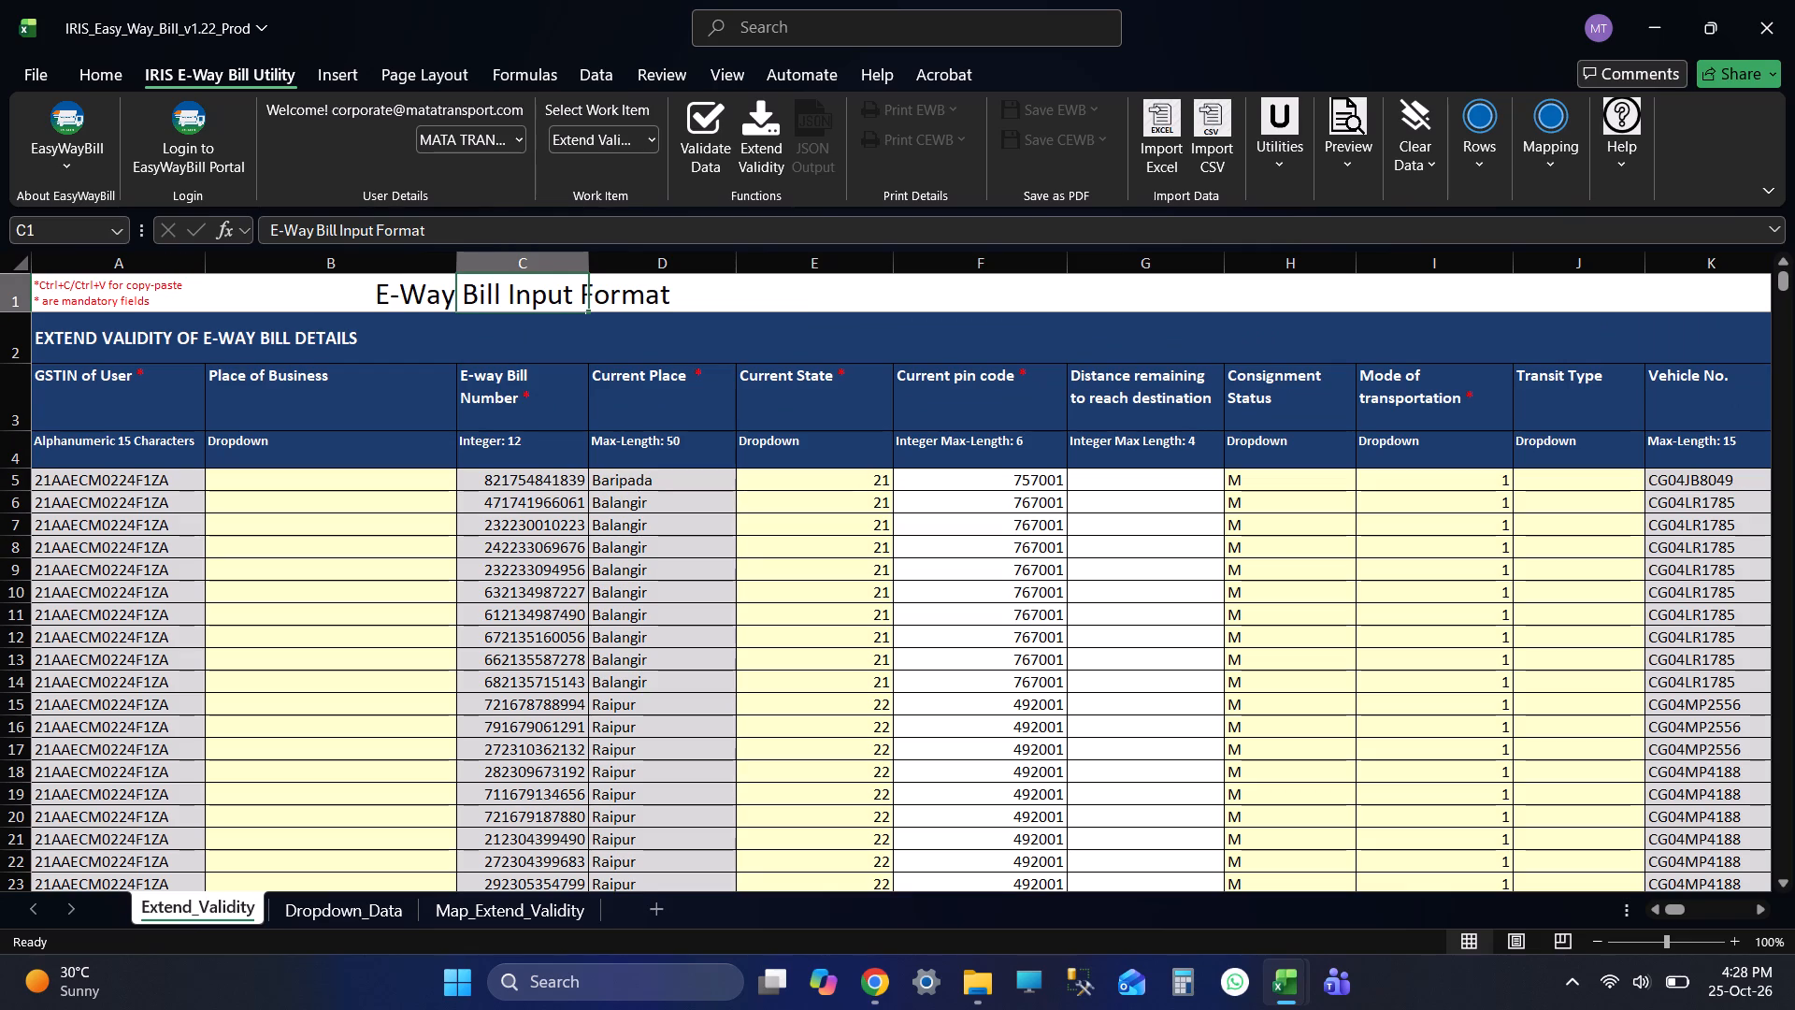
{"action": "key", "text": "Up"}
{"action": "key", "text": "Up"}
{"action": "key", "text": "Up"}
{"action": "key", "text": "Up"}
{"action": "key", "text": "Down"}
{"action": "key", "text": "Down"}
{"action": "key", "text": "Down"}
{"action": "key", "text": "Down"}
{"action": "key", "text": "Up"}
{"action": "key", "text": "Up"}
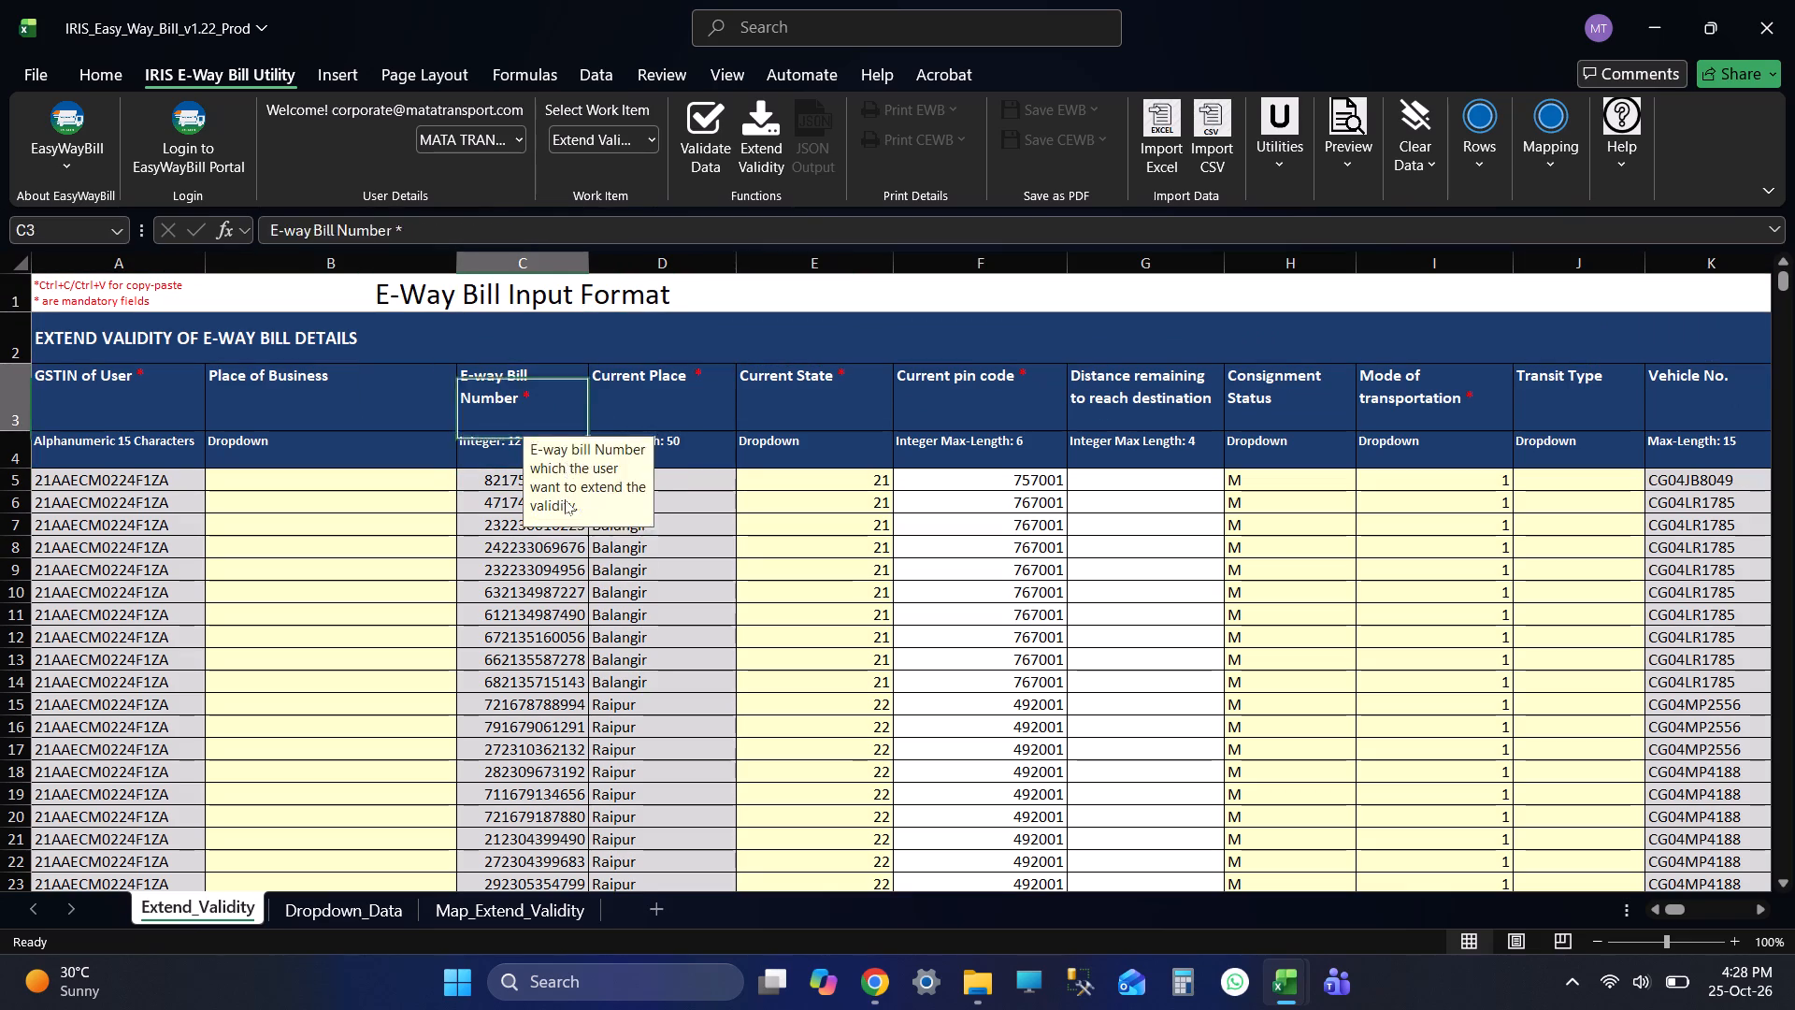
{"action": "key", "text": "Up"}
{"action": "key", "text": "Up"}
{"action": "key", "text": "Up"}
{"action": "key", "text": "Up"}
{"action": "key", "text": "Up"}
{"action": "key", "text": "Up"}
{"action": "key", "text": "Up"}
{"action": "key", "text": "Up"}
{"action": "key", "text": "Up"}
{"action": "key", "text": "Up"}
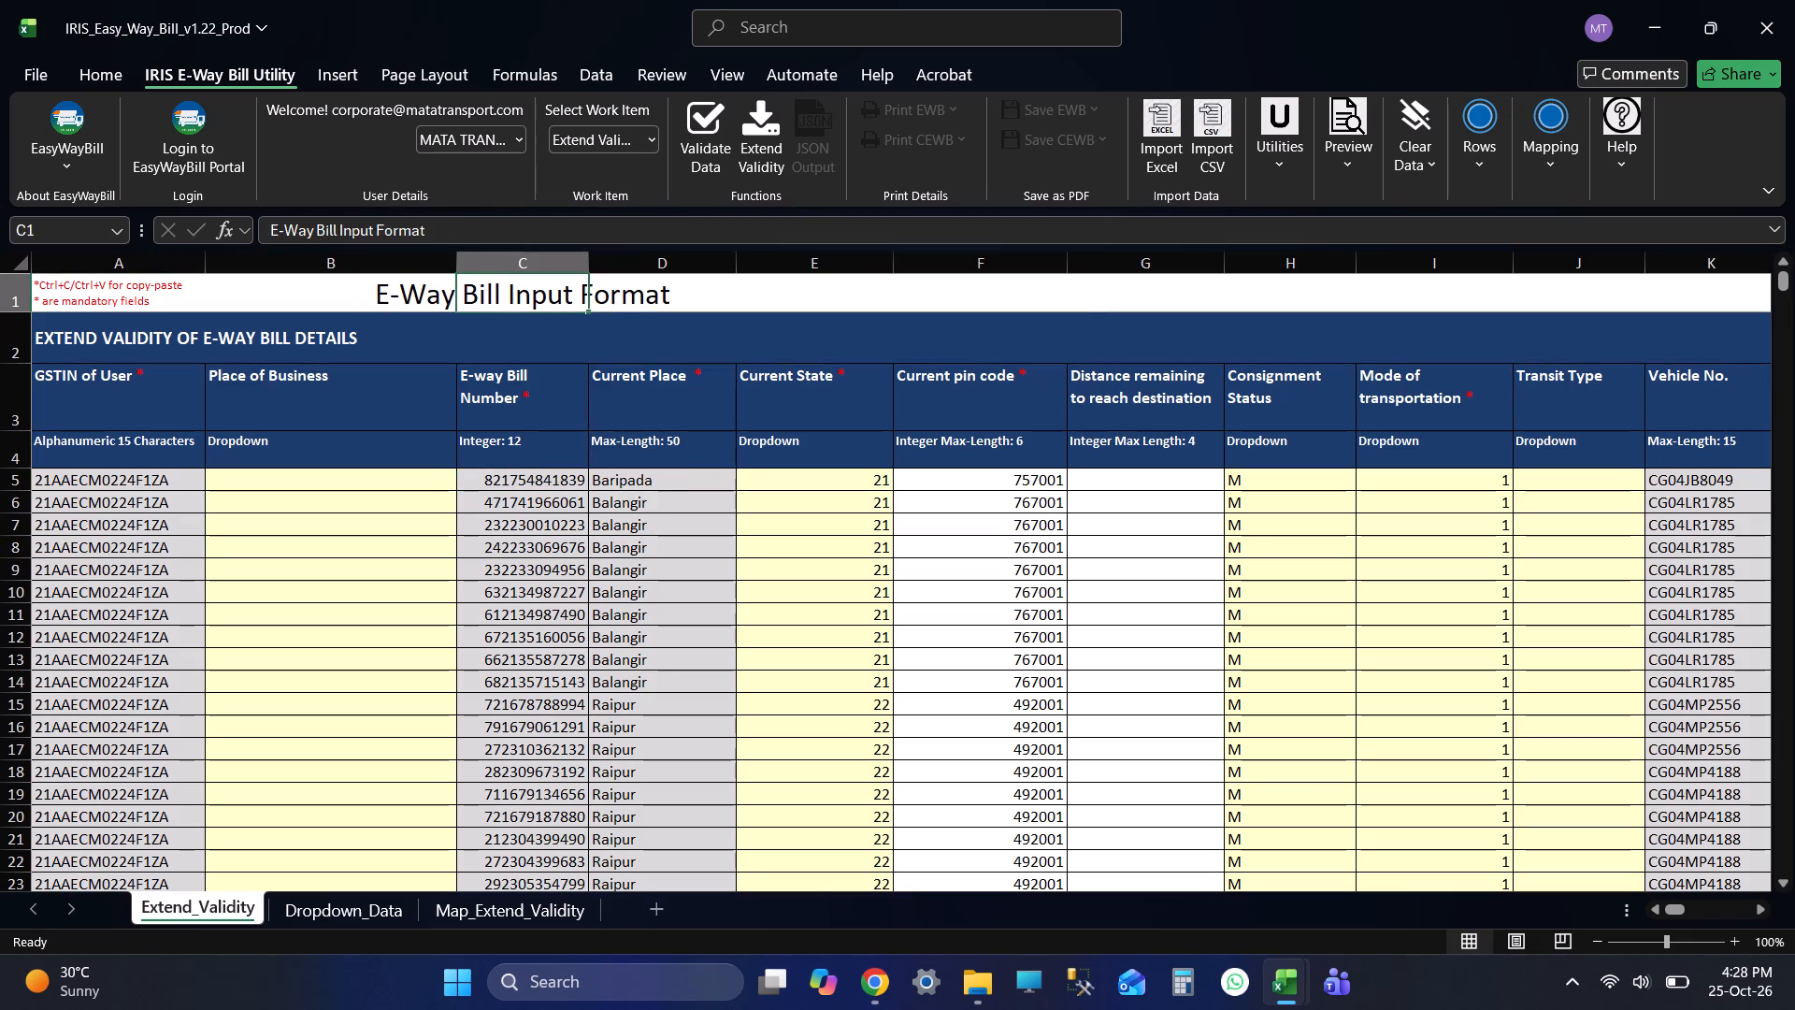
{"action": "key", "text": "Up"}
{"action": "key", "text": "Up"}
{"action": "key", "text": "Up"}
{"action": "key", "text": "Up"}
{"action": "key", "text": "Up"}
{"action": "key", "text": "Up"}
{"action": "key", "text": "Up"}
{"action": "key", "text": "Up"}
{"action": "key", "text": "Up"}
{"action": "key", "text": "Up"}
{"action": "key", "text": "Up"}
Examine the last imported e-way bill row, going across from its number to the Processing Status column.
{"action": "key", "text": "Down"}
{"action": "key", "text": "Down"}
{"action": "key", "text": "Down"}
{"action": "key", "text": "Down"}
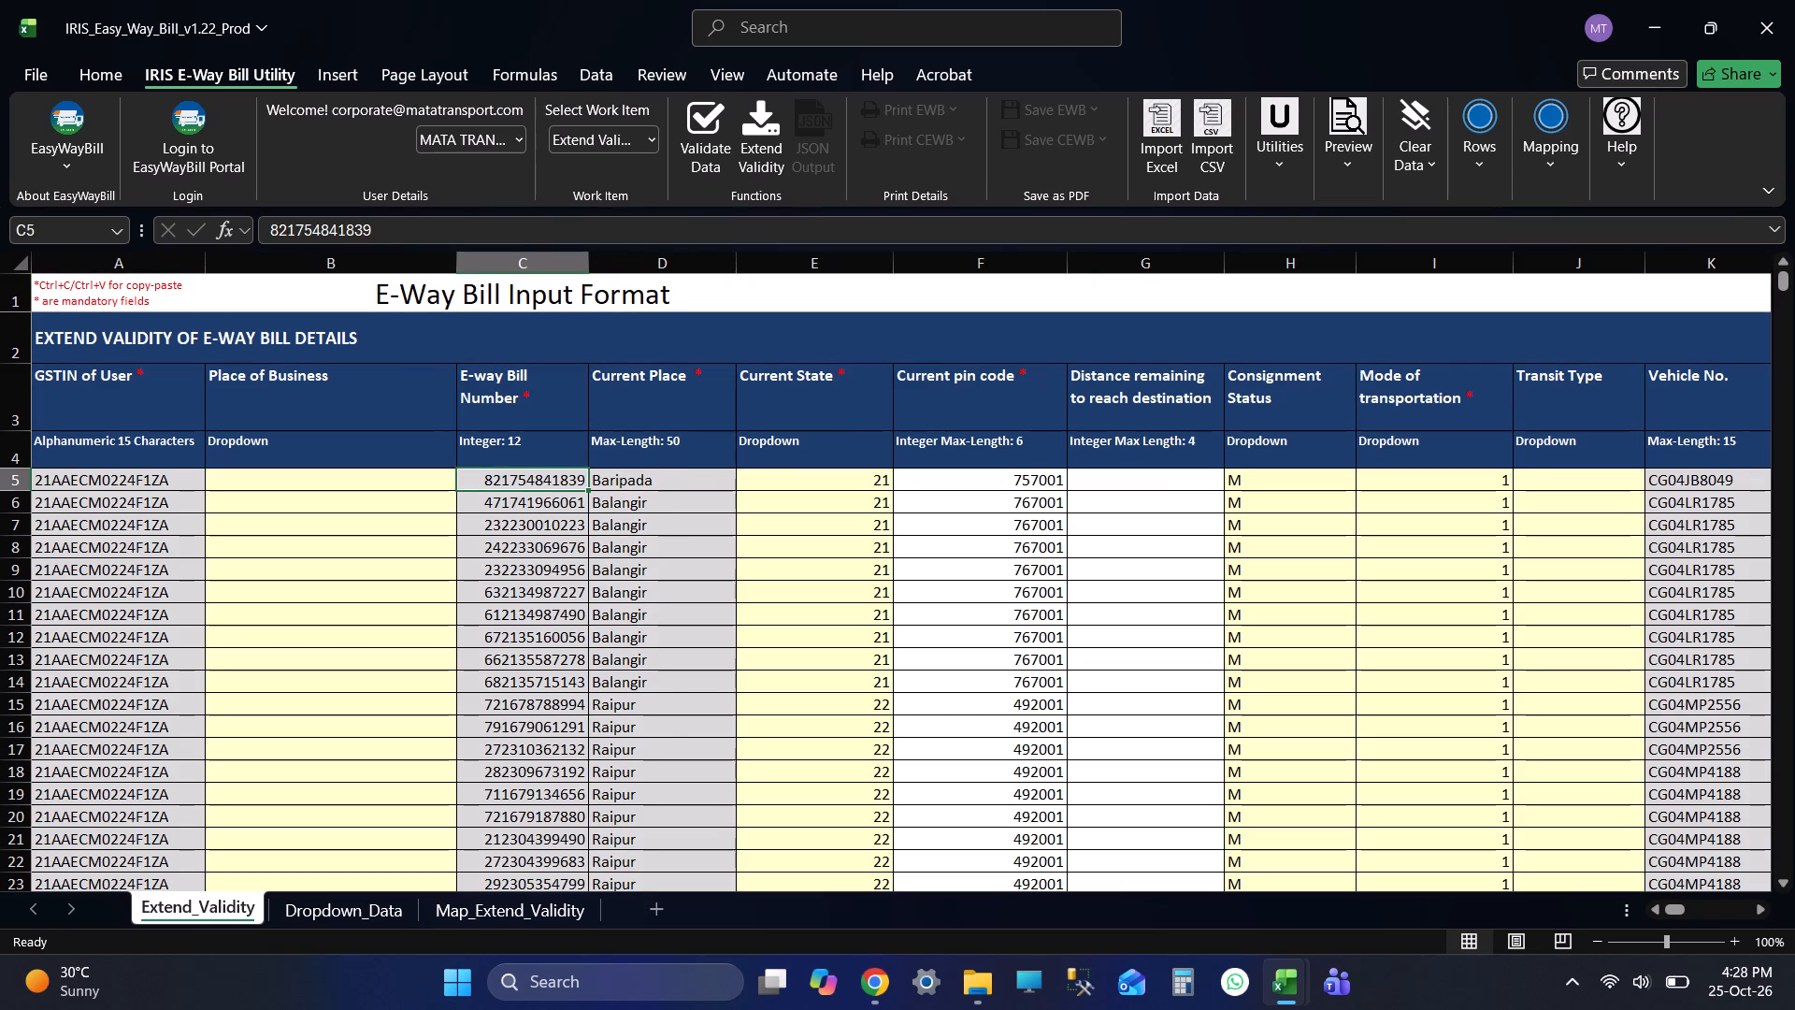
{"action": "key", "text": "ctrl+Down"}
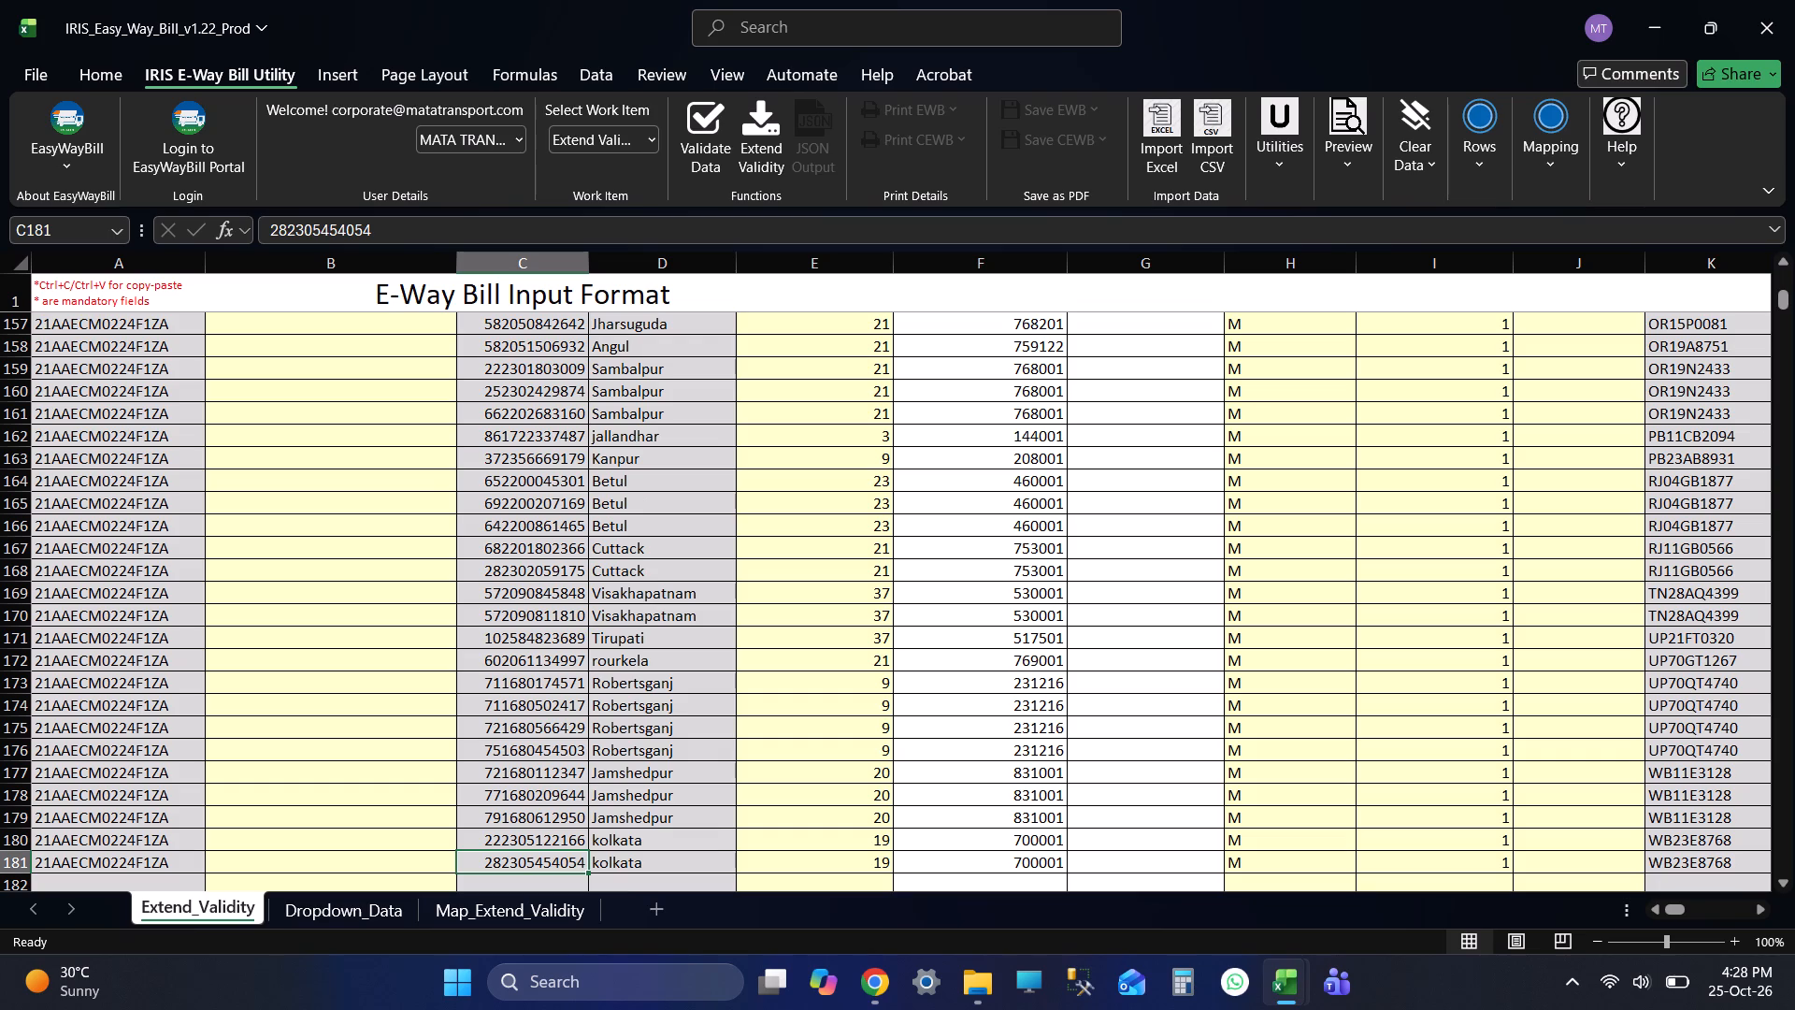
{"action": "key", "text": "Right"}
{"action": "key", "text": "Right"}
{"action": "key", "text": "Right"}
{"action": "key", "text": "Right"}
{"action": "key", "text": "Right"}
{"action": "key", "text": "Right"}
{"action": "key", "text": "Right"}
{"action": "key", "text": "Right"}
{"action": "key", "text": "Right"}
{"action": "key", "text": "Right"}
{"action": "key", "text": "Right"}
{"action": "key", "text": "Right"}
{"action": "key", "text": "Right"}
{"action": "key", "text": "Right"}
{"action": "key", "text": "Right"}
{"action": "key", "text": "Right"}
{"action": "key", "text": "Right"}
{"action": "key", "text": "Right"}
{"action": "key", "text": "Right"}
{"action": "key", "text": "Right"}
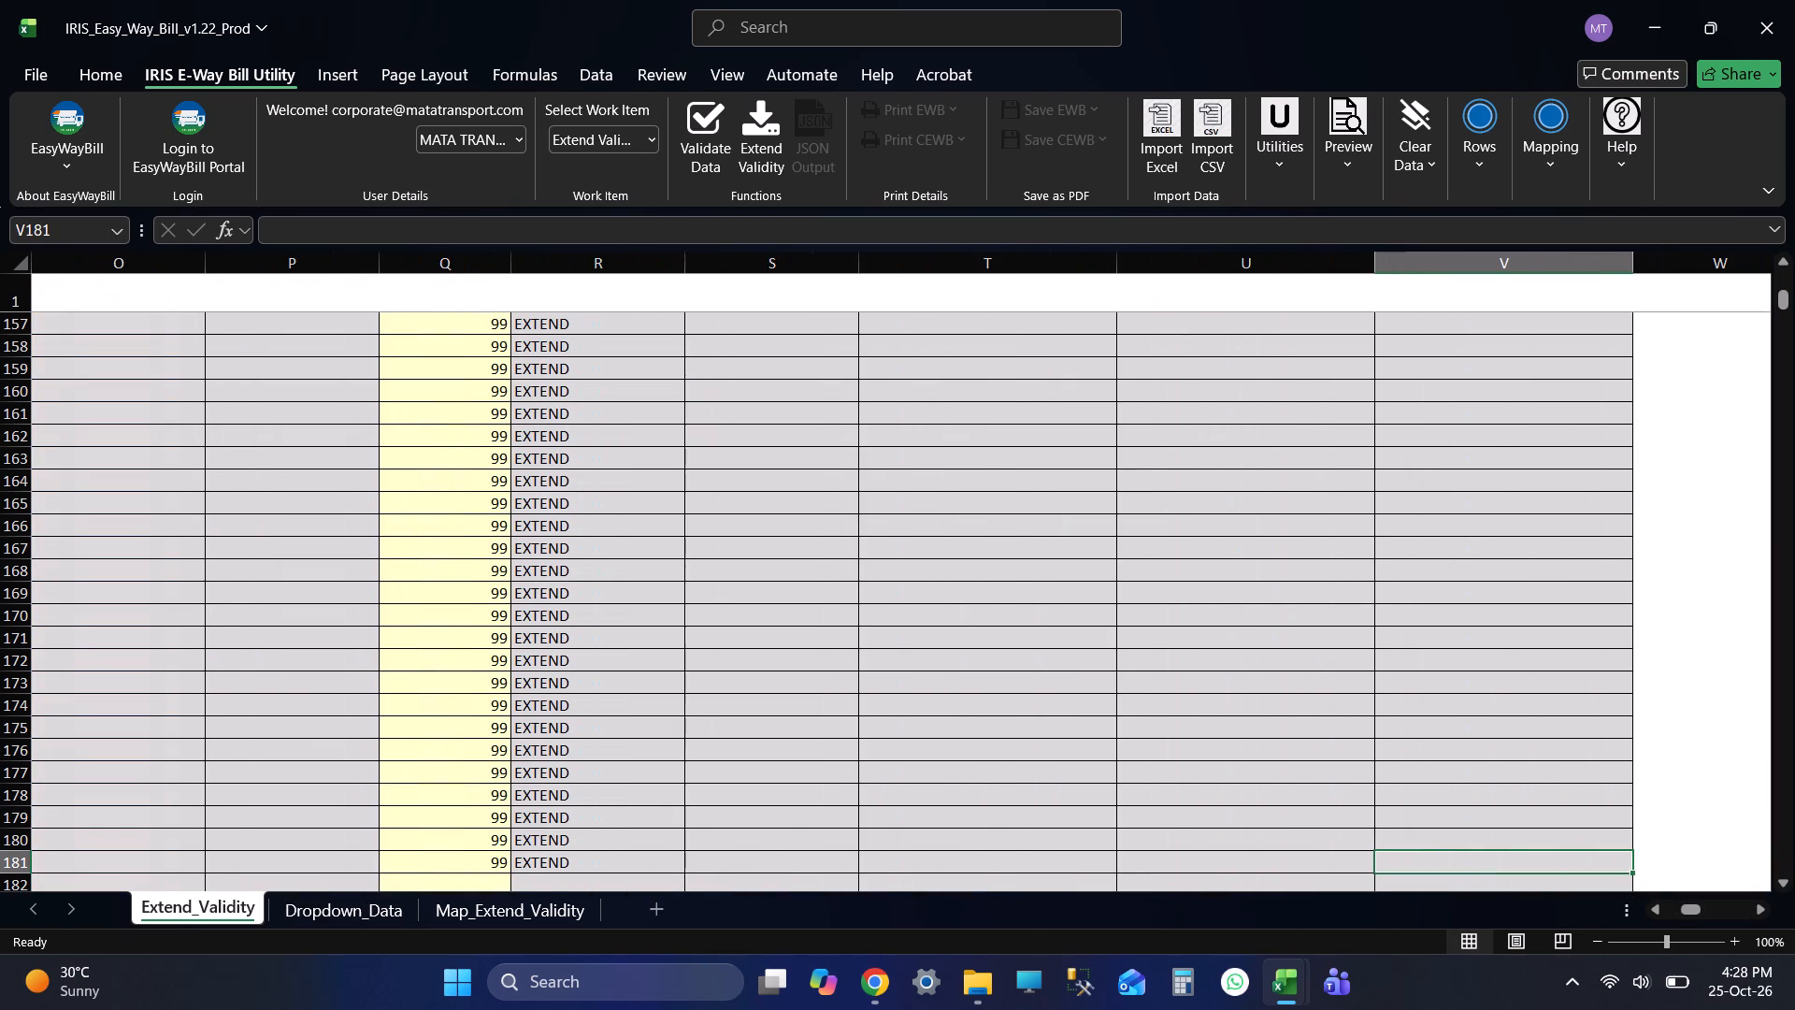
Validate the imported Extend_Validity data.
{"action": "left_click", "coordinate": [703, 140]}
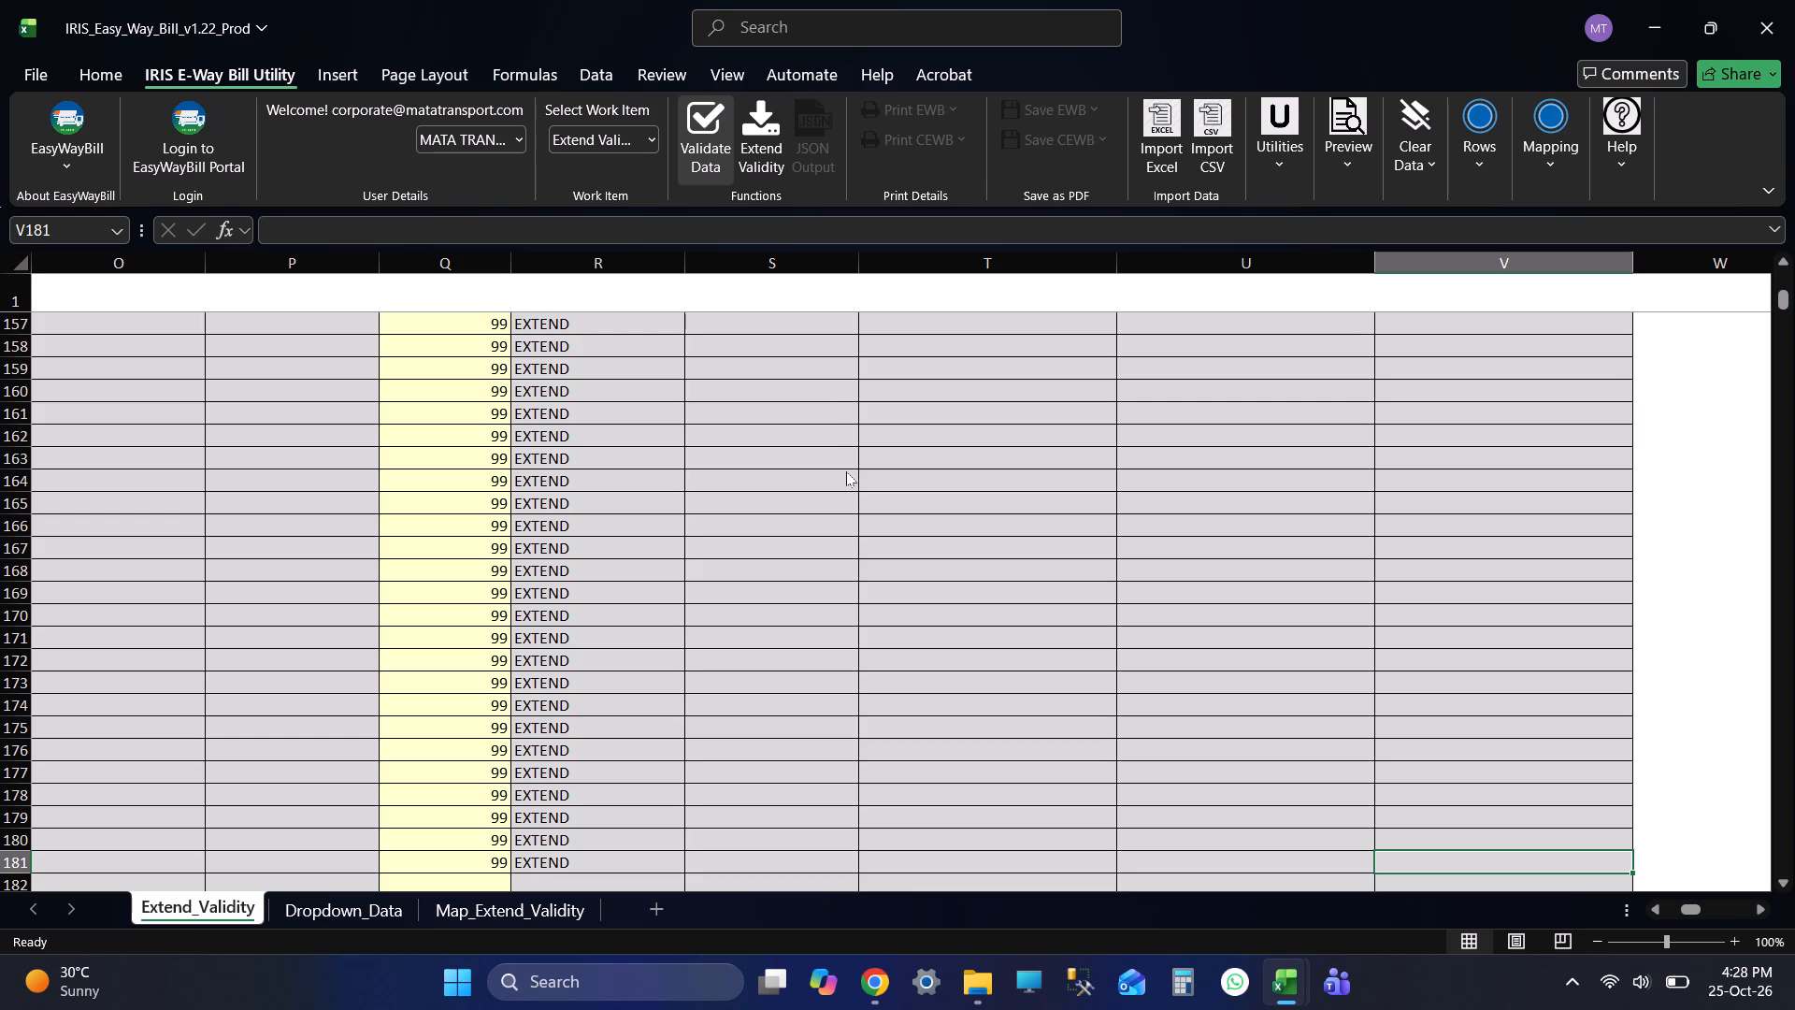
{"action": "left_click", "coordinate": [990, 560]}
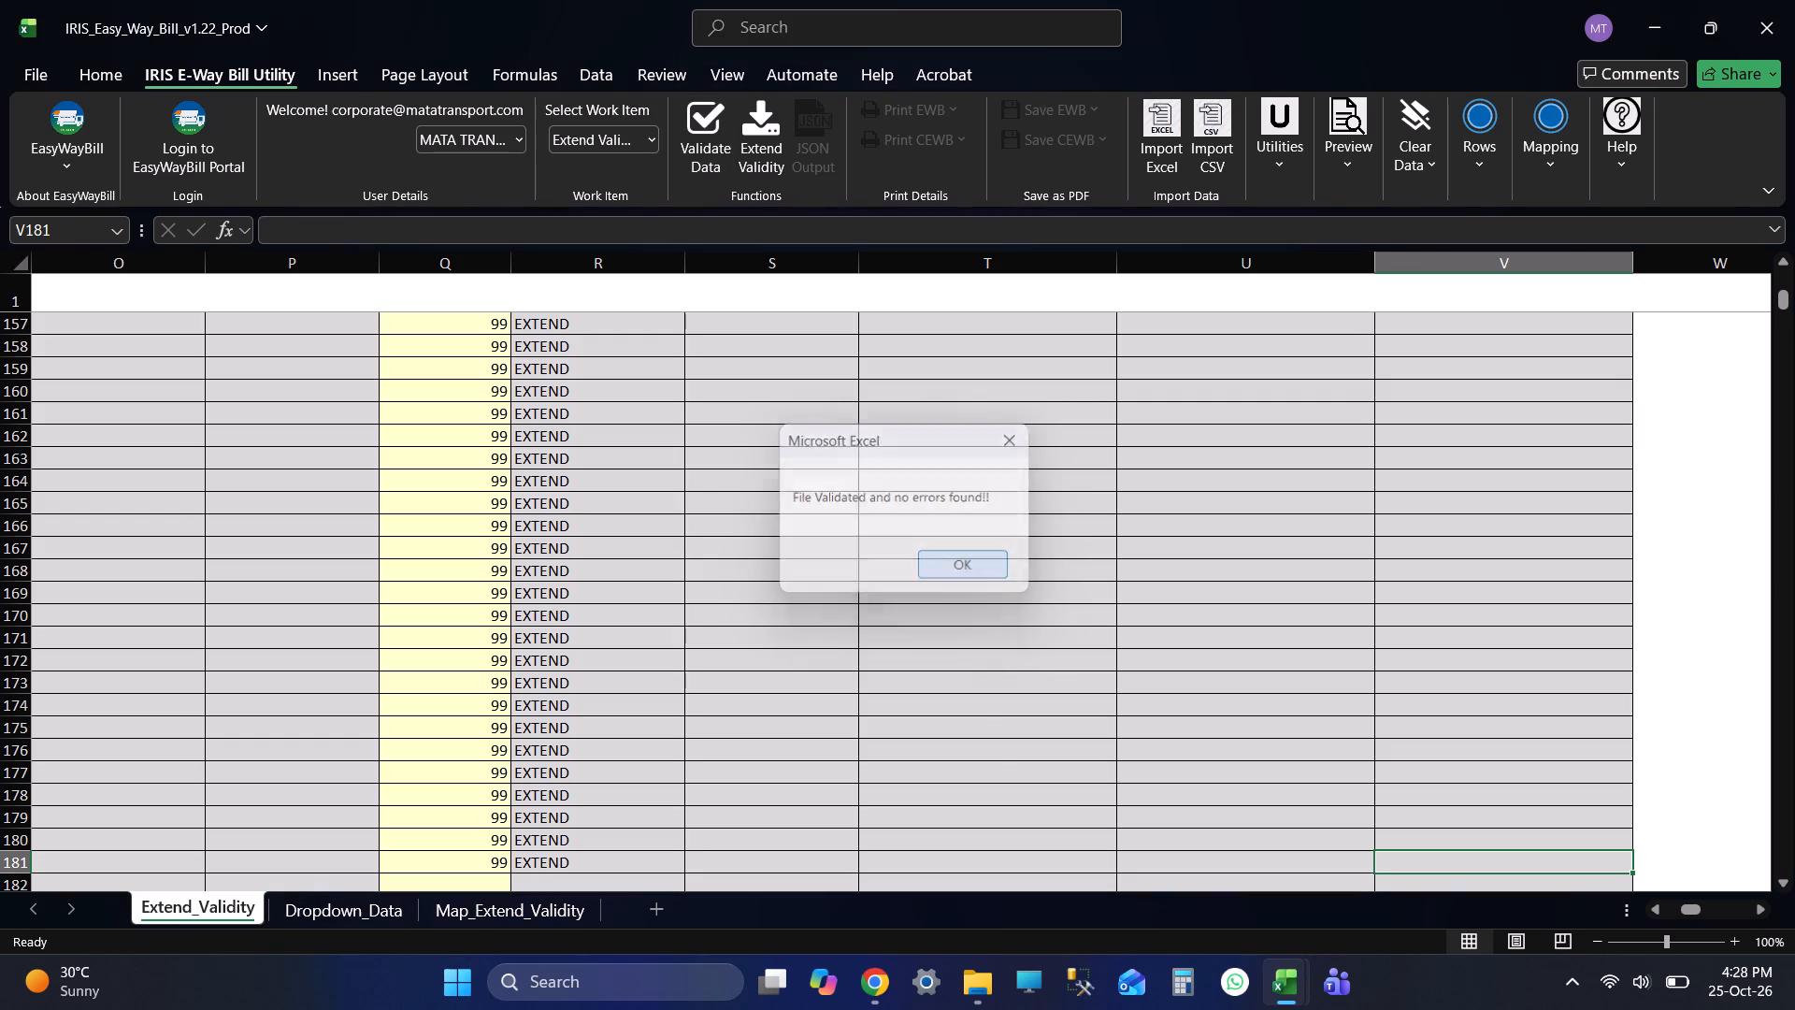
Run Extend Validity on the imported e-way bills, agree to proceed, and dismiss the notices that come up.
{"action": "left_click", "coordinate": [748, 144]}
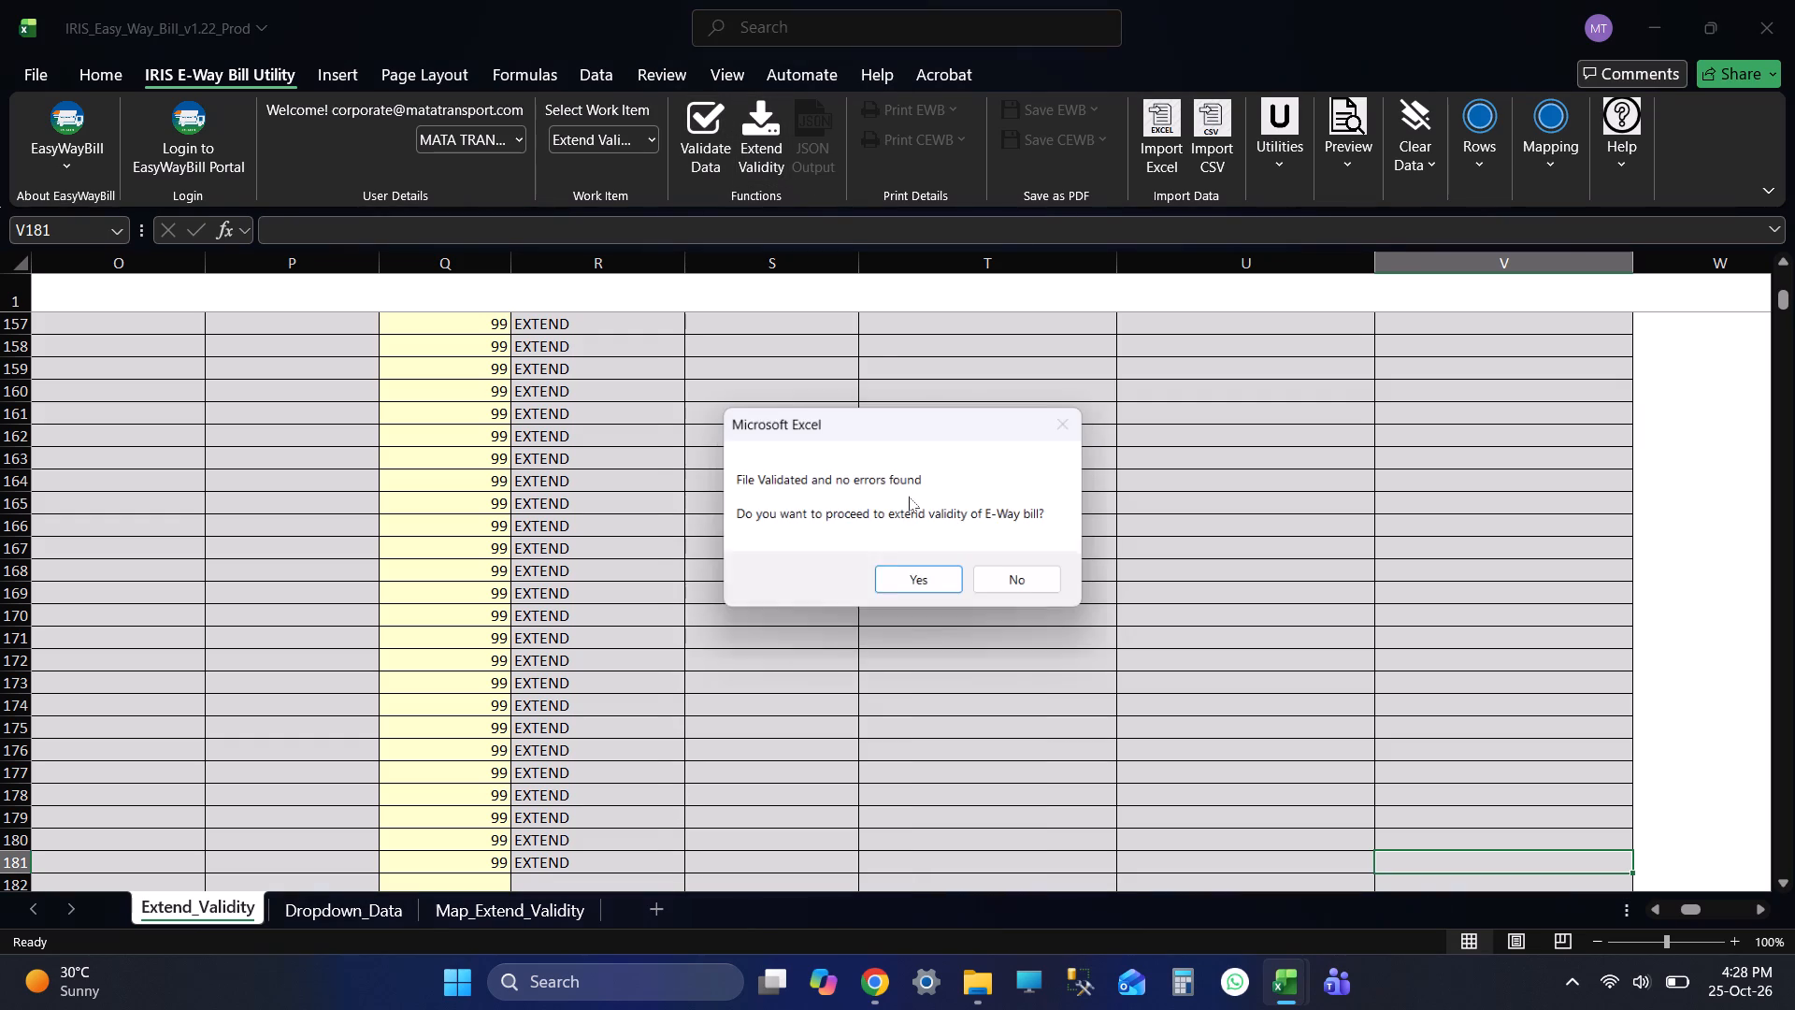
{"action": "left_click", "coordinate": [941, 587]}
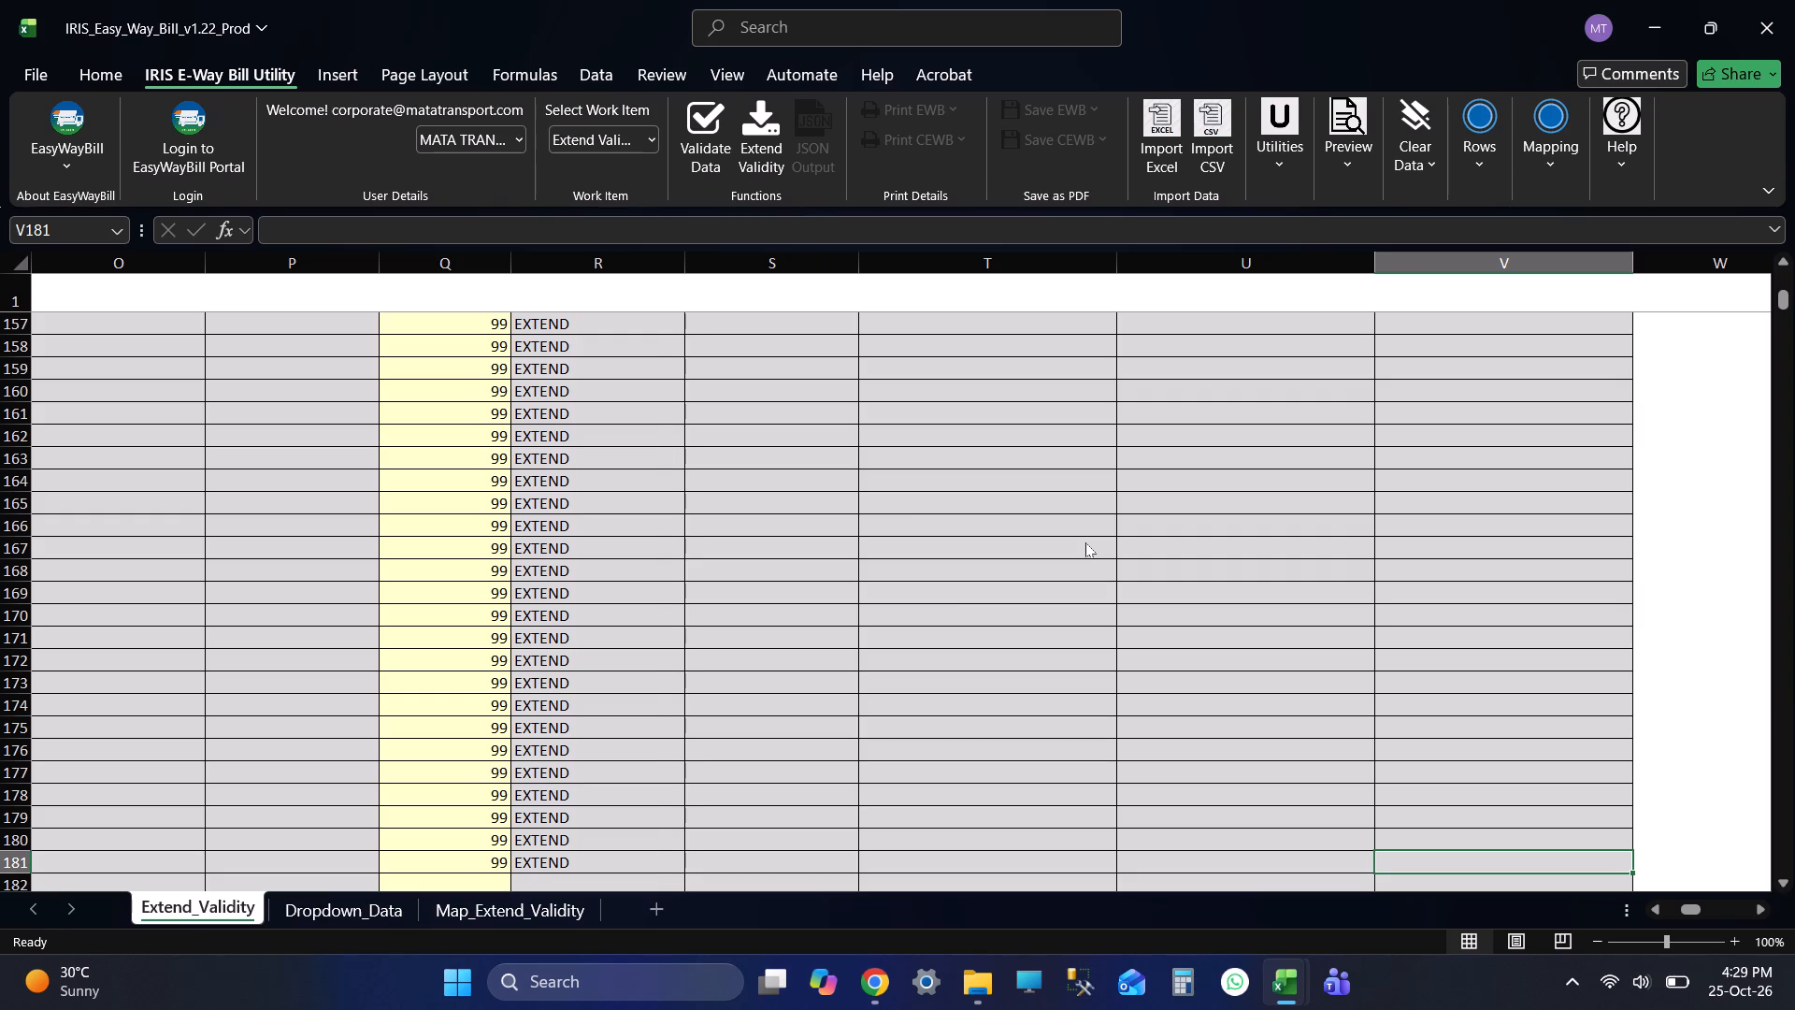
{"action": "left_click", "coordinate": [1235, 0]}
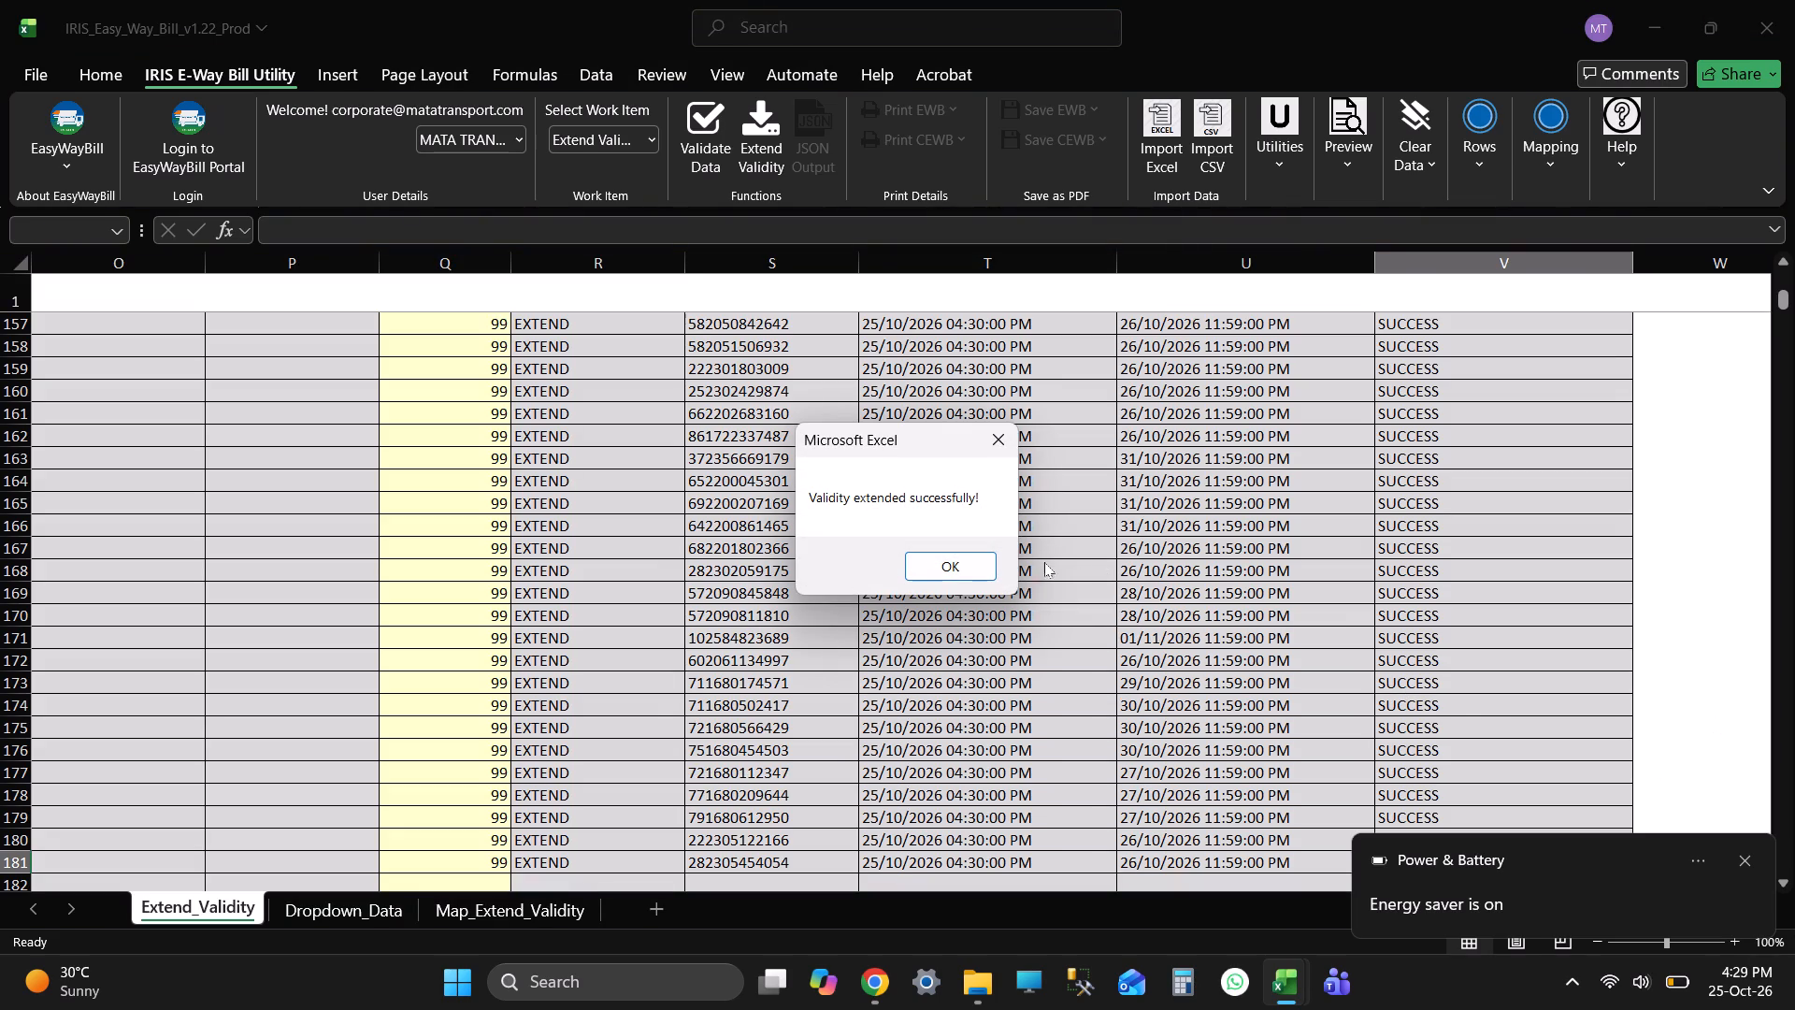
{"action": "left_click", "coordinate": [955, 559]}
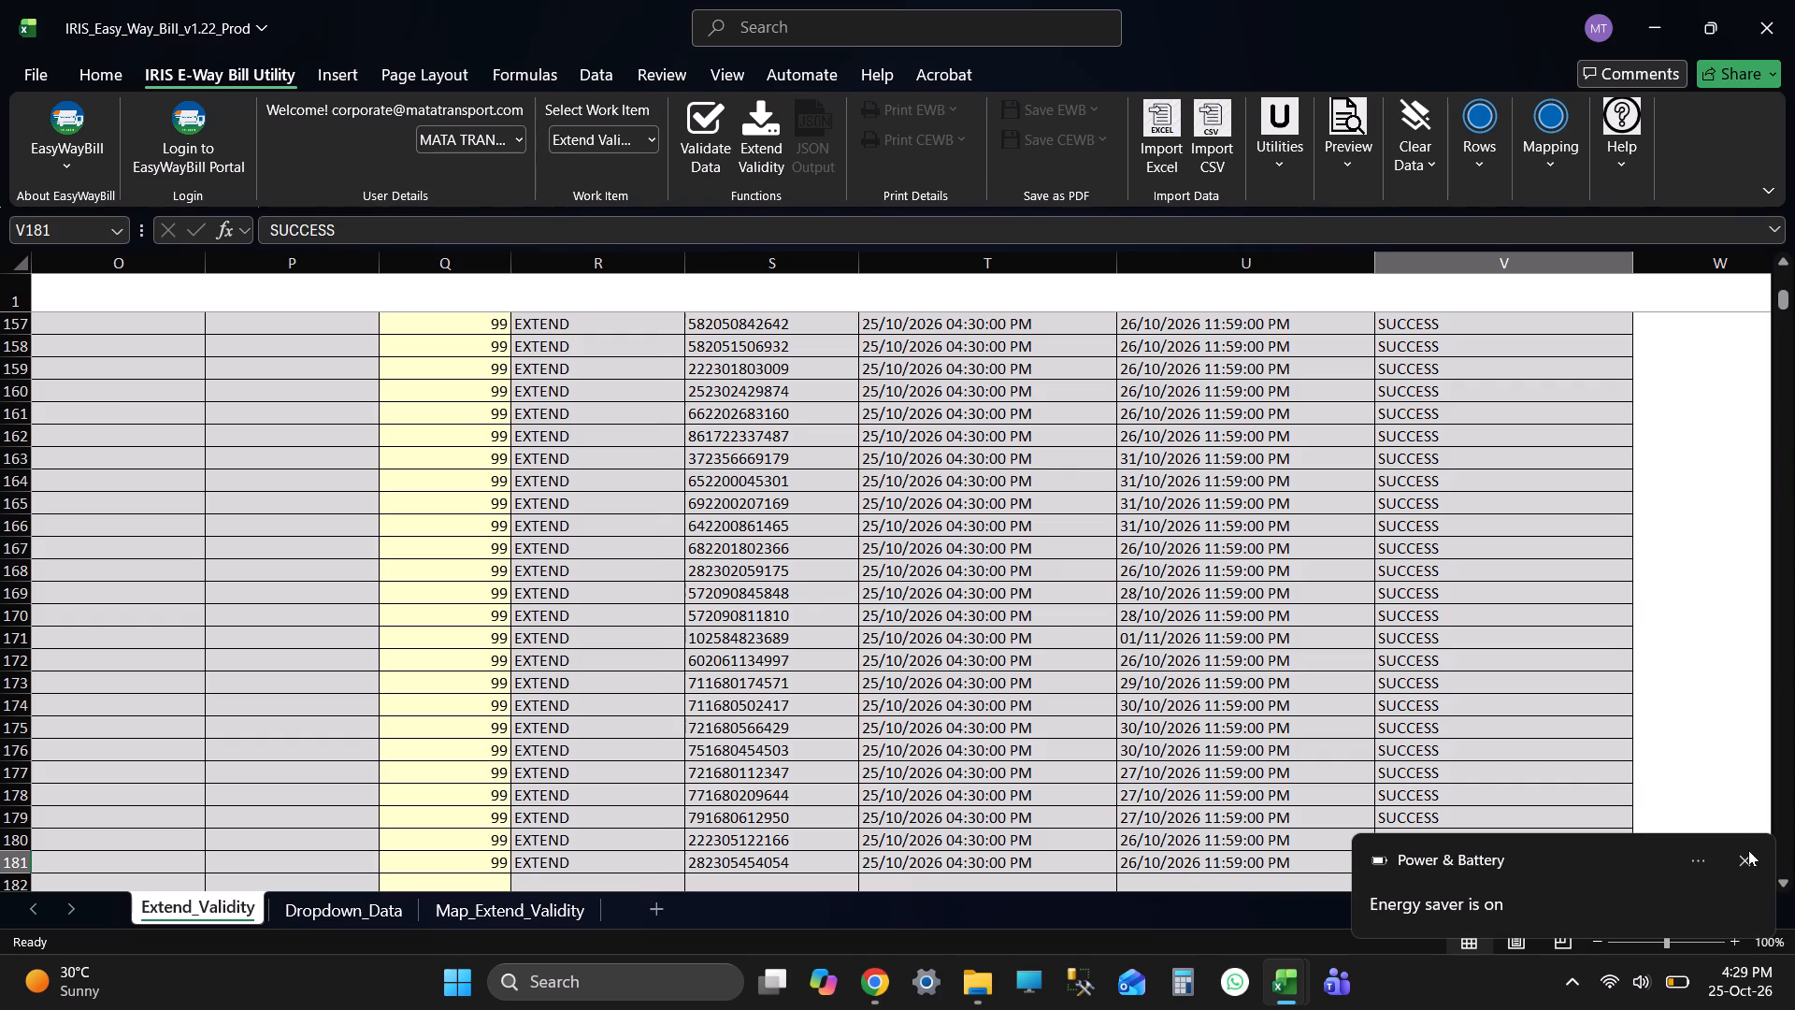
{"action": "left_click", "coordinate": [1748, 850]}
Review the NIC response columns for extended date, valid-upto date and processing status, from the first e-way bill row to the last.
{"action": "left_click", "coordinate": [1057, 643]}
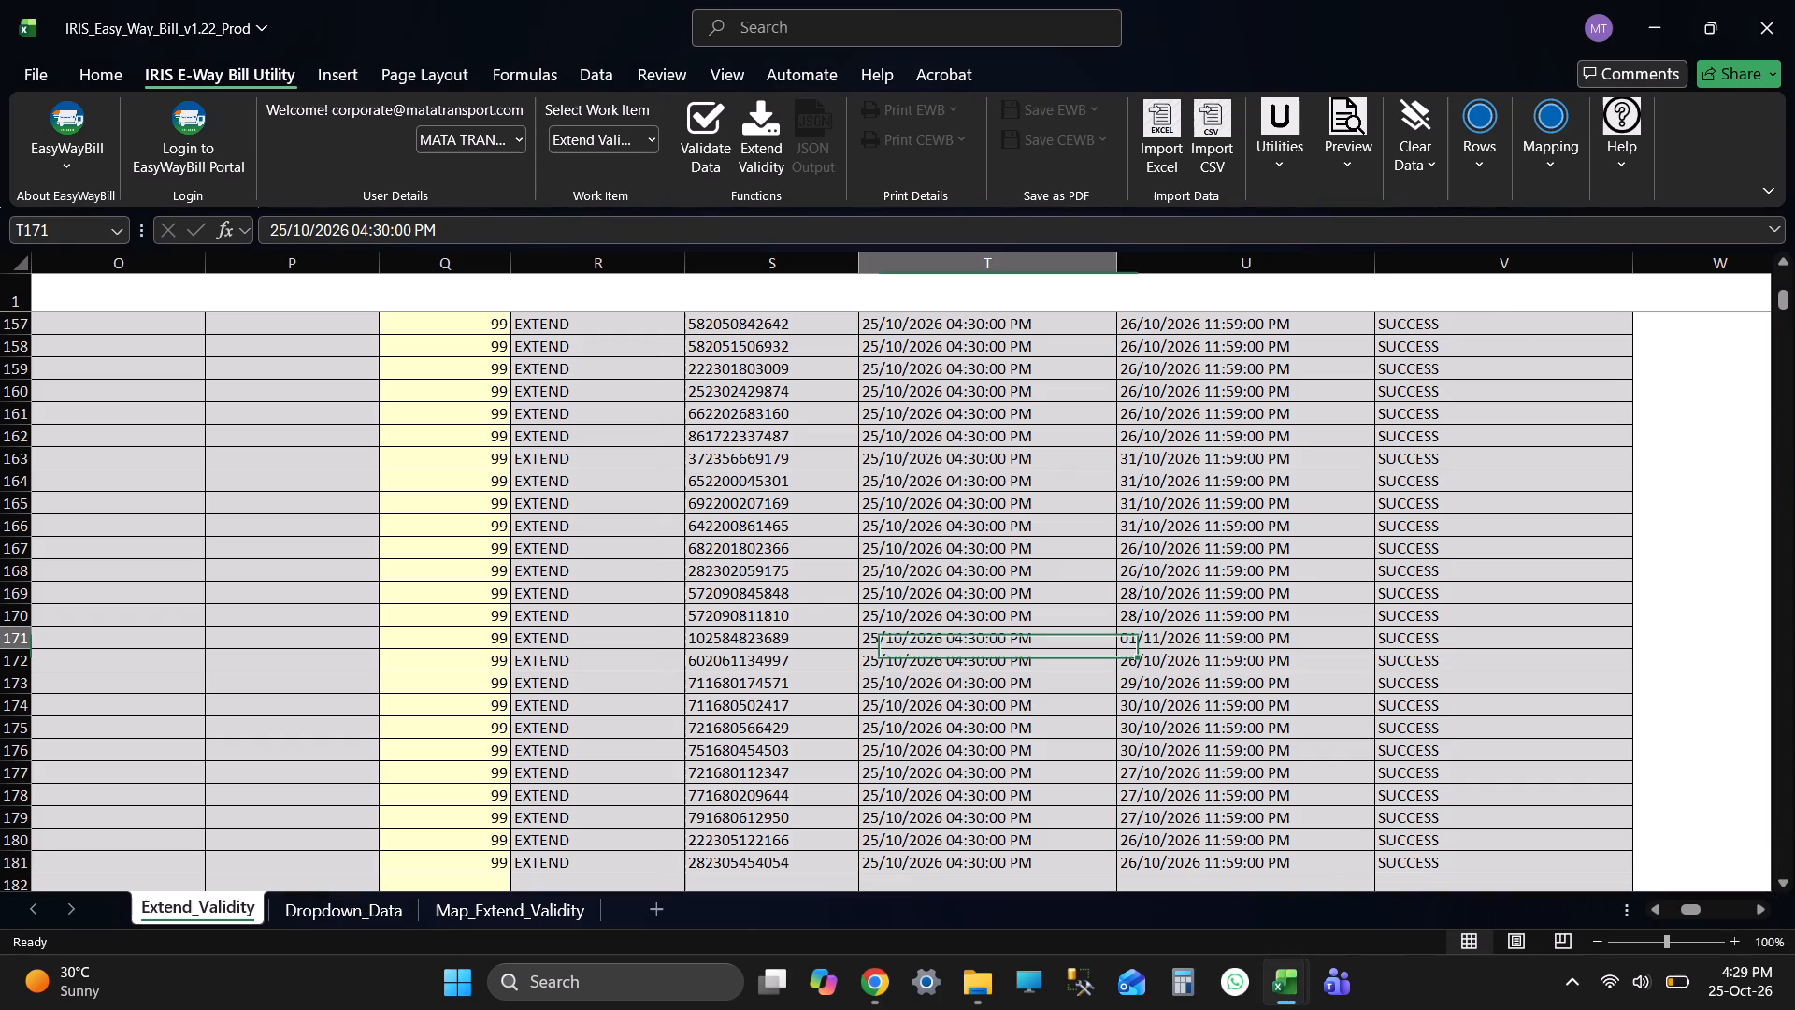
{"action": "key", "text": "Page_Down"}
{"action": "key", "text": "Page_Down"}
{"action": "key", "text": "Page_Down"}
{"action": "key", "text": "Page_Down"}
{"action": "key", "text": "Page_Up"}
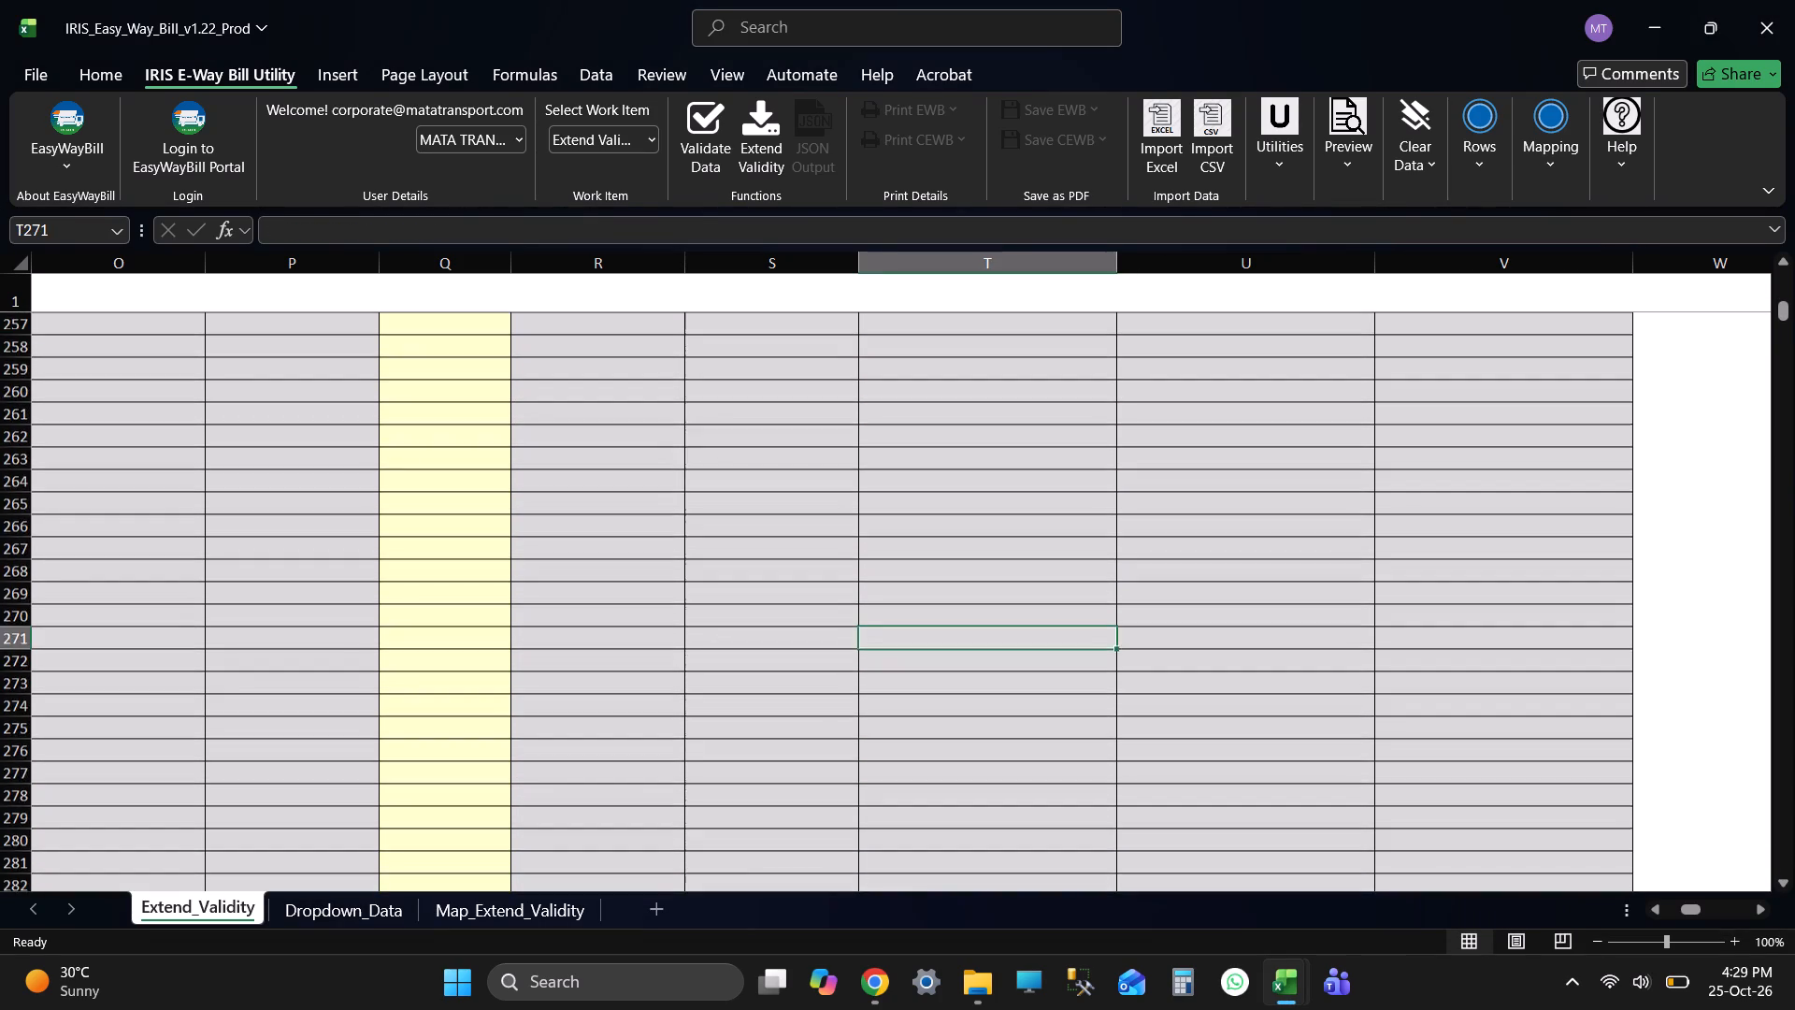
{"action": "key", "text": "Page_Up"}
{"action": "key", "text": "Page_Up"}
{"action": "key", "text": "Page_Up"}
{"action": "key", "text": "Page_Up"}
{"action": "key", "text": "Page_Up"}
{"action": "key", "text": "Page_Up"}
{"action": "key", "text": "Page_Up"}
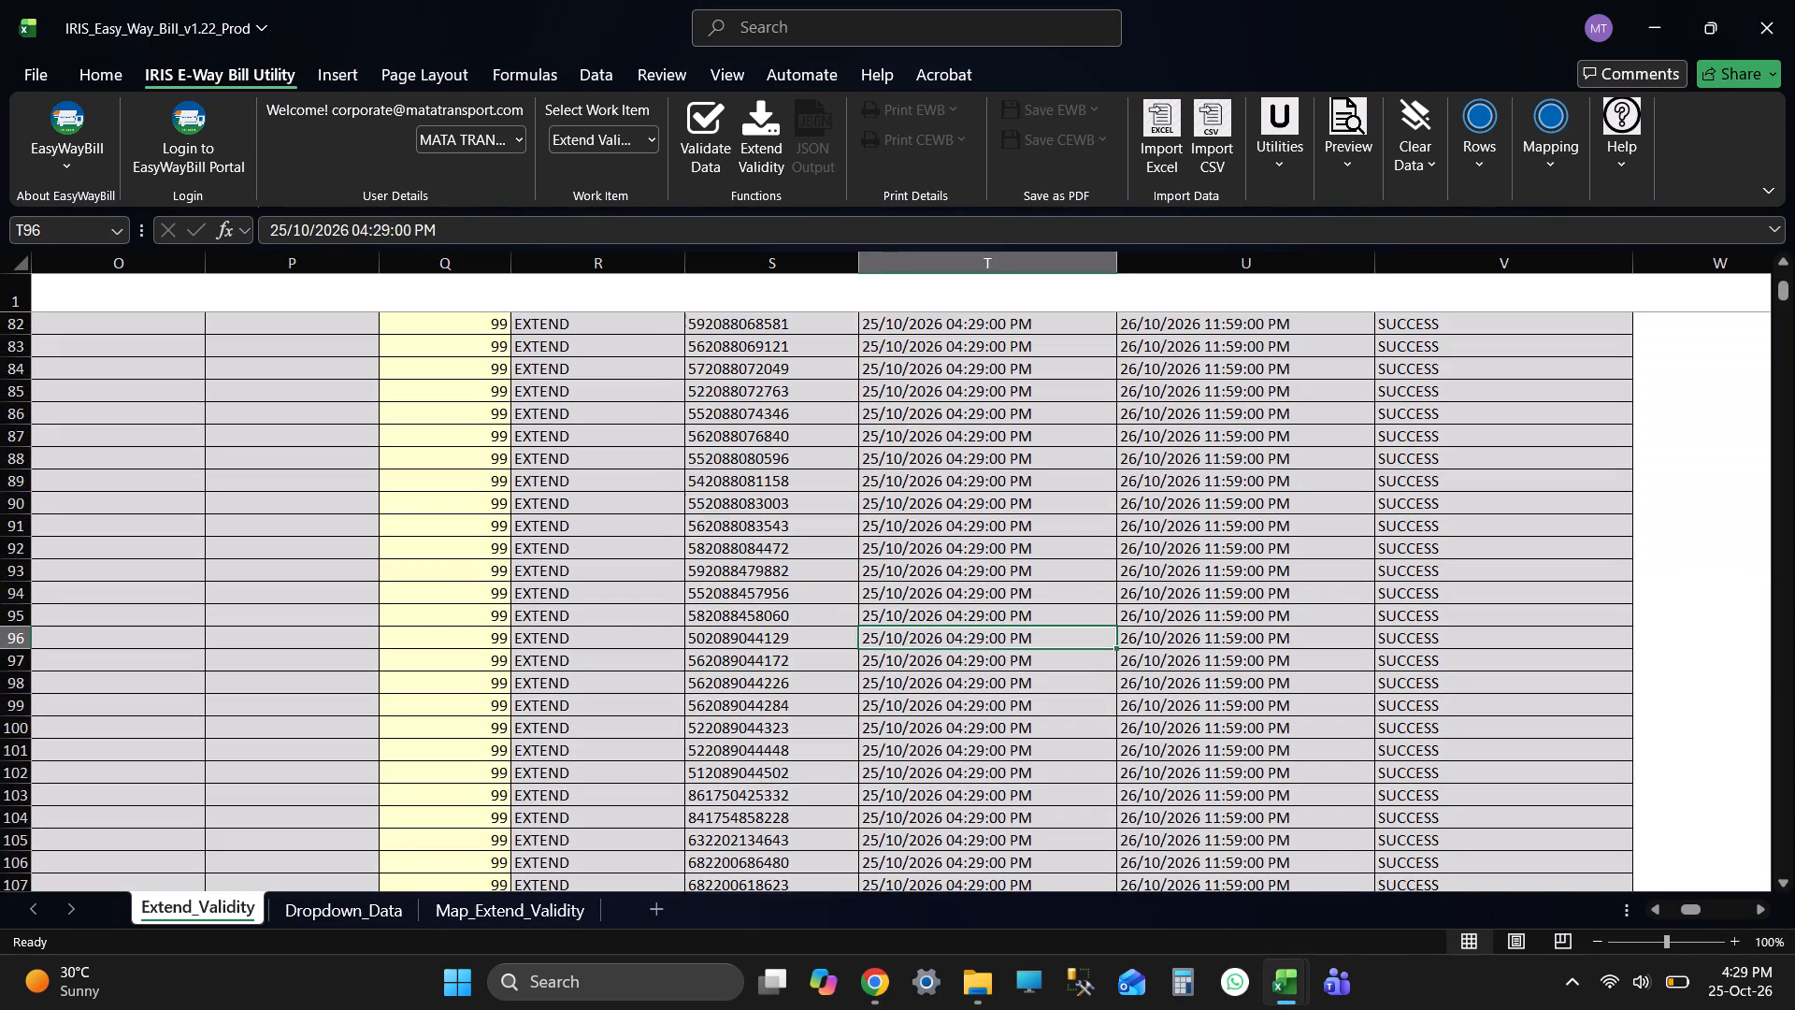
{"action": "key", "text": "Page_Up"}
{"action": "key", "text": "Page_Up"}
{"action": "key", "text": "Page_Up"}
{"action": "key", "text": "Page_Up"}
{"action": "key", "text": "Page_Up"}
{"action": "key", "text": "Page_Up"}
{"action": "key", "text": "Page_Up"}
{"action": "key", "text": "Page_Up"}
{"action": "key", "text": "Page_Up"}
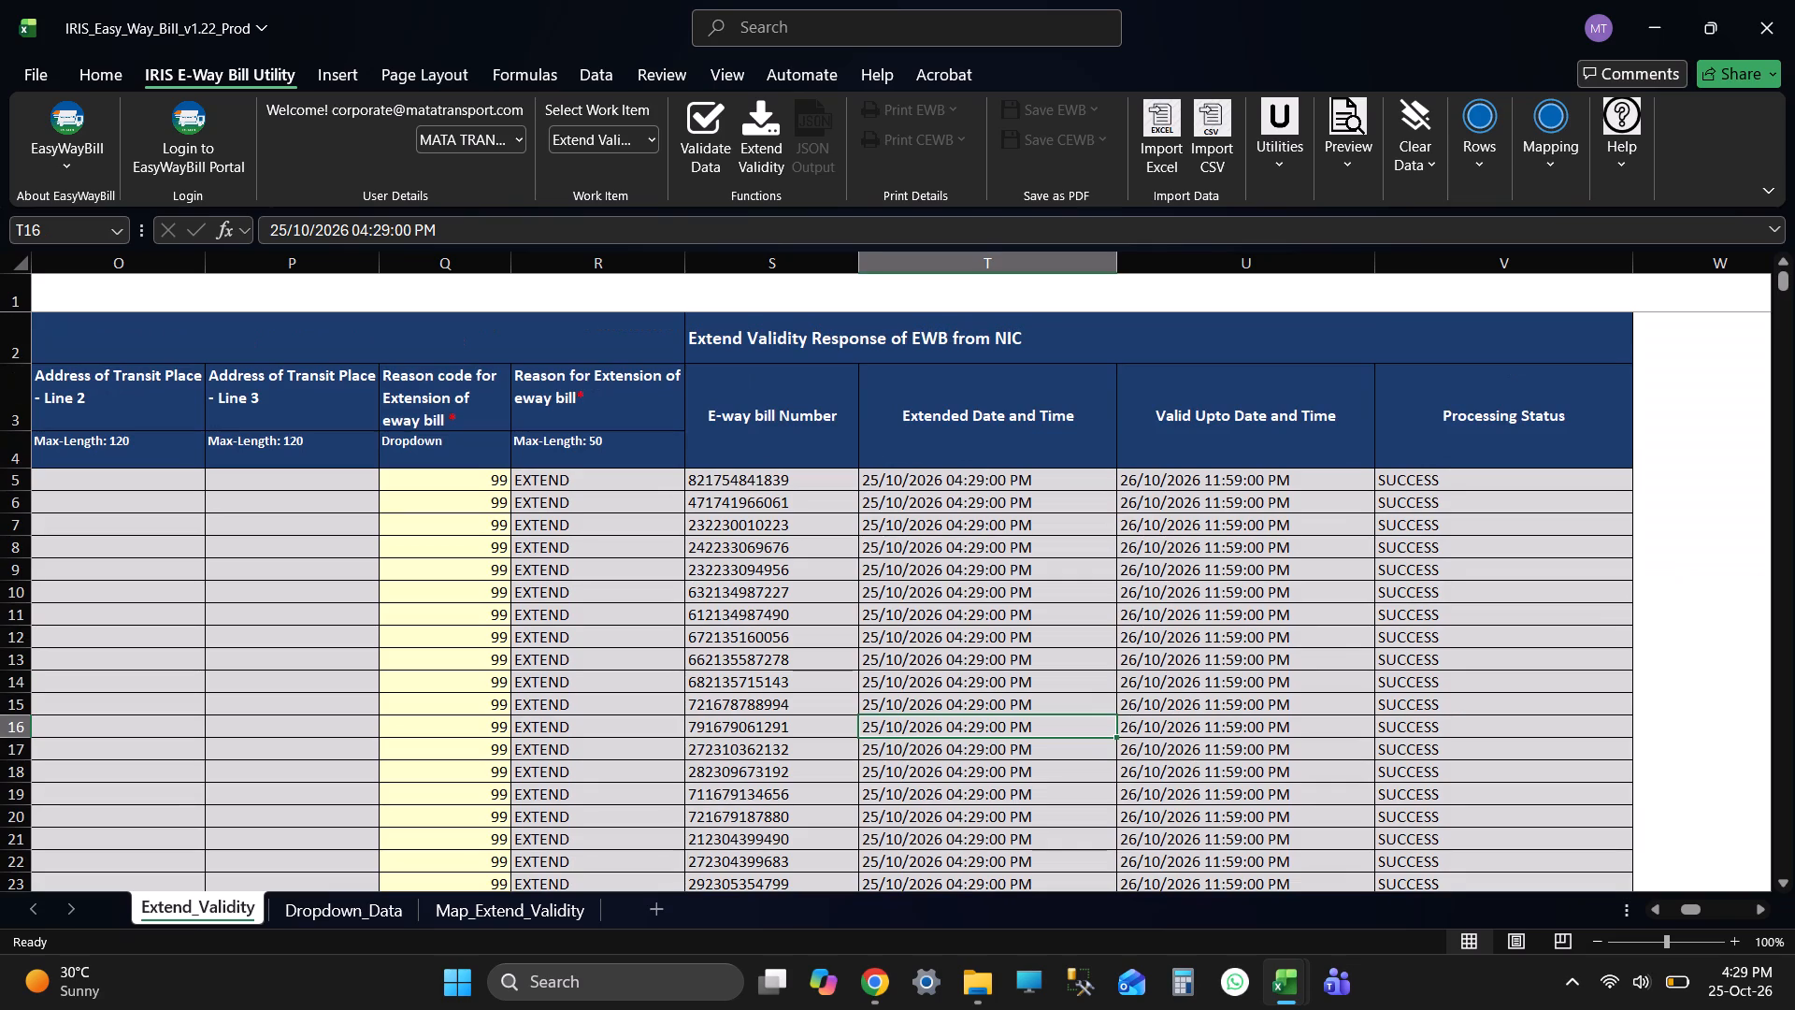
{"action": "key", "text": "Page_Down"}
{"action": "key", "text": "Page_Down"}
{"action": "key", "text": "Page_Down"}
{"action": "key", "text": "Page_Down"}
{"action": "key", "text": "Page_Down"}
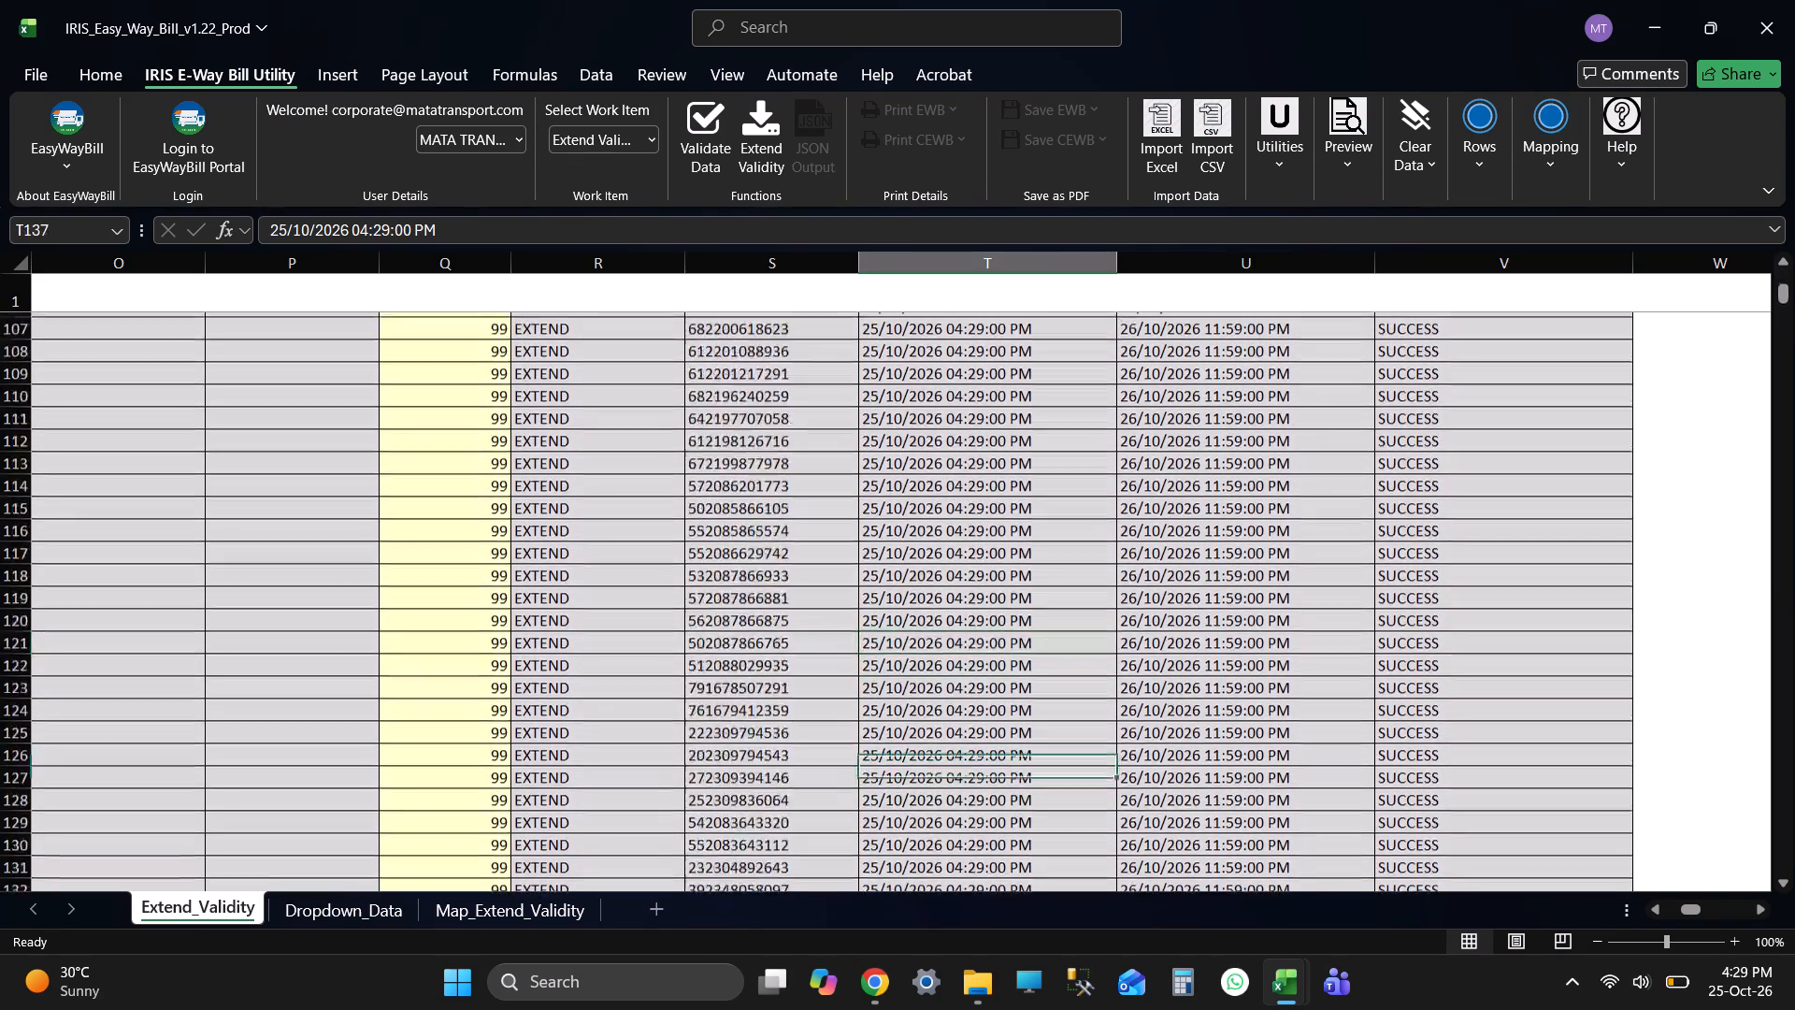
{"action": "key", "text": "Page_Down"}
{"action": "key", "text": "Page_Down"}
{"action": "key", "text": "Page_Down"}
{"action": "key", "text": "Page_Up"}
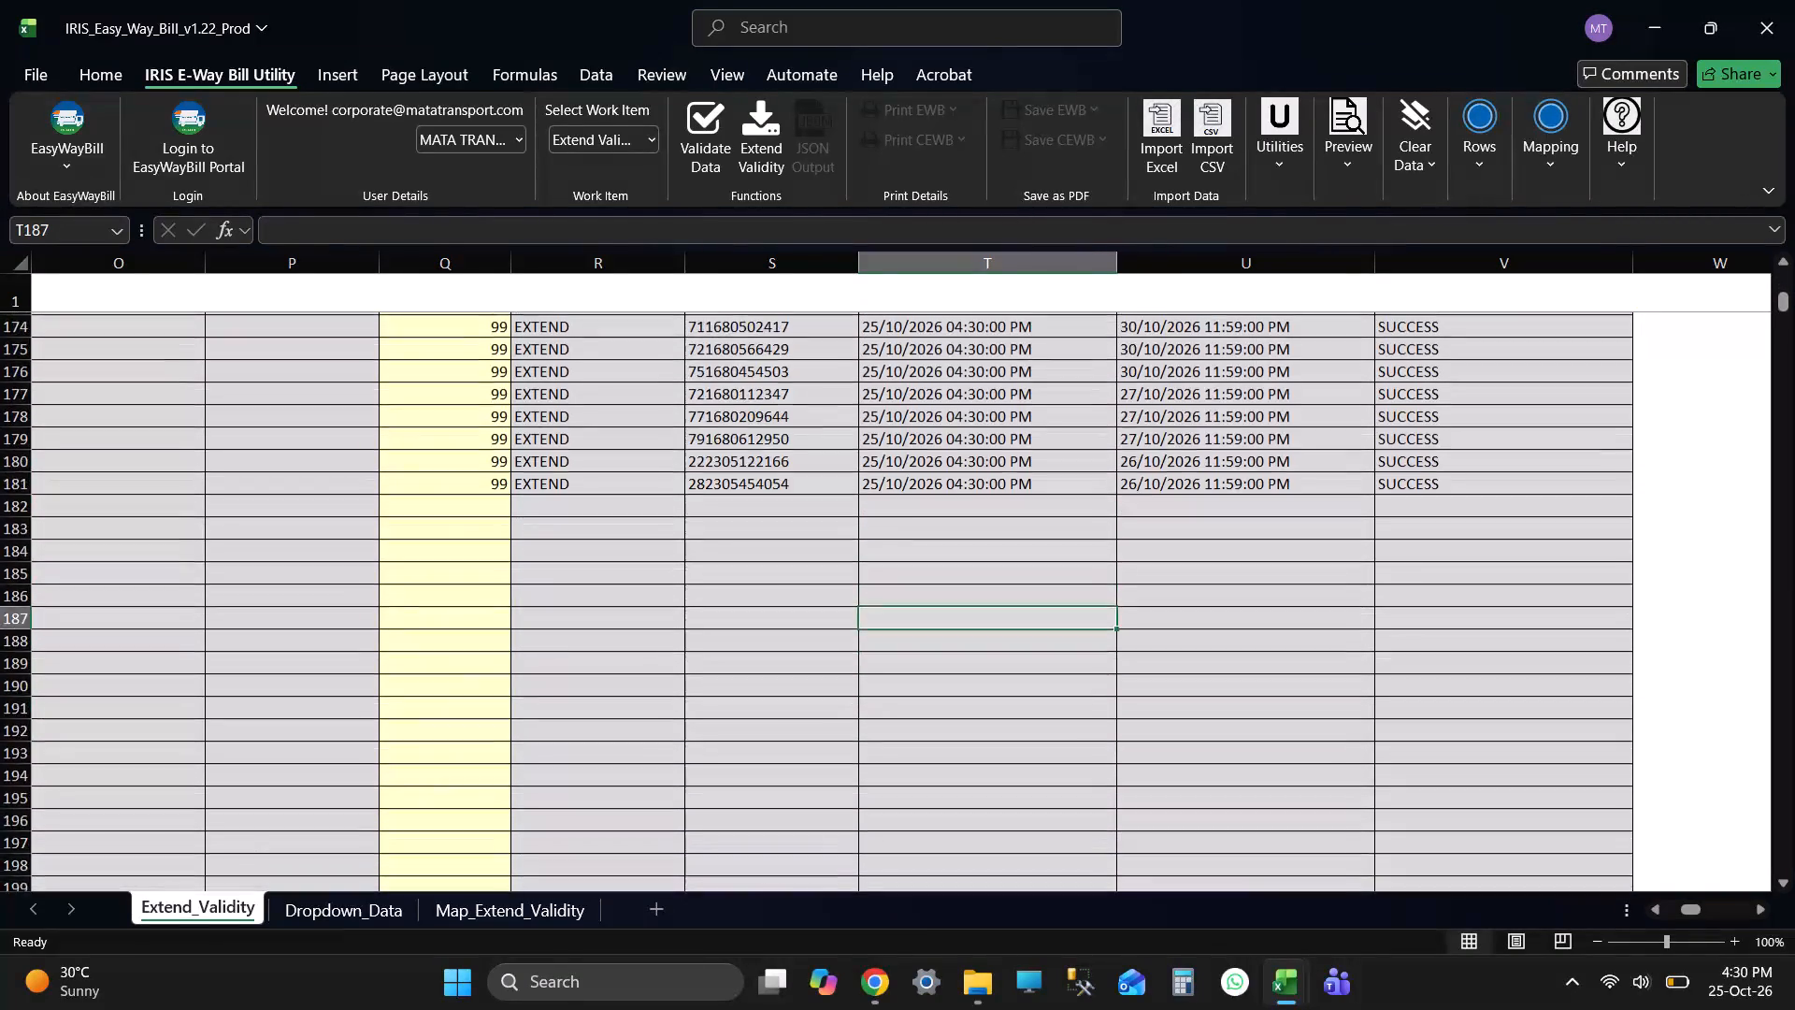
{"action": "key", "text": "Page_Up"}
{"action": "key", "text": "Page_Up"}
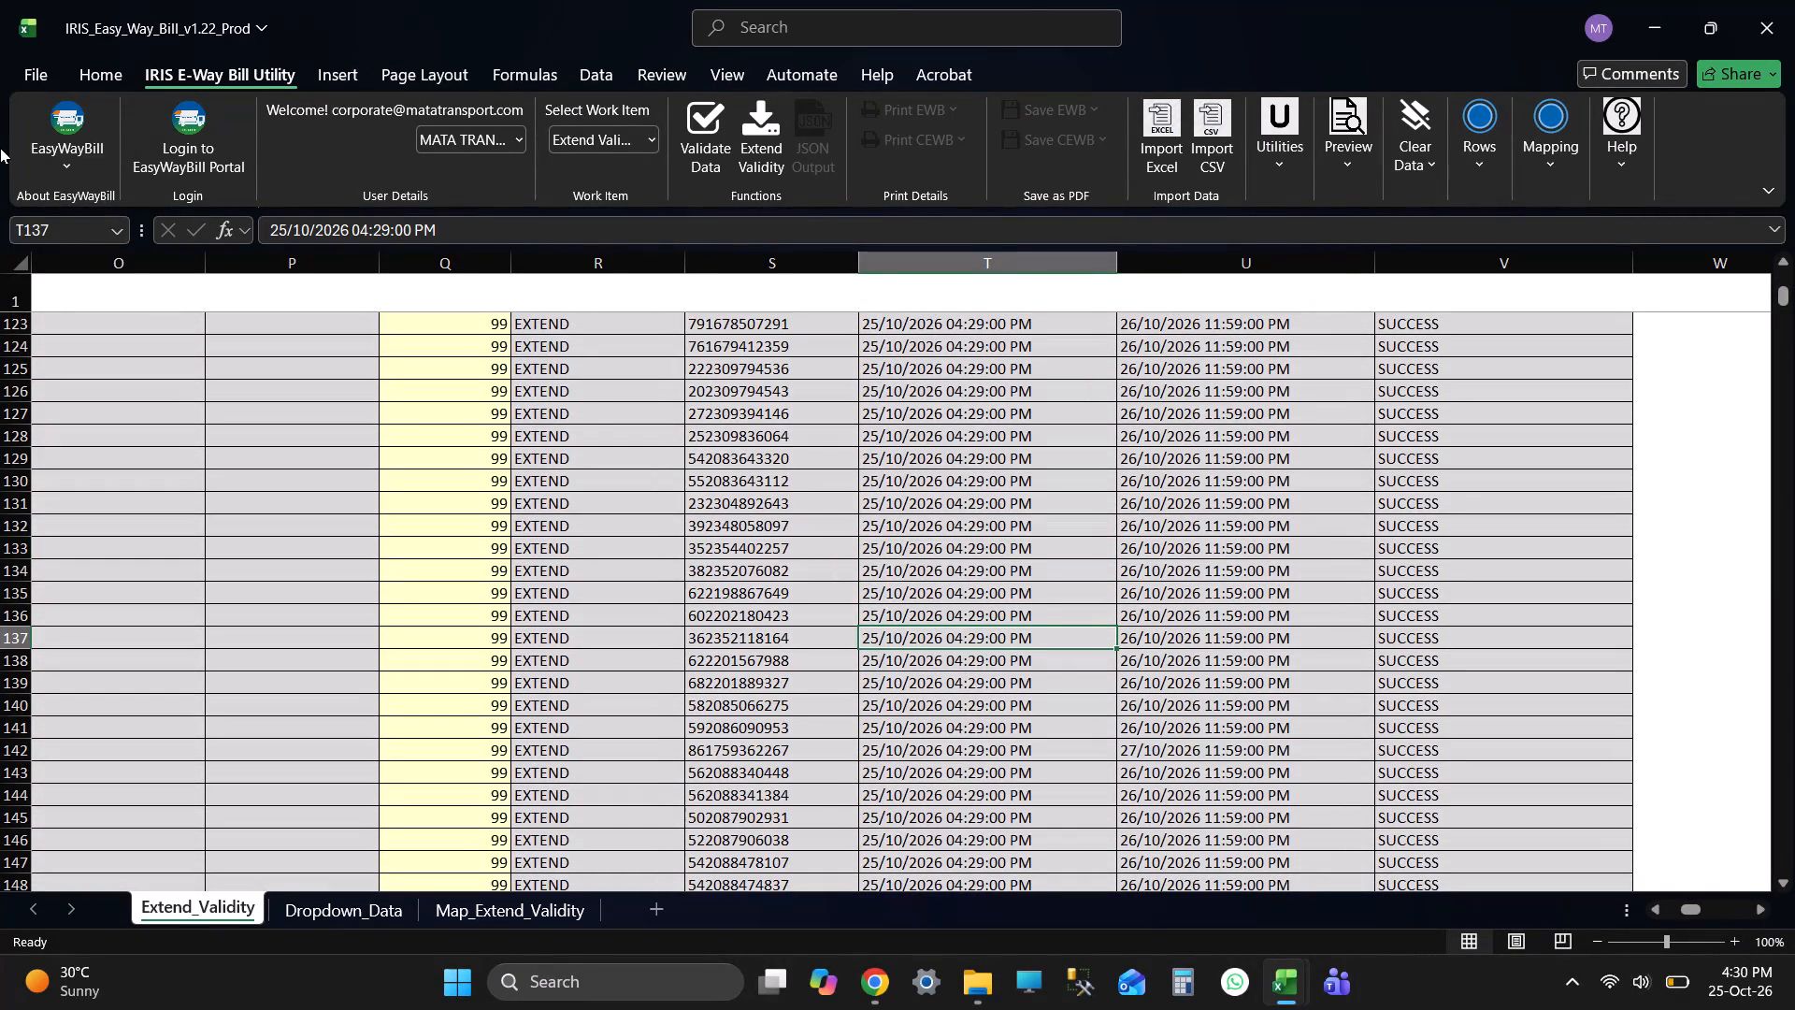
Copy the entire Extend_Validity sheet with its NIC responses and paste it into a new blank workbook.
{"action": "left_click", "coordinate": [13, 257]}
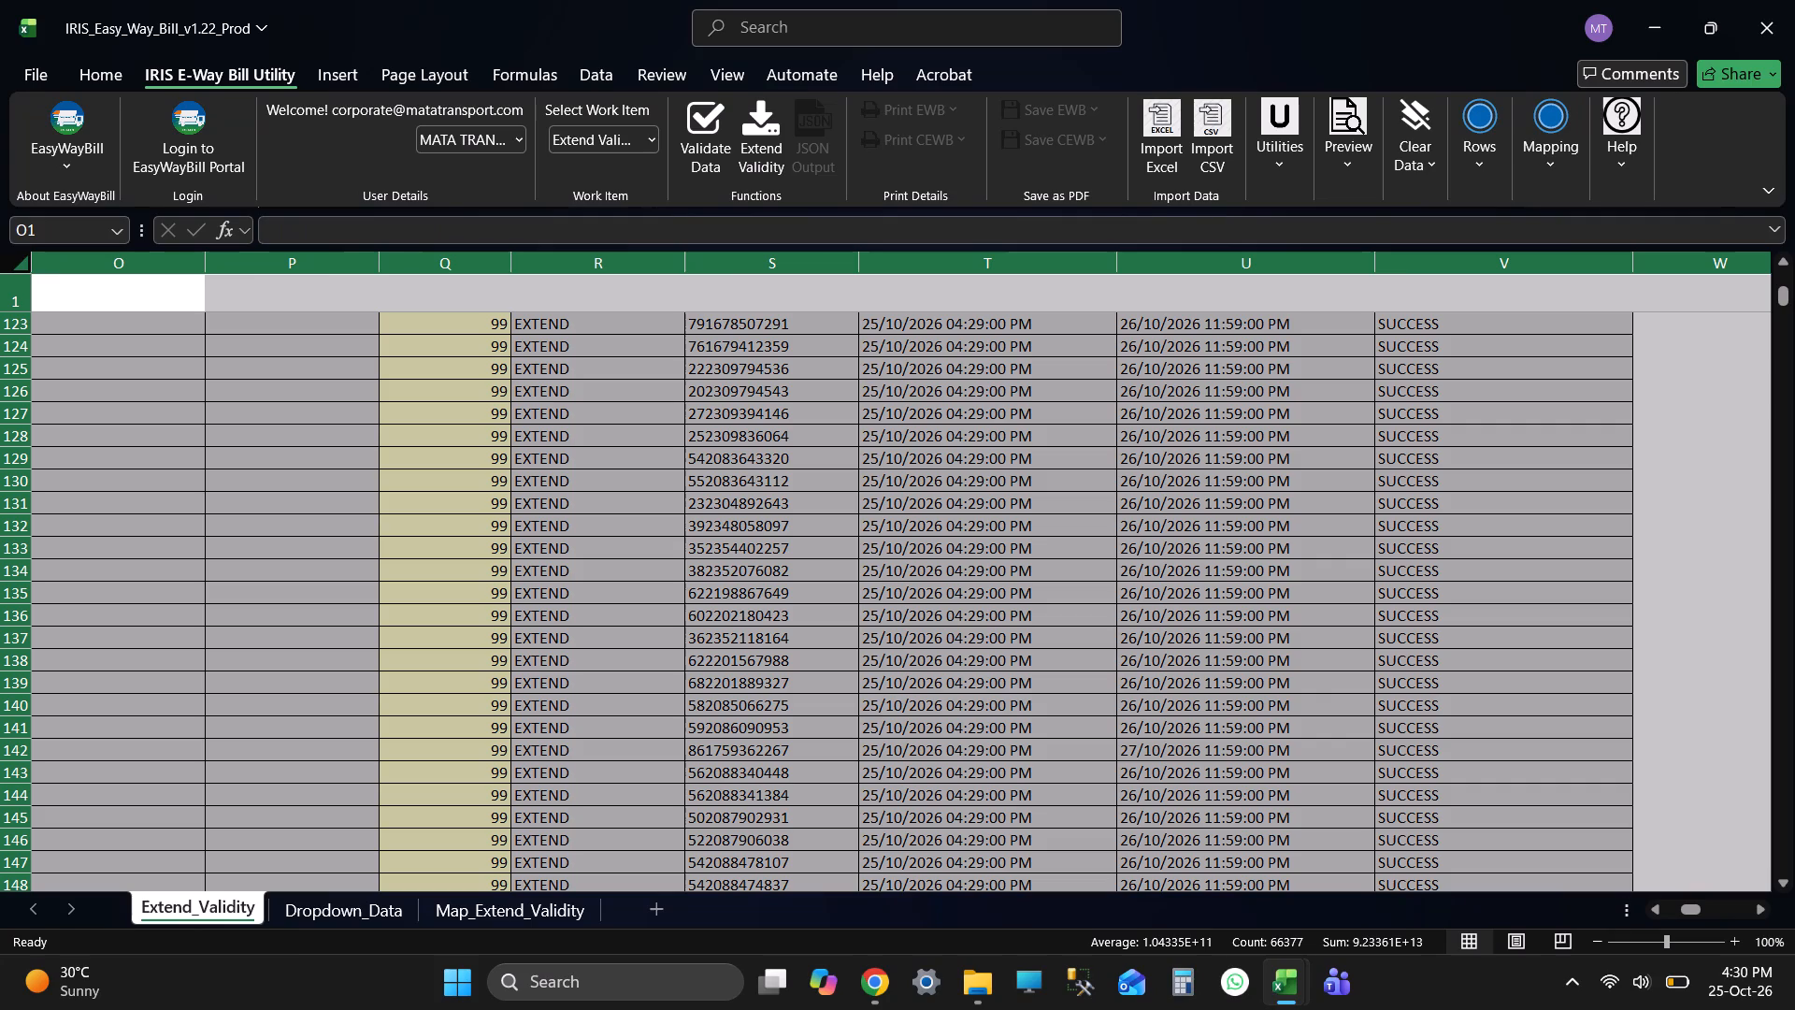
{"action": "key", "text": "ctrl+c"}
{"action": "key", "text": "ctrl+c"}
{"action": "key", "text": "ctrl+c"}
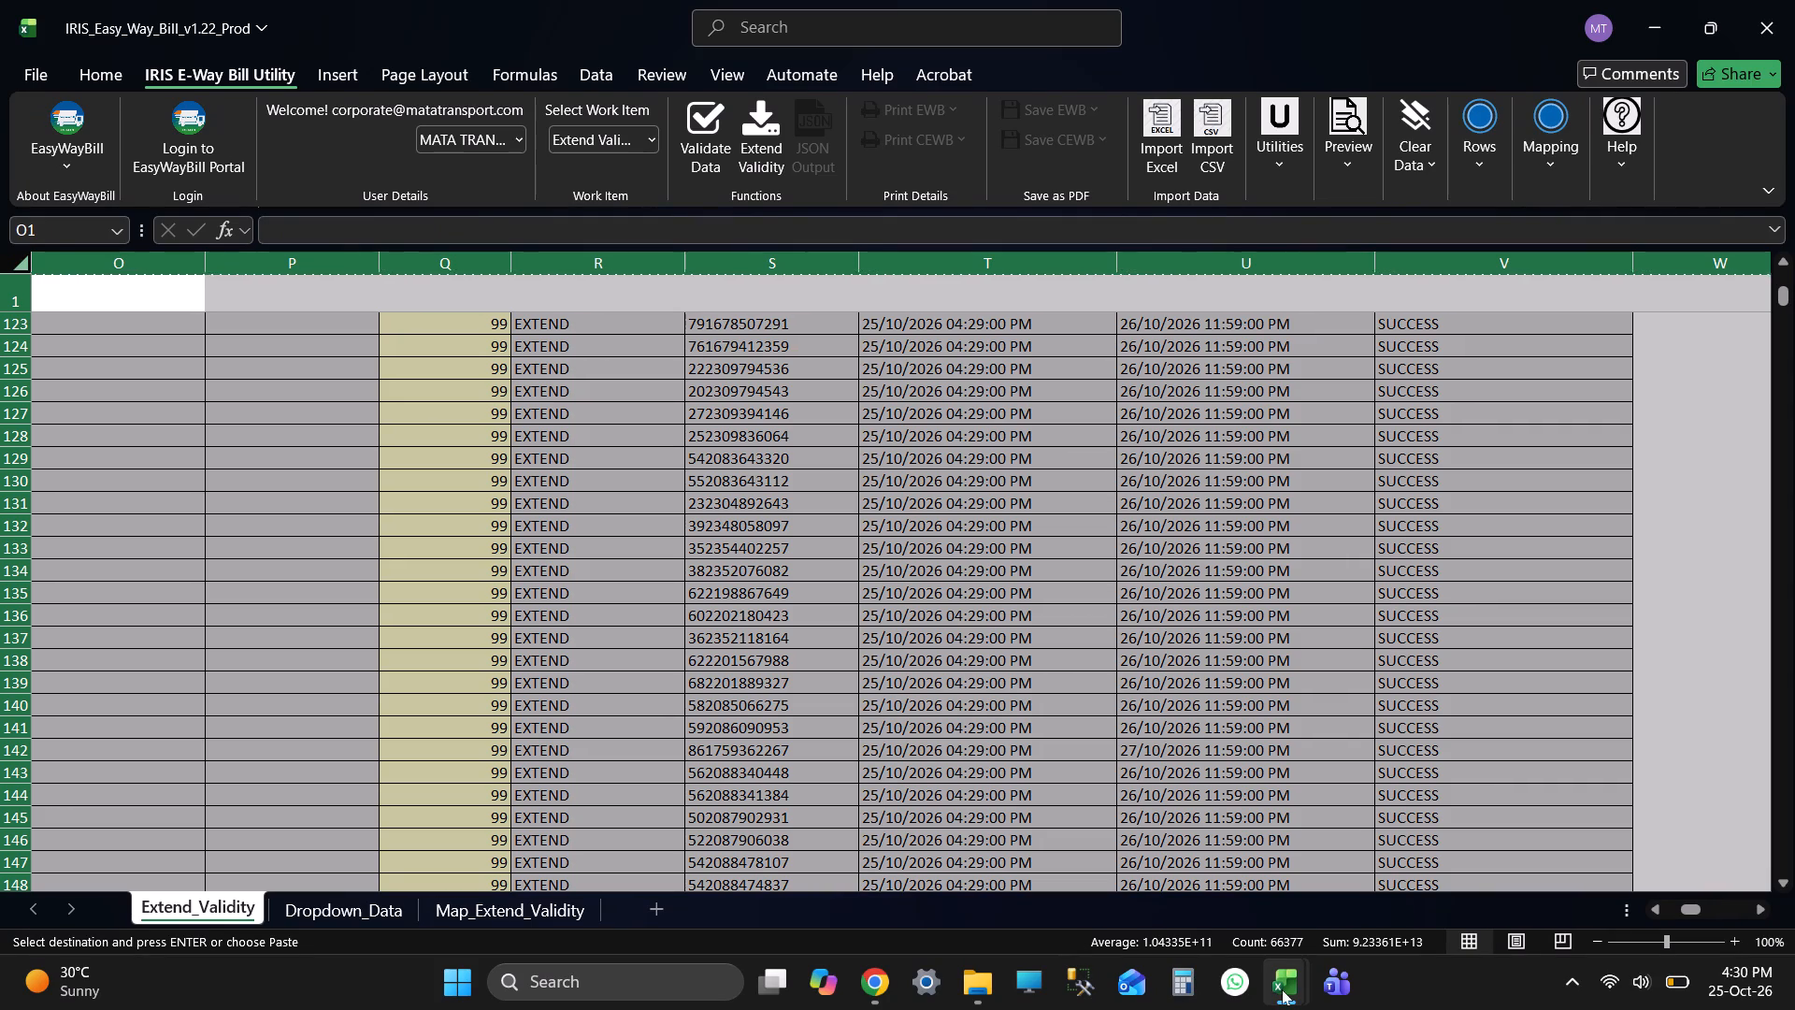
{"action": "right_click", "coordinate": [1282, 989]}
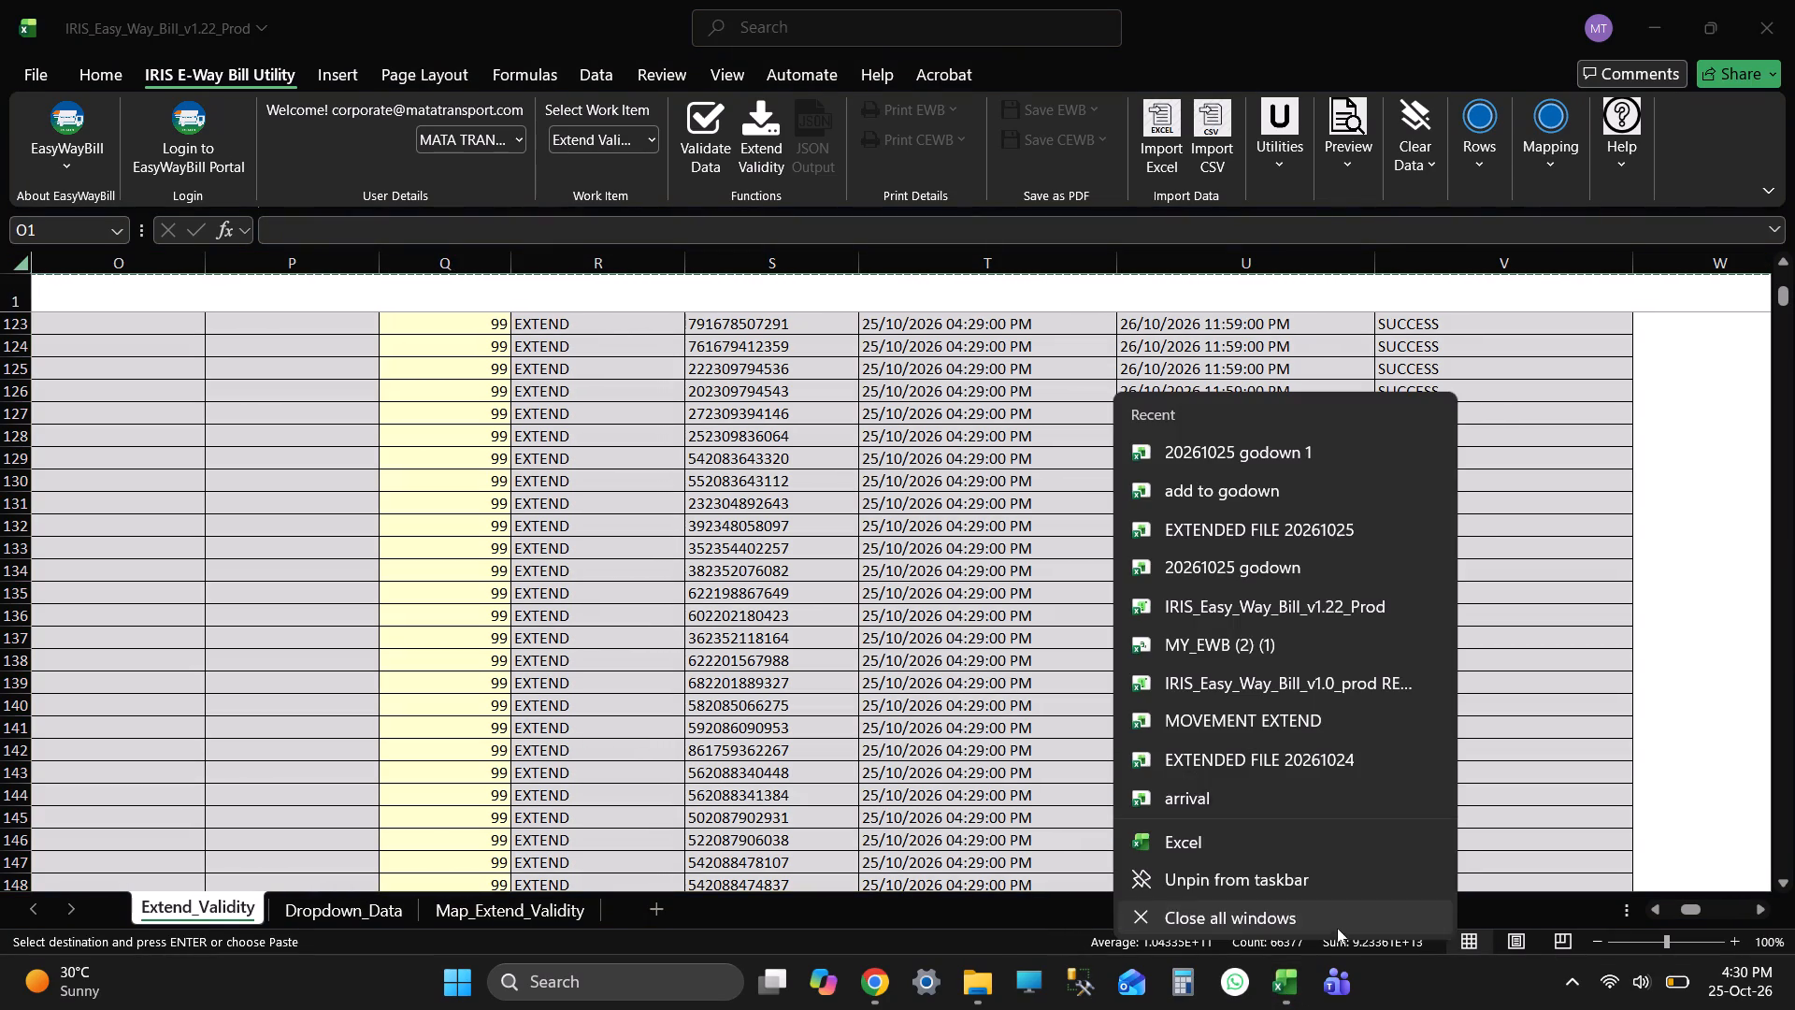
{"action": "left_click", "coordinate": [1231, 847]}
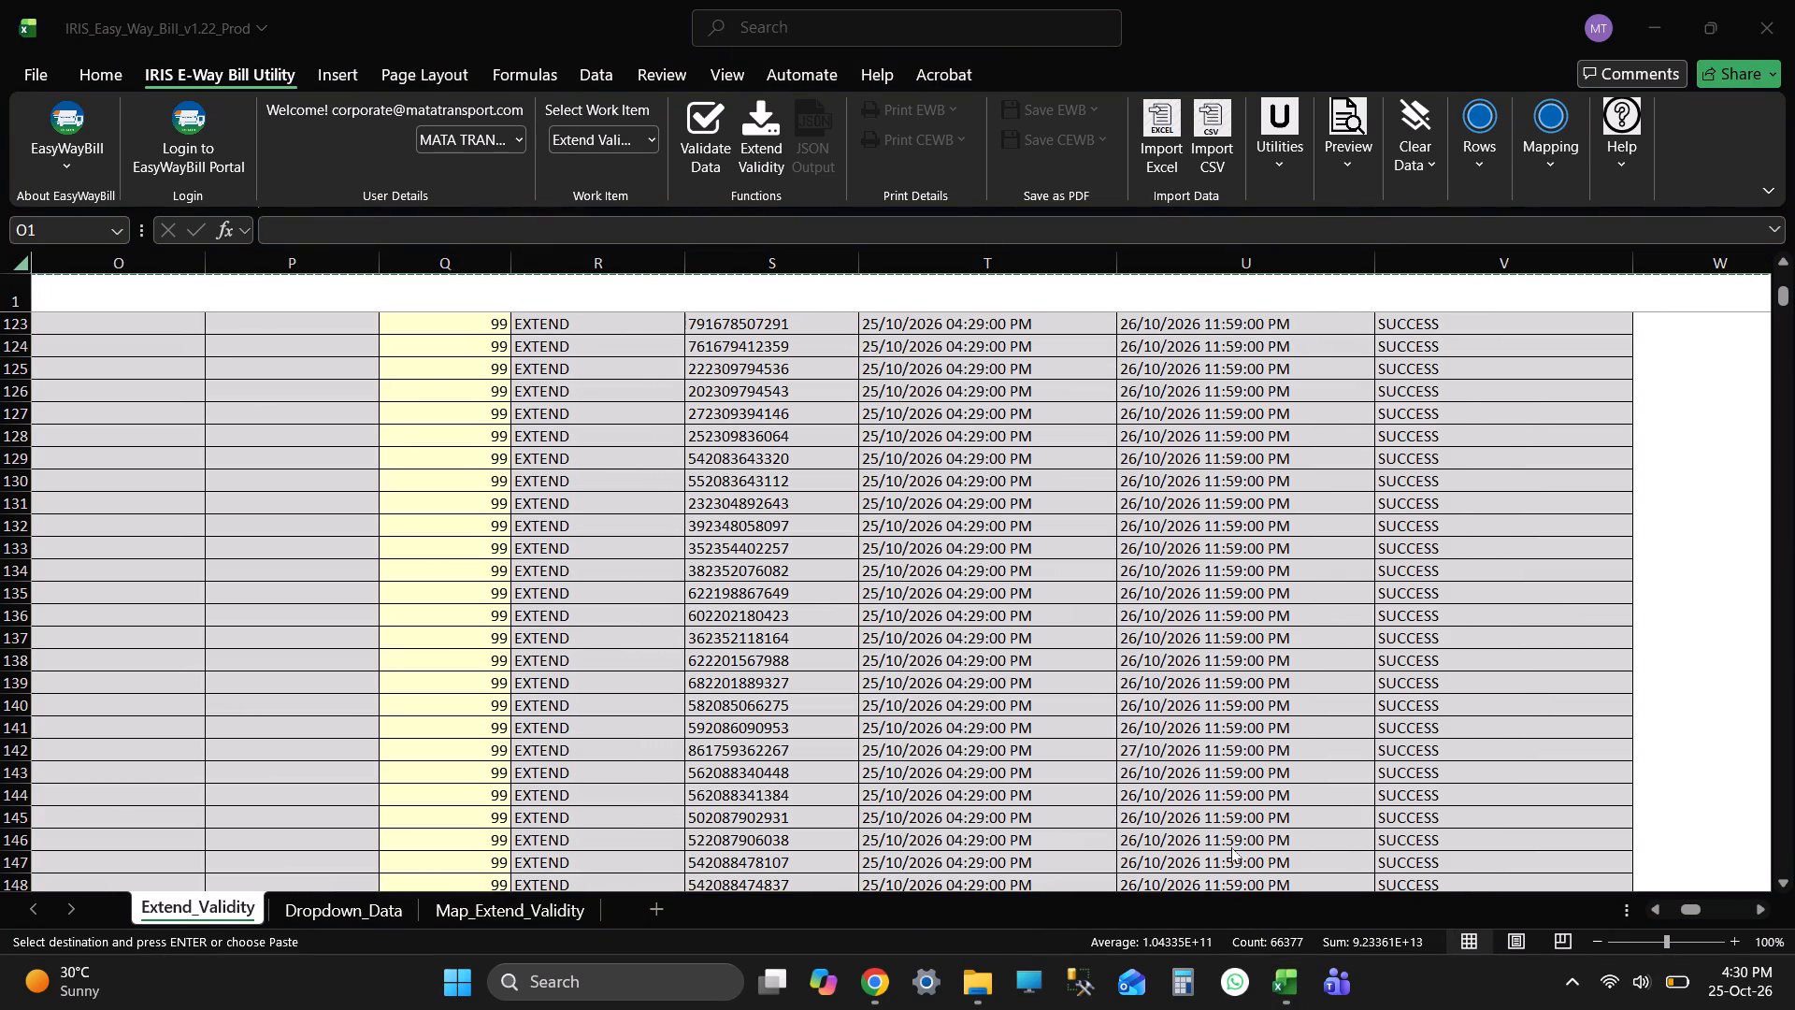
{"action": "key", "text": "ctrl+v"}
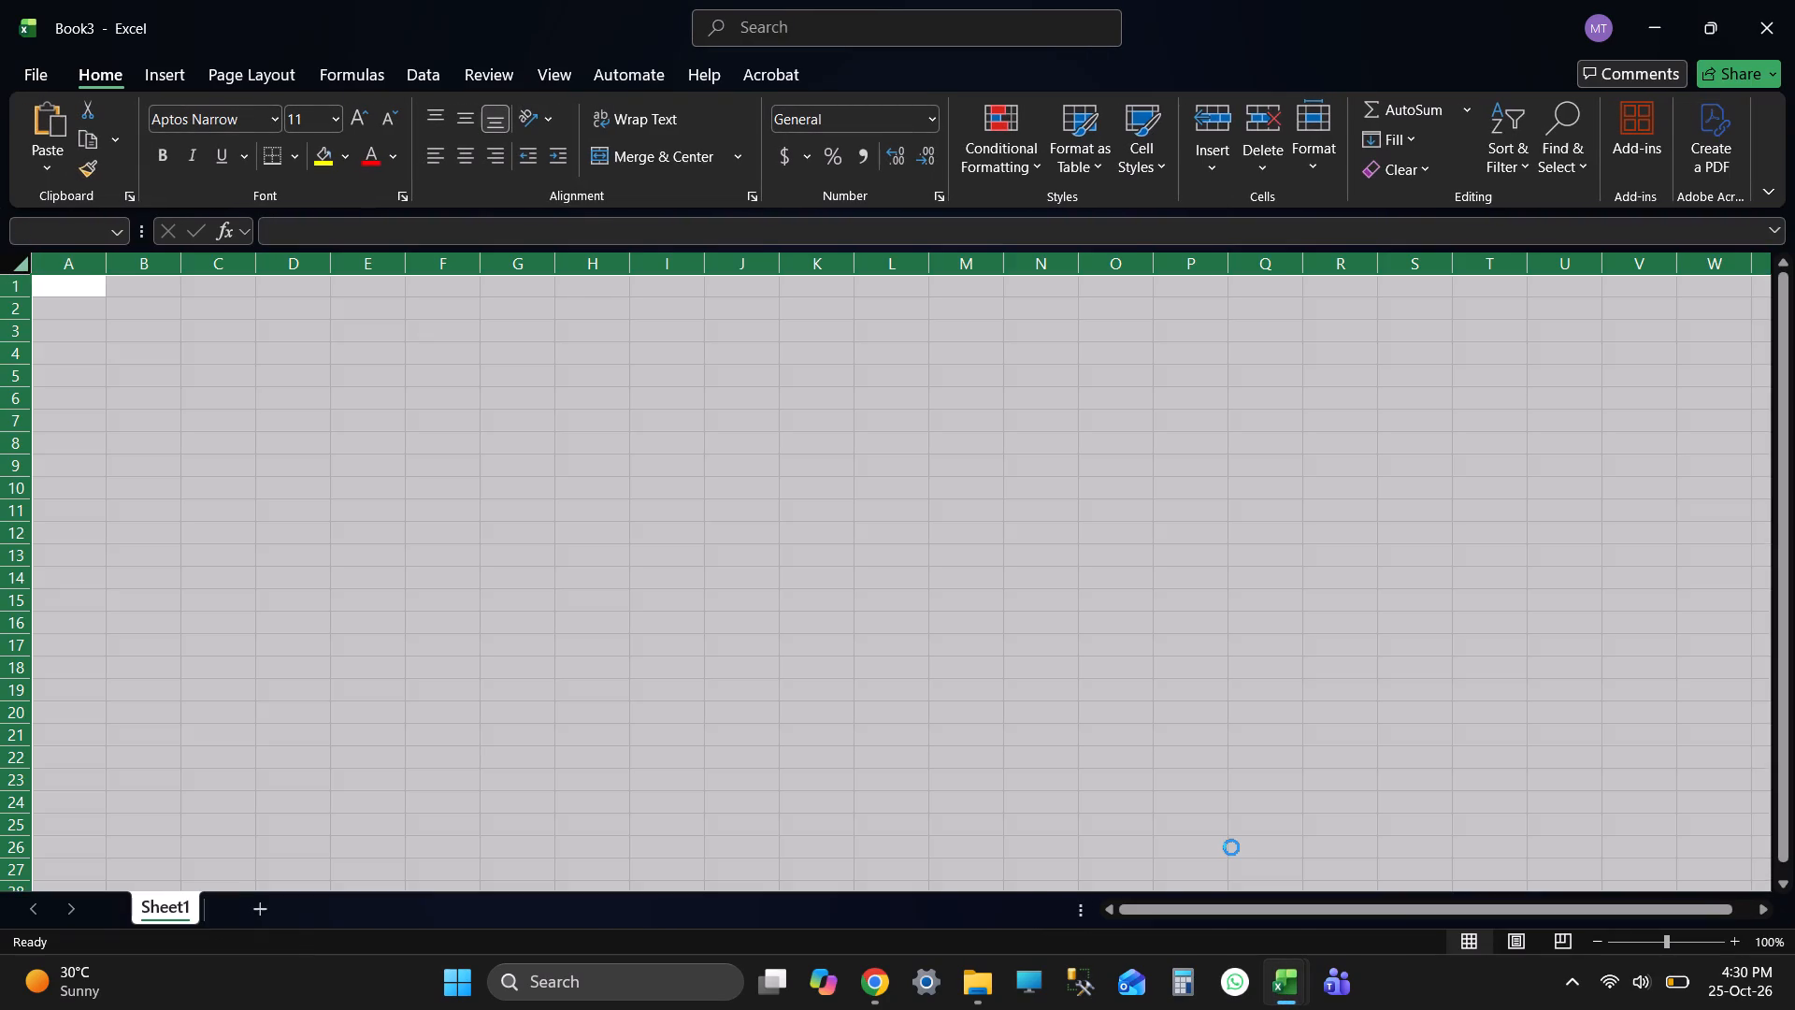
{"action": "left_click", "coordinate": [116, 440]}
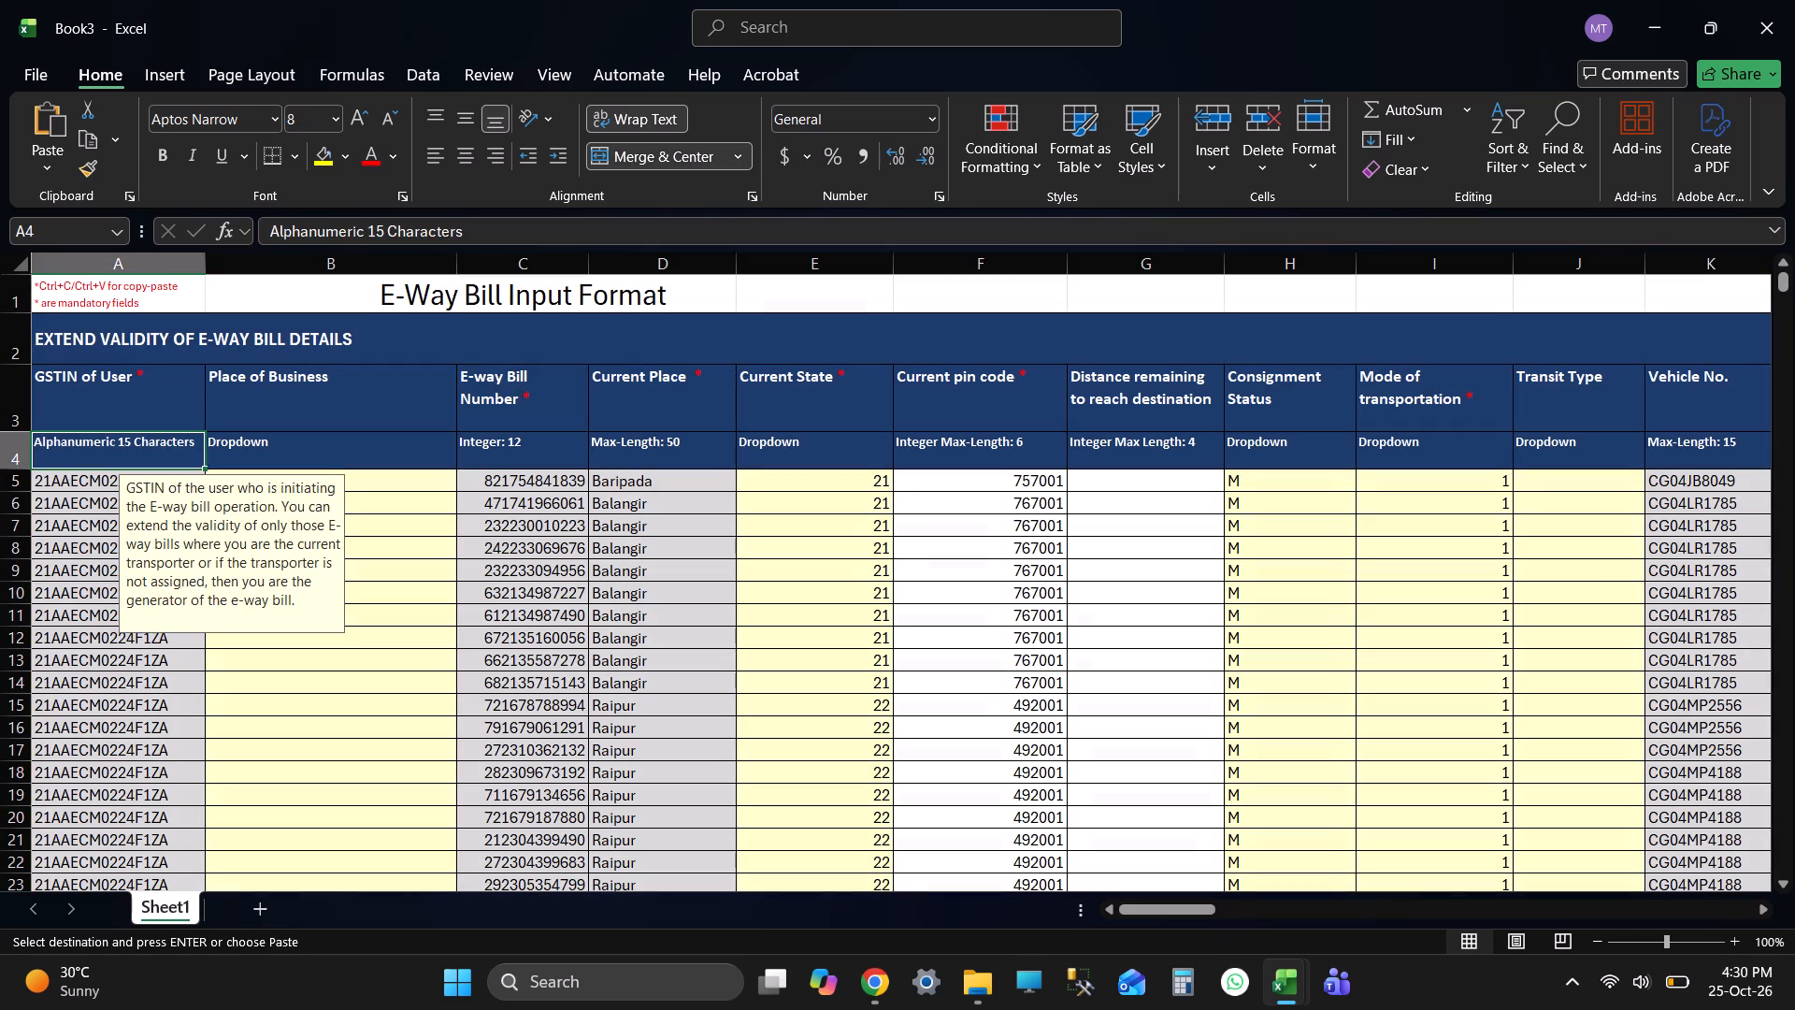
Check the pasted data down to the last e-way bill row and across past the Processing Status column.
{"action": "left_click", "coordinate": [538, 507]}
{"action": "key", "text": "ctrl+Down"}
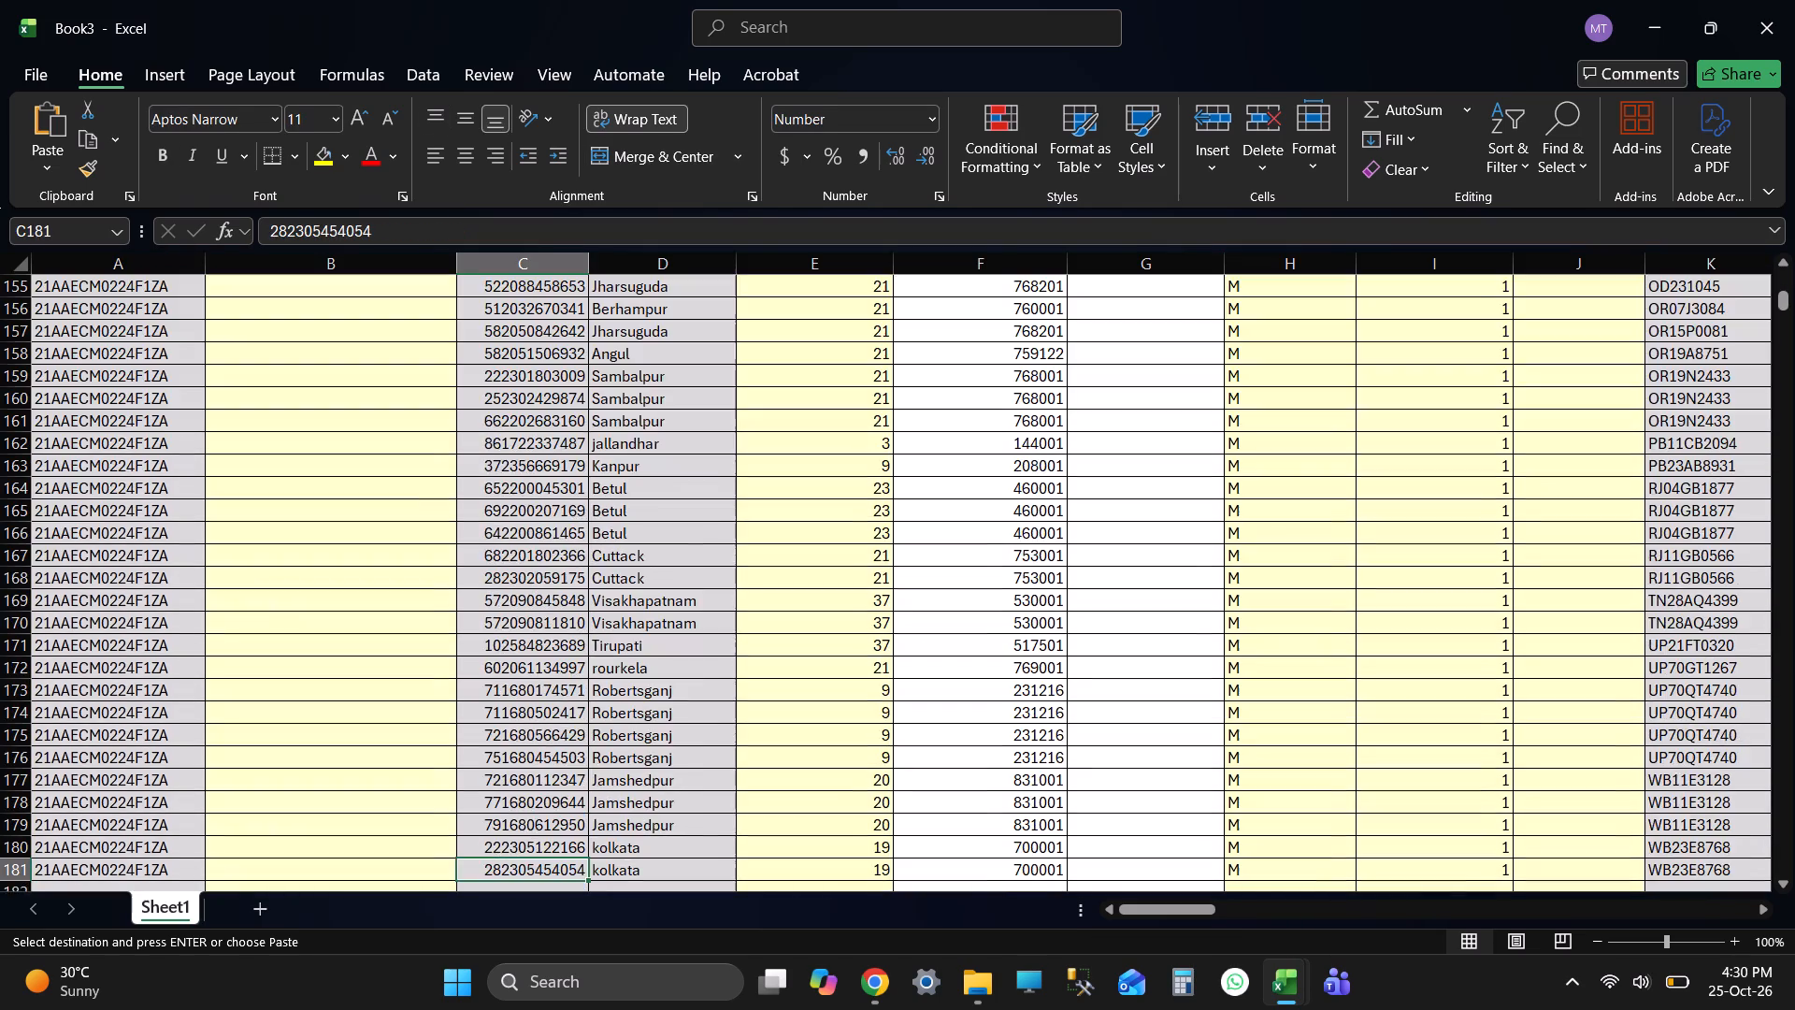
{"action": "key", "text": "ctrl+Up"}
{"action": "key", "text": "Down"}
{"action": "key", "text": "Down"}
{"action": "key", "text": "Down"}
{"action": "key", "text": "ctrl+Down"}
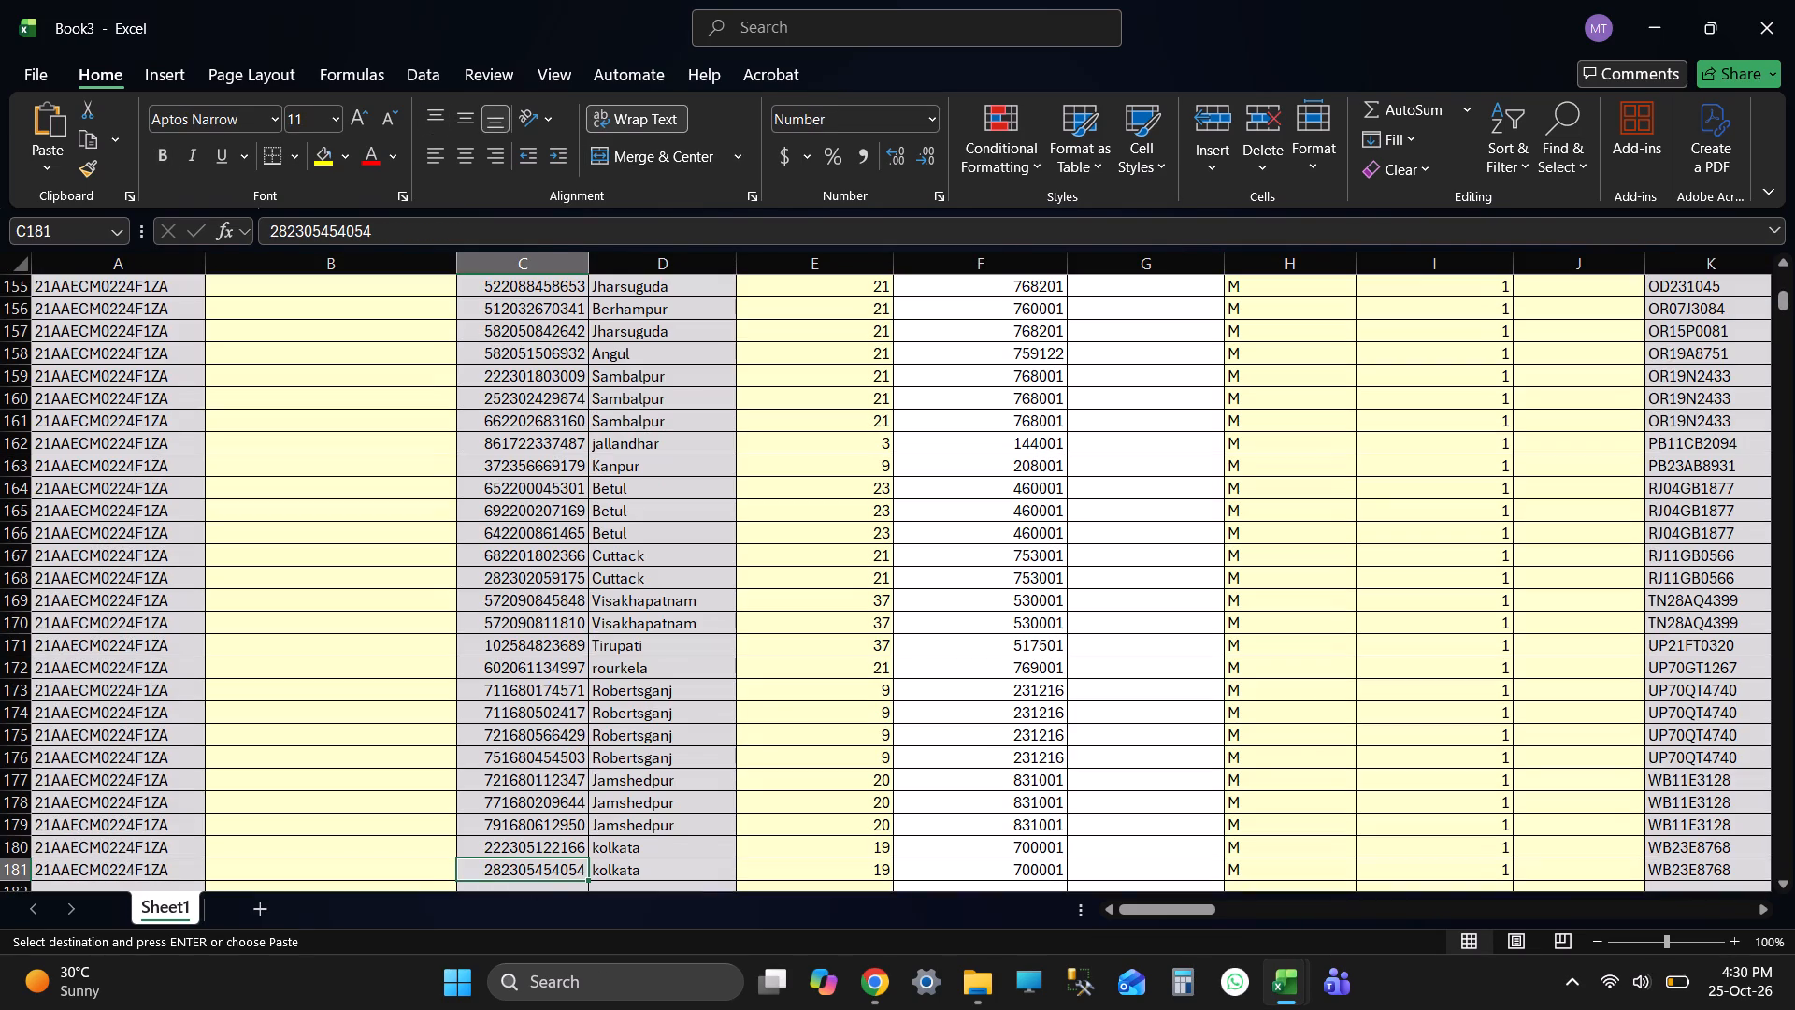
{"action": "key", "text": "Right"}
{"action": "key", "text": "Right"}
{"action": "key", "text": "Right"}
{"action": "key", "text": "Right"}
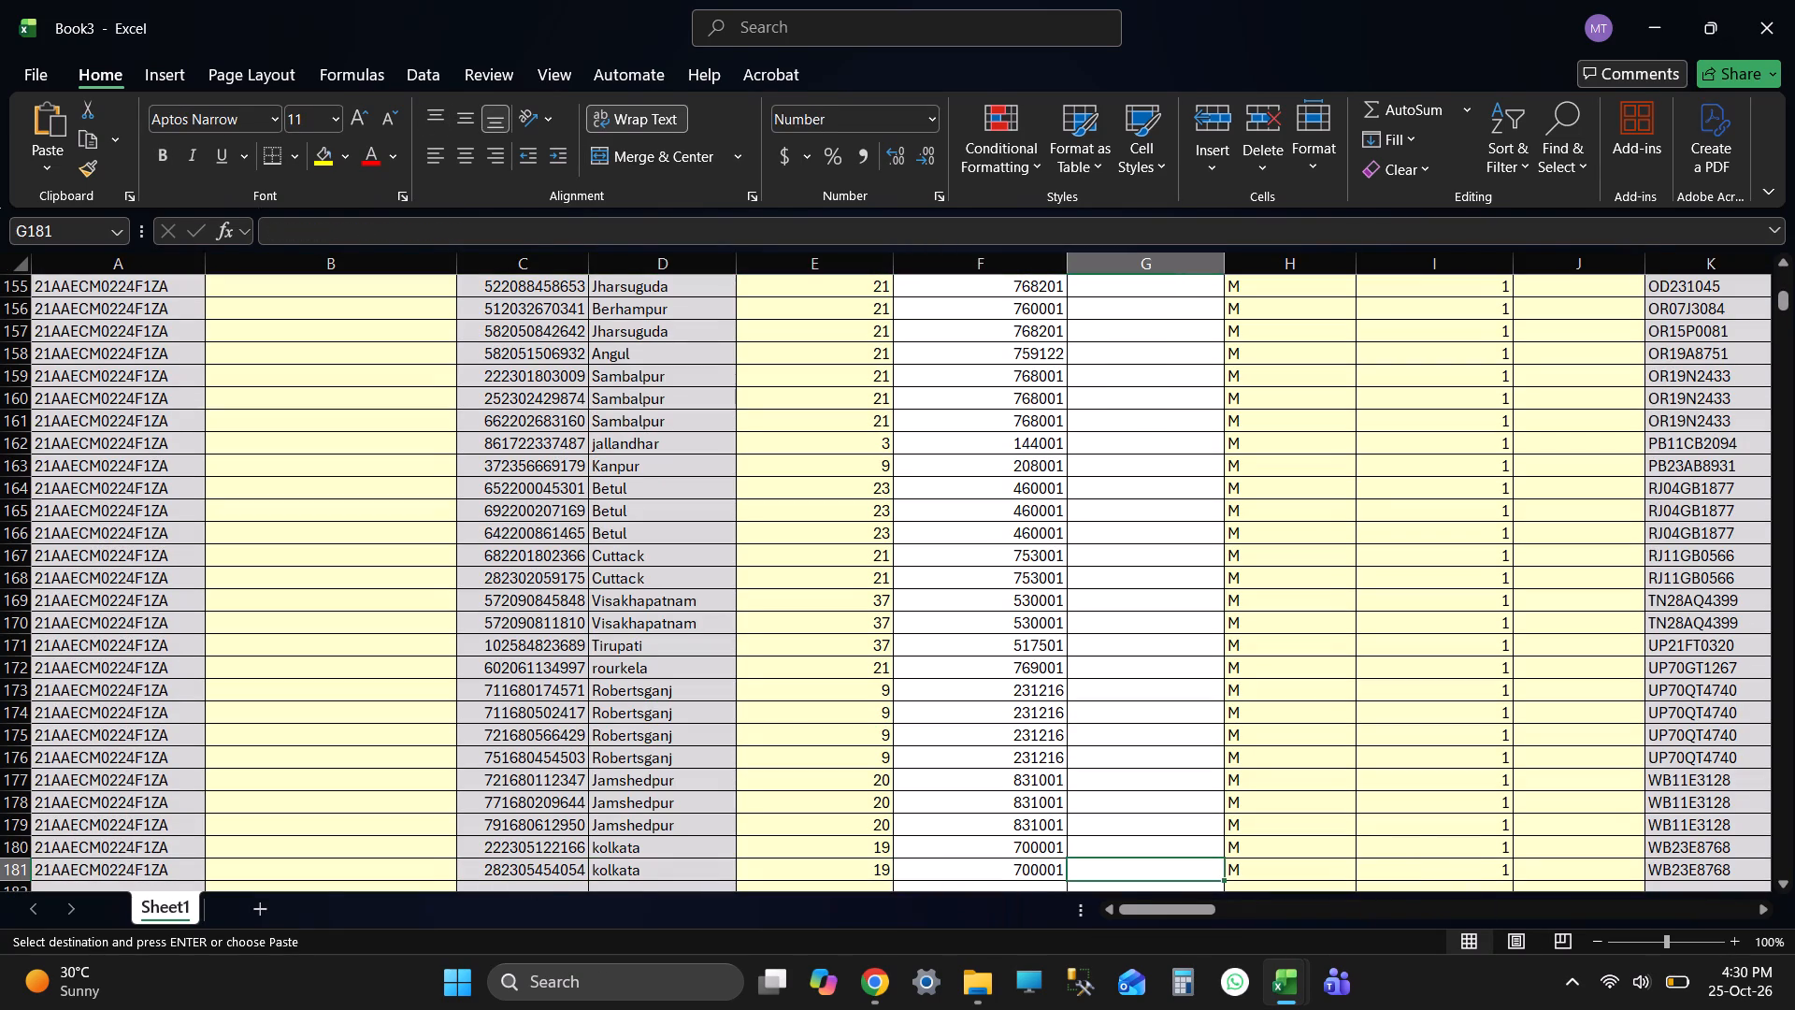
{"action": "key", "text": "Right"}
{"action": "key", "text": "Right"}
{"action": "key", "text": "Right"}
{"action": "key", "text": "Right"}
{"action": "key", "text": "Right"}
{"action": "key", "text": "Right"}
{"action": "key", "text": "Right"}
{"action": "key", "text": "Right"}
{"action": "key", "text": "Right"}
{"action": "key", "text": "Right"}
{"action": "key", "text": "Right"}
{"action": "key", "text": "Right"}
{"action": "key", "text": "Right"}
{"action": "key", "text": "Right"}
{"action": "key", "text": "Right"}
{"action": "key", "text": "Right"}
{"action": "key", "text": "Right"}
{"action": "key", "text": "Right"}
{"action": "key", "text": "Right"}
{"action": "key", "text": "Right"}
{"action": "key", "text": "Right"}
{"action": "key", "text": "Right"}
{"action": "key", "text": "Right"}
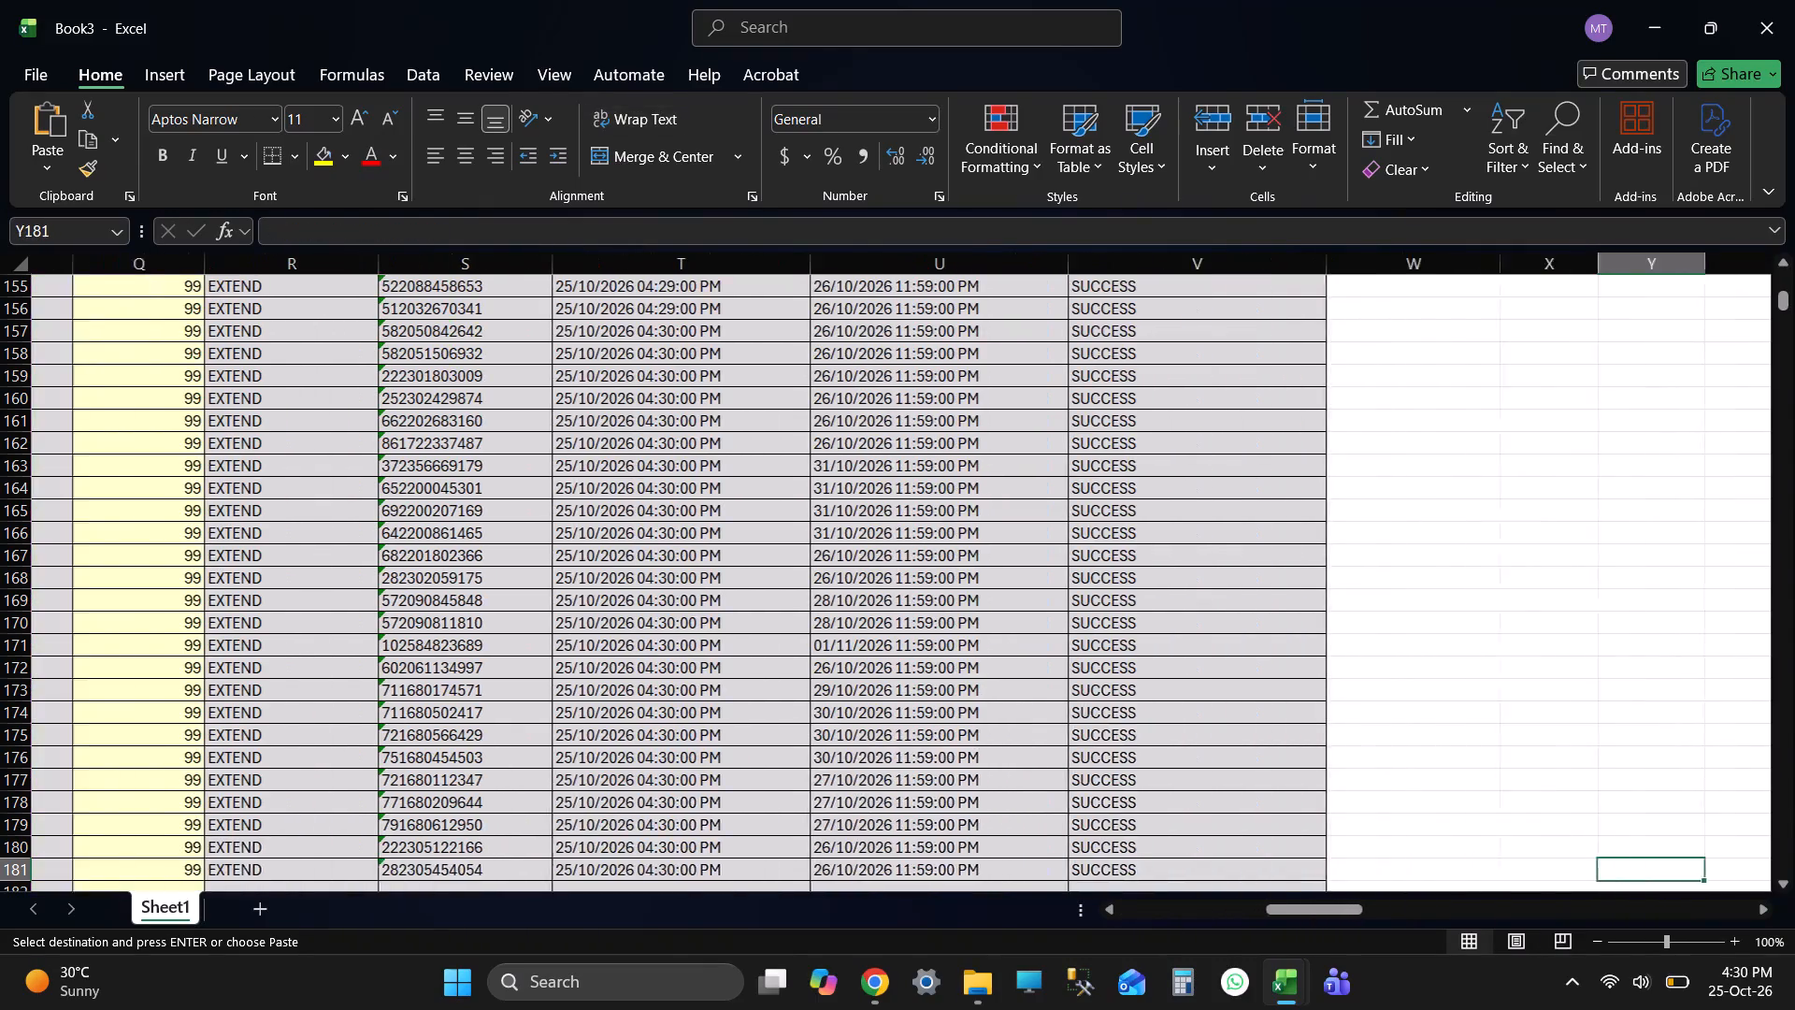
Save the new workbook as "20261025 on road" in the abhijit folder on drive F.
{"action": "left_click", "coordinate": [42, 71]}
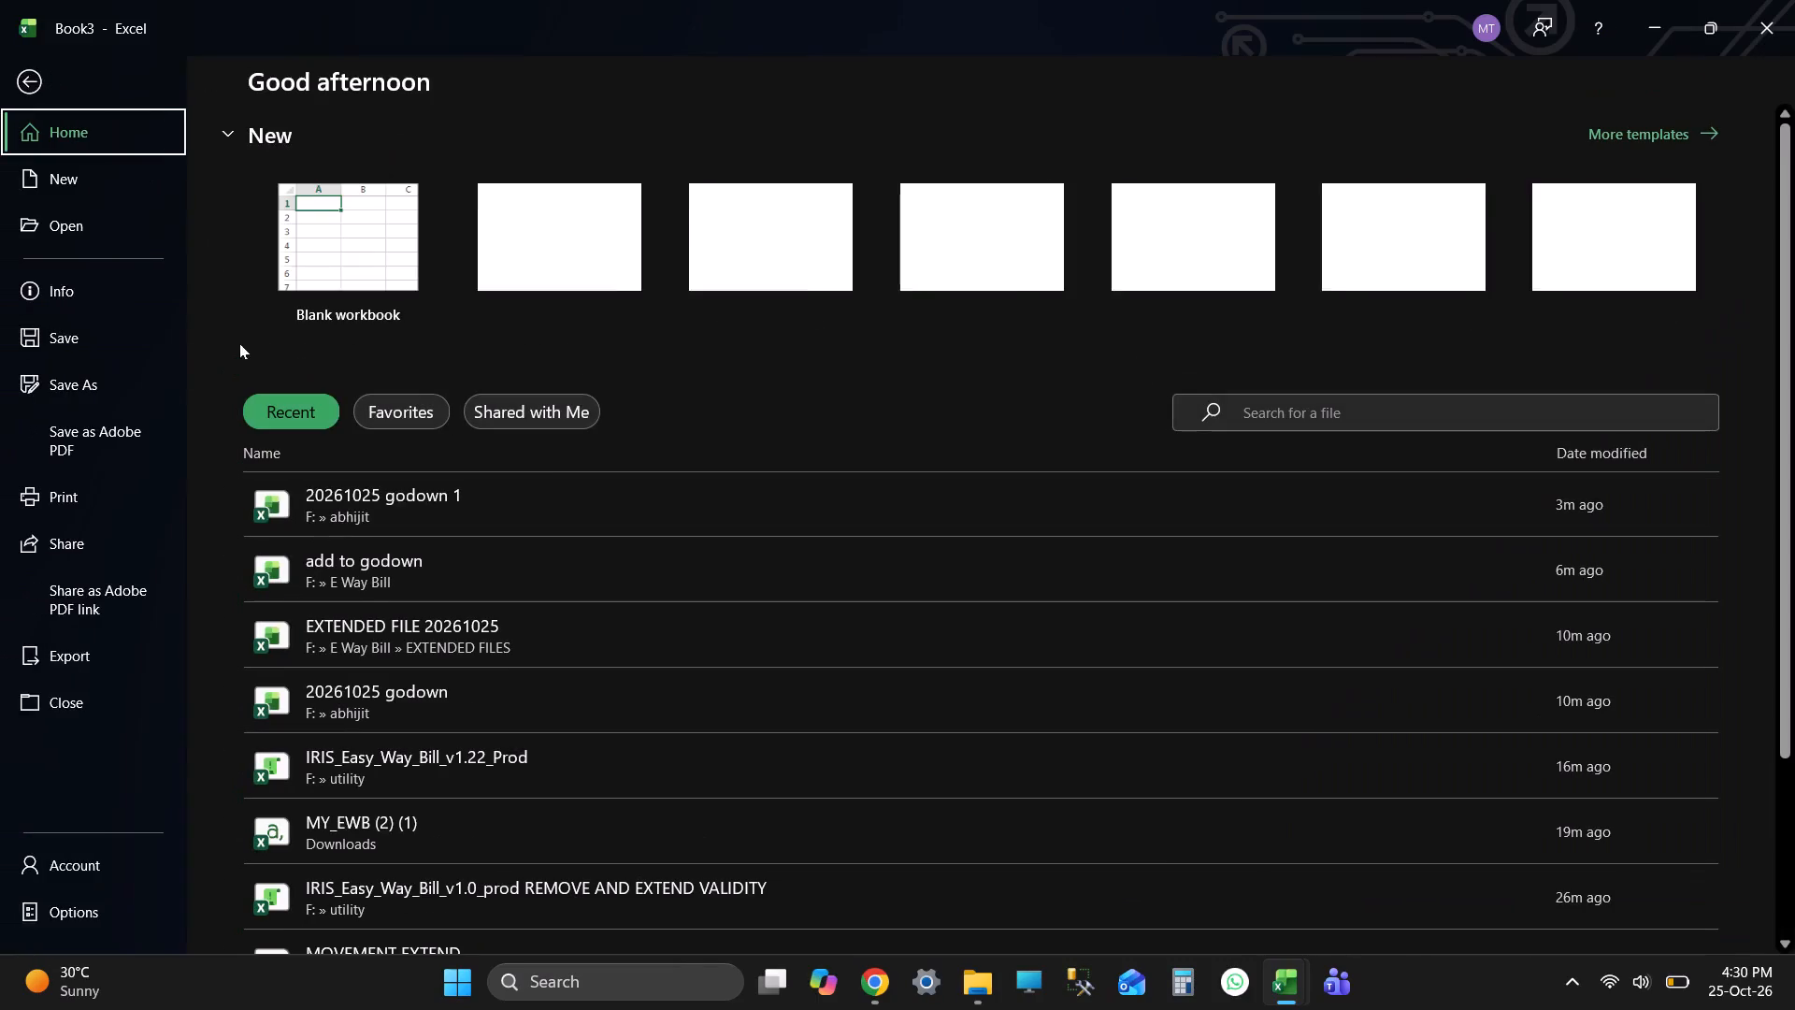
{"action": "left_click", "coordinate": [111, 379]}
{"action": "double_click", "coordinate": [273, 466]}
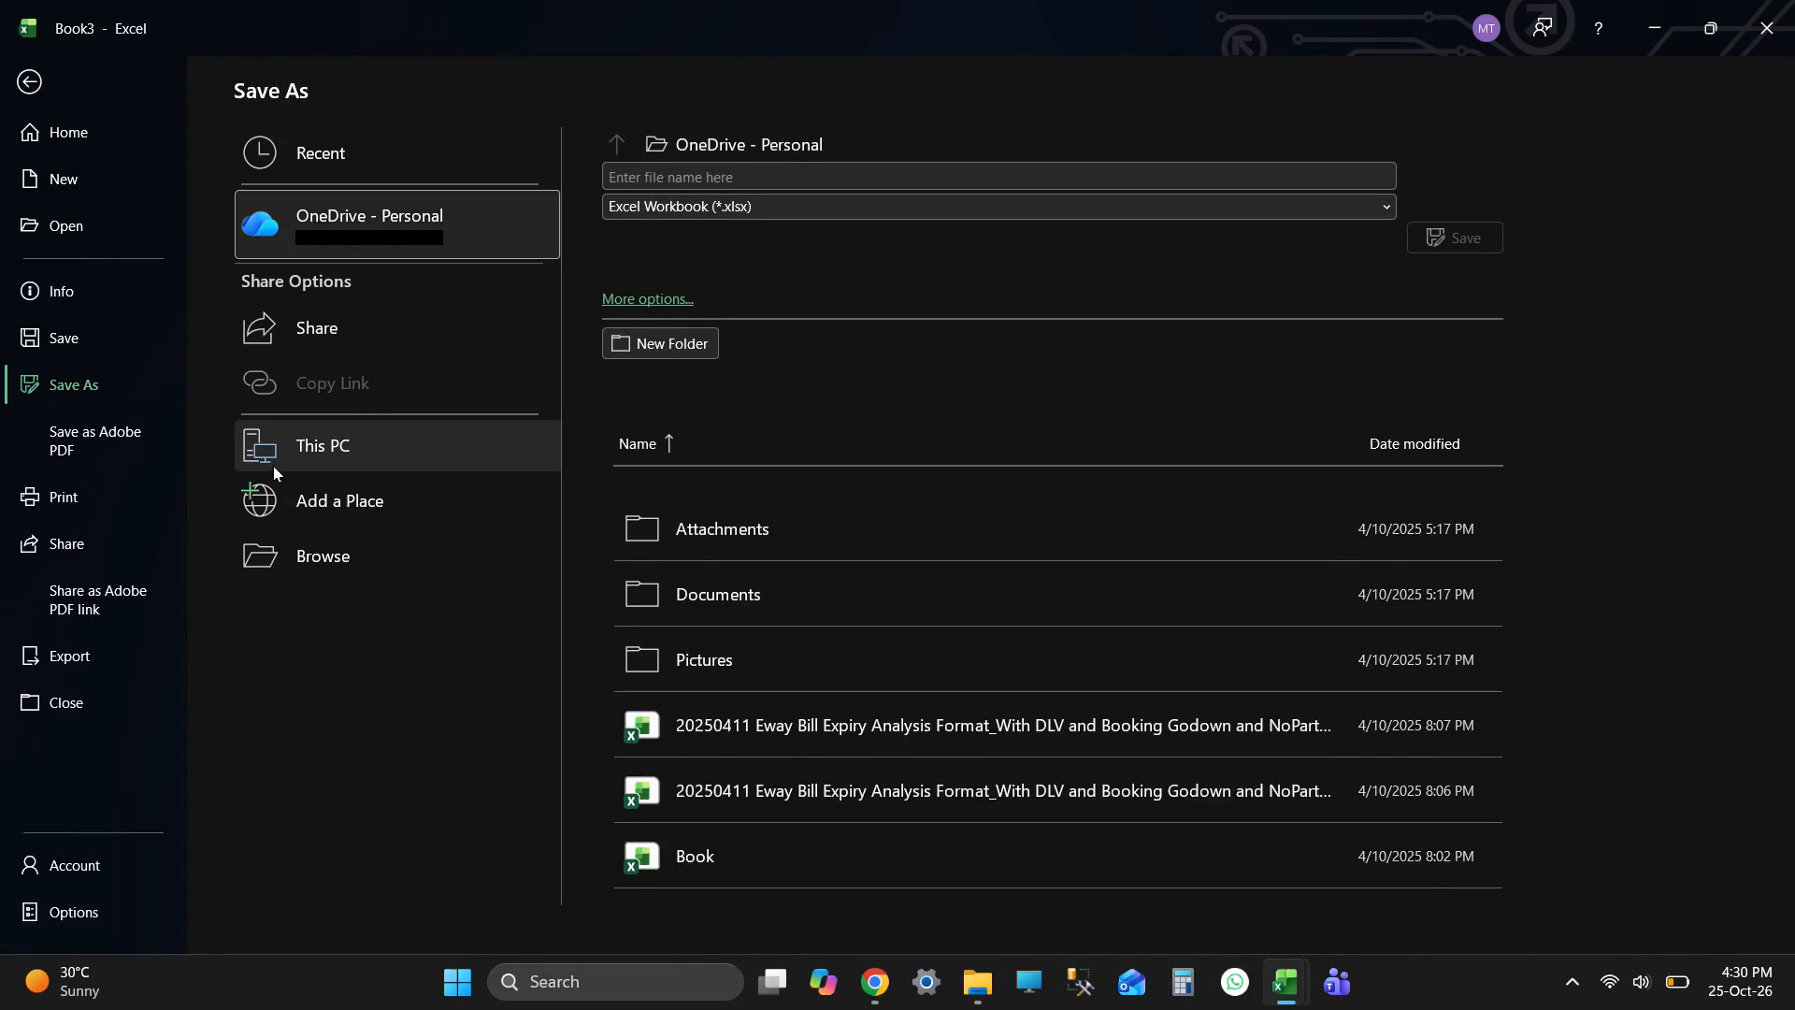
{"action": "scroll", "coordinate": [56, 284], "scroll_direction": "down", "scroll_amount": 7}
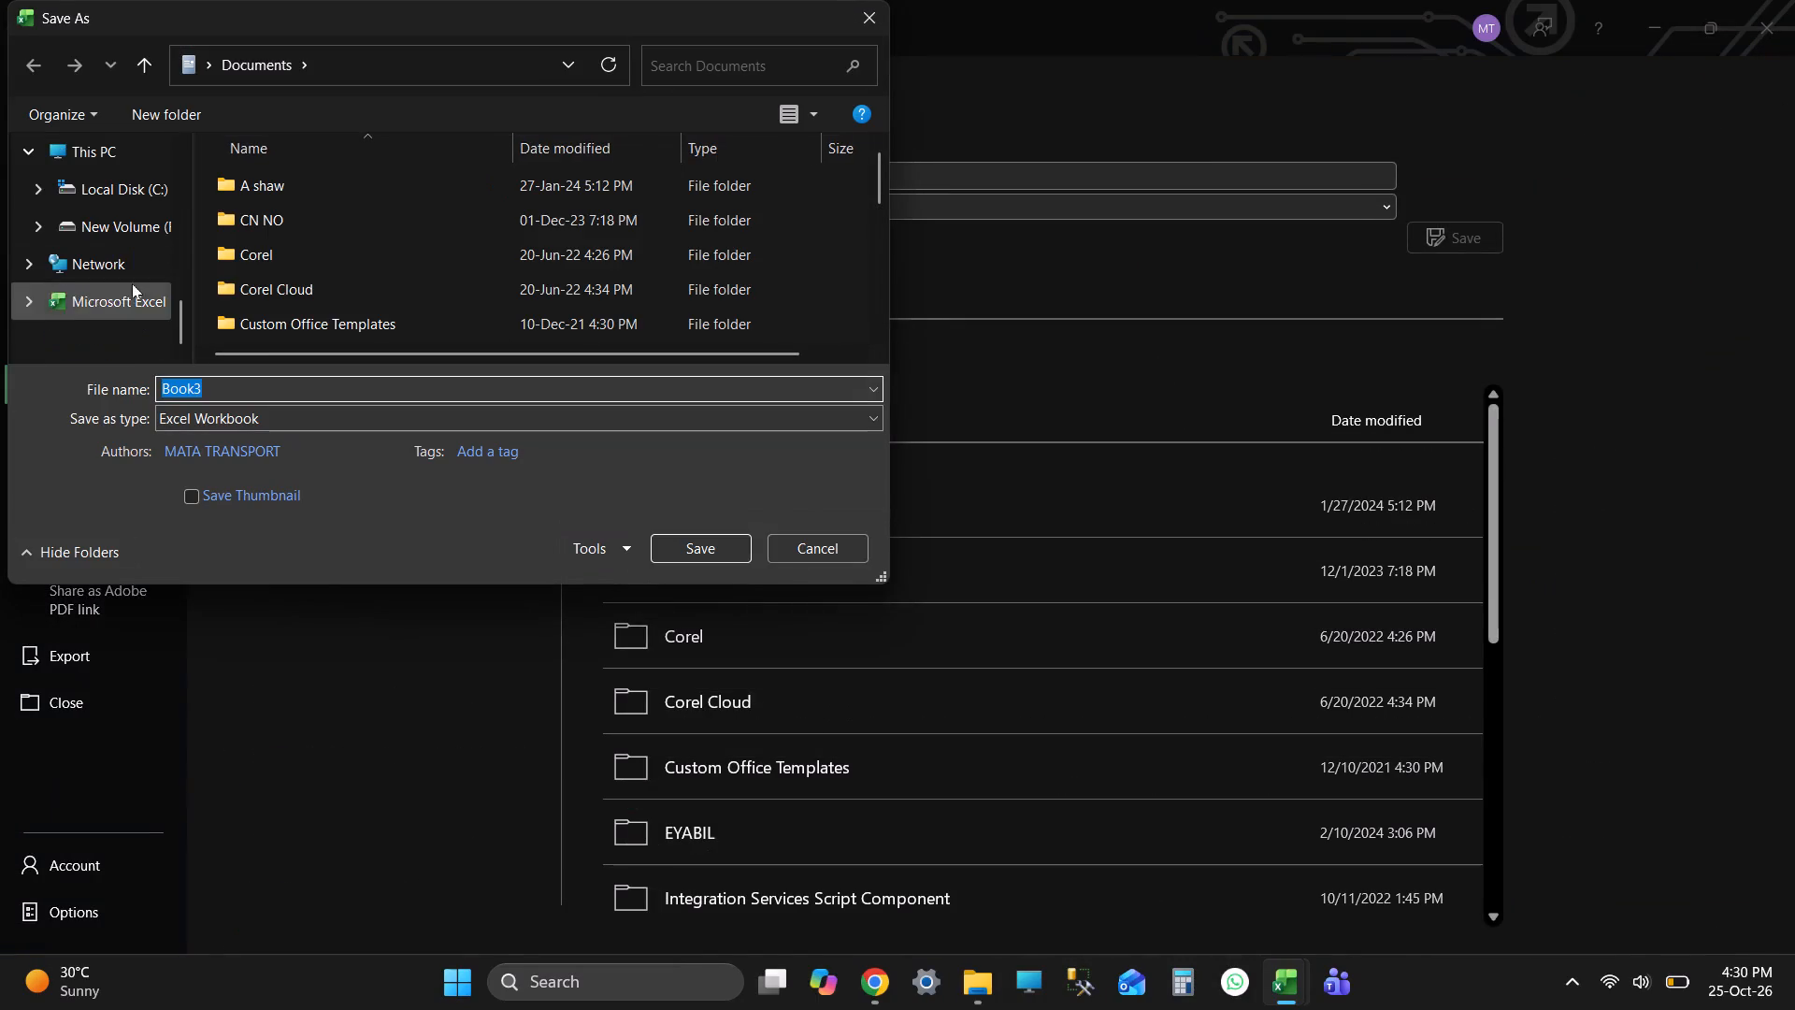
{"action": "left_click", "coordinate": [165, 236]}
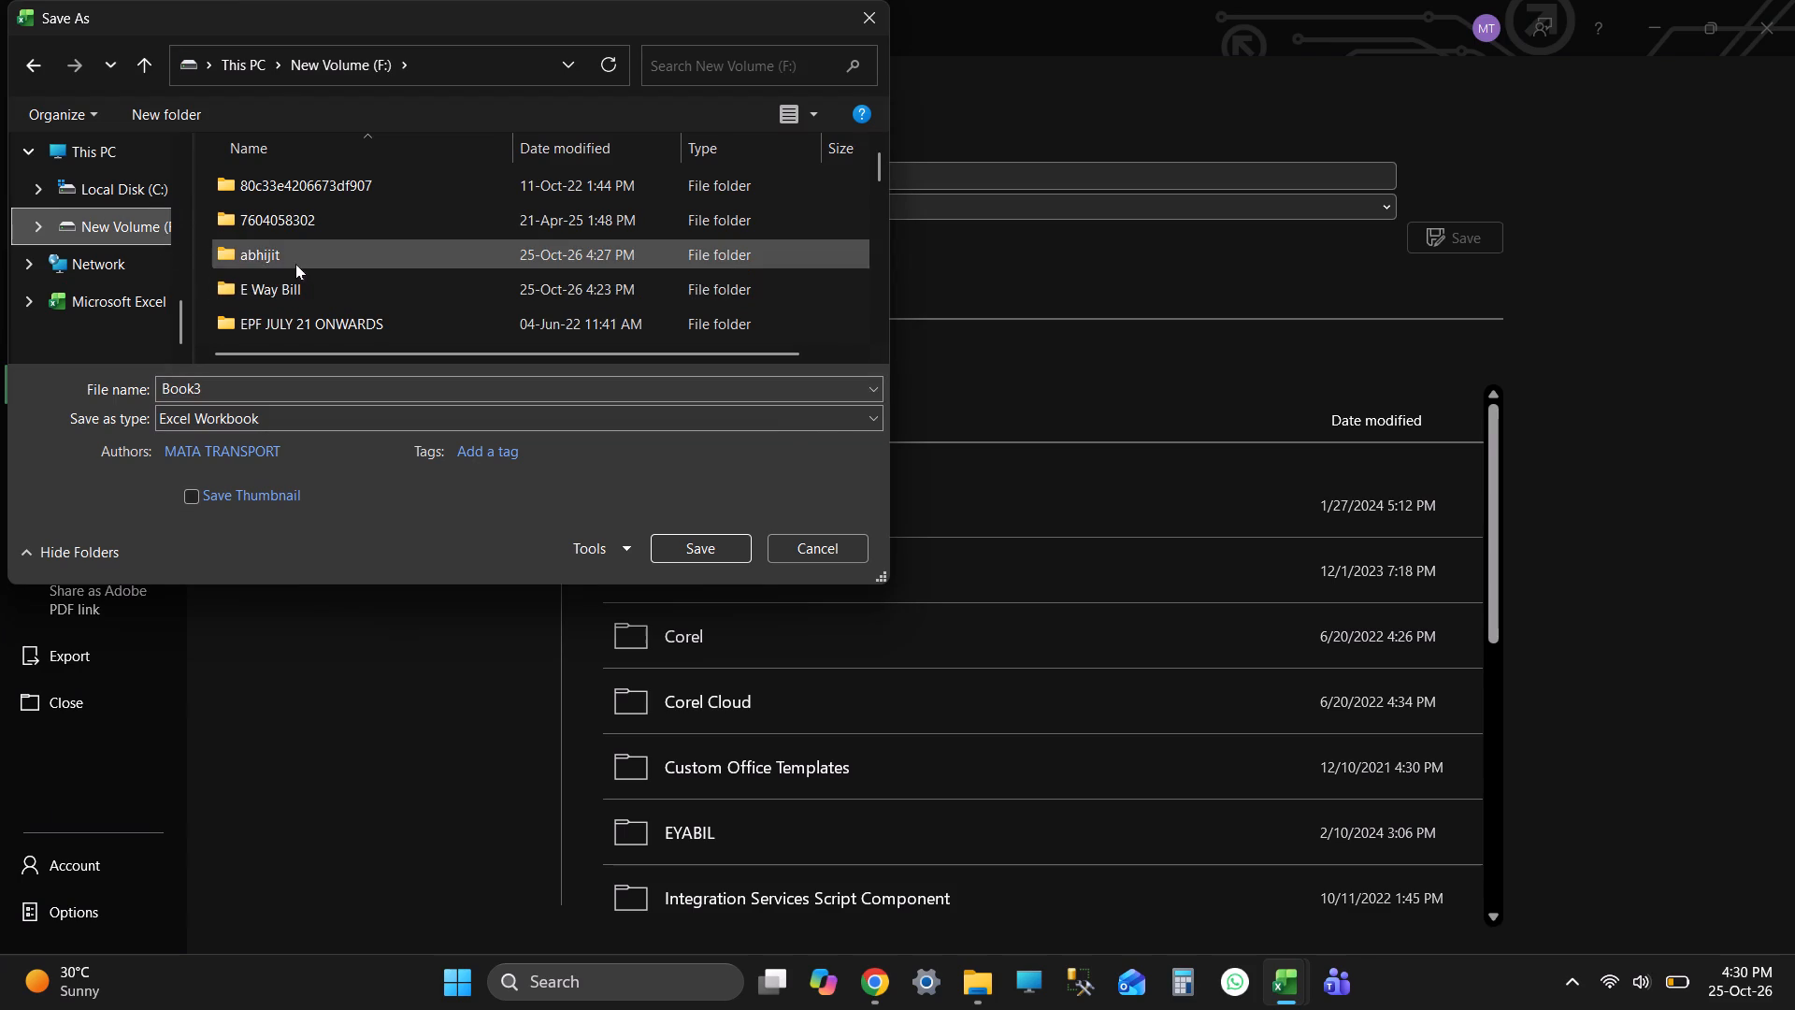
{"action": "double_click", "coordinate": [277, 289]}
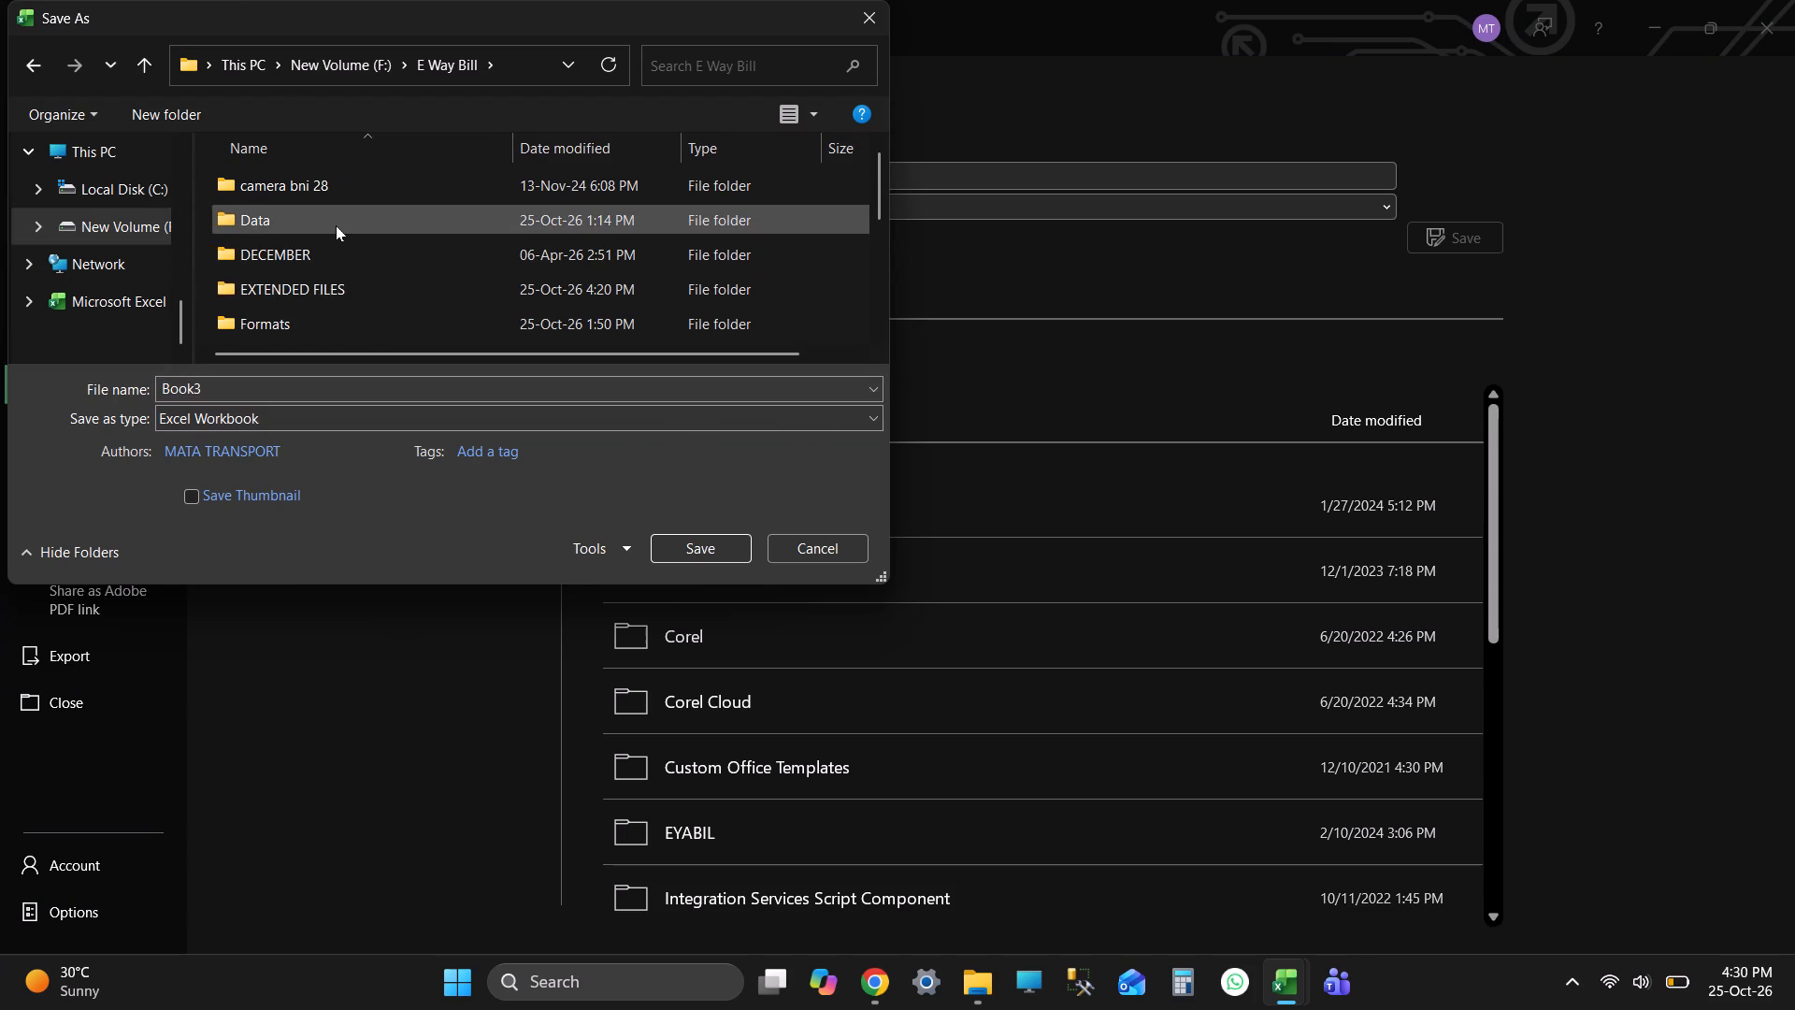
{"action": "double_click", "coordinate": [336, 225]}
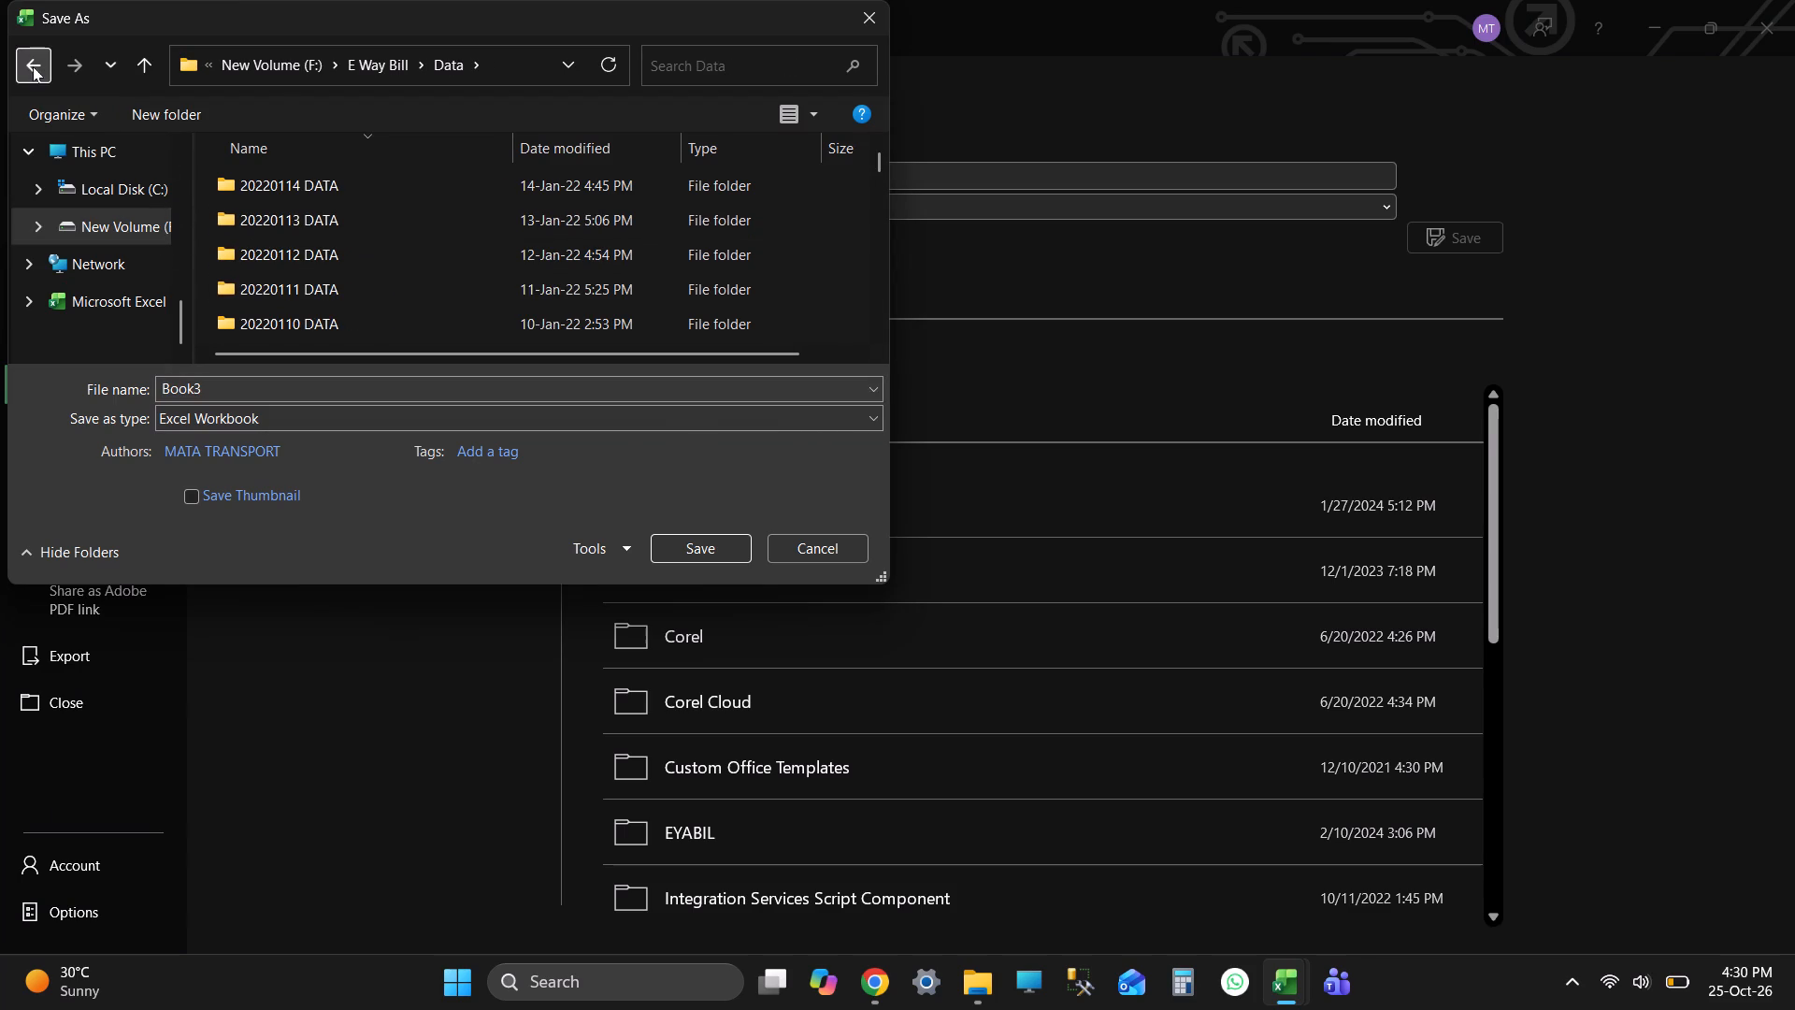
{"action": "left_click", "coordinate": [33, 66]}
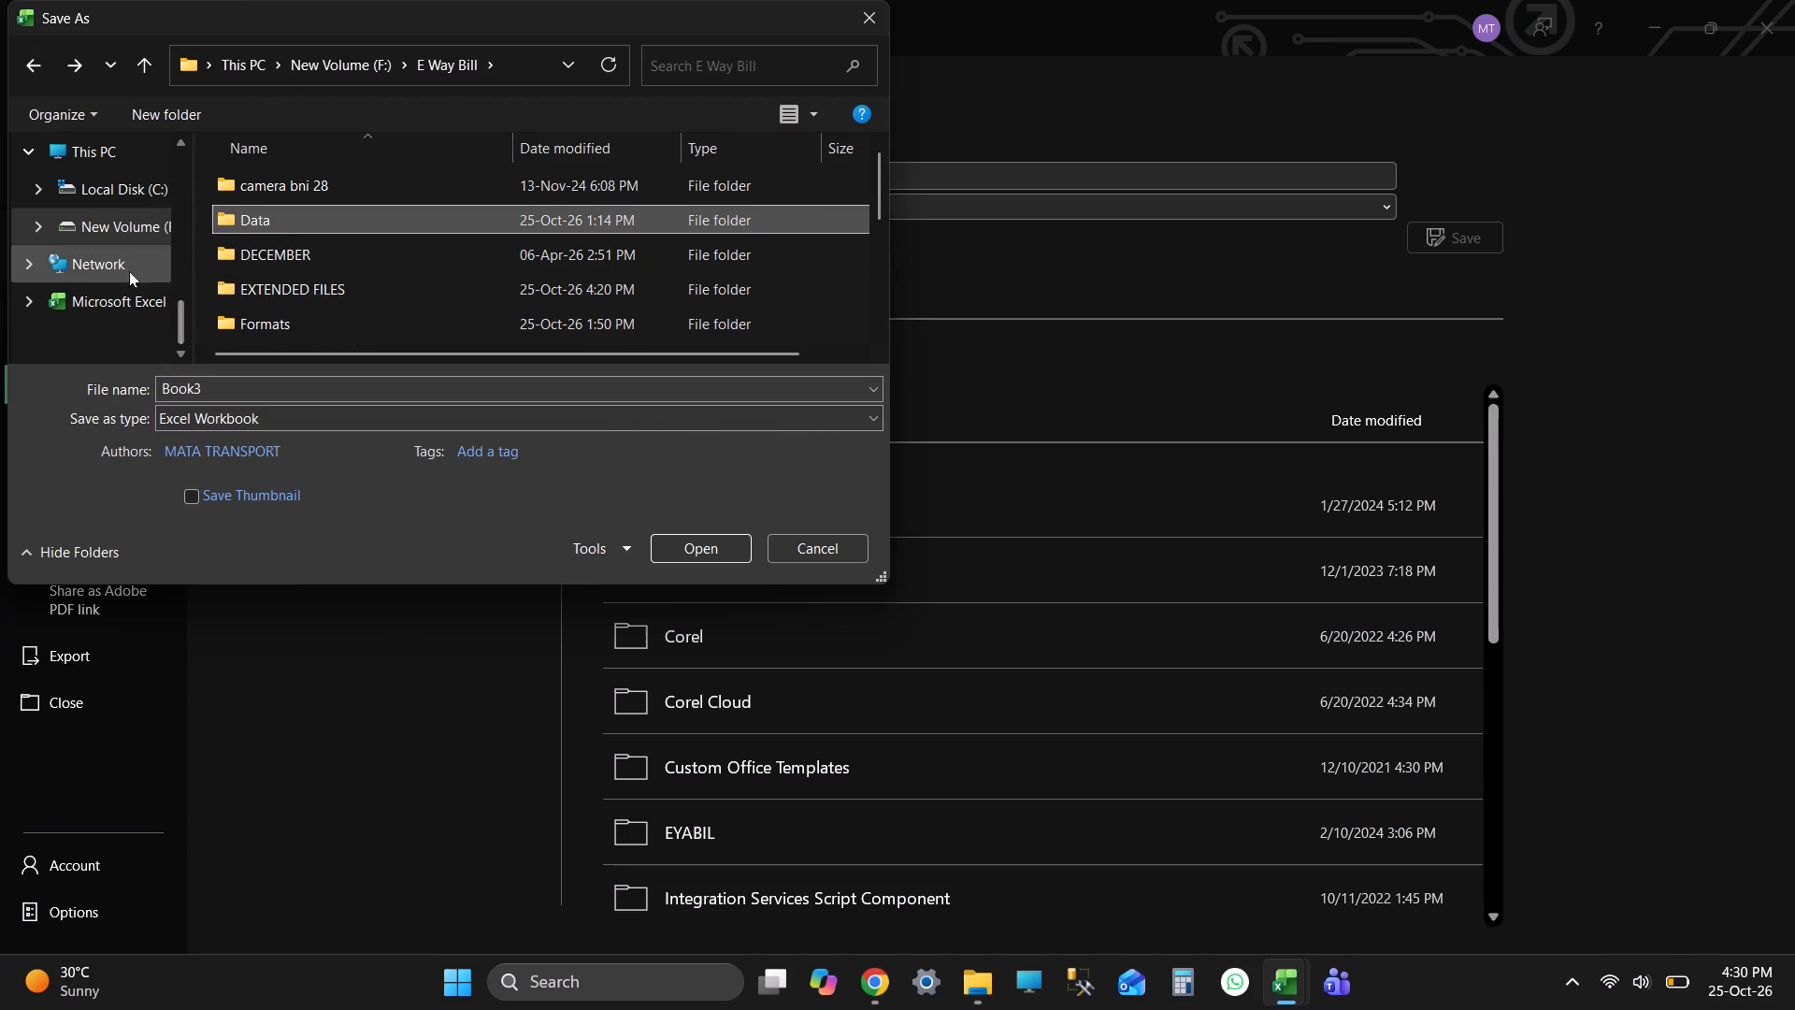
{"action": "left_click", "coordinate": [127, 237]}
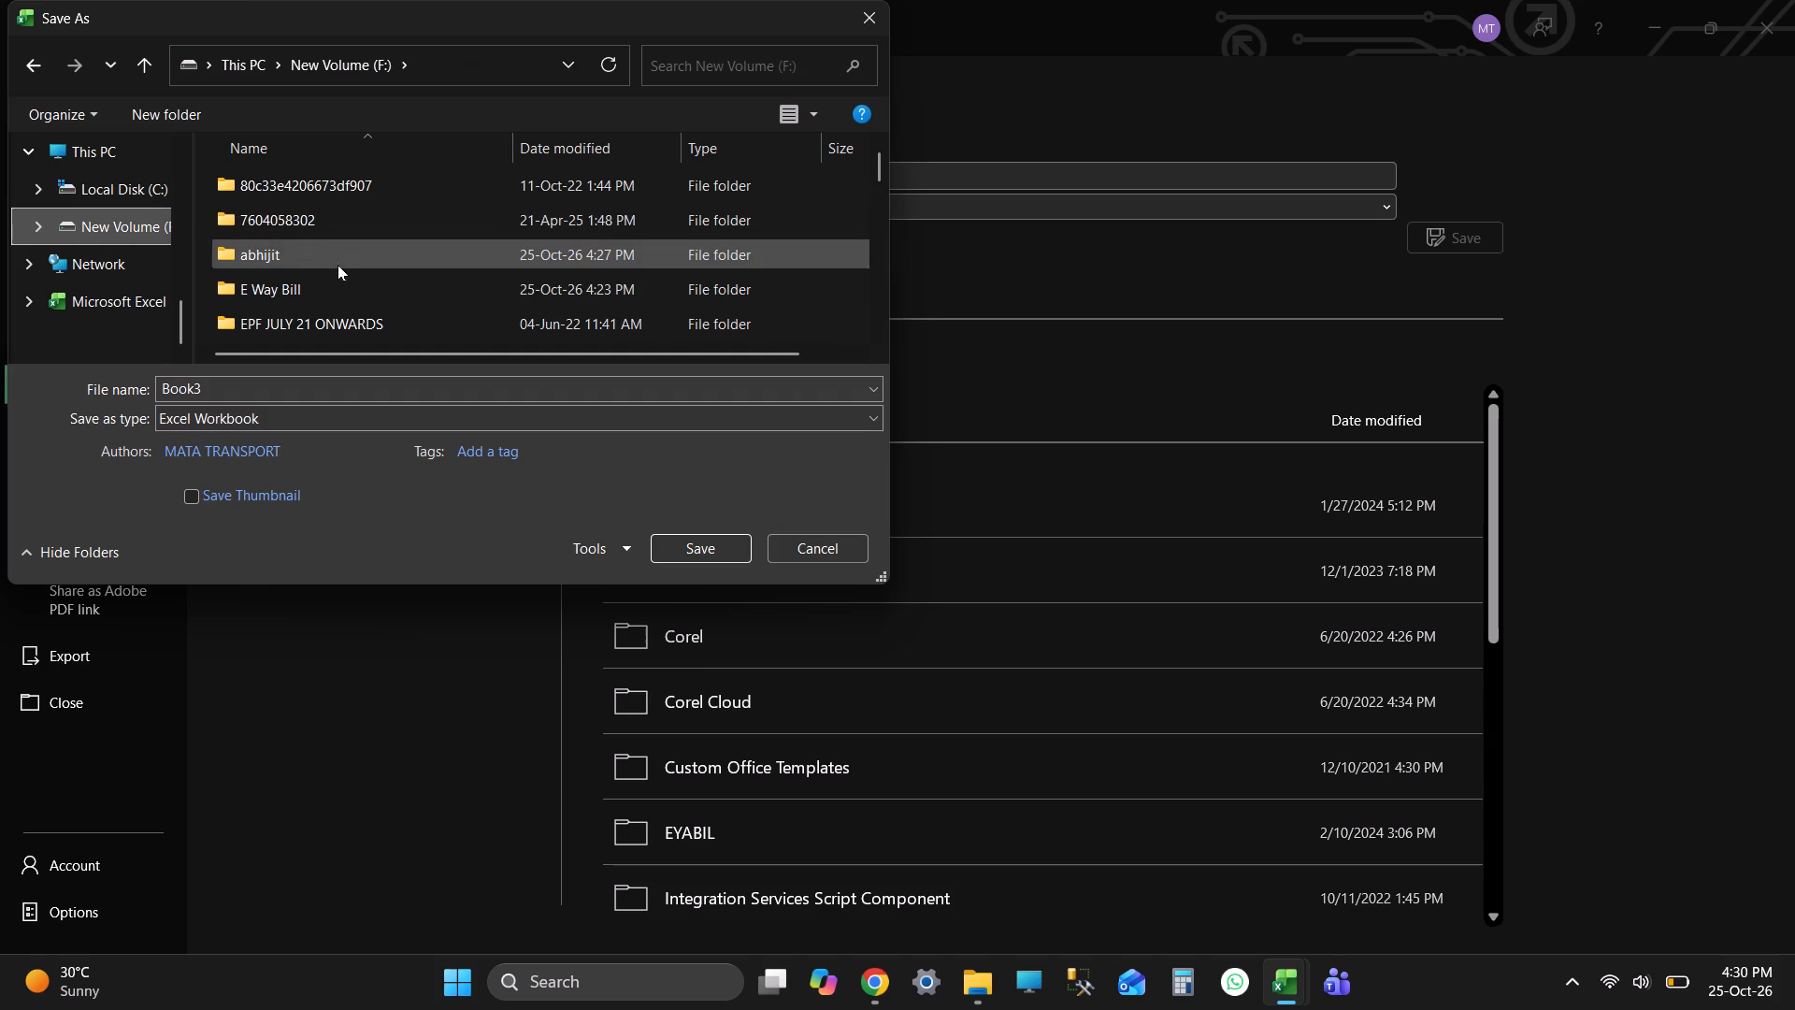
{"action": "double_click", "coordinate": [324, 250]}
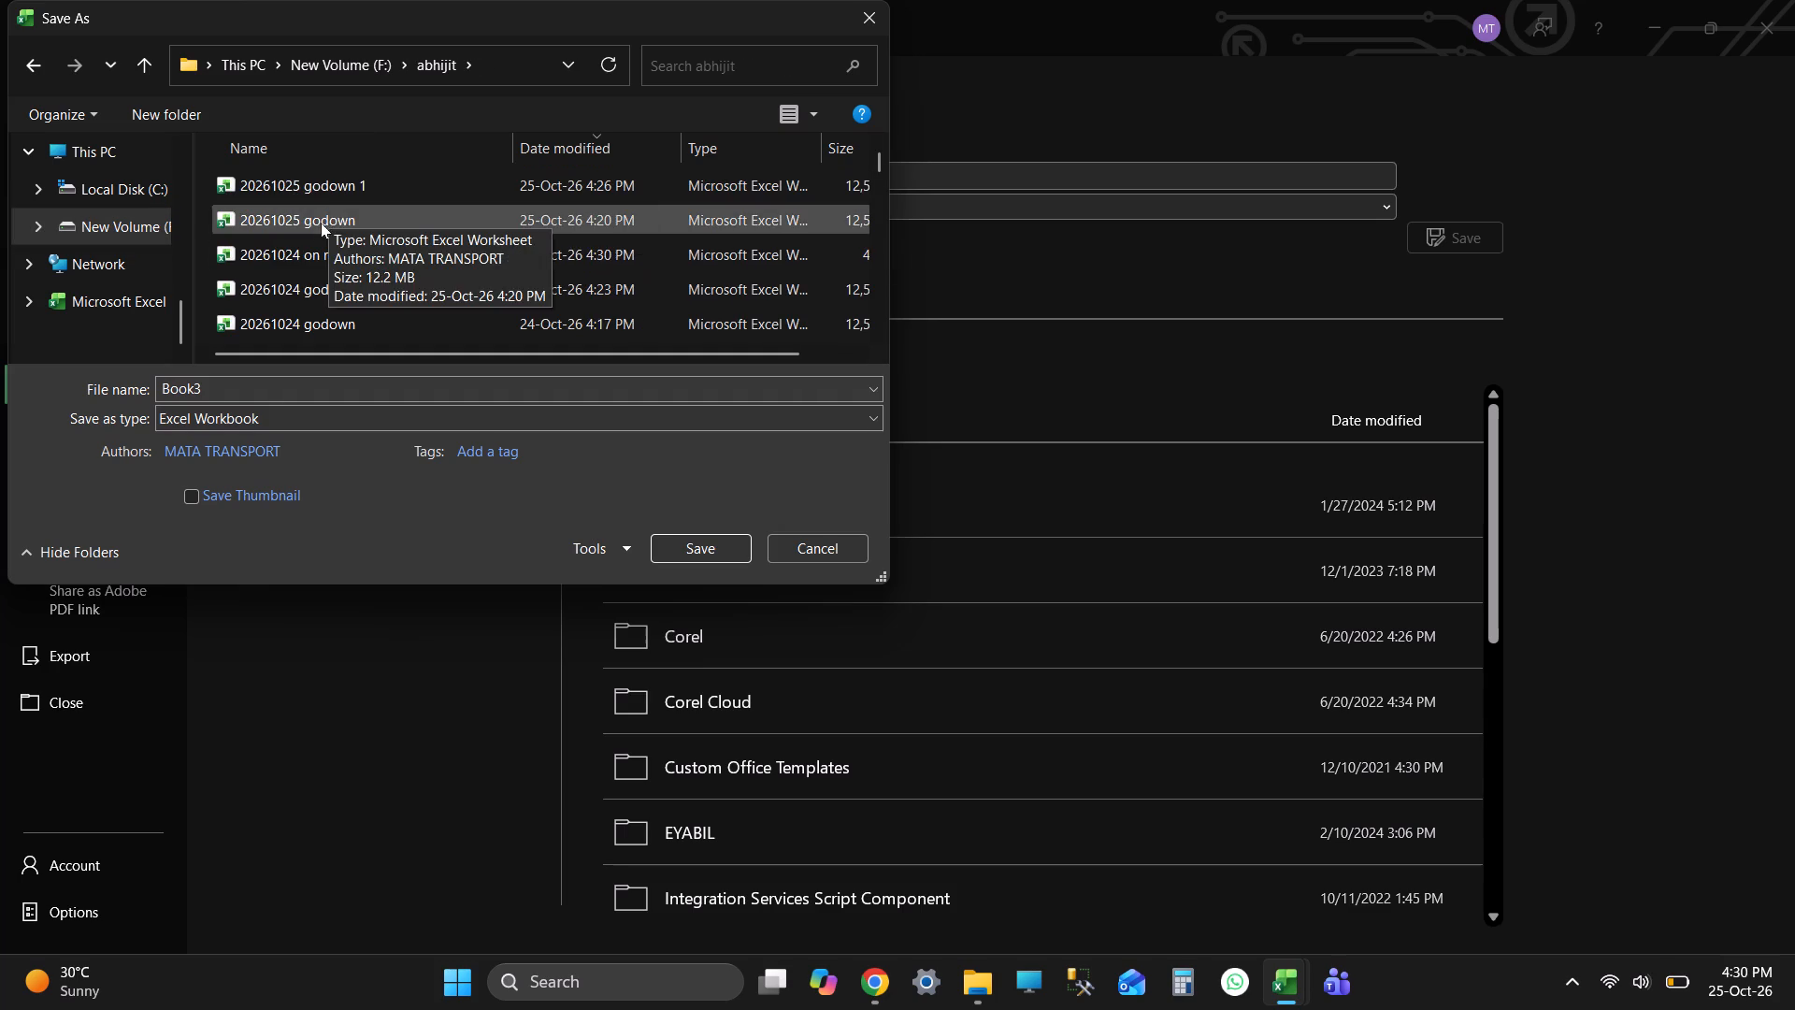
{"action": "left_click", "coordinate": [309, 253]}
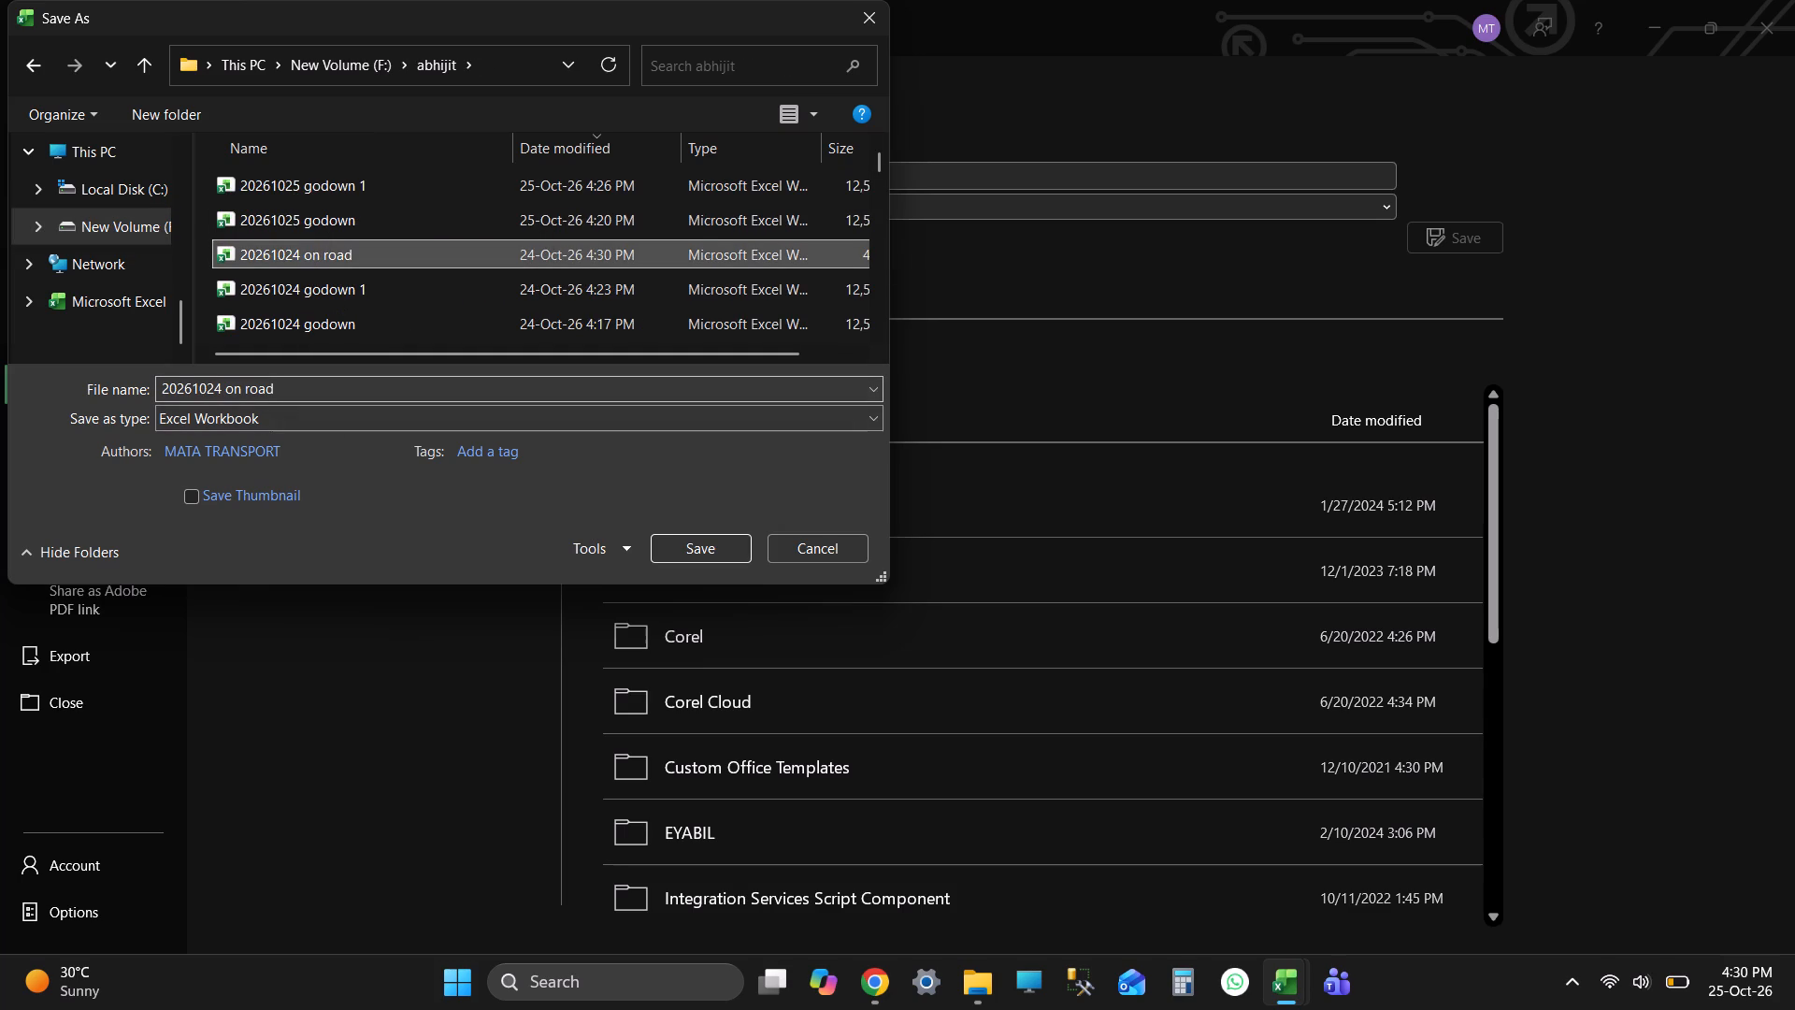
{"action": "triple_click", "coordinate": [210, 394]}
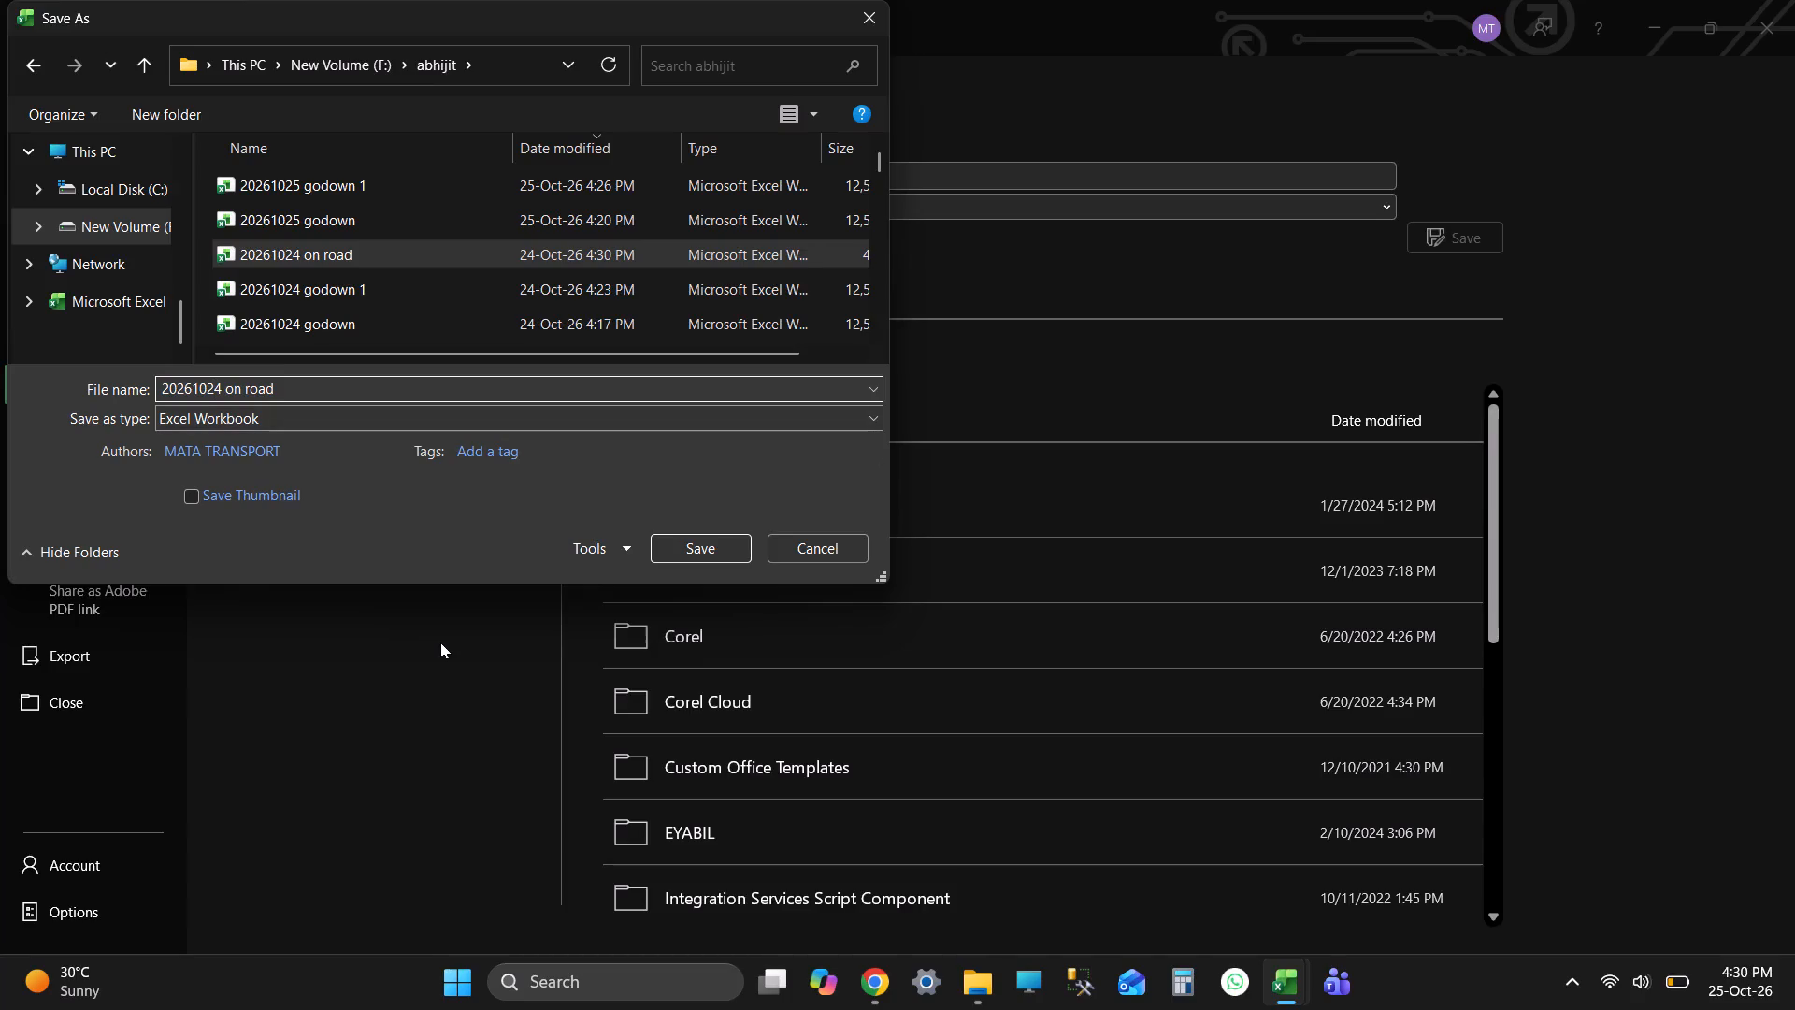
{"action": "key", "text": "Delete"}
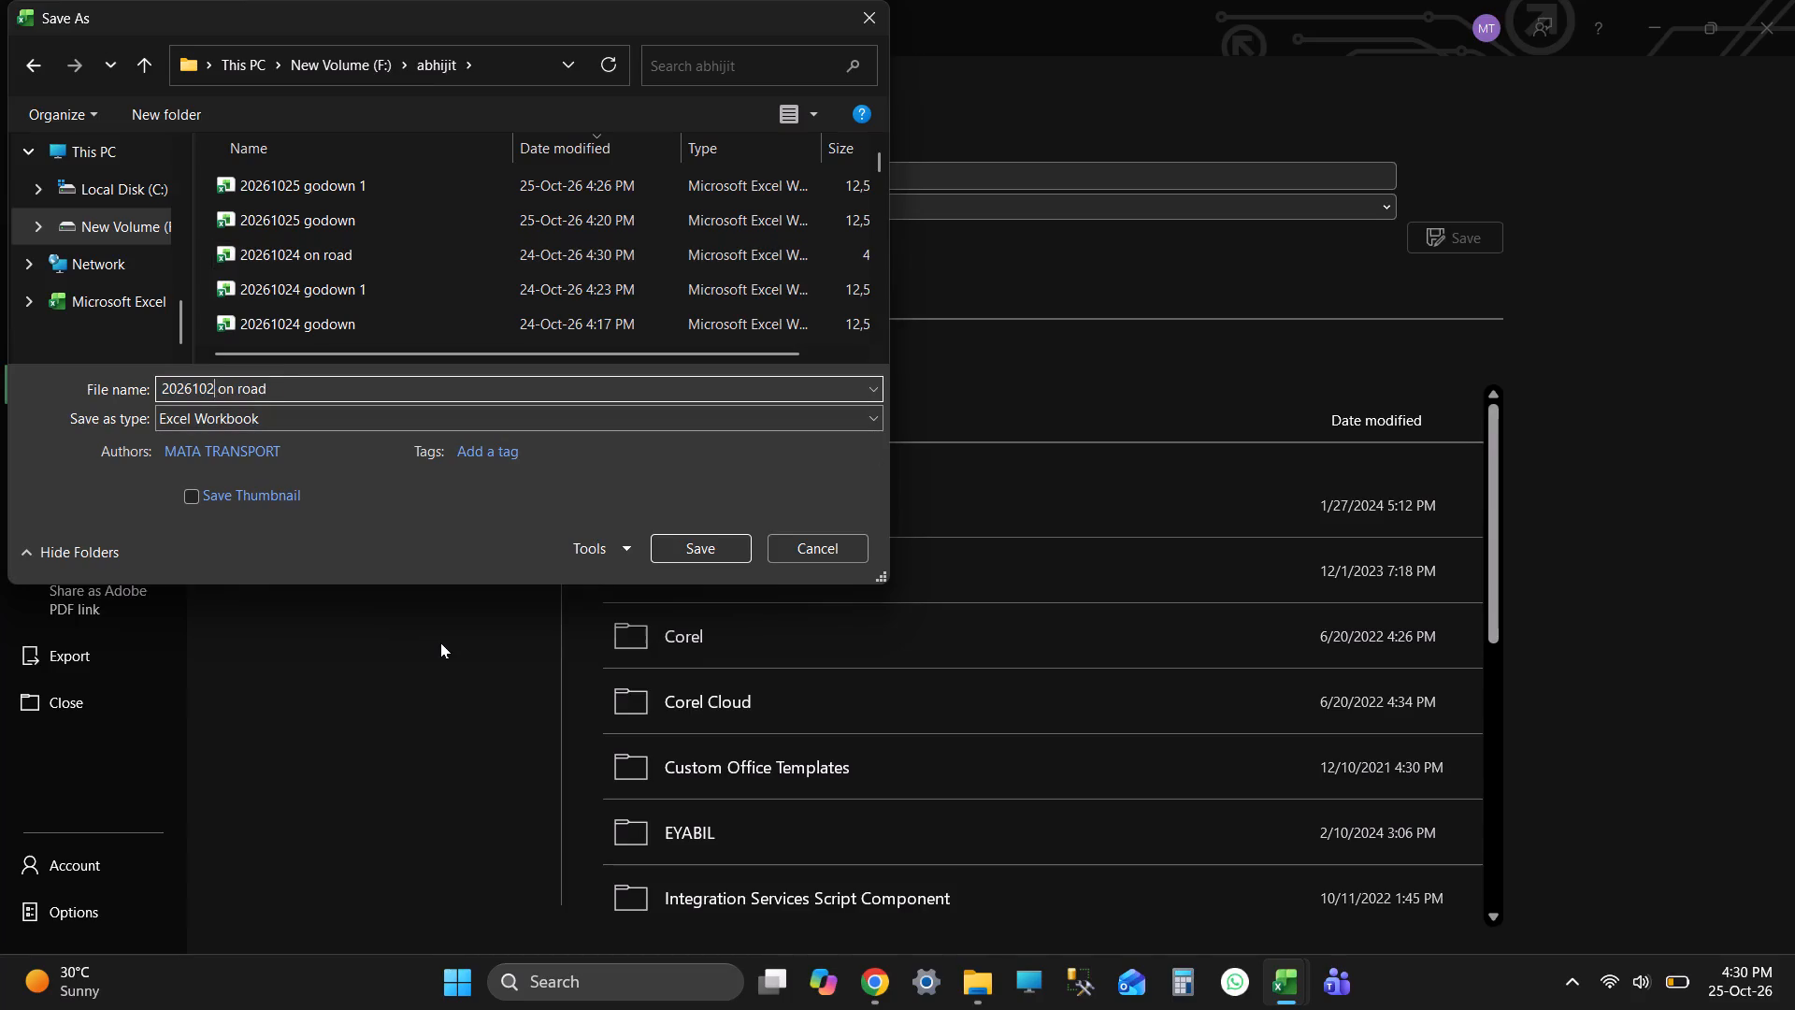
{"action": "key", "text": "5"}
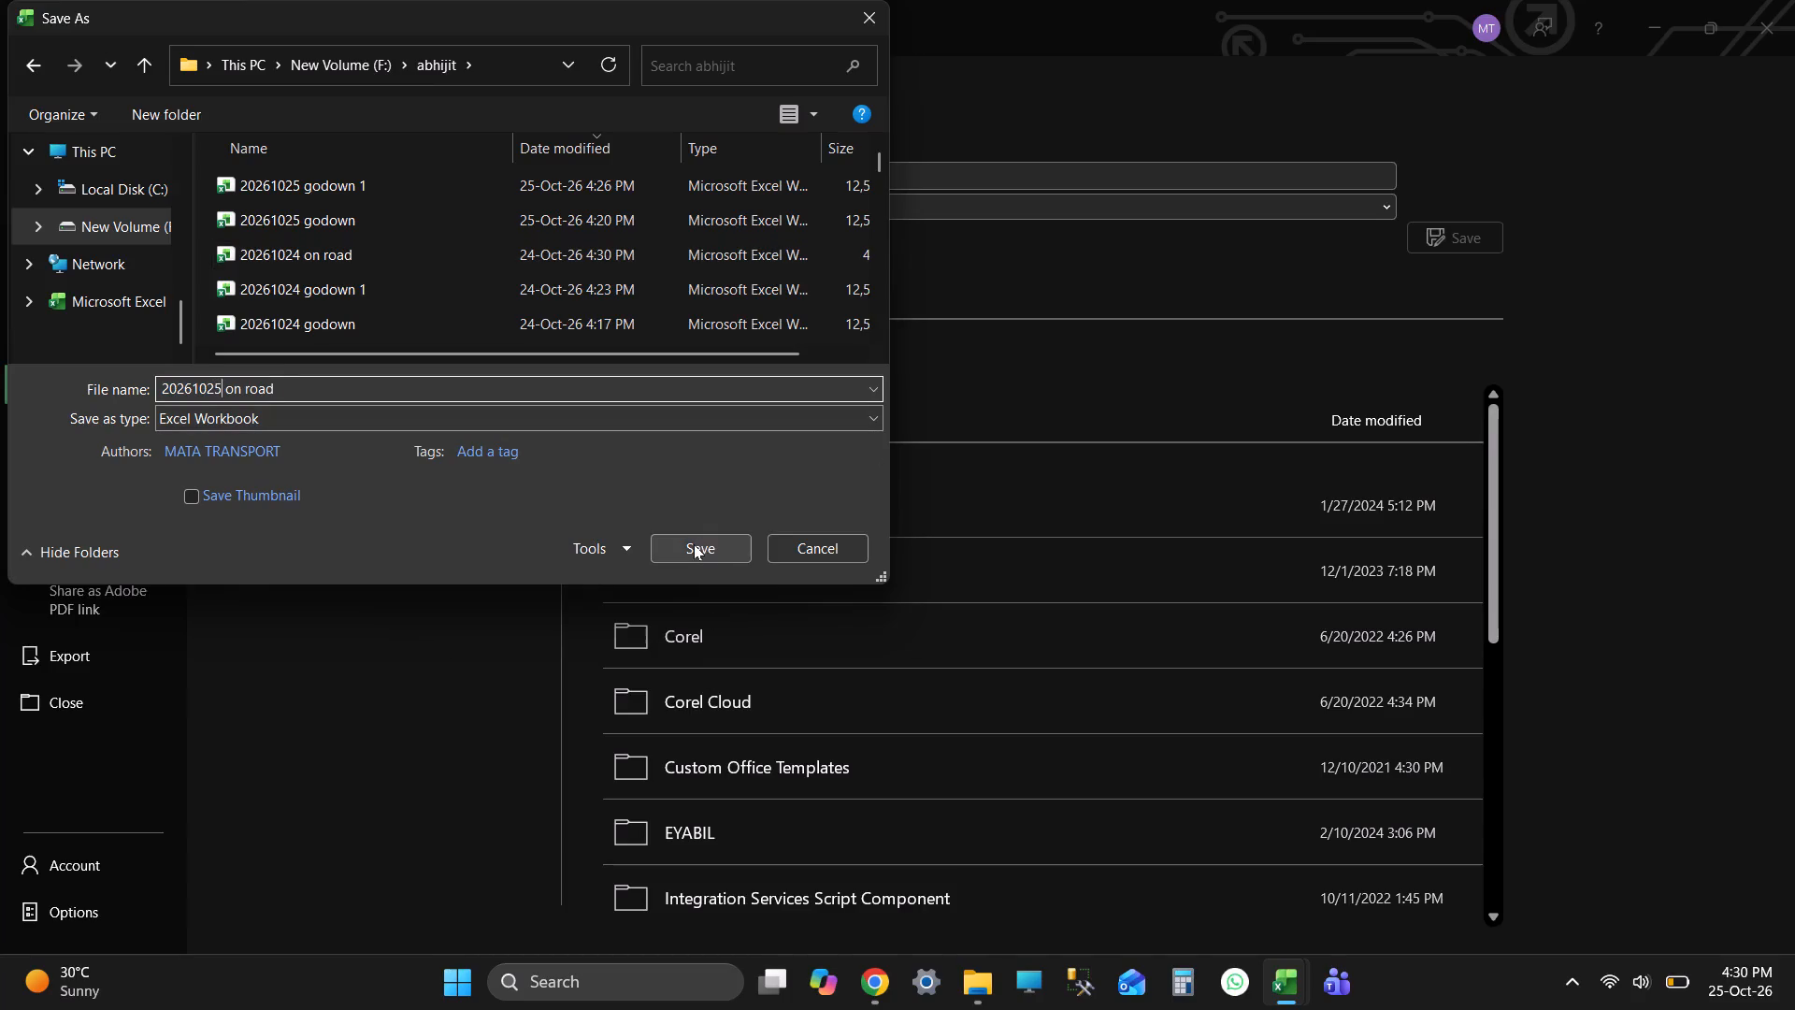
{"action": "left_click", "coordinate": [694, 544]}
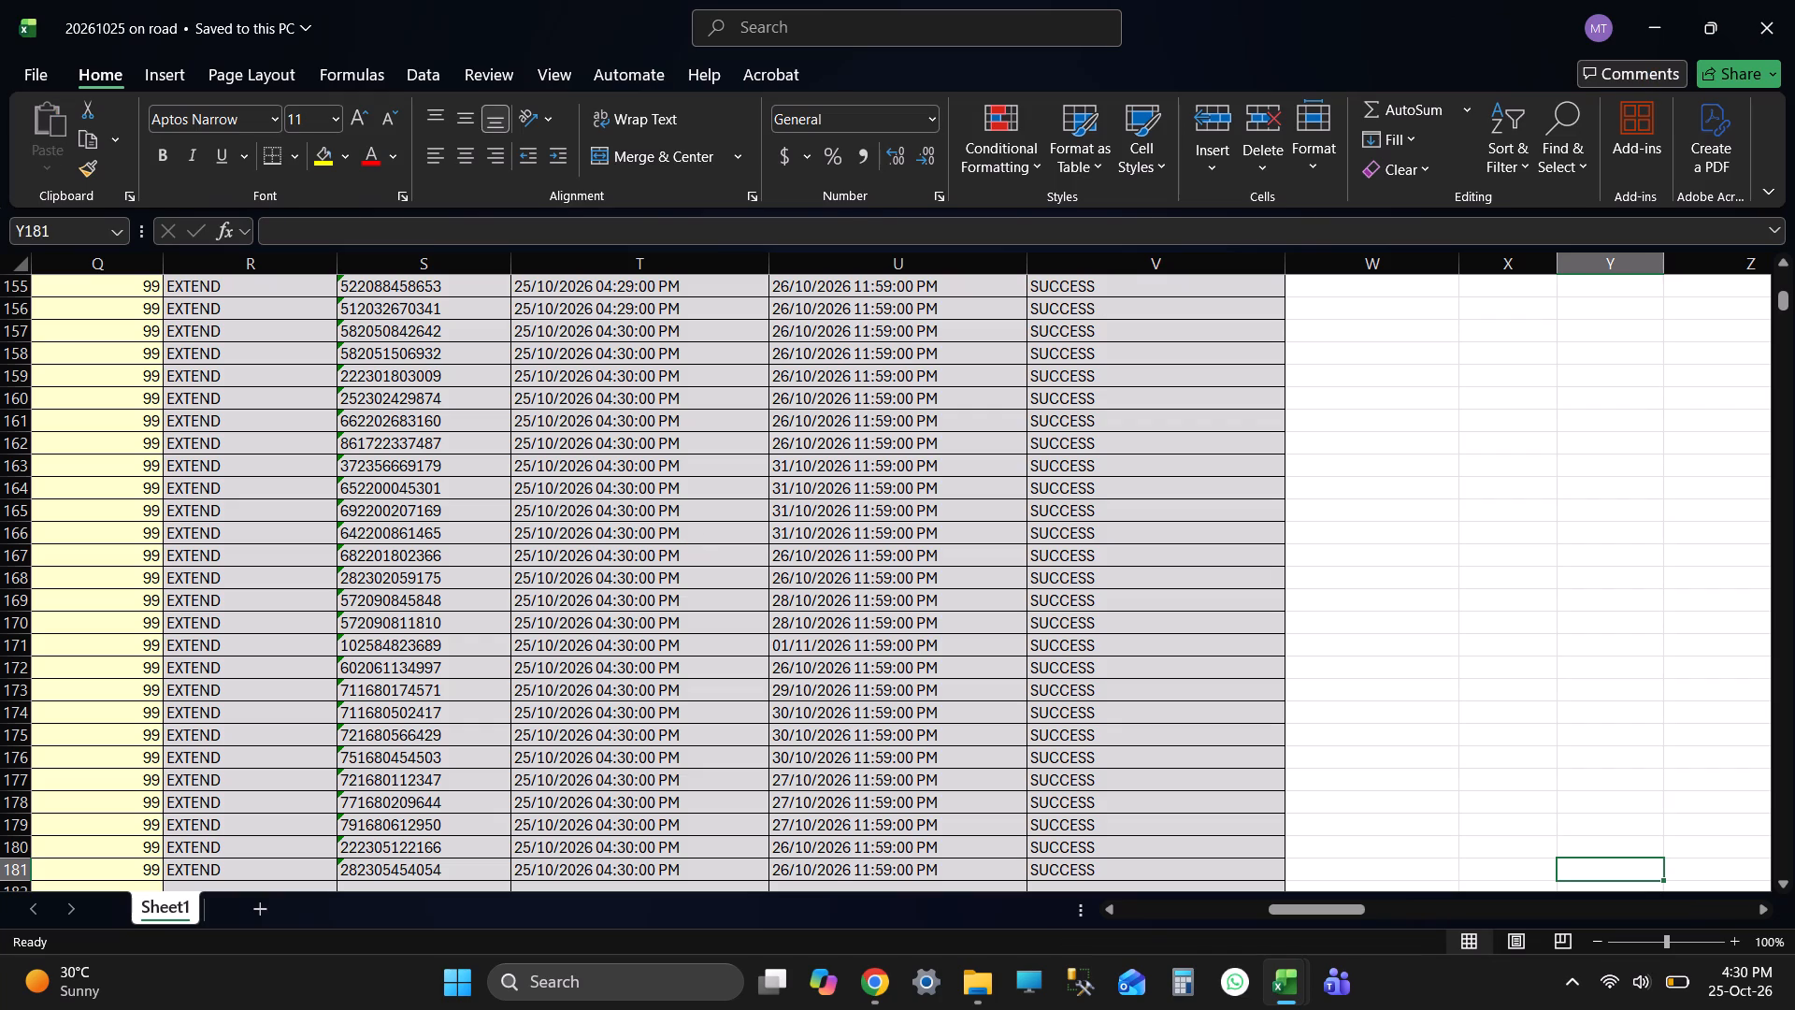
Examine the saved on-road sheet from the first to the last e-way bill row, across to the Processing Status column.
{"action": "left_click", "coordinate": [735, 419]}
{"action": "key", "text": "ctrl+Up"}
{"action": "key", "text": "Up"}
{"action": "key", "text": "Up"}
{"action": "key", "text": "Up"}
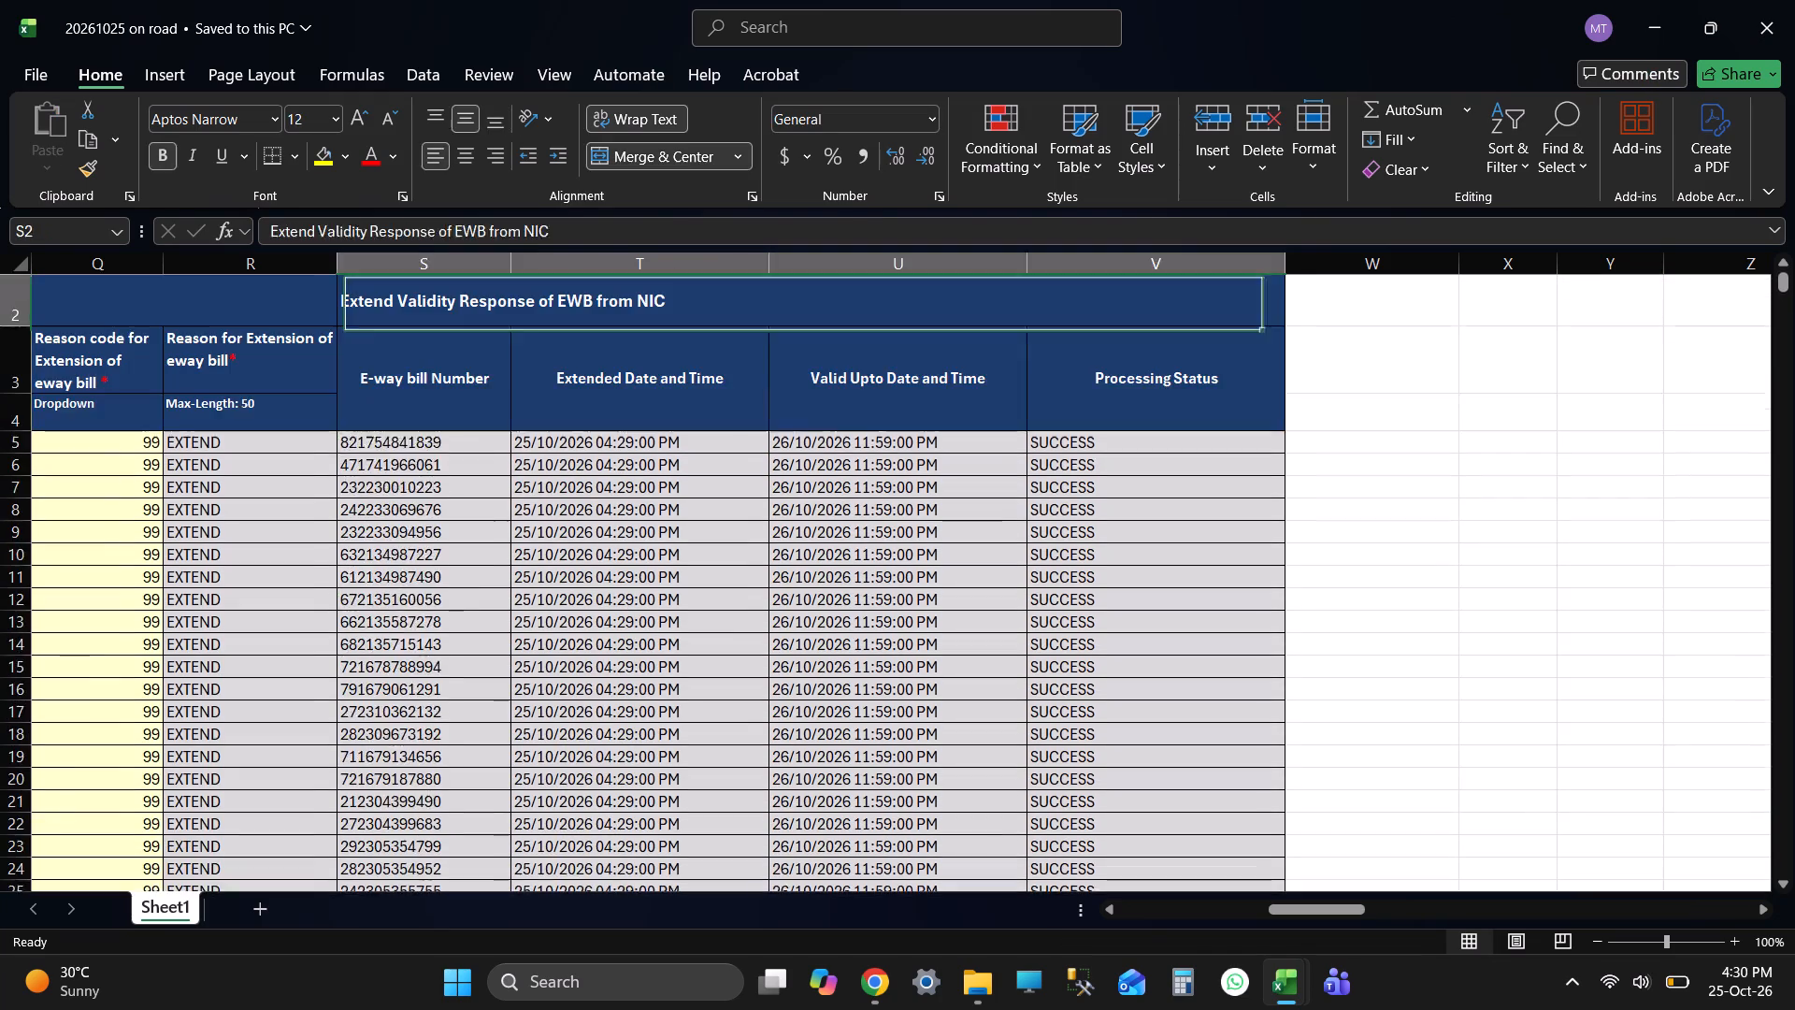
{"action": "key", "text": "Up"}
{"action": "key", "text": "Up"}
{"action": "key", "text": "Up"}
{"action": "key", "text": "Up"}
{"action": "key", "text": "Up"}
{"action": "key", "text": "Up"}
{"action": "key", "text": "Up"}
{"action": "key", "text": "Down"}
{"action": "key", "text": "Down"}
{"action": "key", "text": "Down"}
{"action": "key", "text": "Down"}
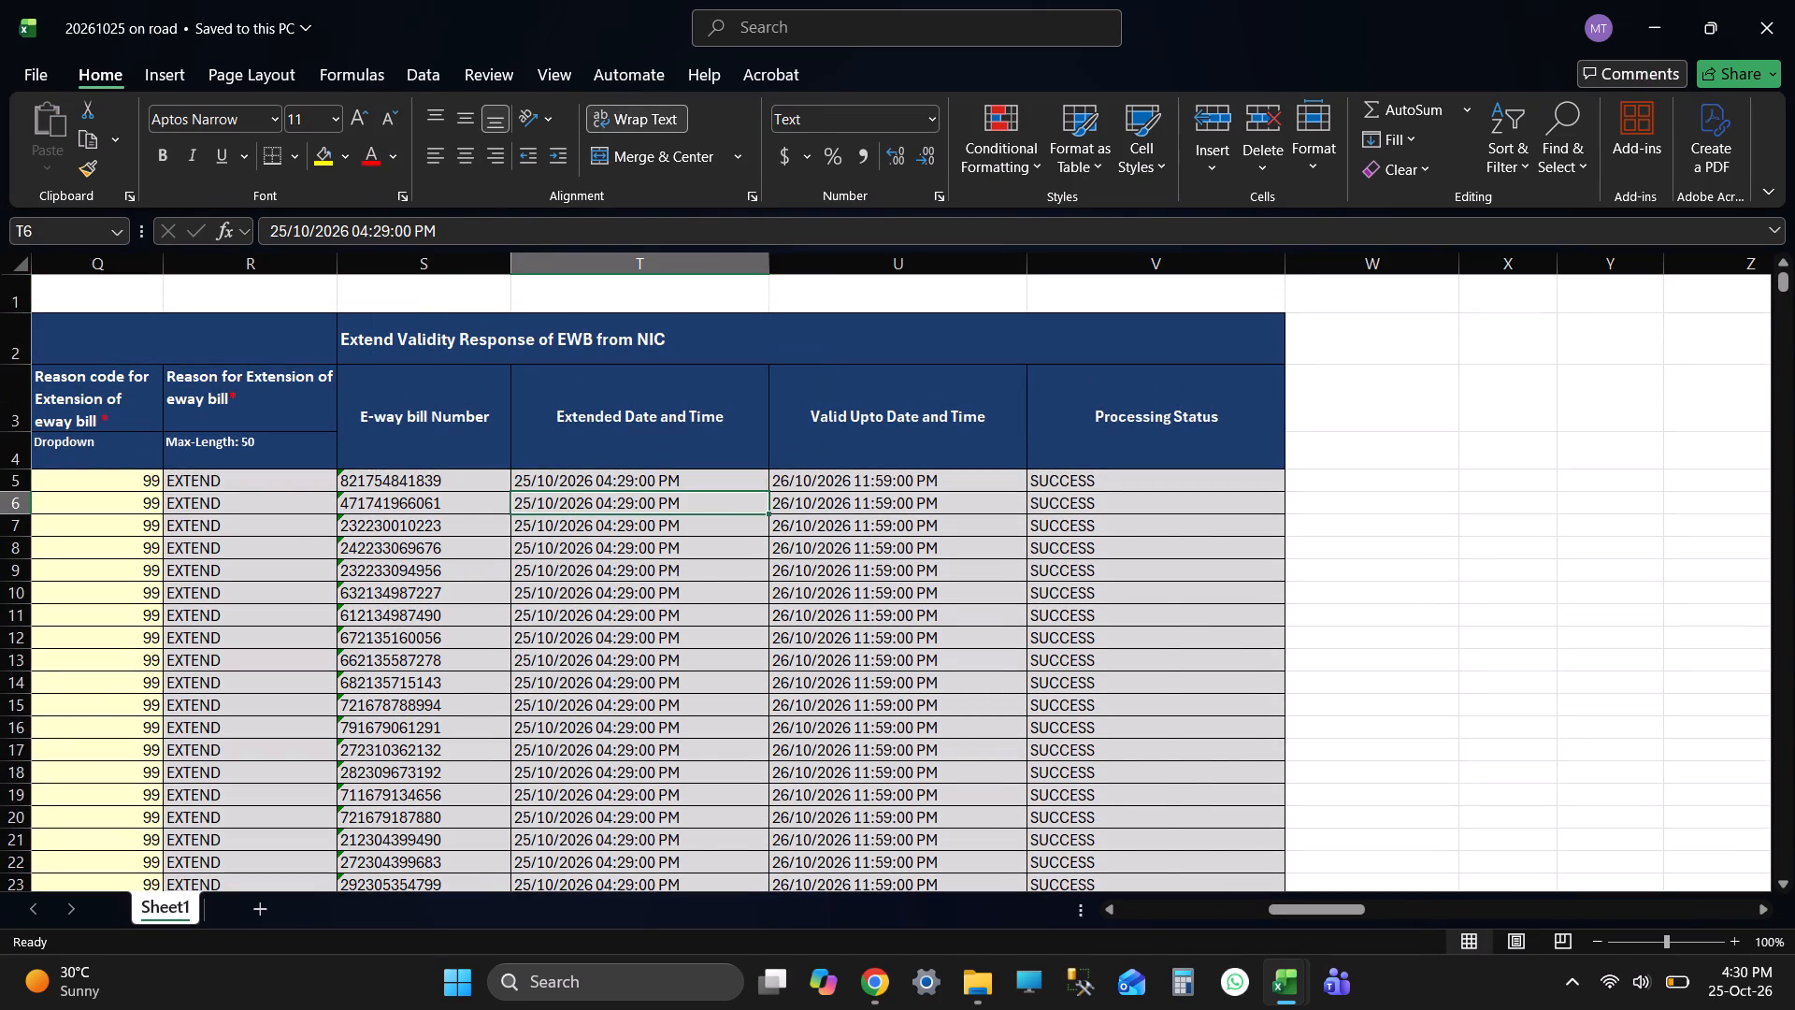
{"action": "key", "text": "ctrl+Left"}
{"action": "key", "text": "ctrl+Left"}
{"action": "key", "text": "ctrl+Left"}
{"action": "key", "text": "ctrl+Left"}
{"action": "key", "text": "ctrl+Left"}
{"action": "key", "text": "ctrl+Left"}
{"action": "key", "text": "ctrl+Left"}
{"action": "key", "text": "ctrl+Left"}
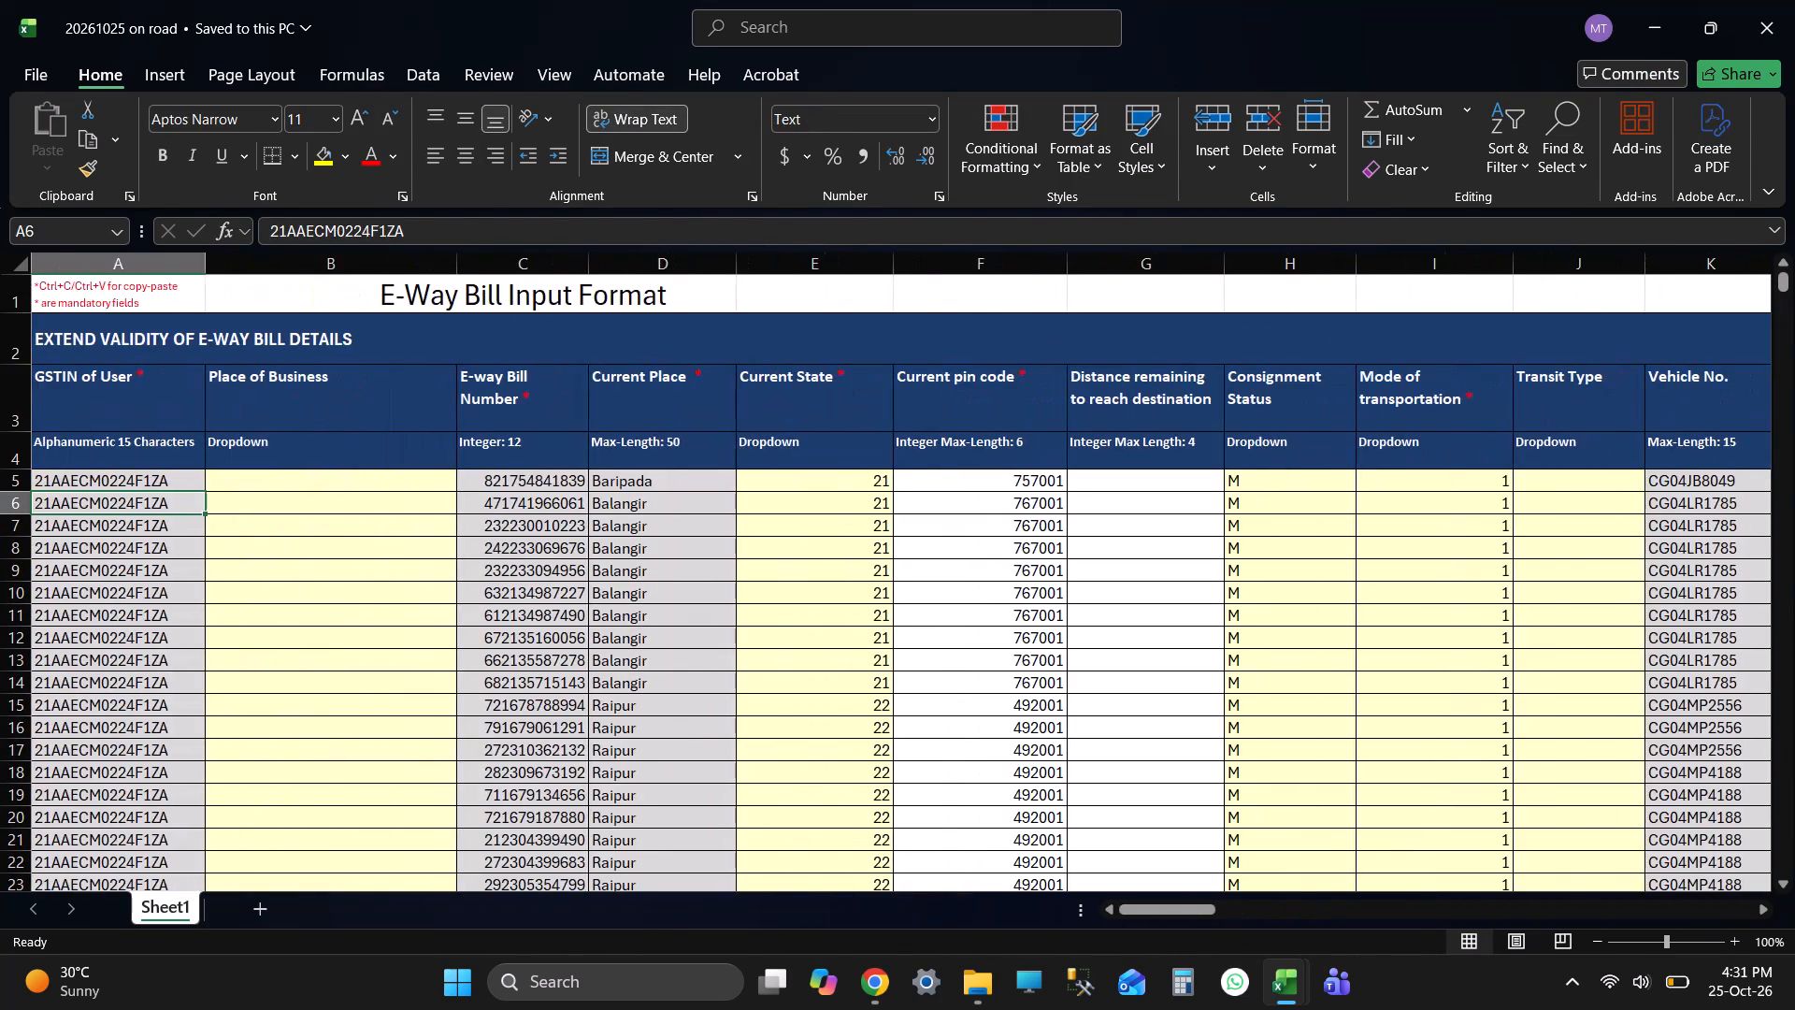
{"action": "key", "text": "Right"}
{"action": "key", "text": "Right"}
{"action": "key", "text": "ctrl+Down"}
{"action": "key", "text": "Right"}
{"action": "key", "text": "Right"}
{"action": "key", "text": "Right"}
{"action": "key", "text": "Right"}
{"action": "key", "text": "Right"}
{"action": "key", "text": "Right"}
{"action": "key", "text": "Right"}
{"action": "key", "text": "Right"}
{"action": "key", "text": "Right"}
{"action": "key", "text": "Right"}
{"action": "key", "text": "Right"}
{"action": "key", "text": "Right"}
{"action": "key", "text": "Right"}
{"action": "key", "text": "Right"}
{"action": "key", "text": "Right"}
{"action": "key", "text": "Right"}
{"action": "key", "text": "Right"}
{"action": "key", "text": "Right"}
{"action": "key", "text": "Right"}
{"action": "key", "text": "Right"}
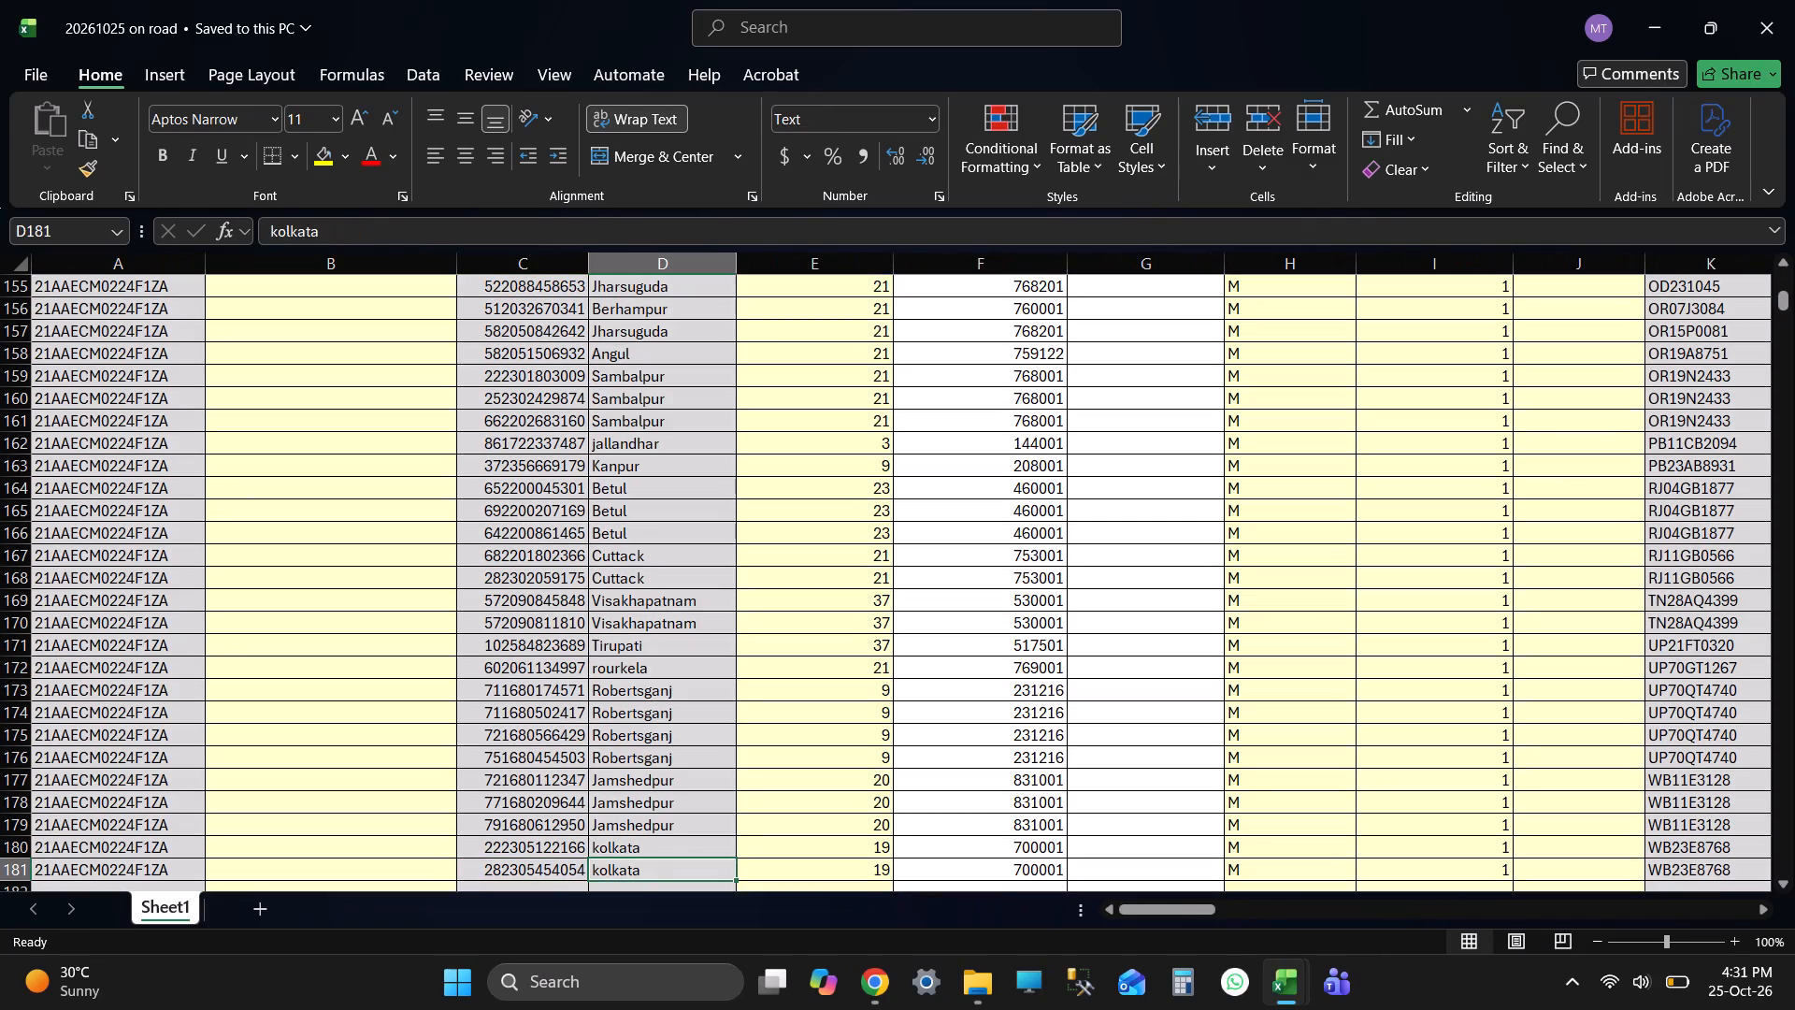
{"action": "key", "text": "Right"}
{"action": "key", "text": "Right"}
{"action": "key", "text": "Right"}
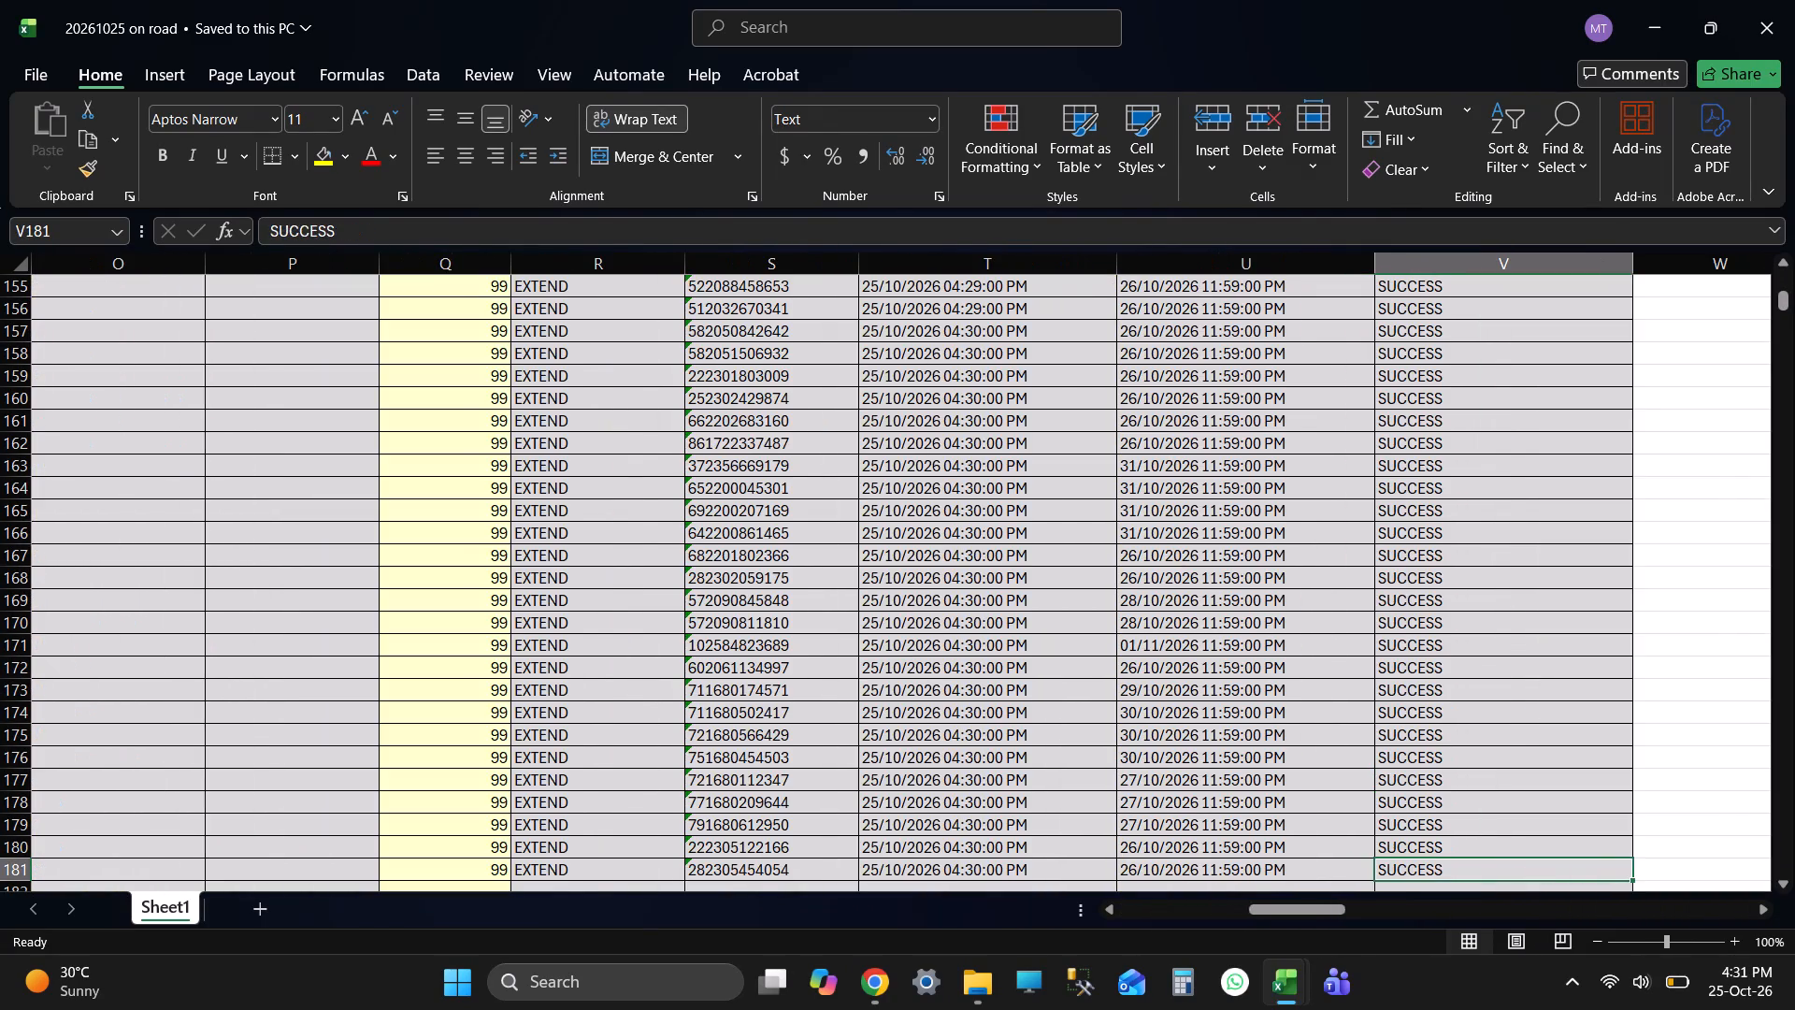
{"action": "key", "text": "Right"}
{"action": "scroll", "coordinate": [825, 514], "scroll_direction": "up", "scroll_amount": 14}
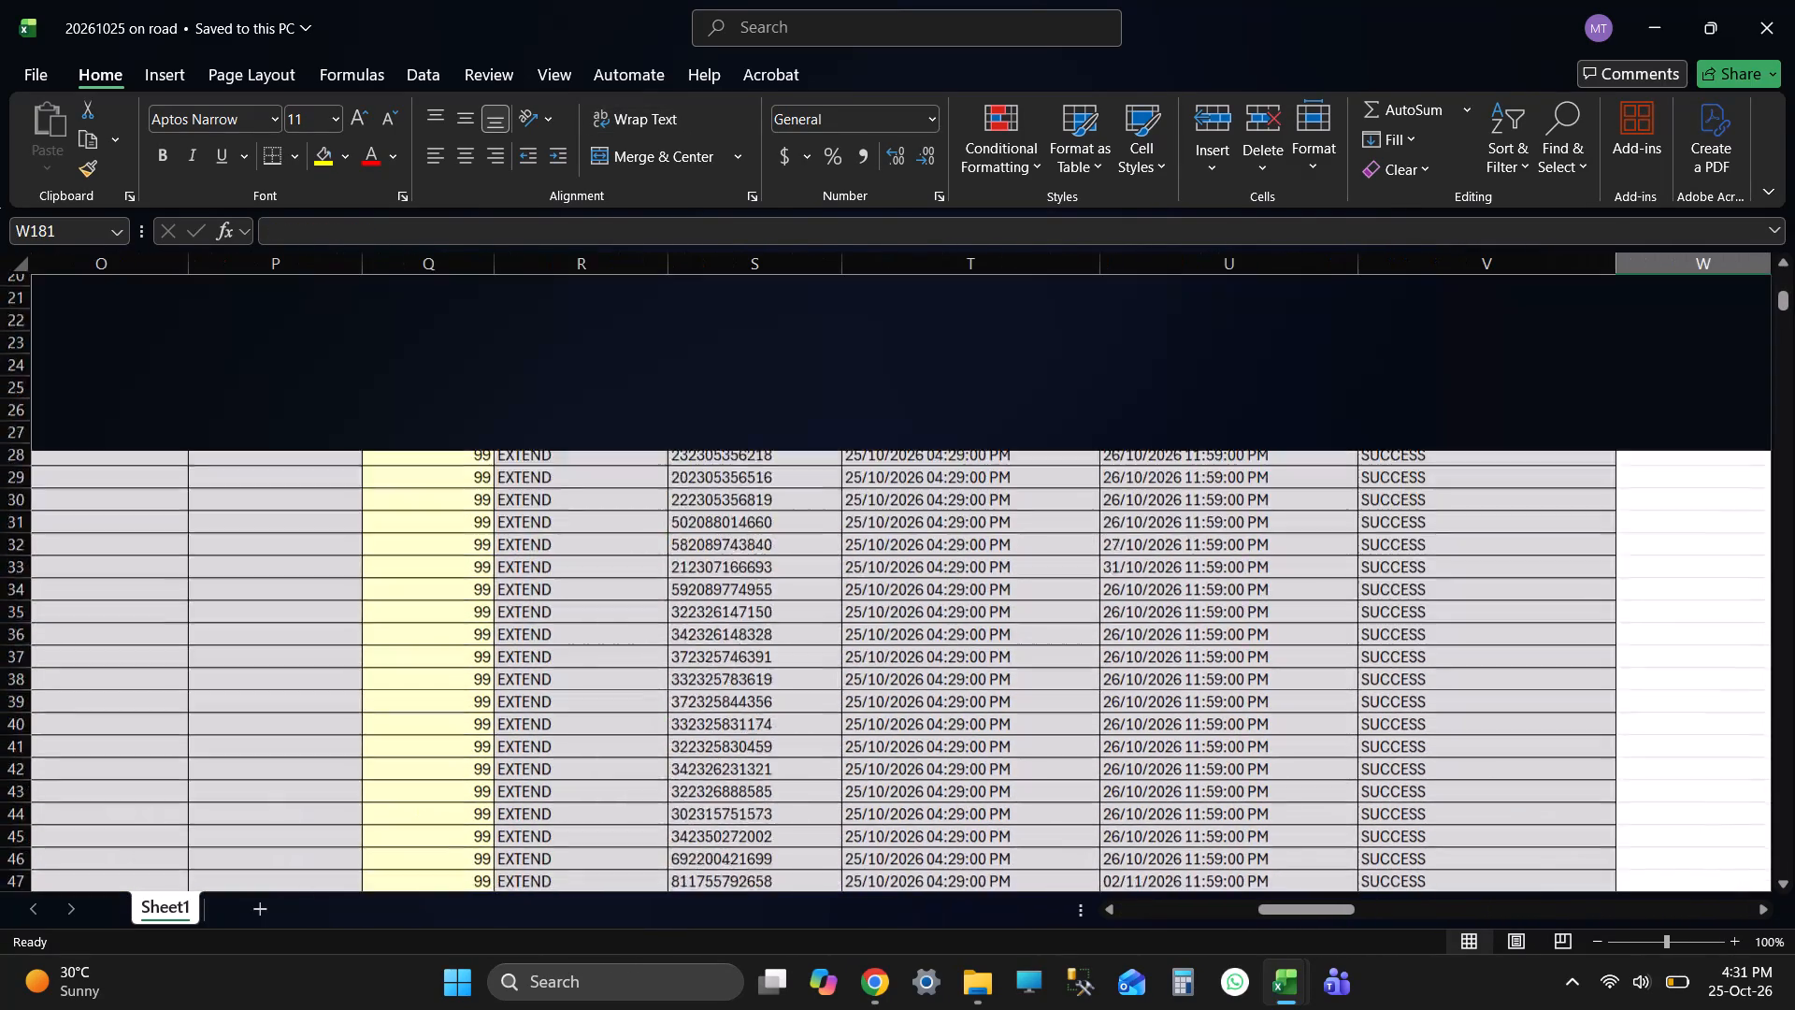
{"action": "scroll", "coordinate": [825, 514], "scroll_direction": "up", "scroll_amount": 10}
Close the "20261025 on road" workbook.
{"action": "left_click", "coordinate": [1577, 0]}
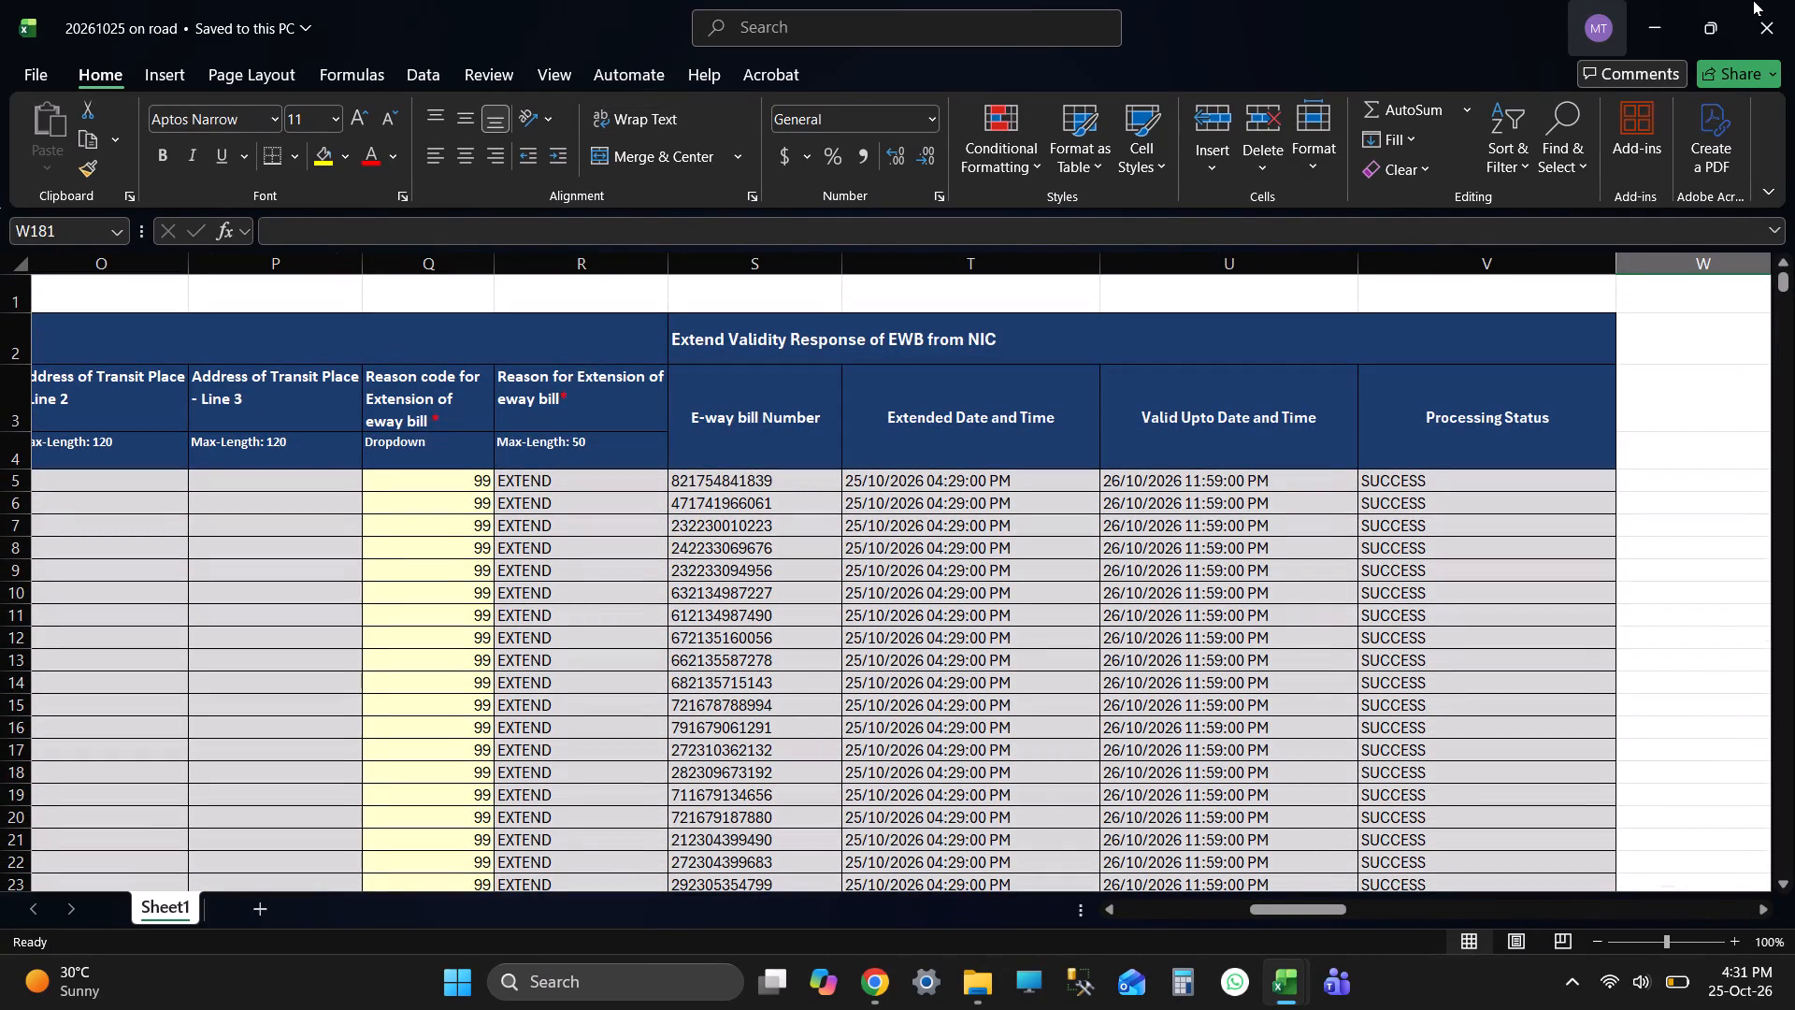
{"action": "left_click", "coordinate": [1389, 1]}
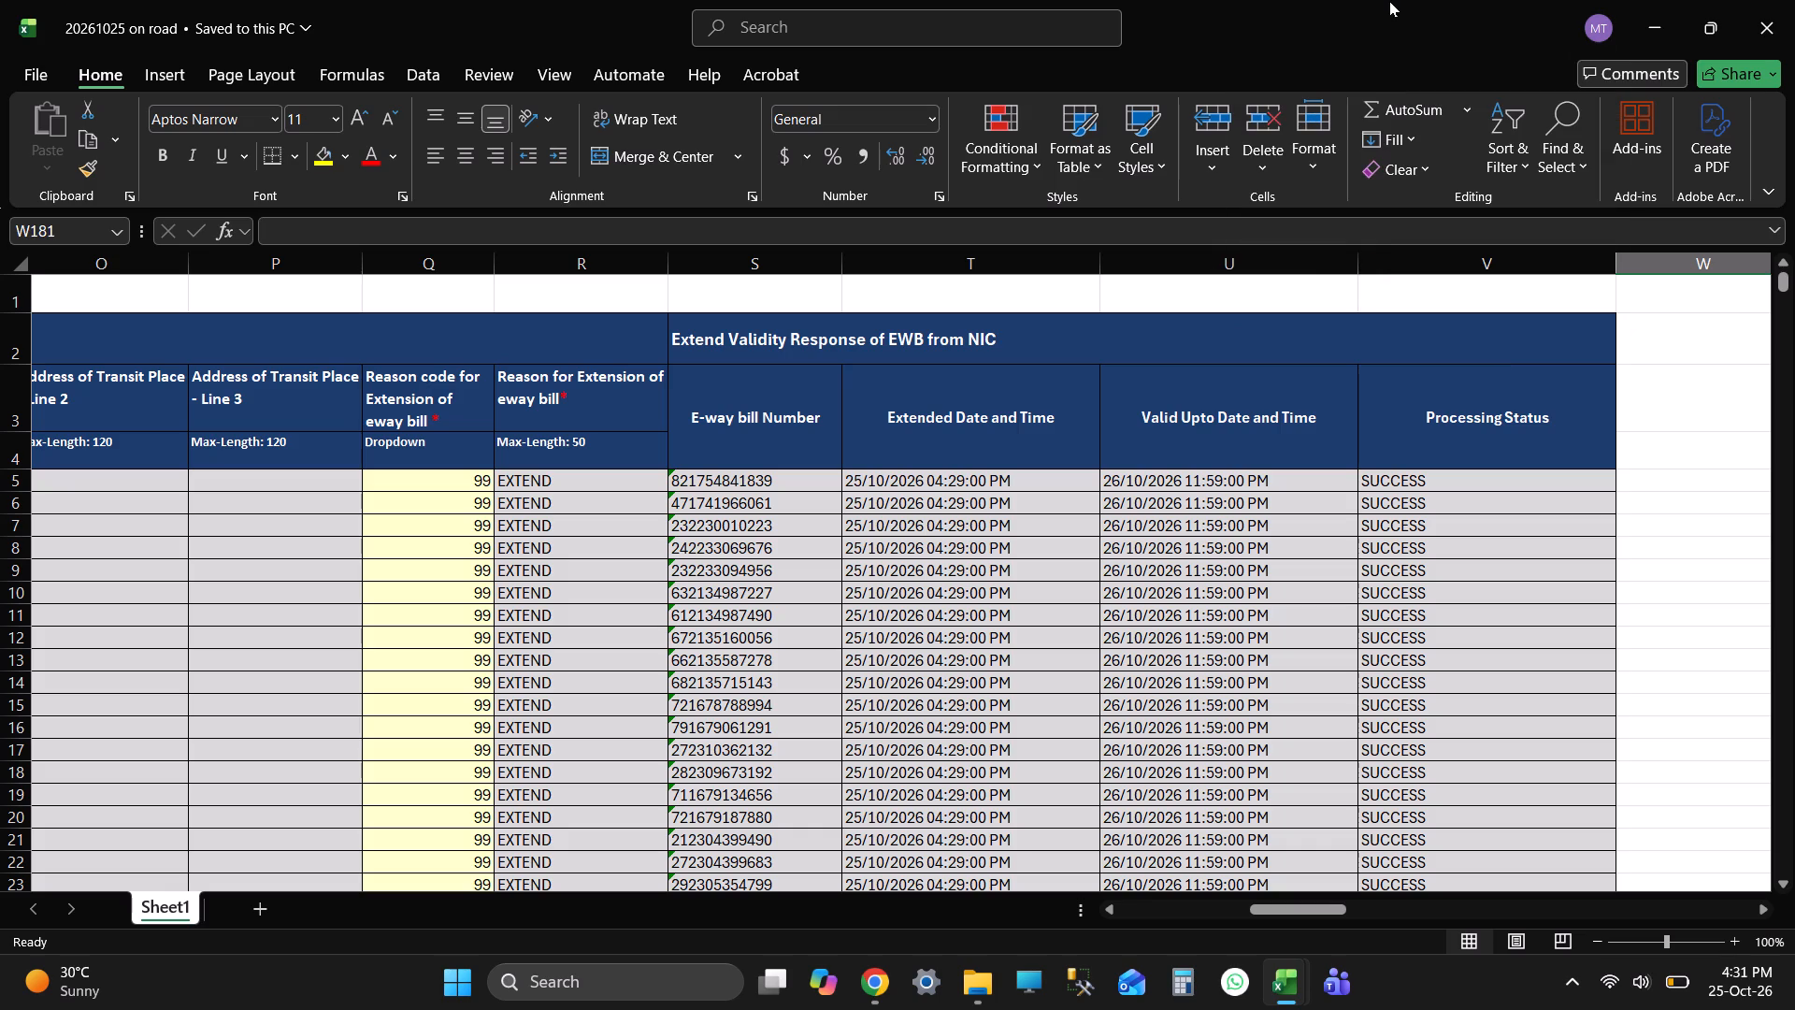
{"action": "left_click", "coordinate": [1794, 0]}
Save the IRIS_Easy_Way_Bill_v1.22_Prod workbook and close it.
{"action": "left_click", "coordinate": [921, 484]}
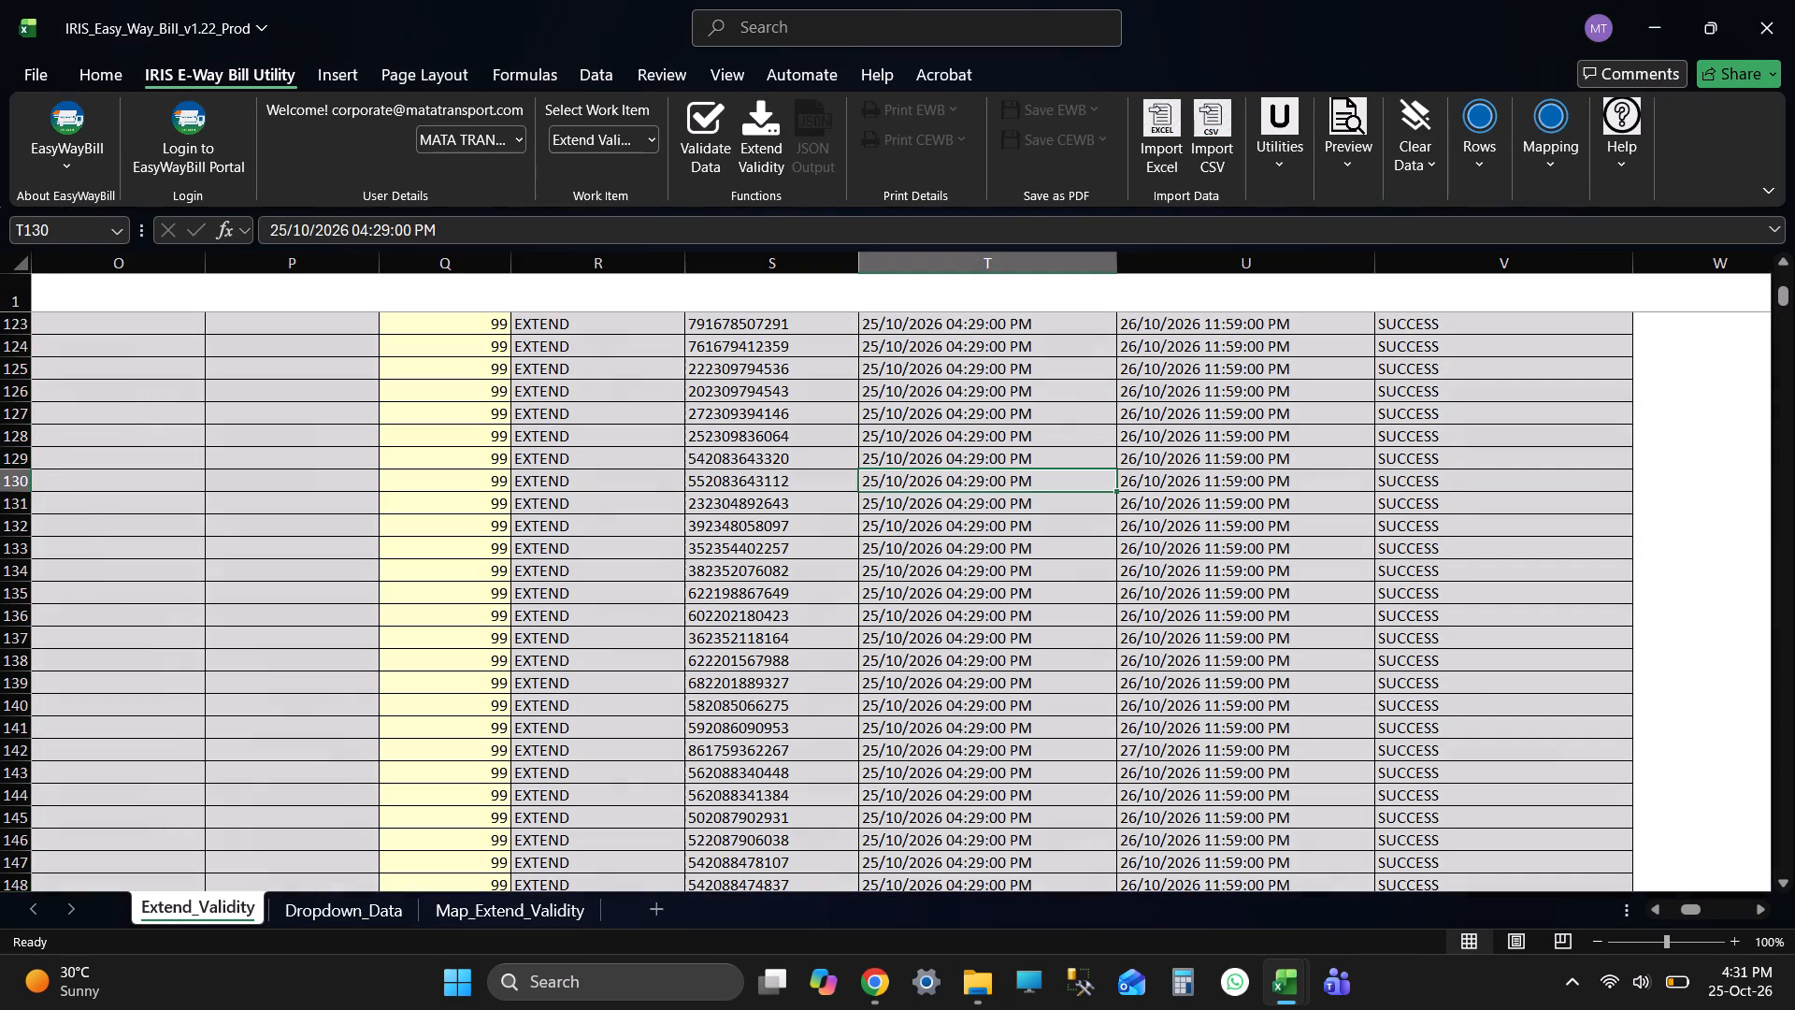
{"action": "key", "text": "ctrl+s"}
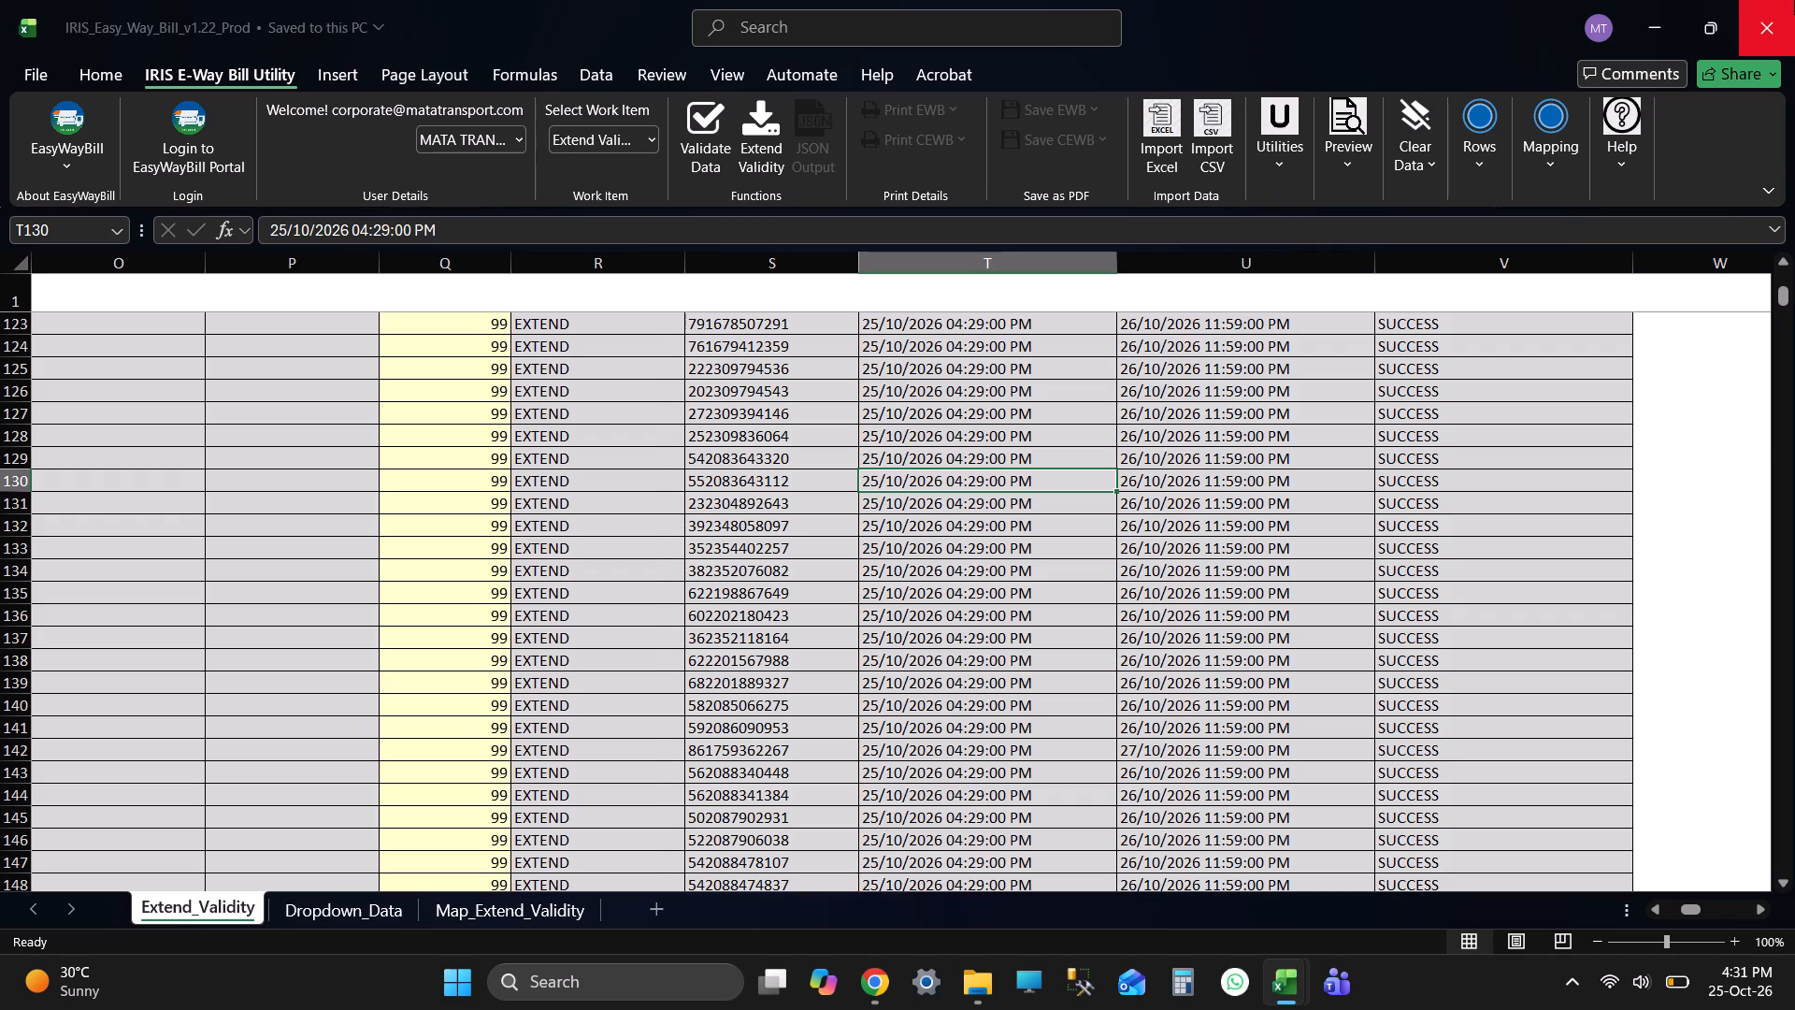
{"action": "left_click", "coordinate": [1794, 0]}
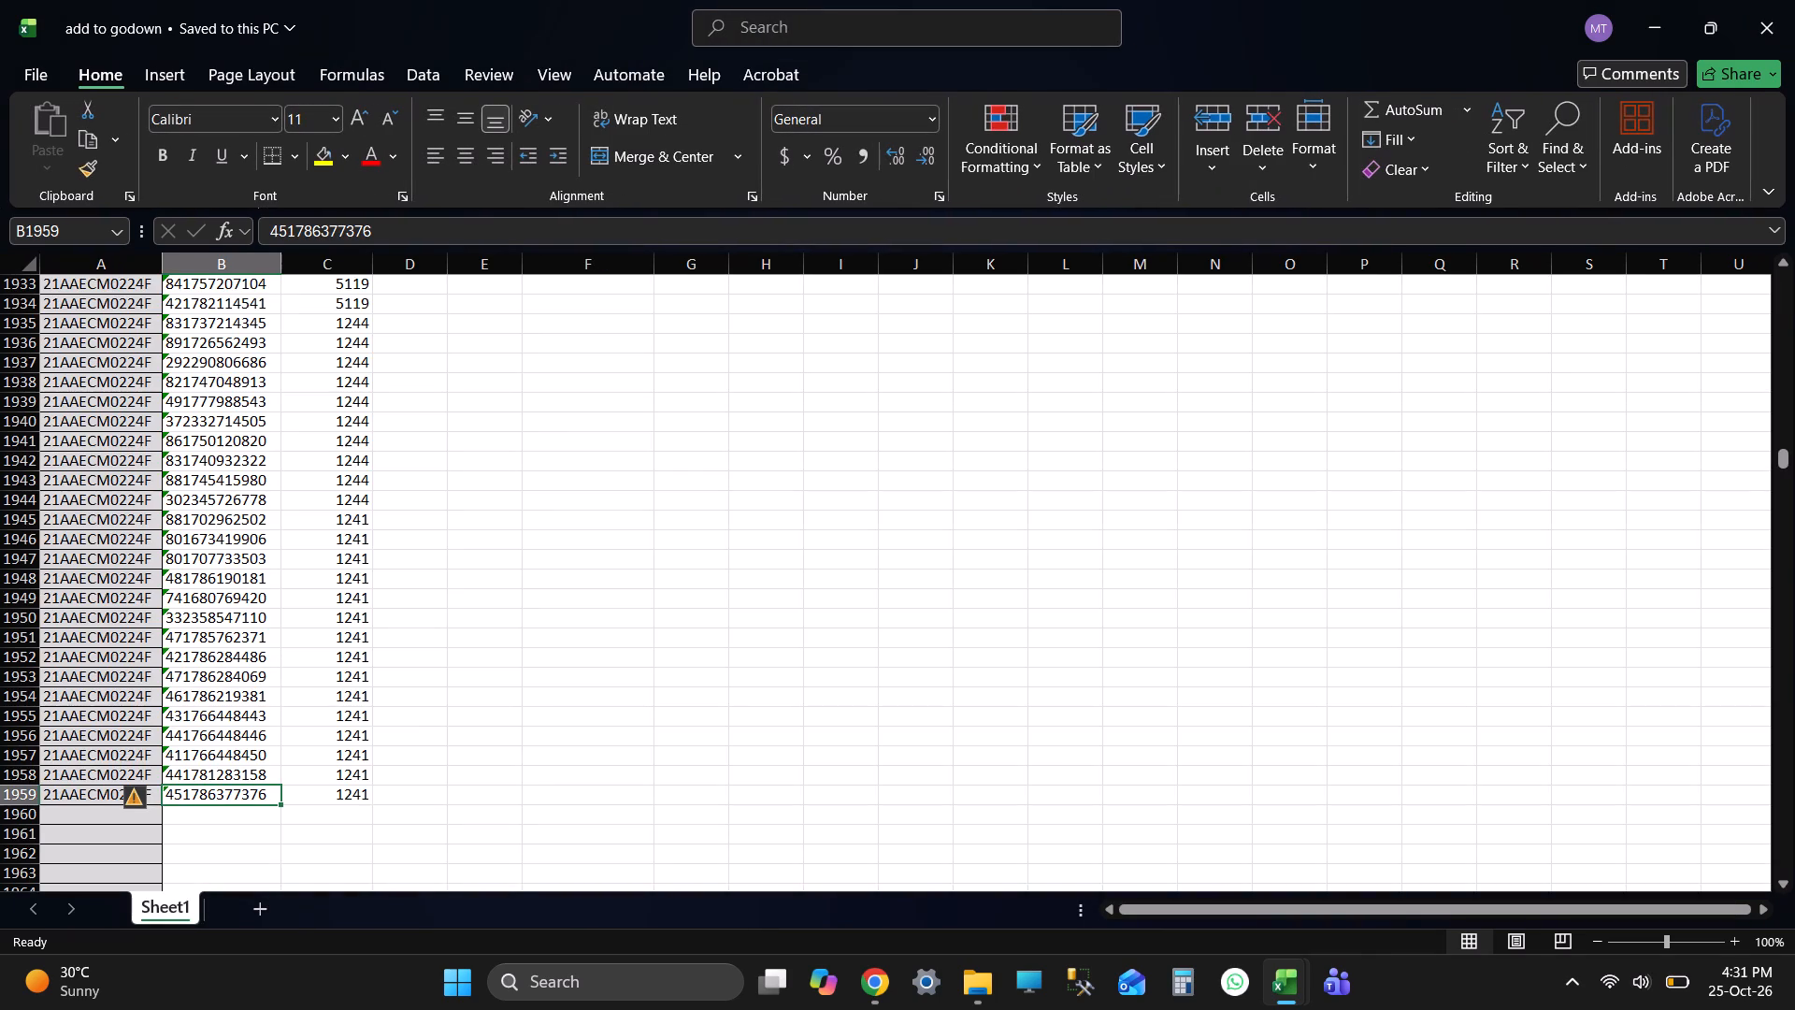
Close the "add to godown" workbook.
{"action": "left_click", "coordinate": [1789, 0]}
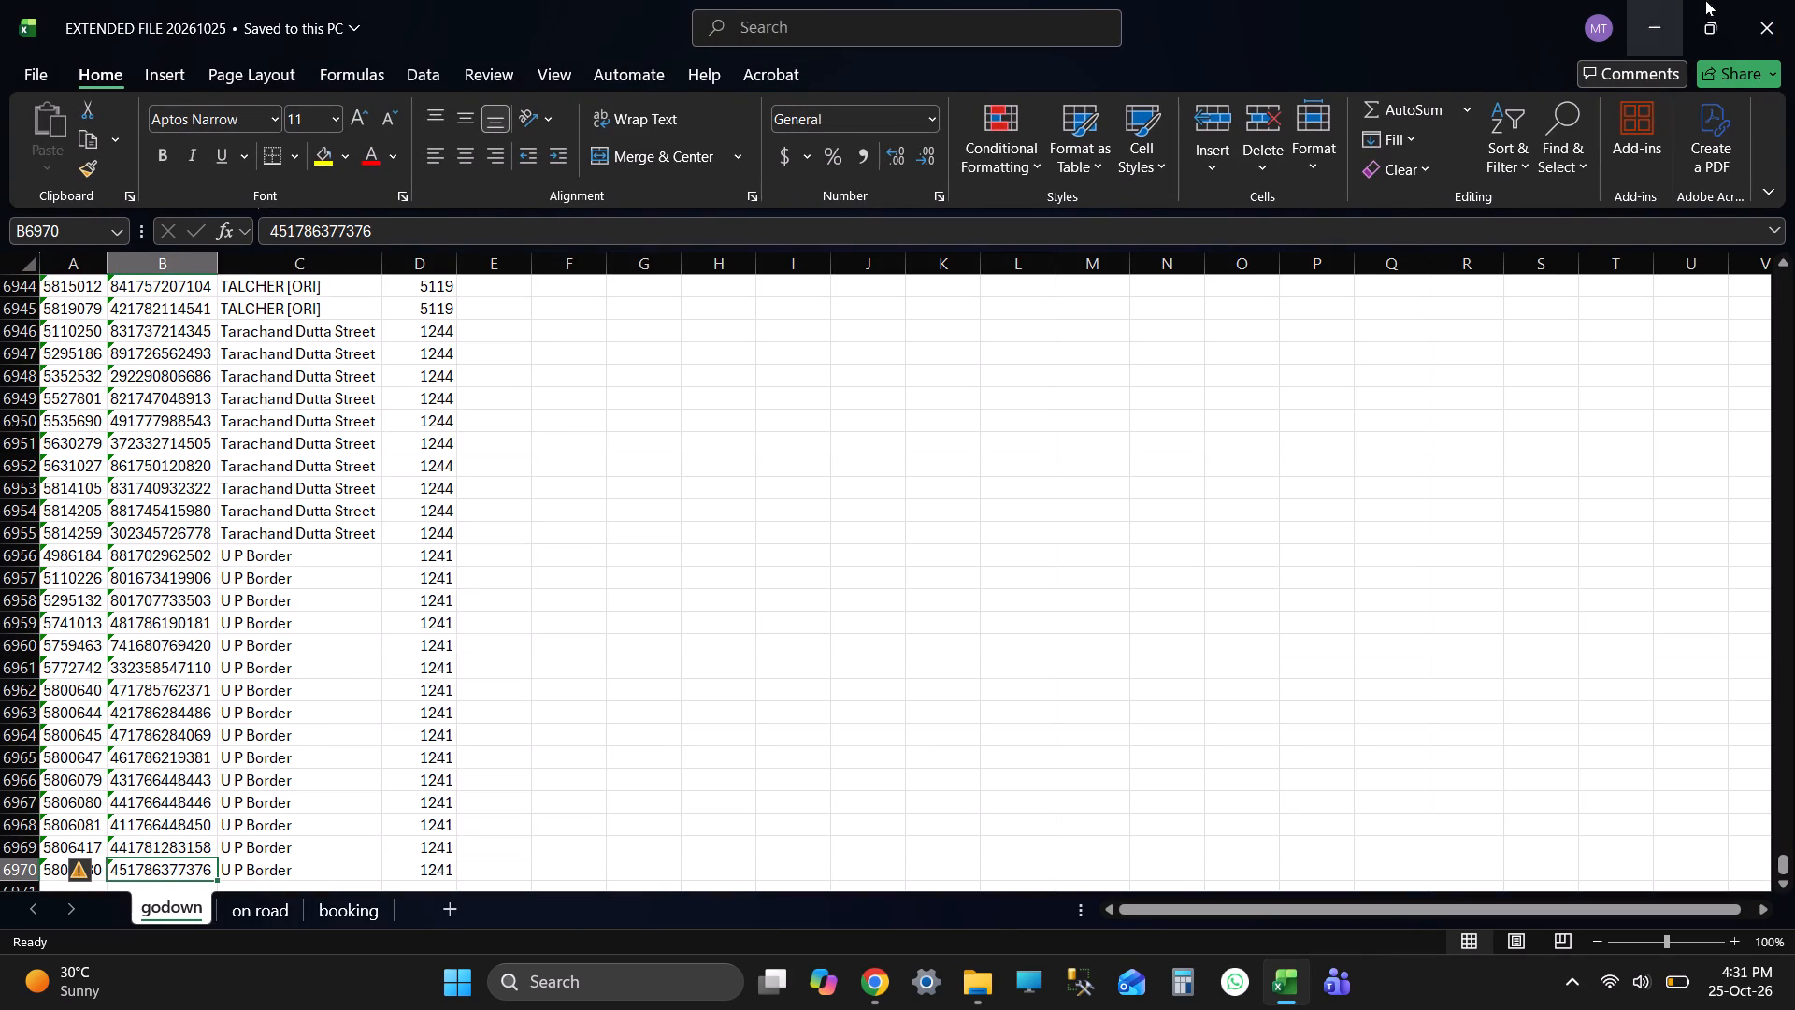
Copy the first WayBill number from the booking sheet of EXTENDED FILE 20261025.
{"action": "left_click", "coordinate": [383, 906]}
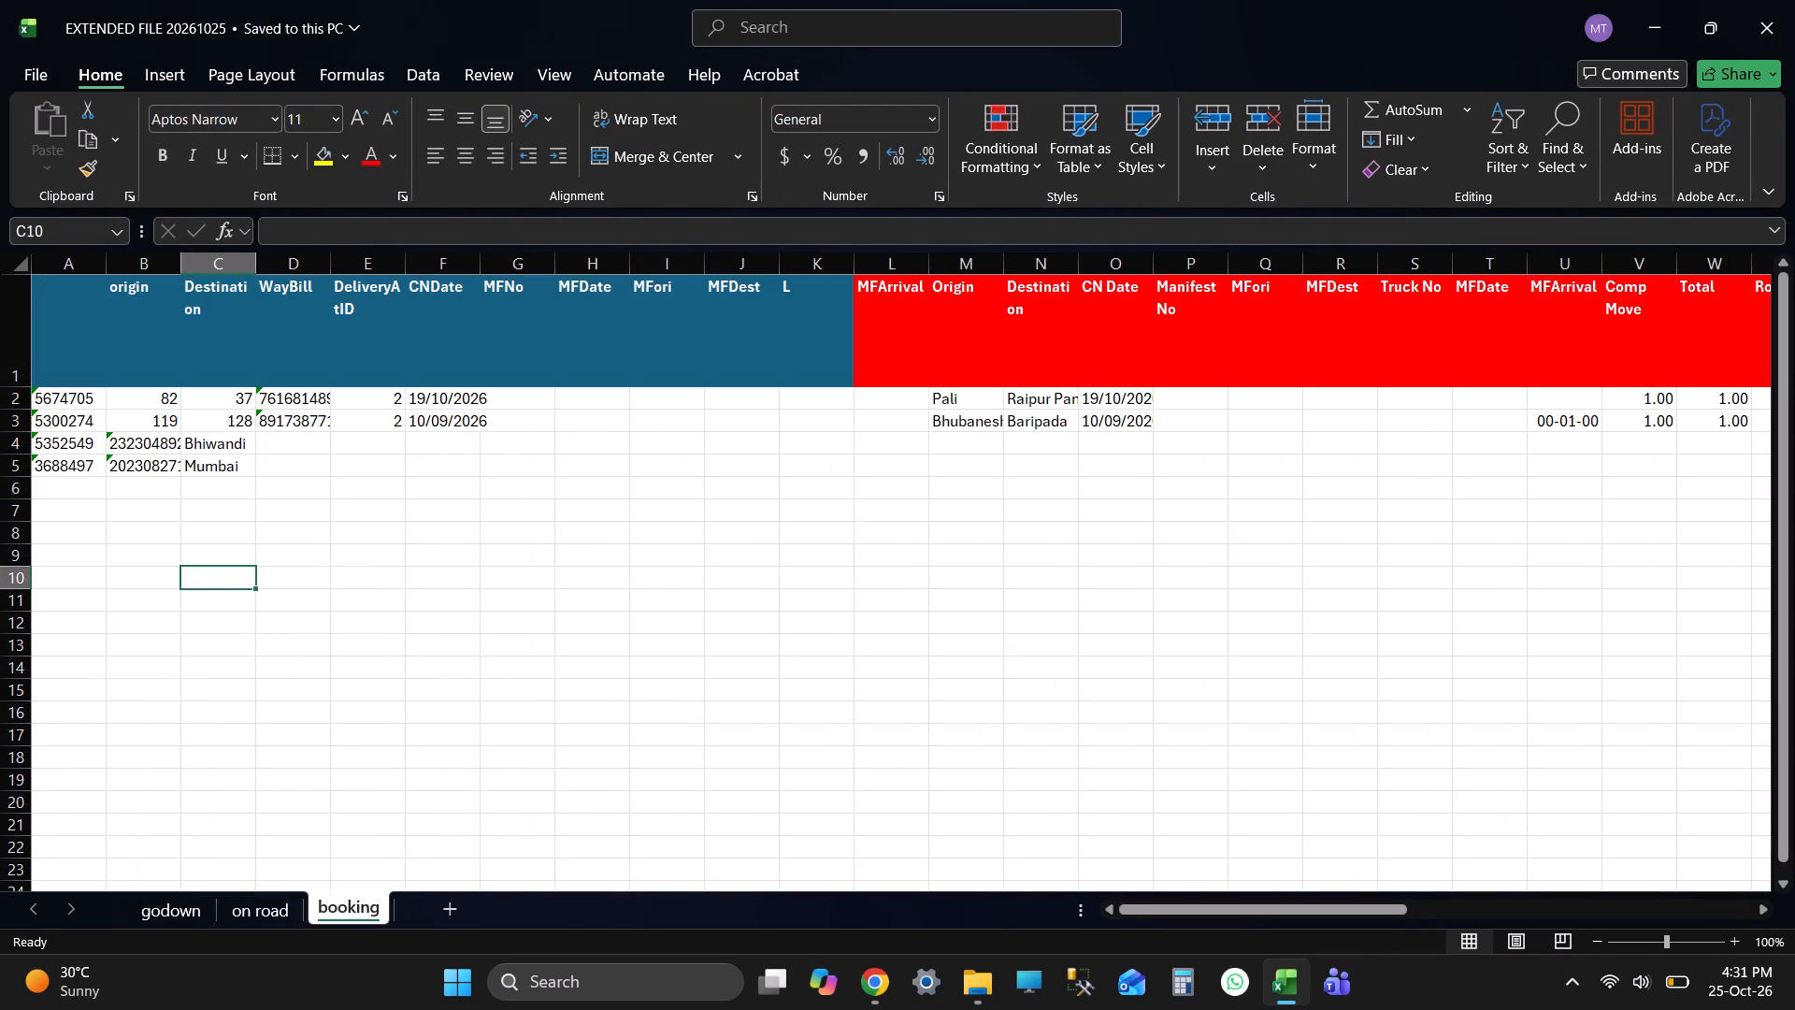
{"action": "left_click", "coordinate": [296, 398]}
{"action": "key", "text": "ctrl+c"}
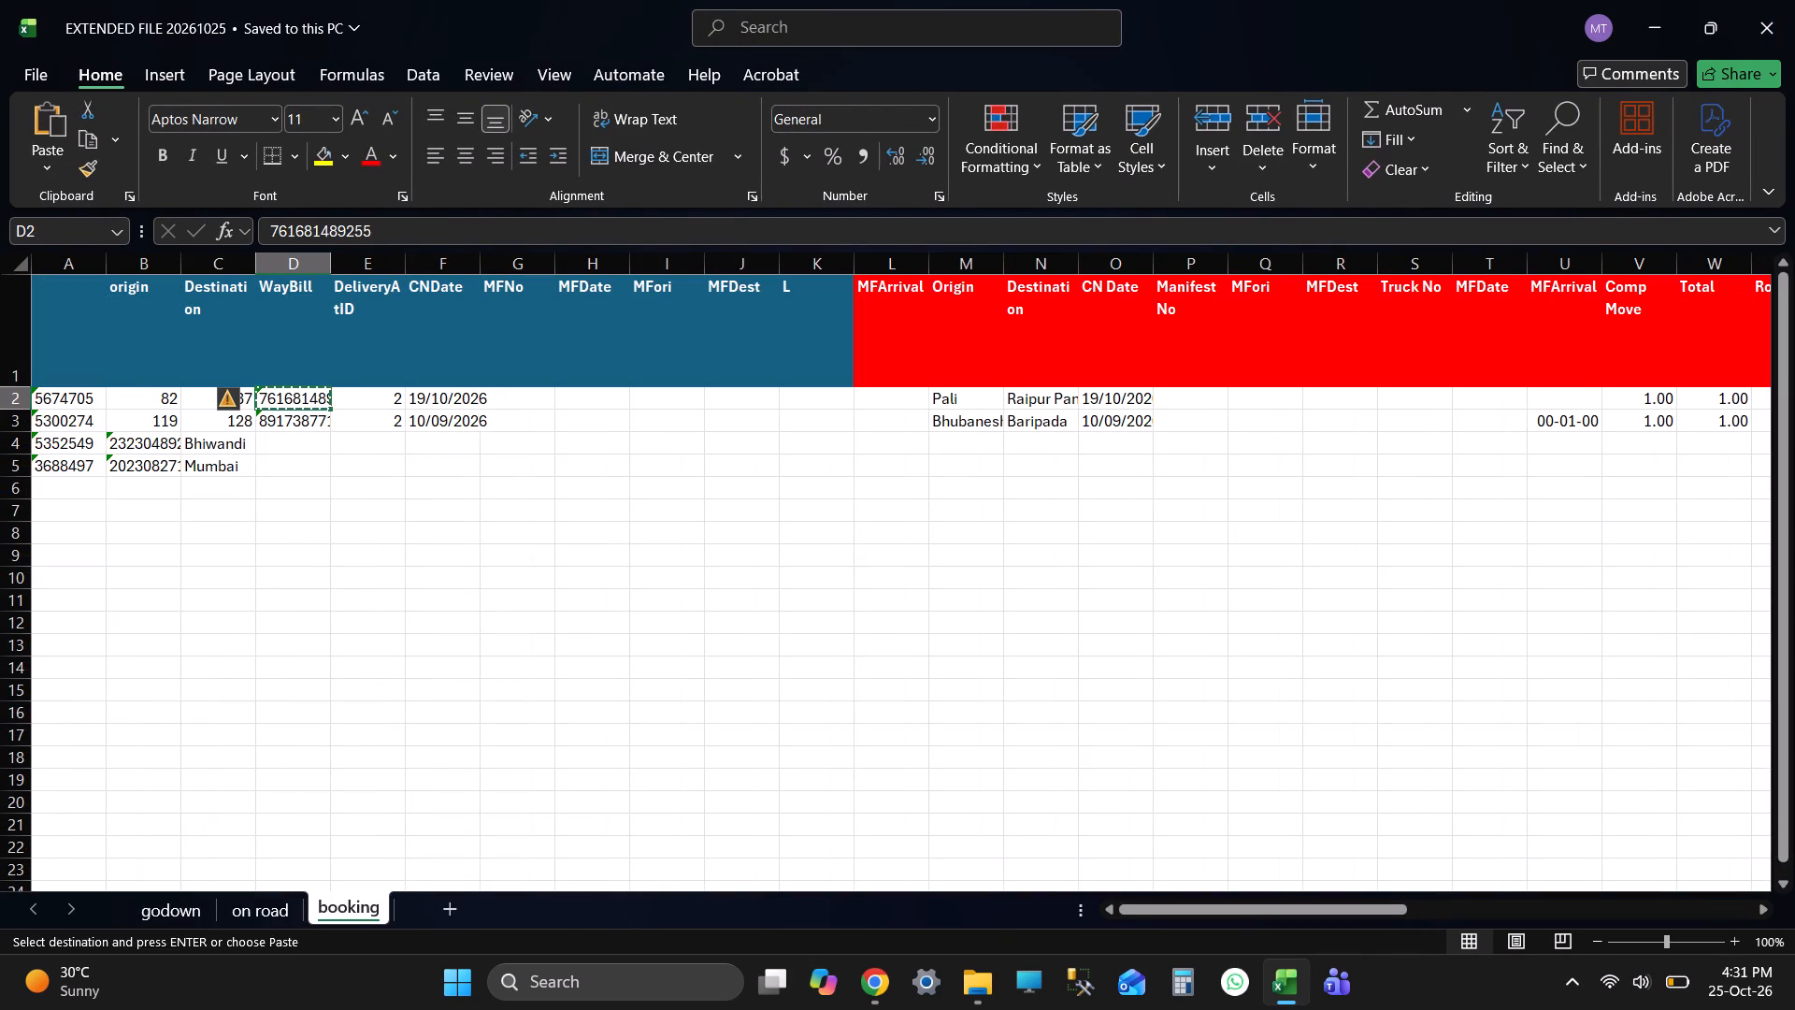
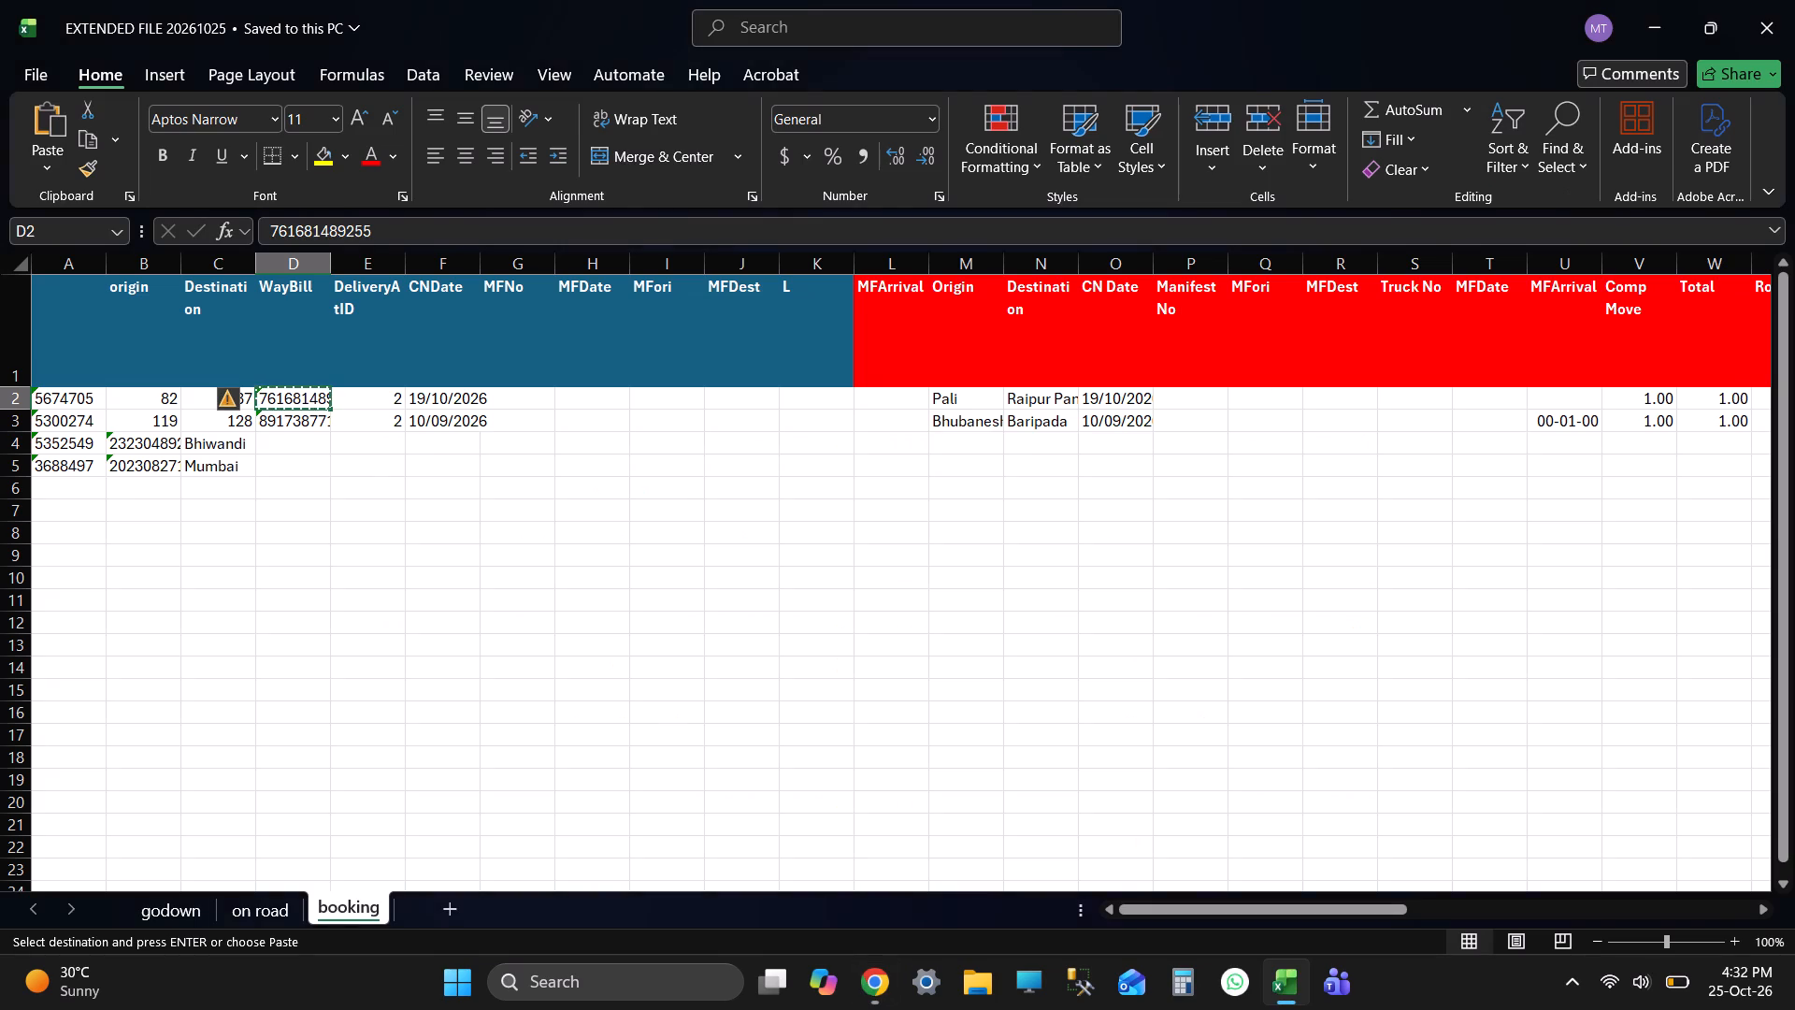
{"action": "left_click", "coordinate": [725, 285]}
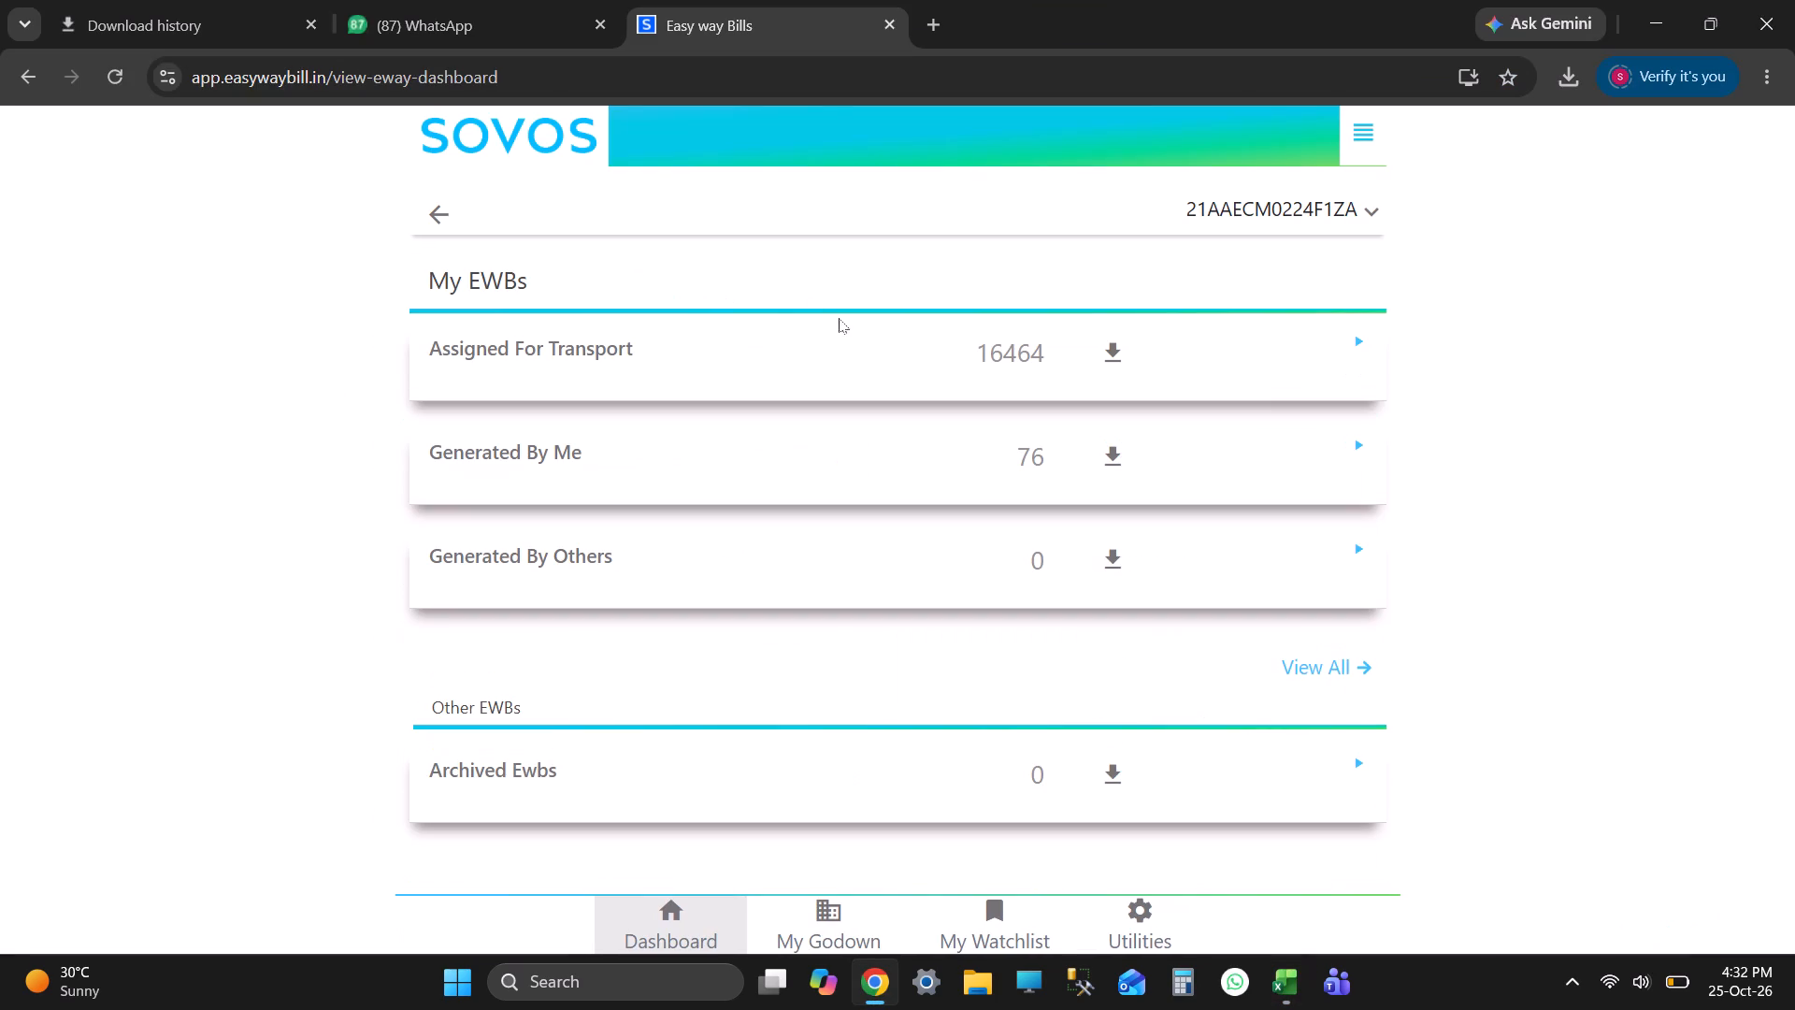
{"action": "left_click", "coordinate": [736, 353]}
{"action": "left_click", "coordinate": [863, 285]}
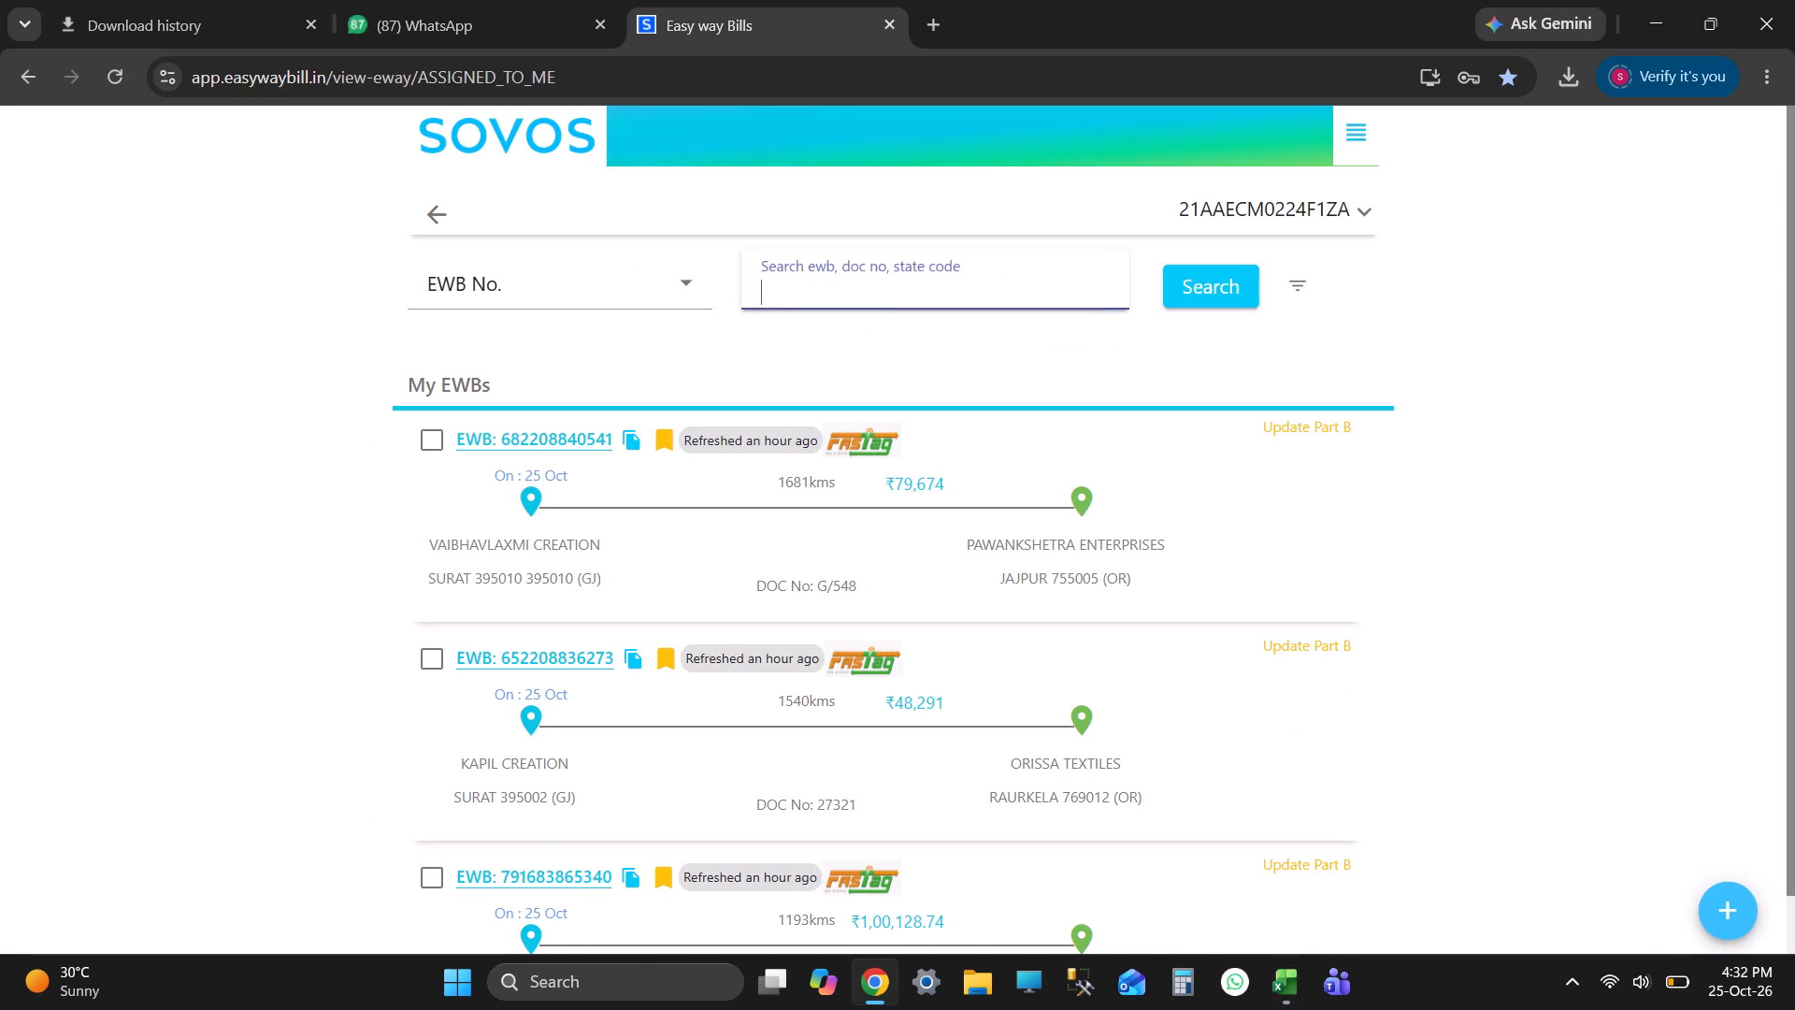
{"action": "key", "text": "ctrl+v"}
{"action": "left_click", "coordinate": [1220, 270]}
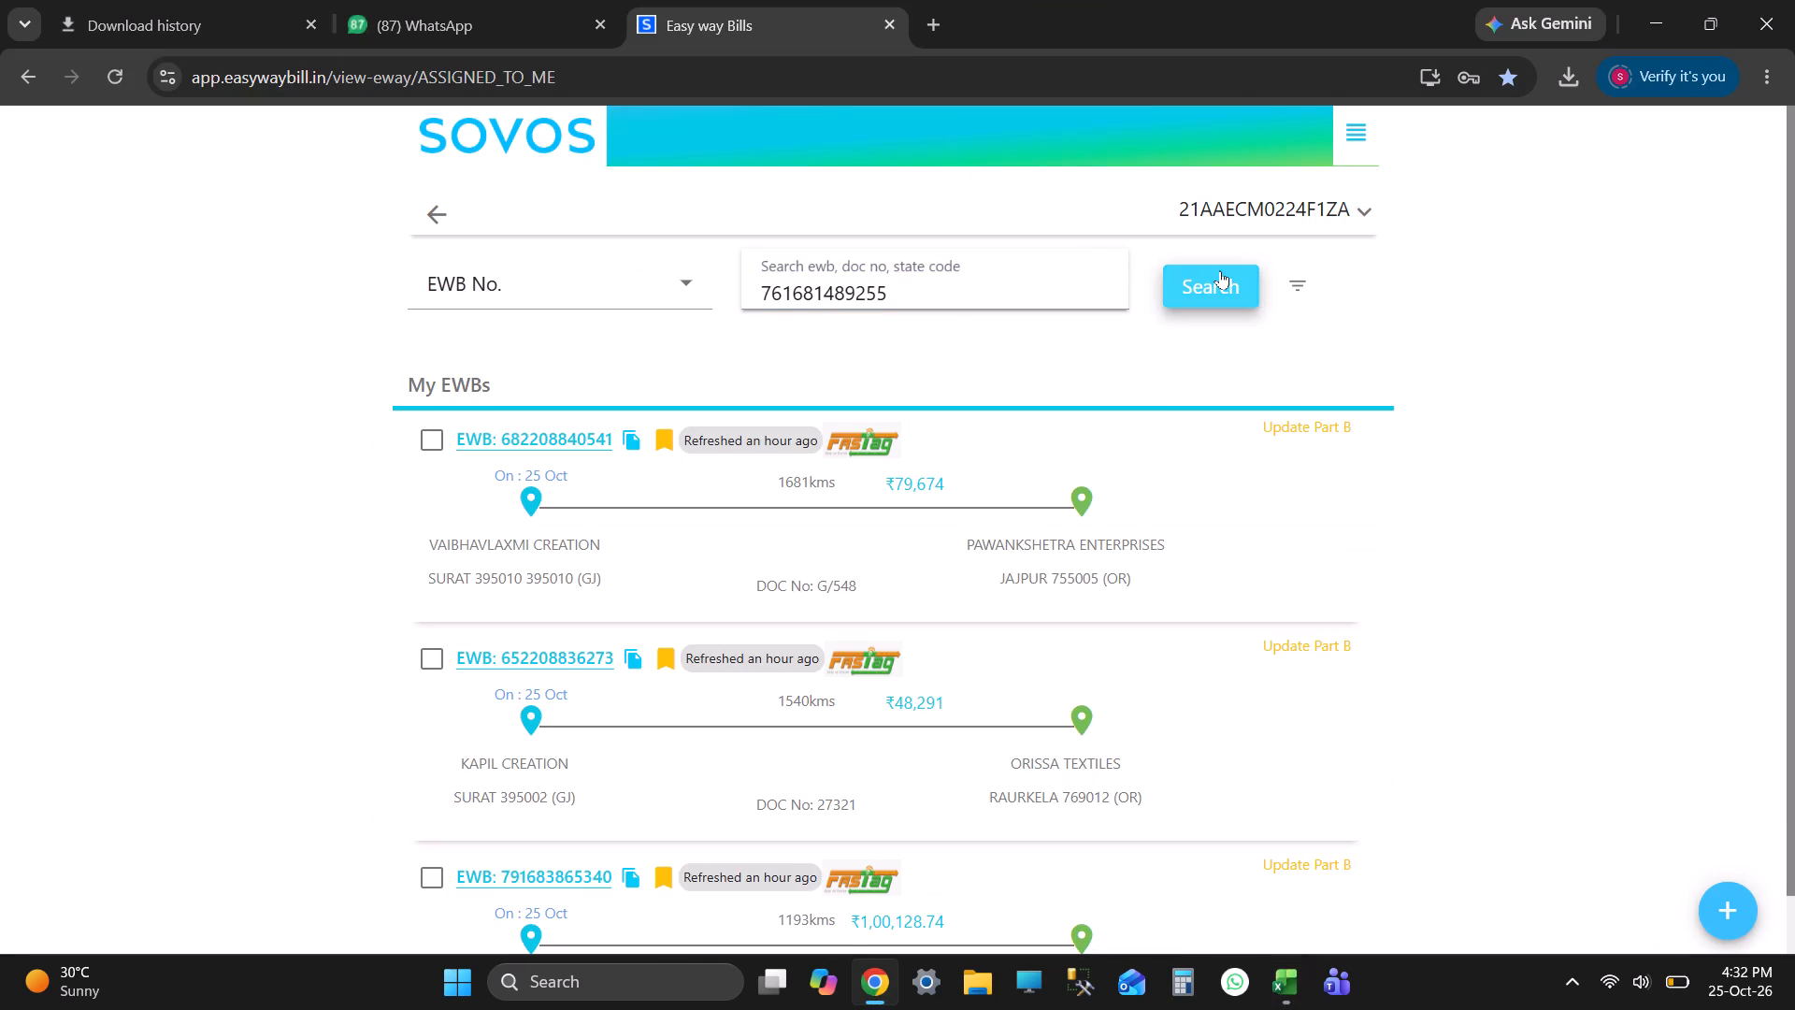
{"action": "left_click", "coordinate": [434, 549]}
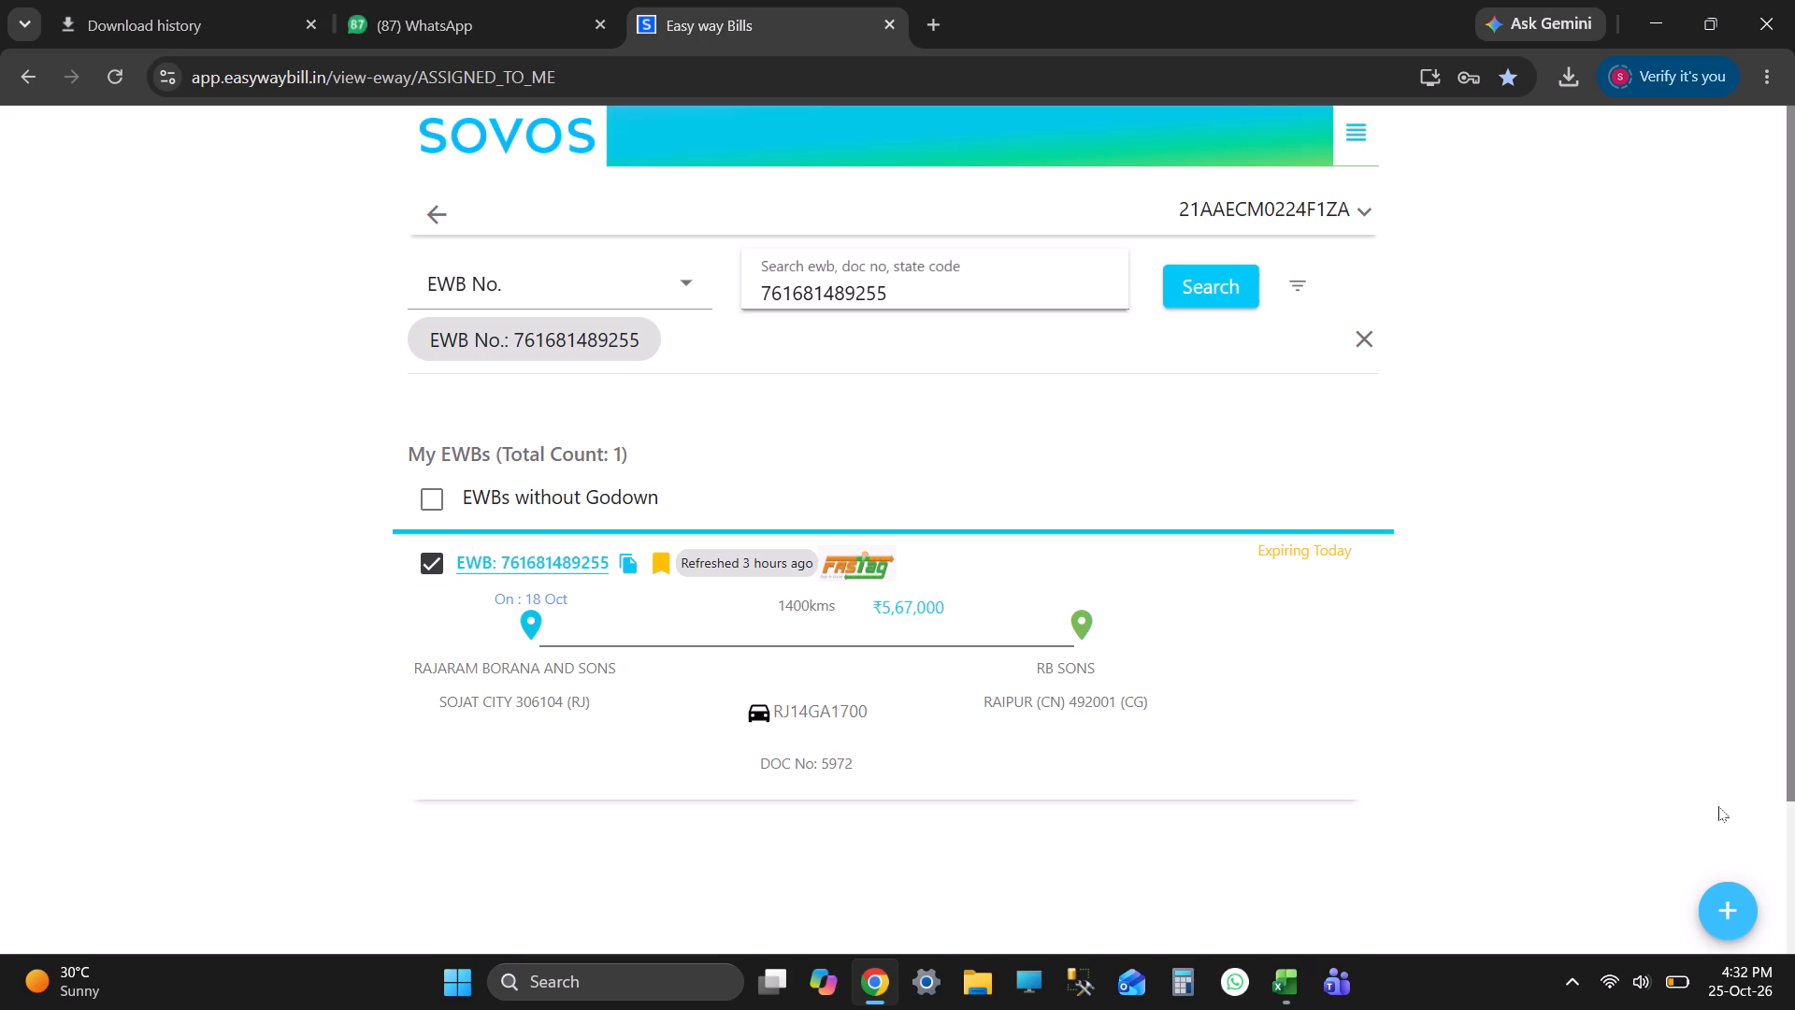
{"action": "left_click", "coordinate": [1728, 913]}
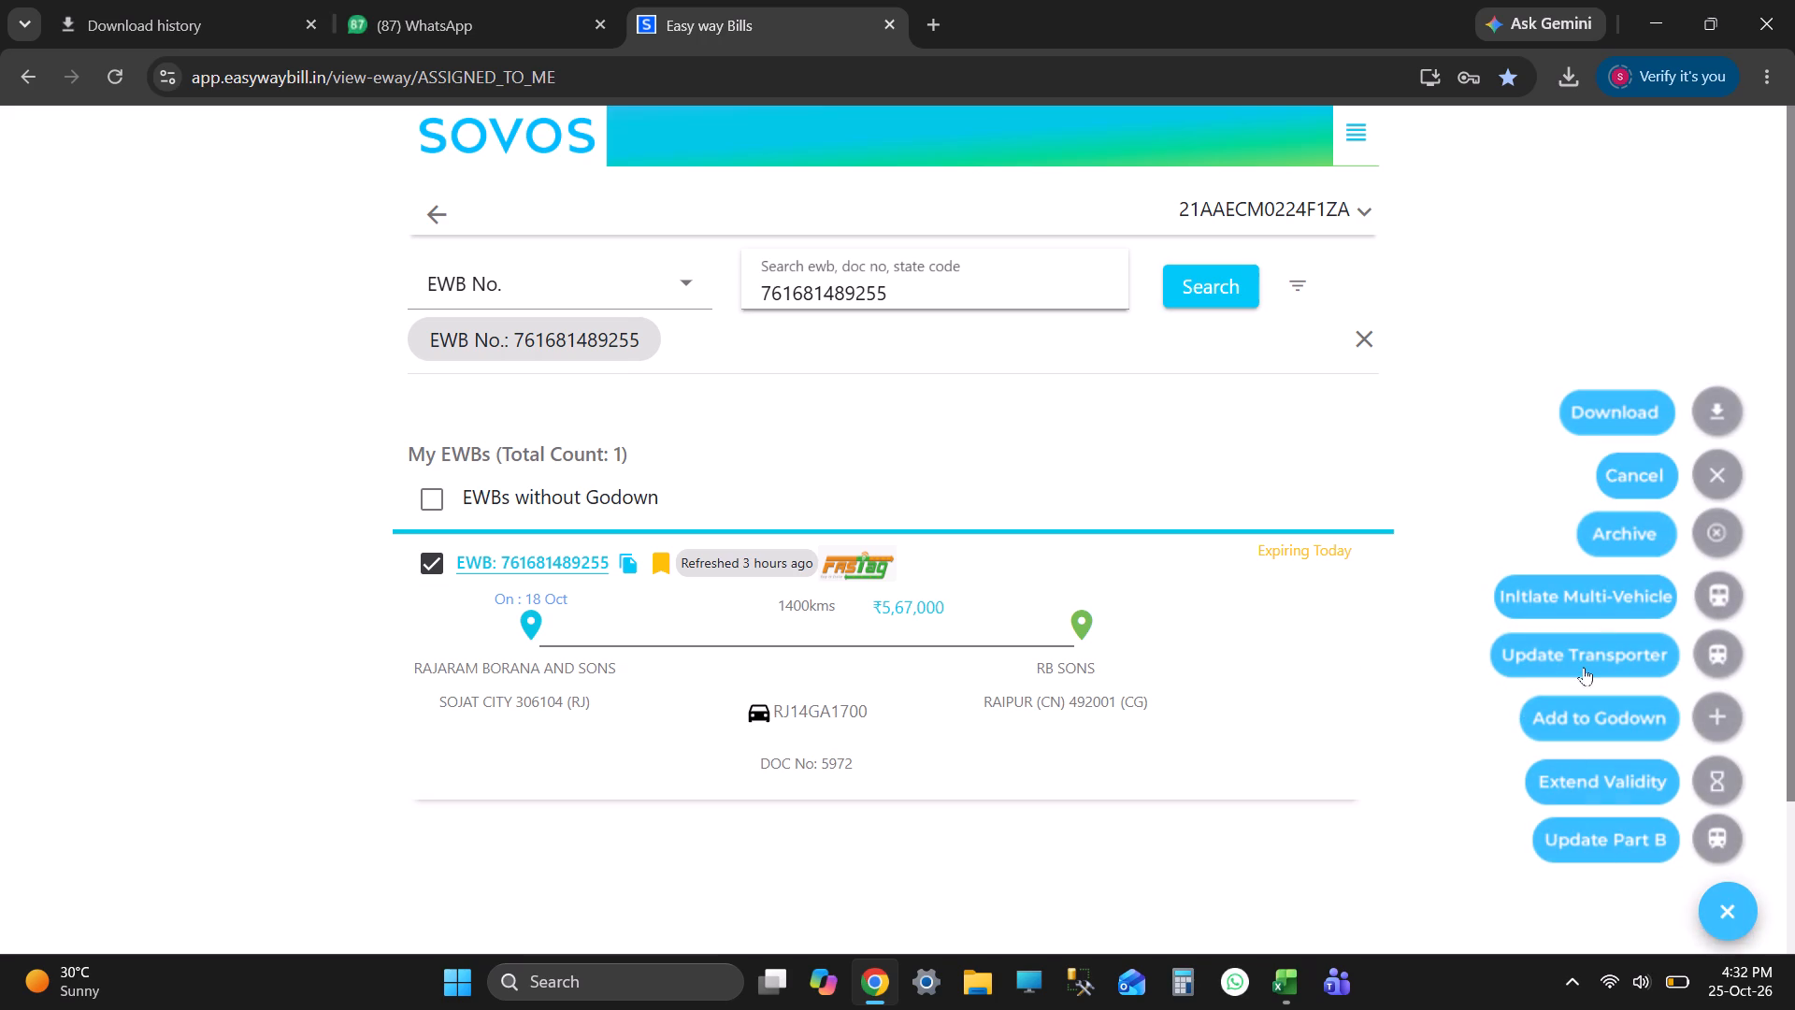
{"action": "left_click", "coordinate": [1615, 700]}
{"action": "key", "text": "alt+Tab"}
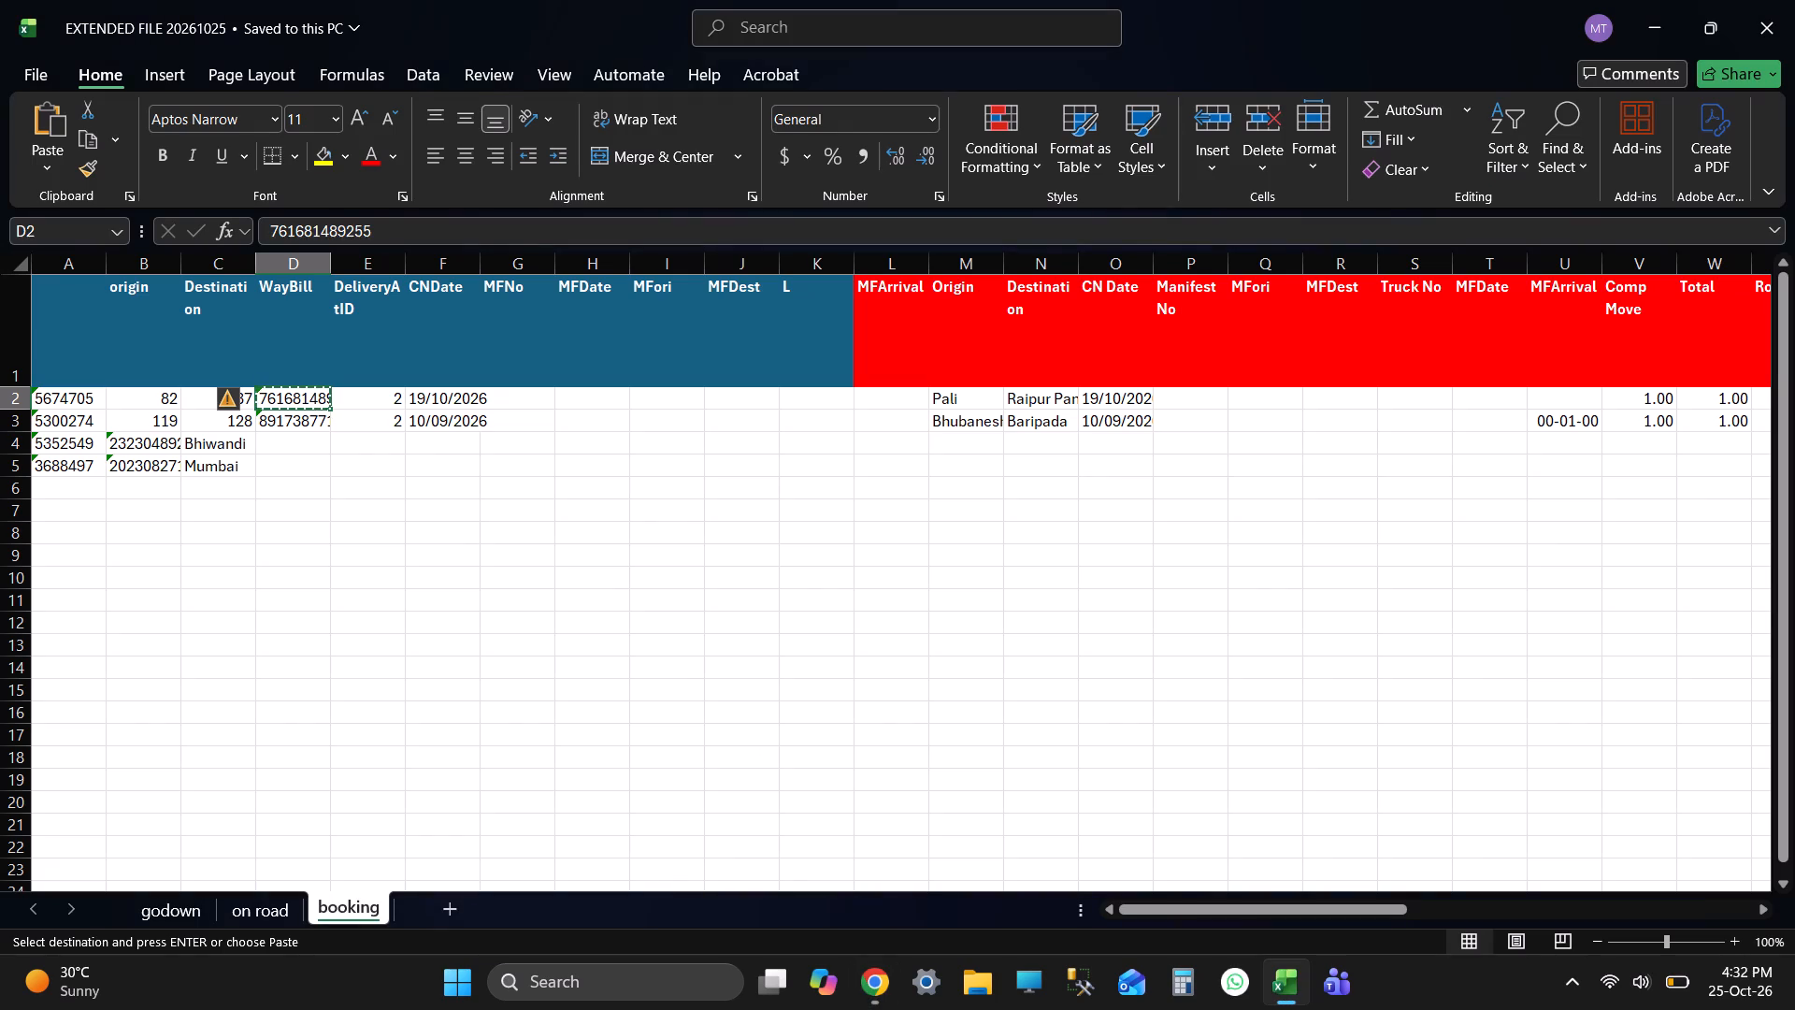
{"action": "key", "text": "alt+Tab"}
{"action": "left_click", "coordinate": [767, 862]}
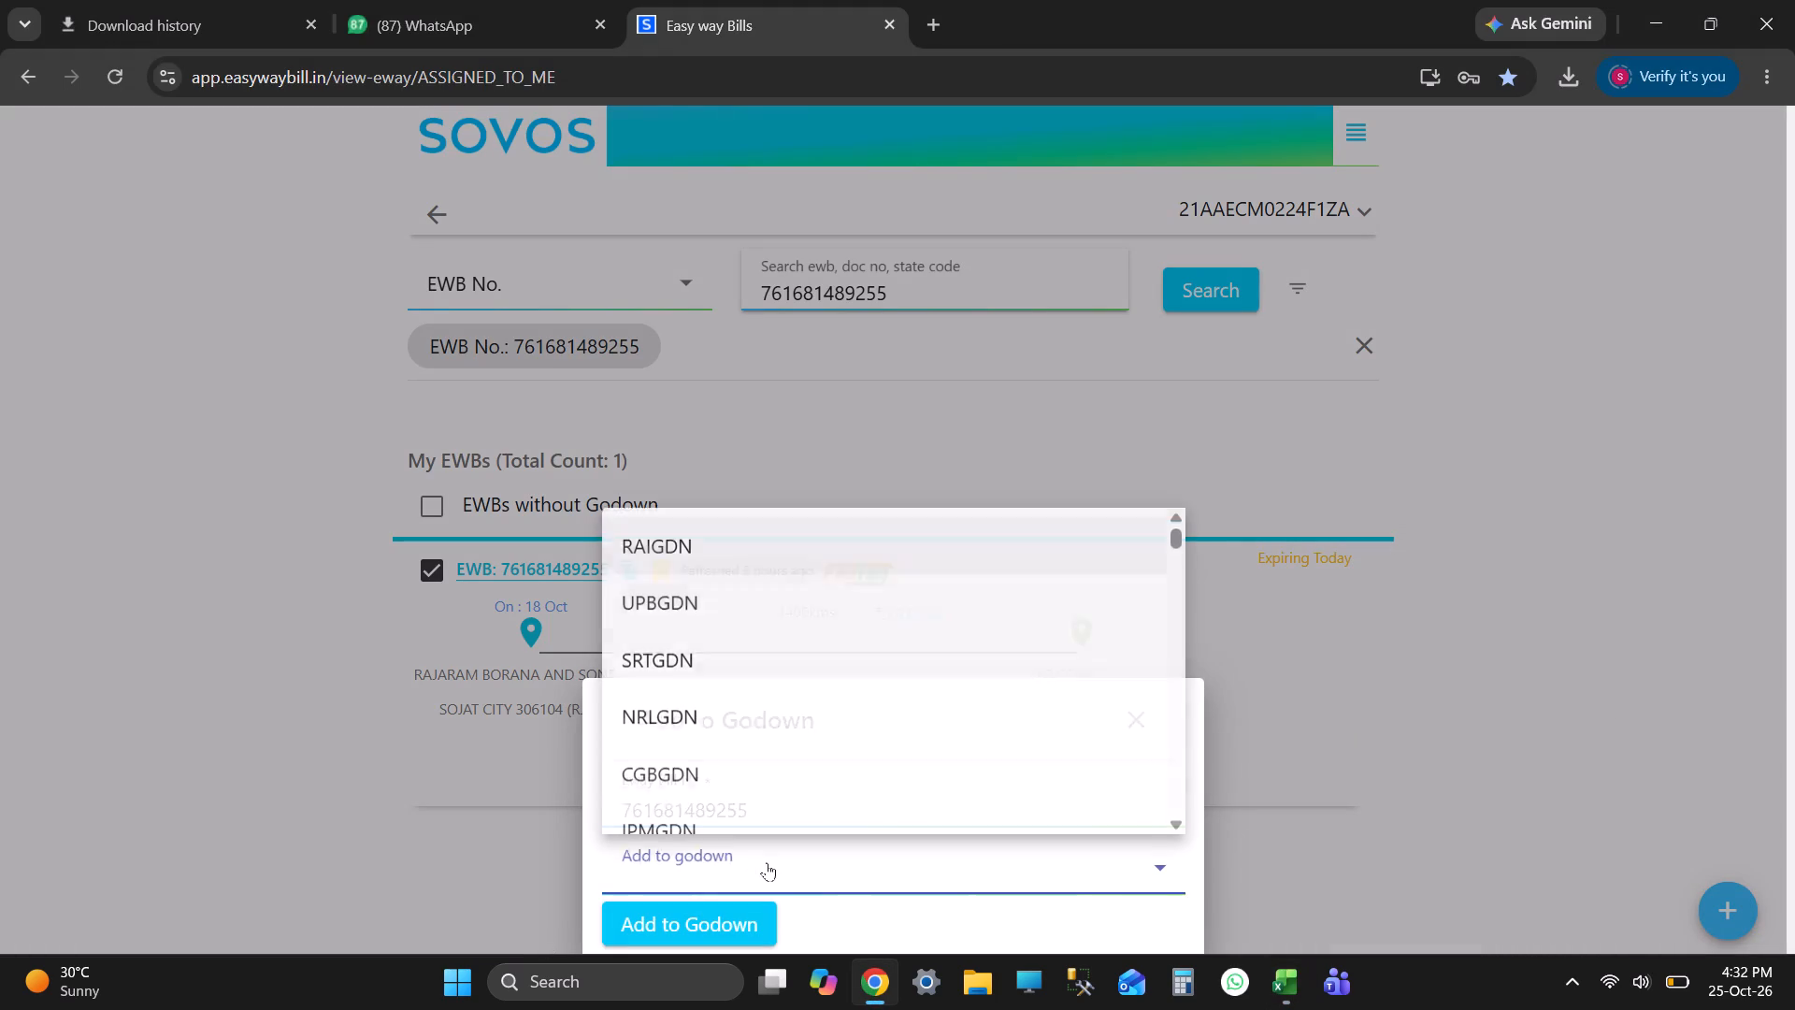
{"action": "type", "text": "pa"}
{"action": "key", "text": "Return"}
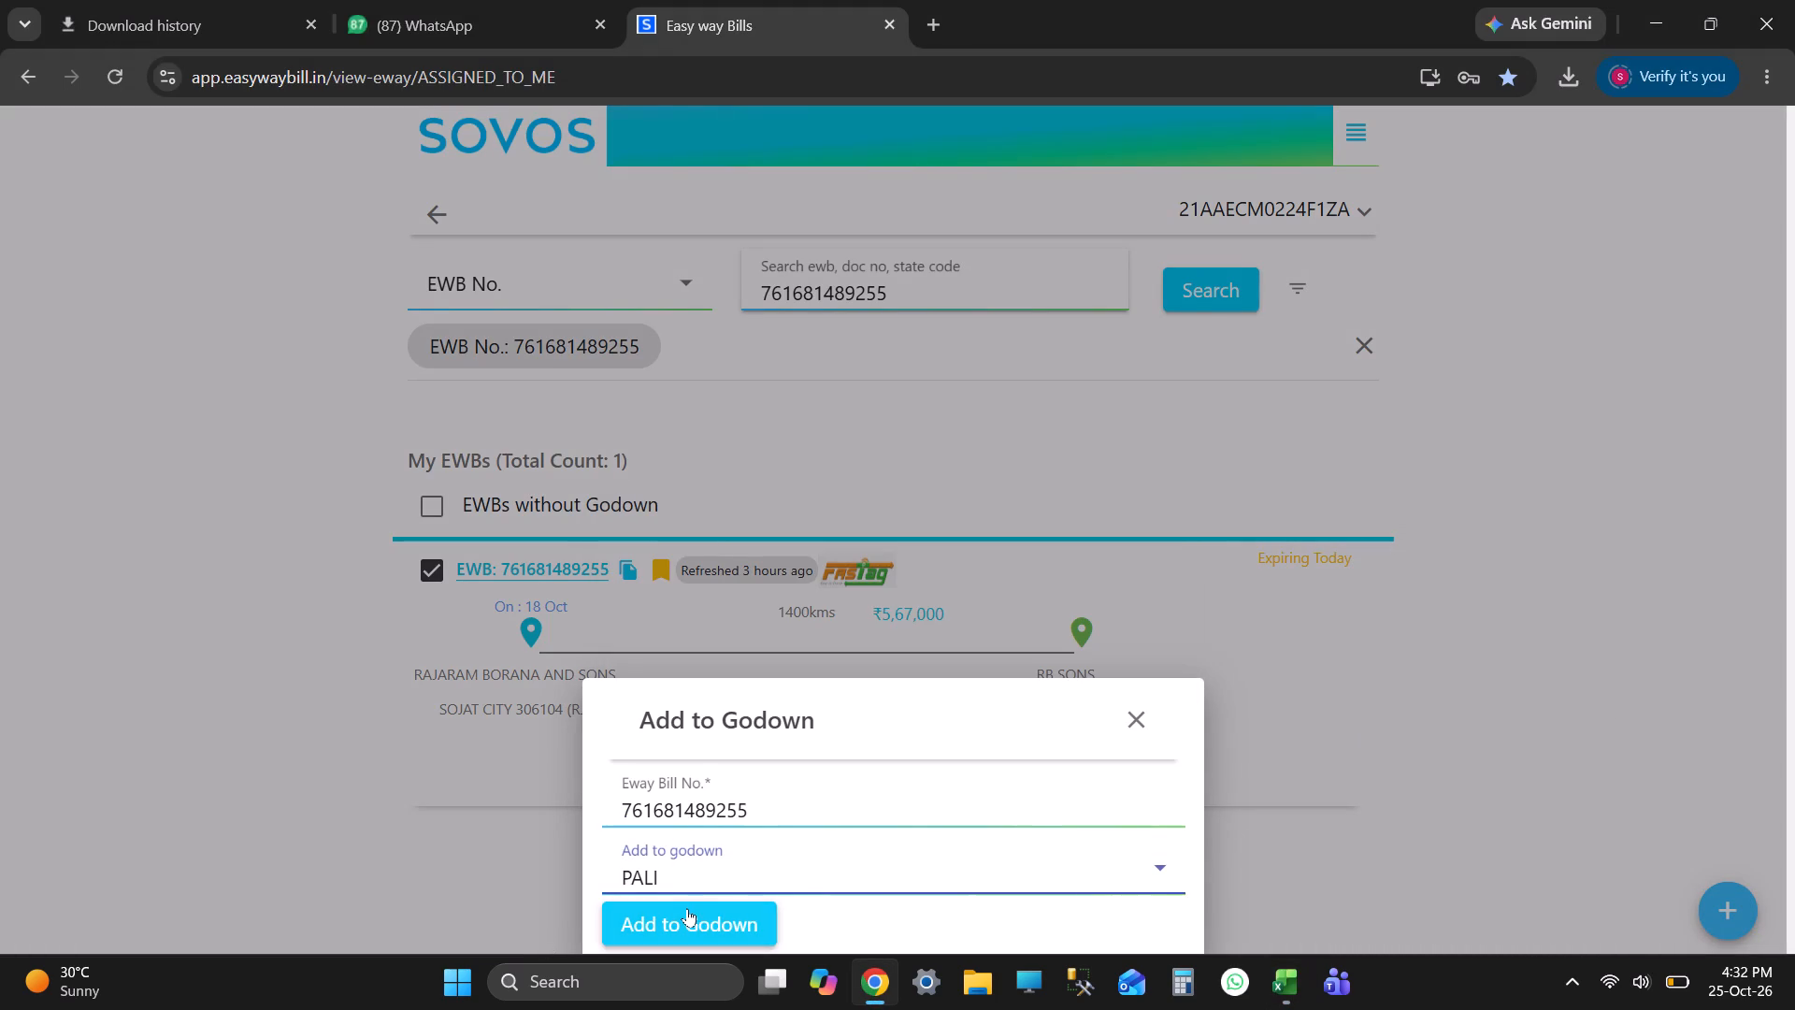
{"action": "left_click", "coordinate": [686, 909]}
{"action": "key", "text": "alt+Tab"}
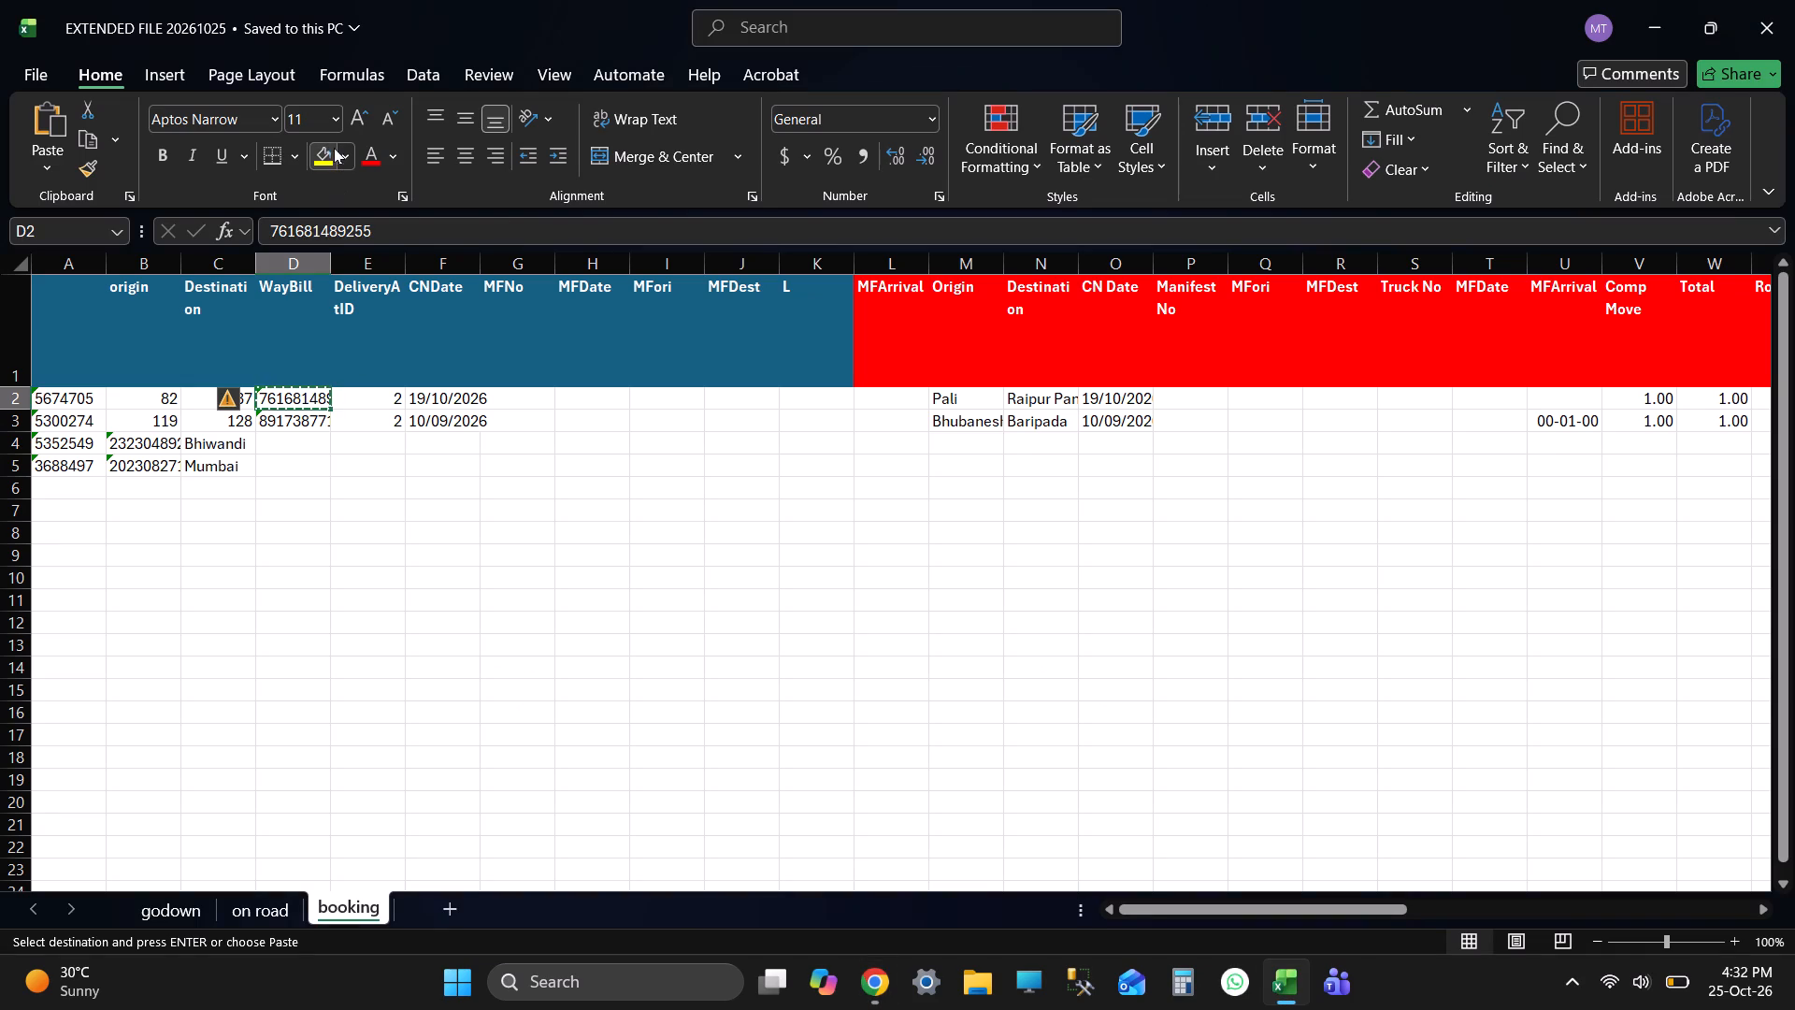
{"action": "left_click", "coordinate": [327, 155]}
{"action": "key", "text": "Down"}
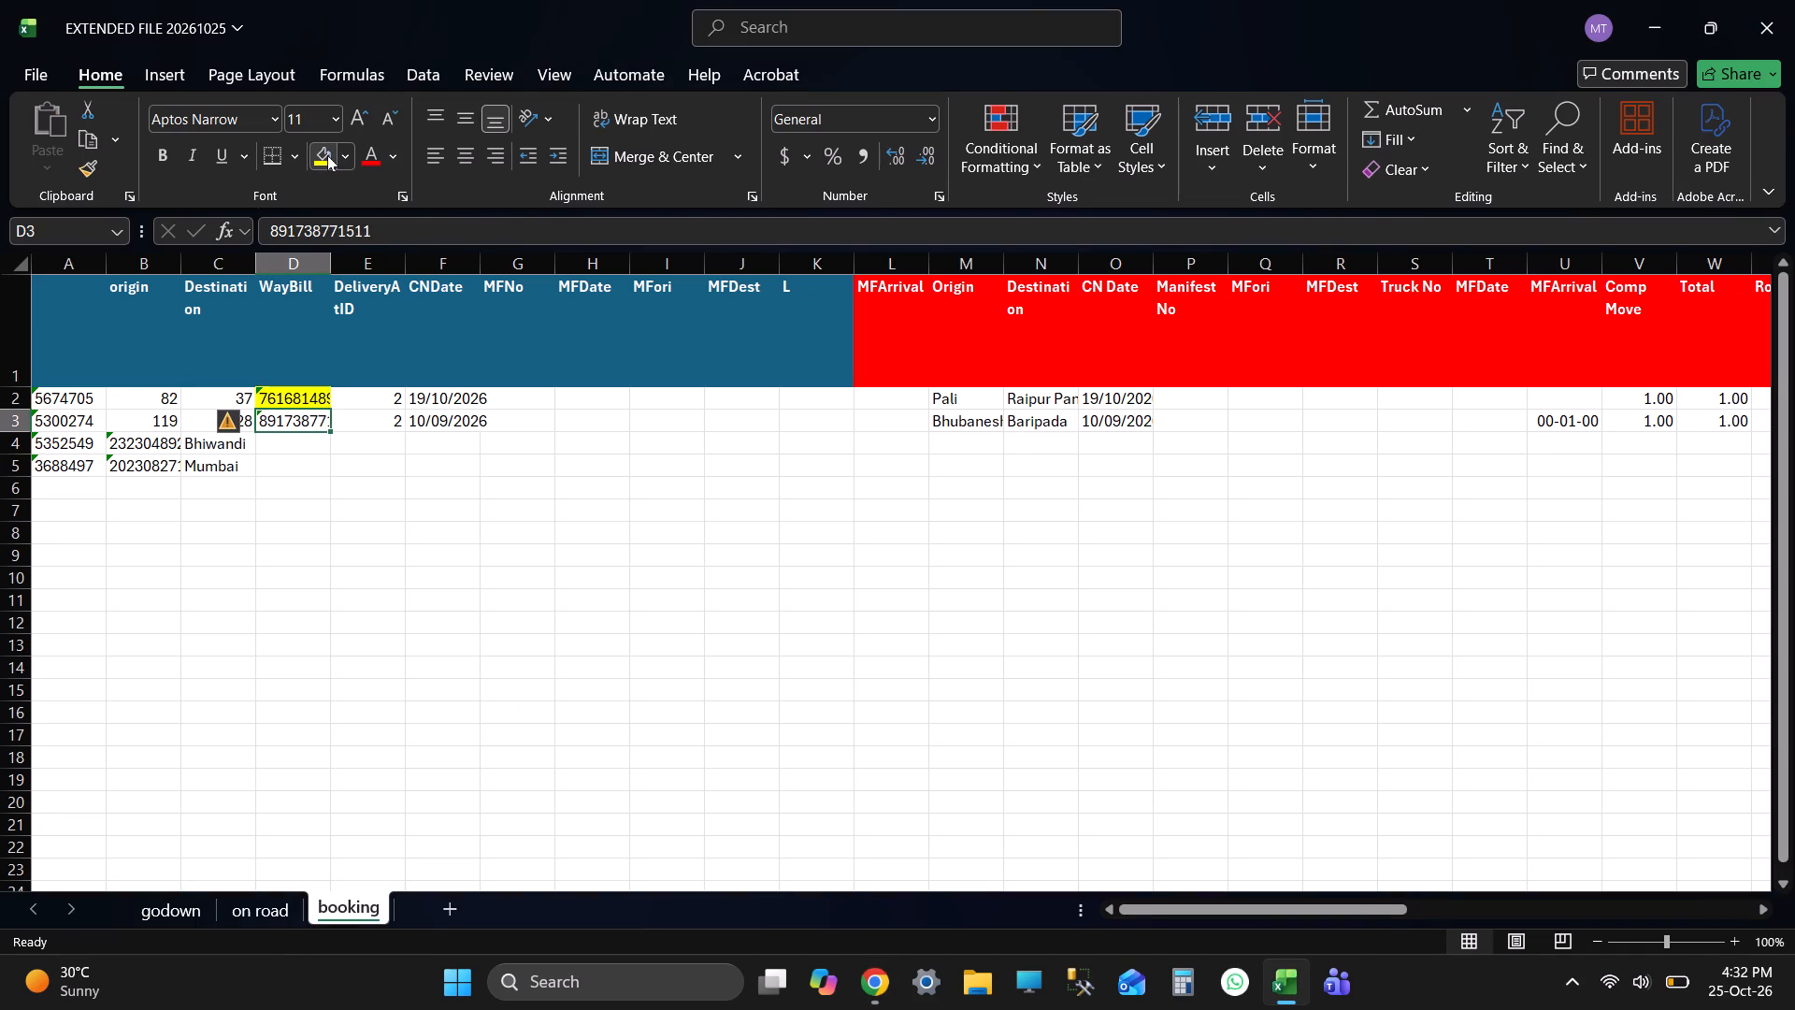
{"action": "key", "text": "ctrl+c"}
{"action": "key", "text": "alt+Tab"}
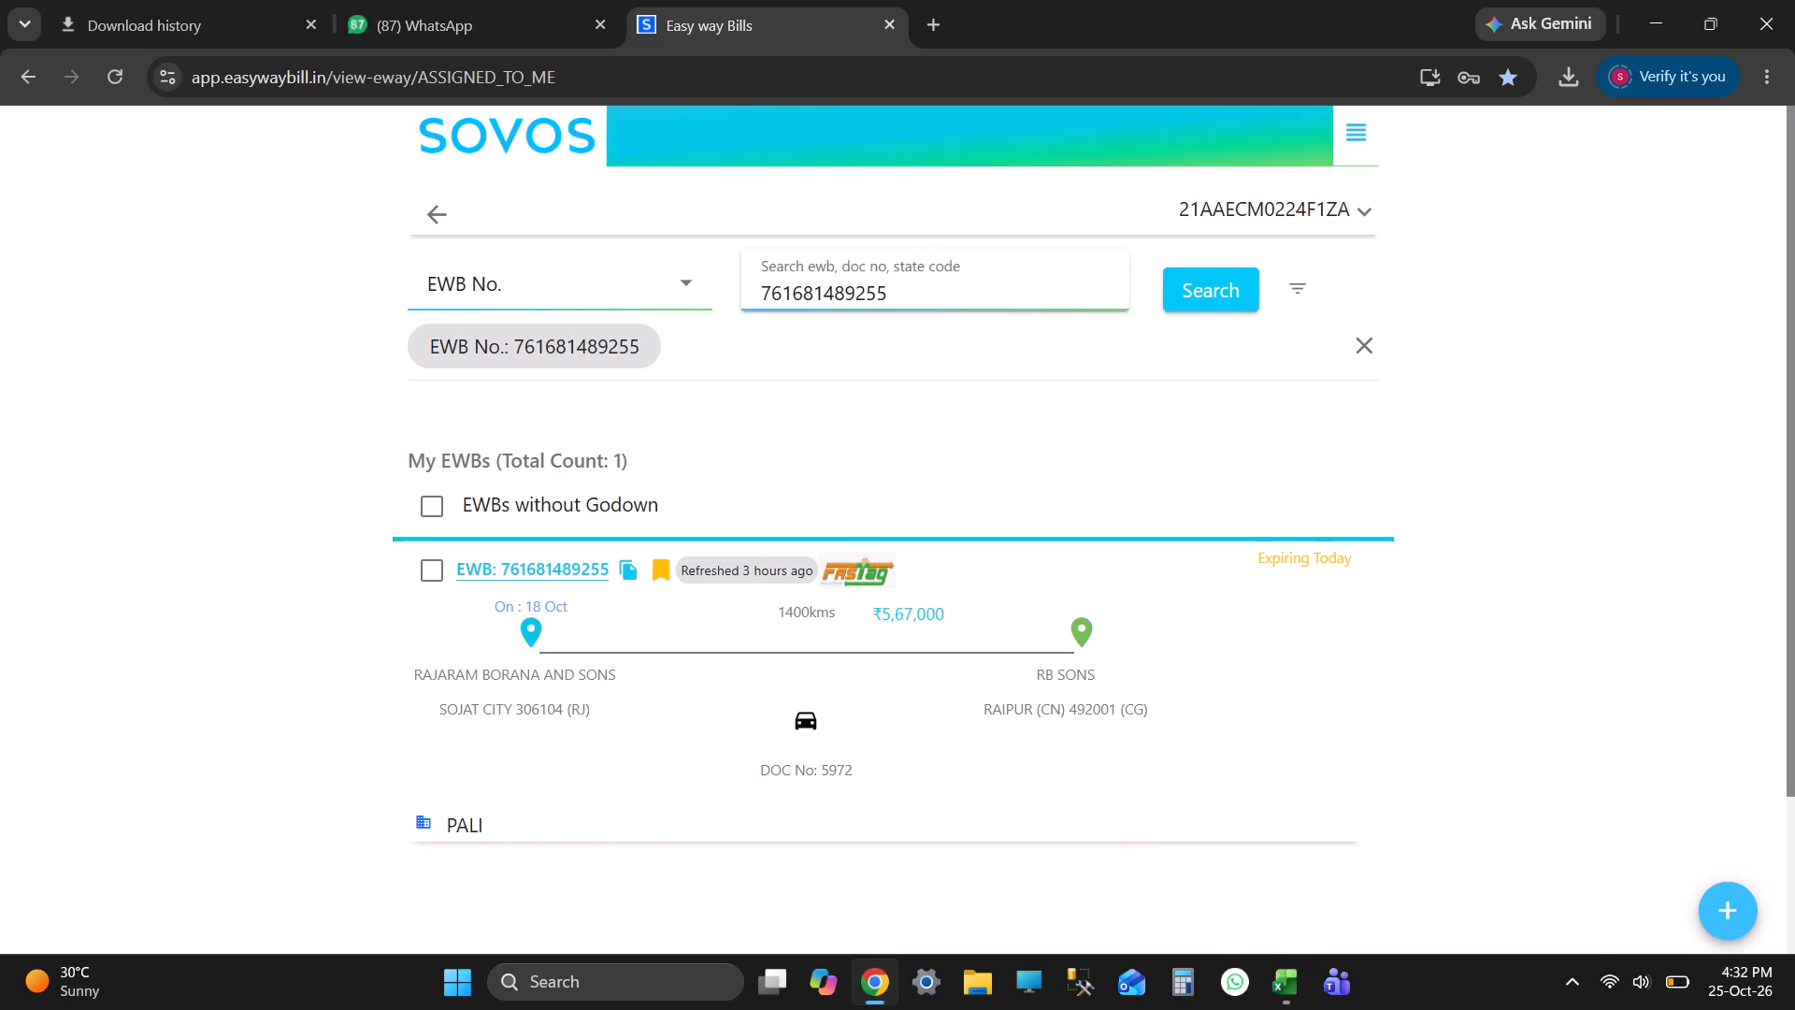
{"action": "double_click", "coordinate": [846, 292]}
{"action": "key", "text": "ctrl+v"}
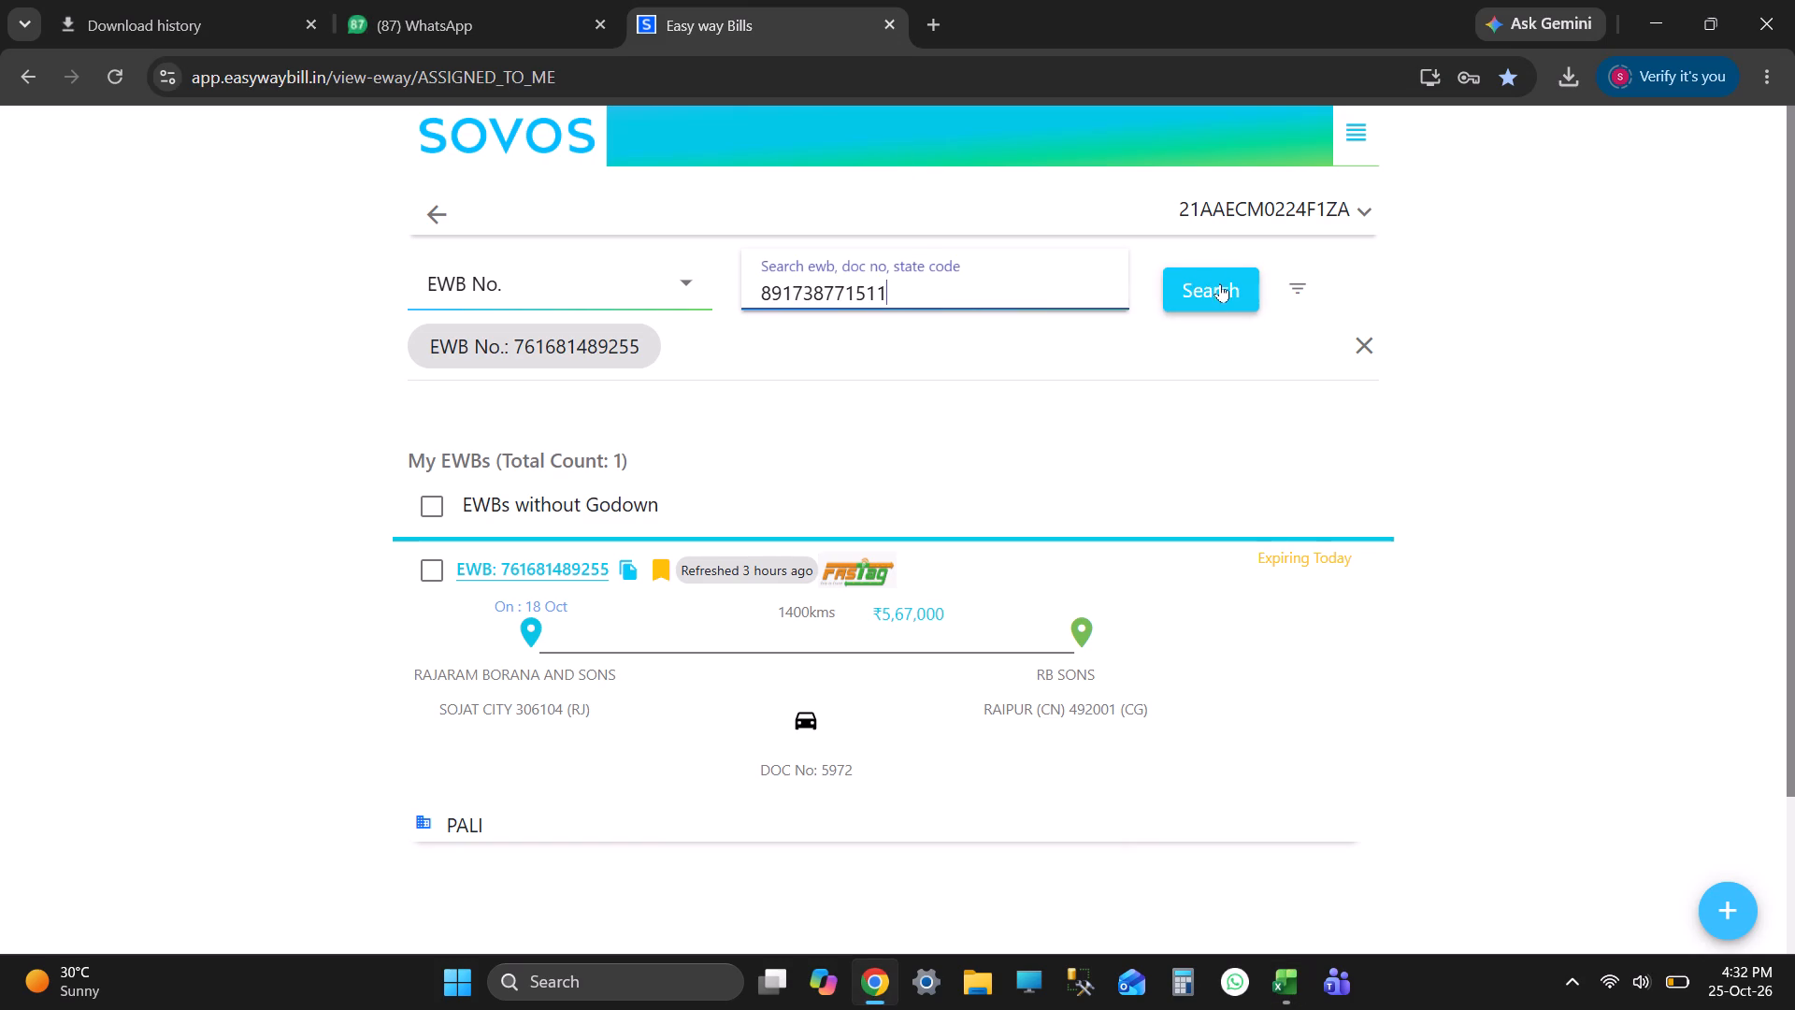
{"action": "left_click", "coordinate": [1220, 284]}
{"action": "left_click", "coordinate": [436, 570]}
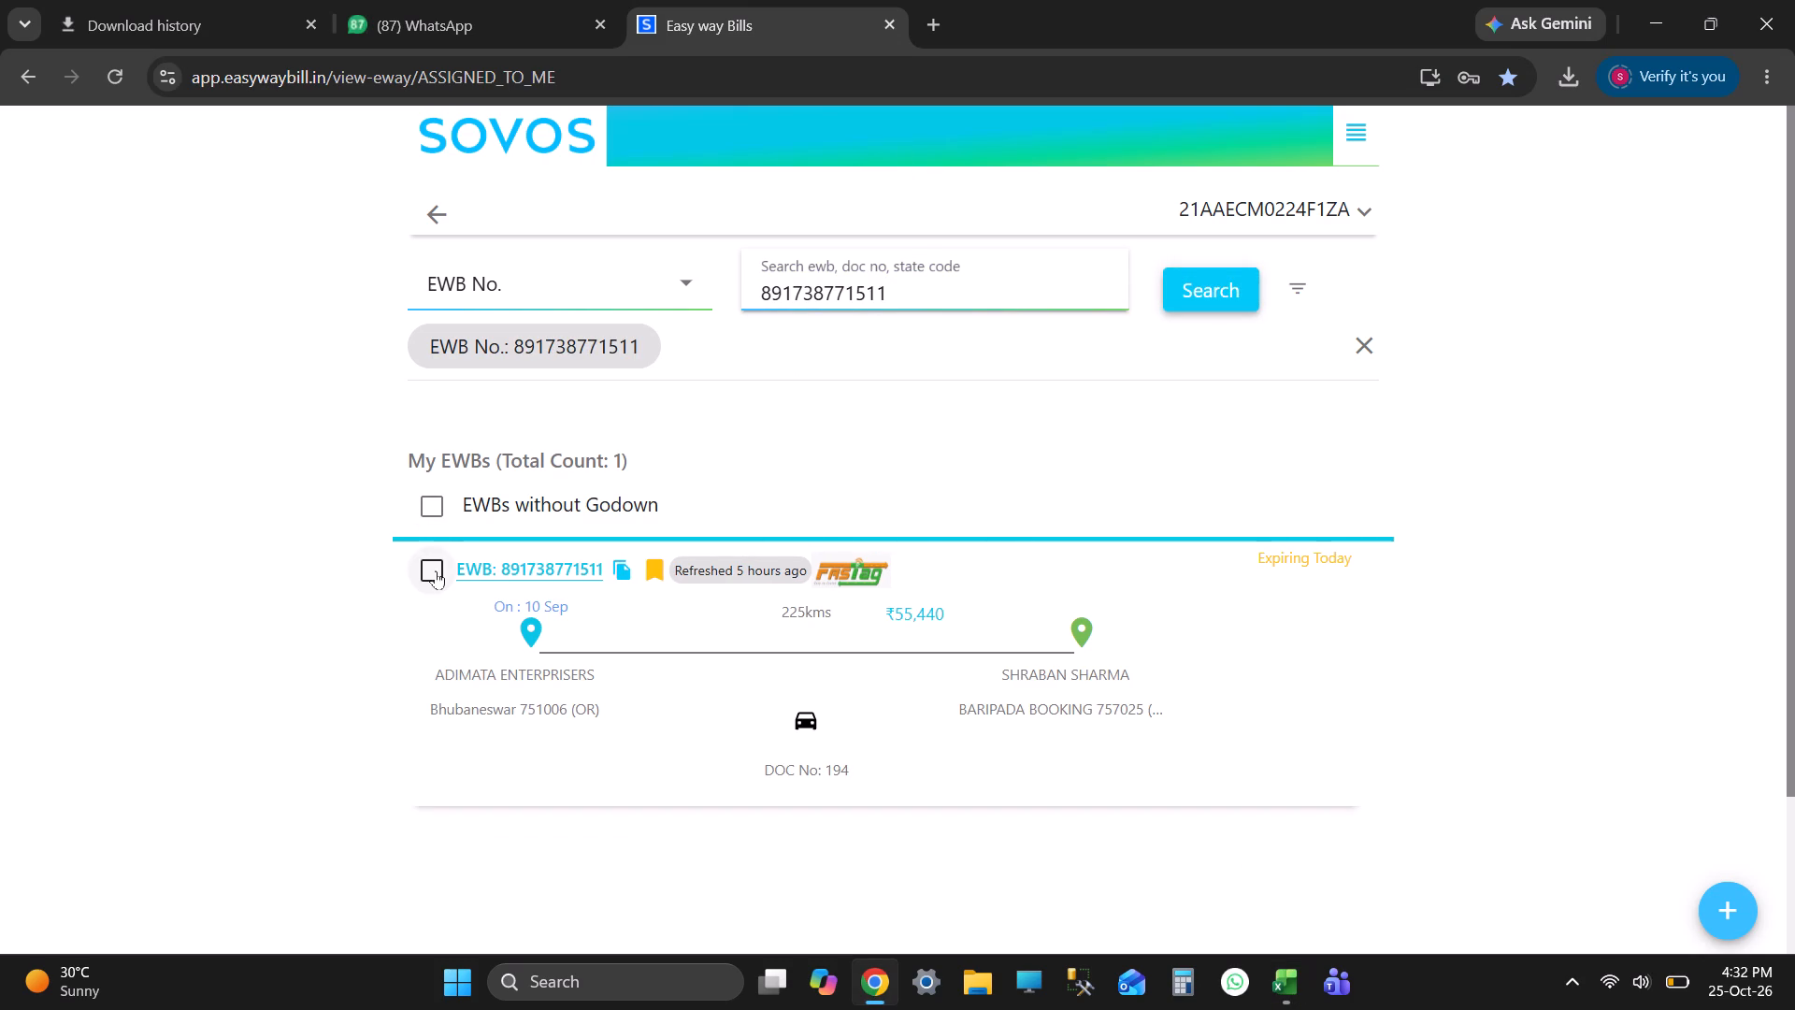
{"action": "left_click", "coordinate": [1717, 937]}
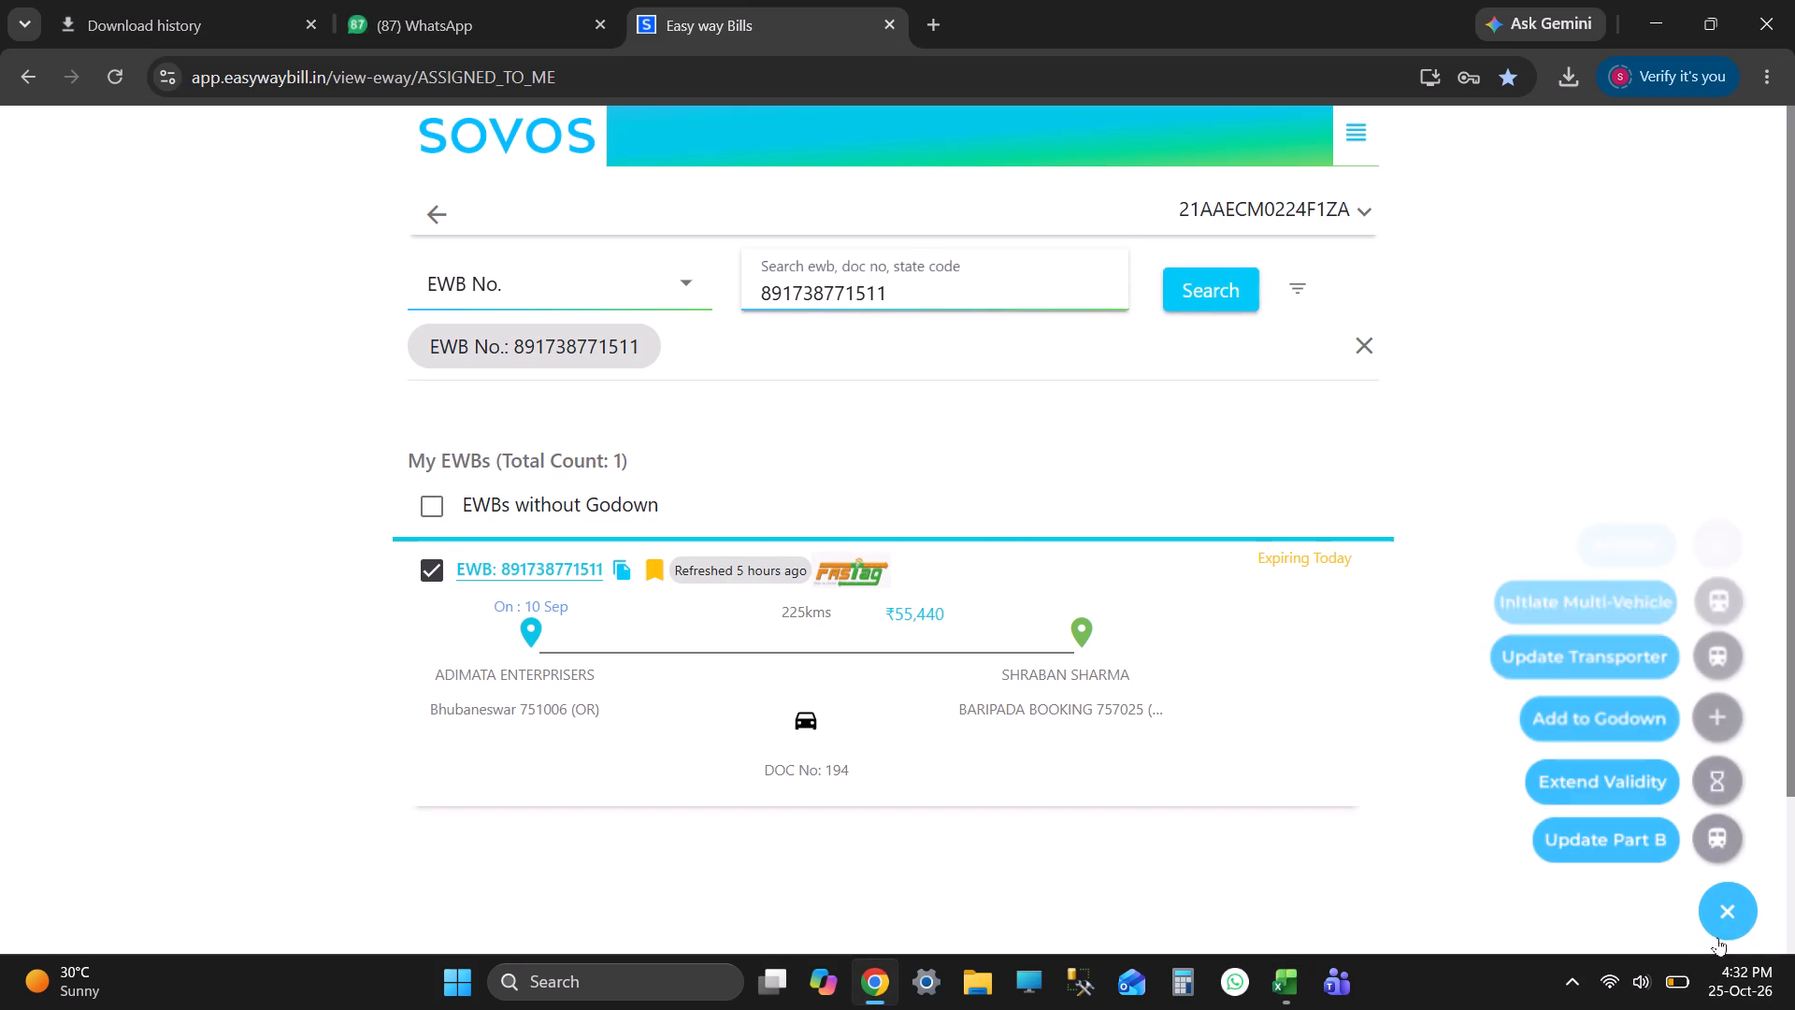
{"action": "left_click", "coordinate": [1561, 711]}
{"action": "left_click", "coordinate": [835, 881]}
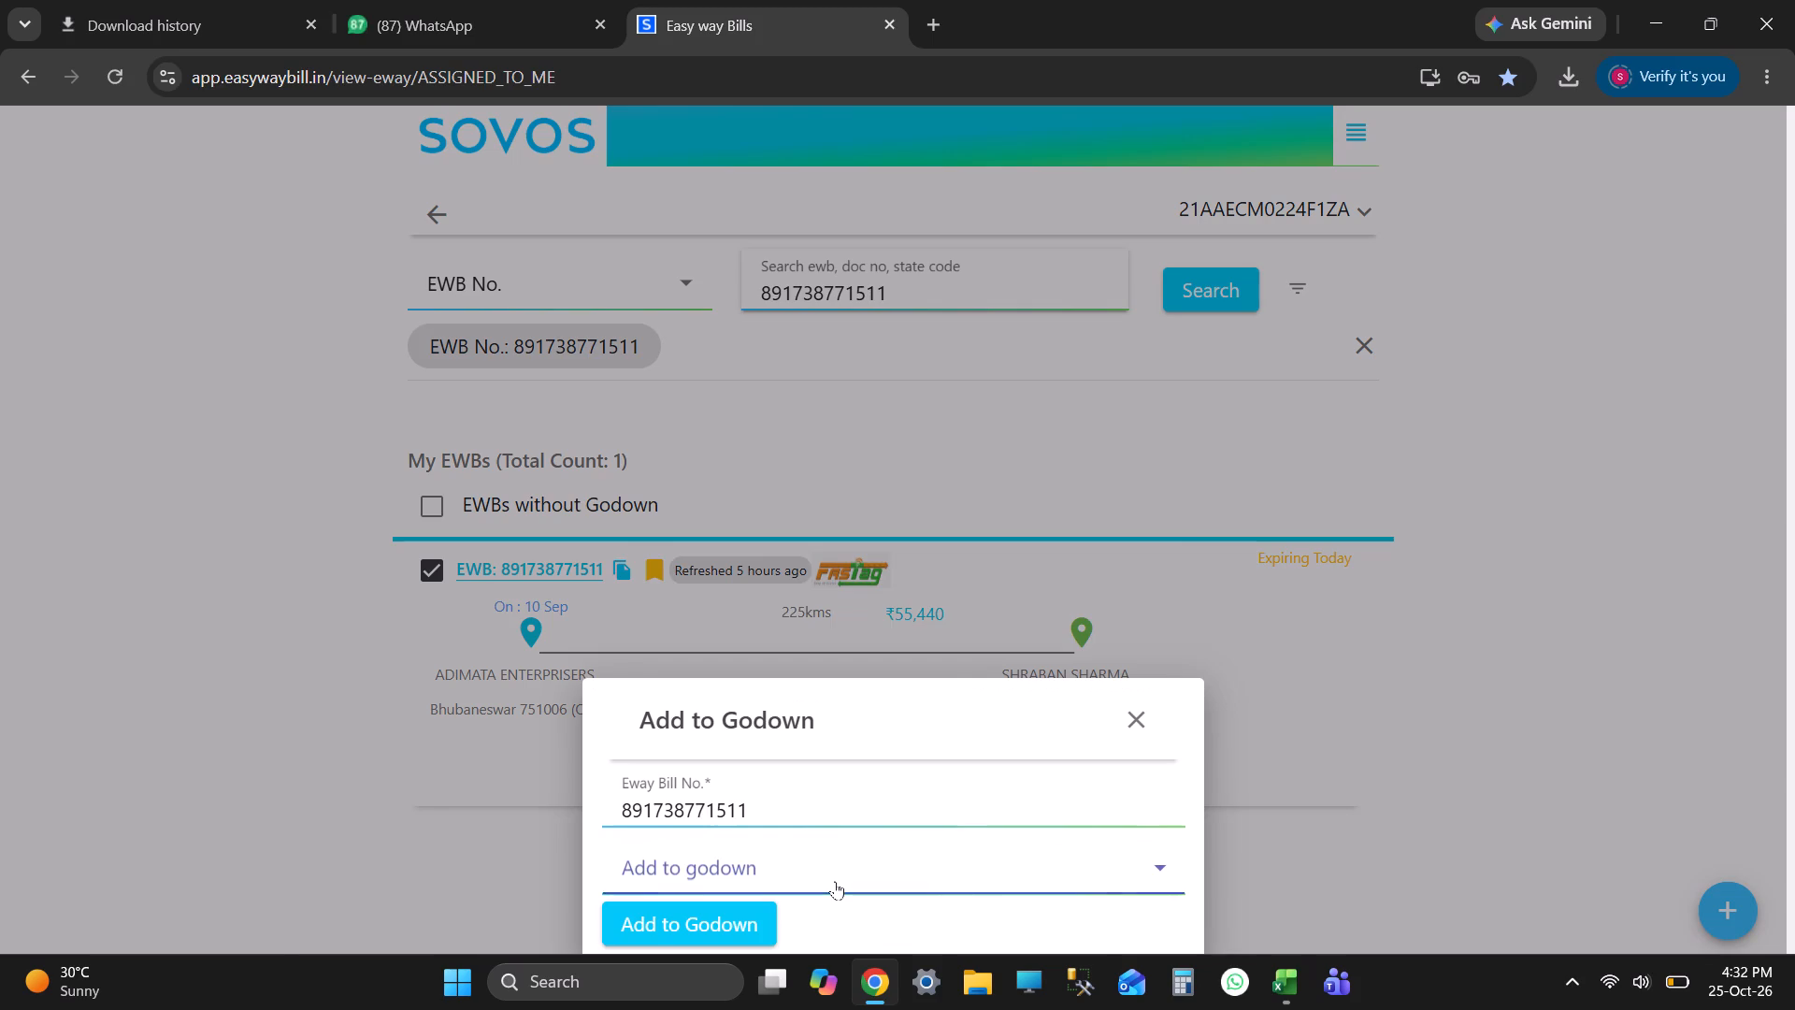
{"action": "key", "text": "alt+Tab"}
{"action": "key", "text": "alt+Tab"}
{"action": "type", "text": "bhu"}
{"action": "key", "text": "Return"}
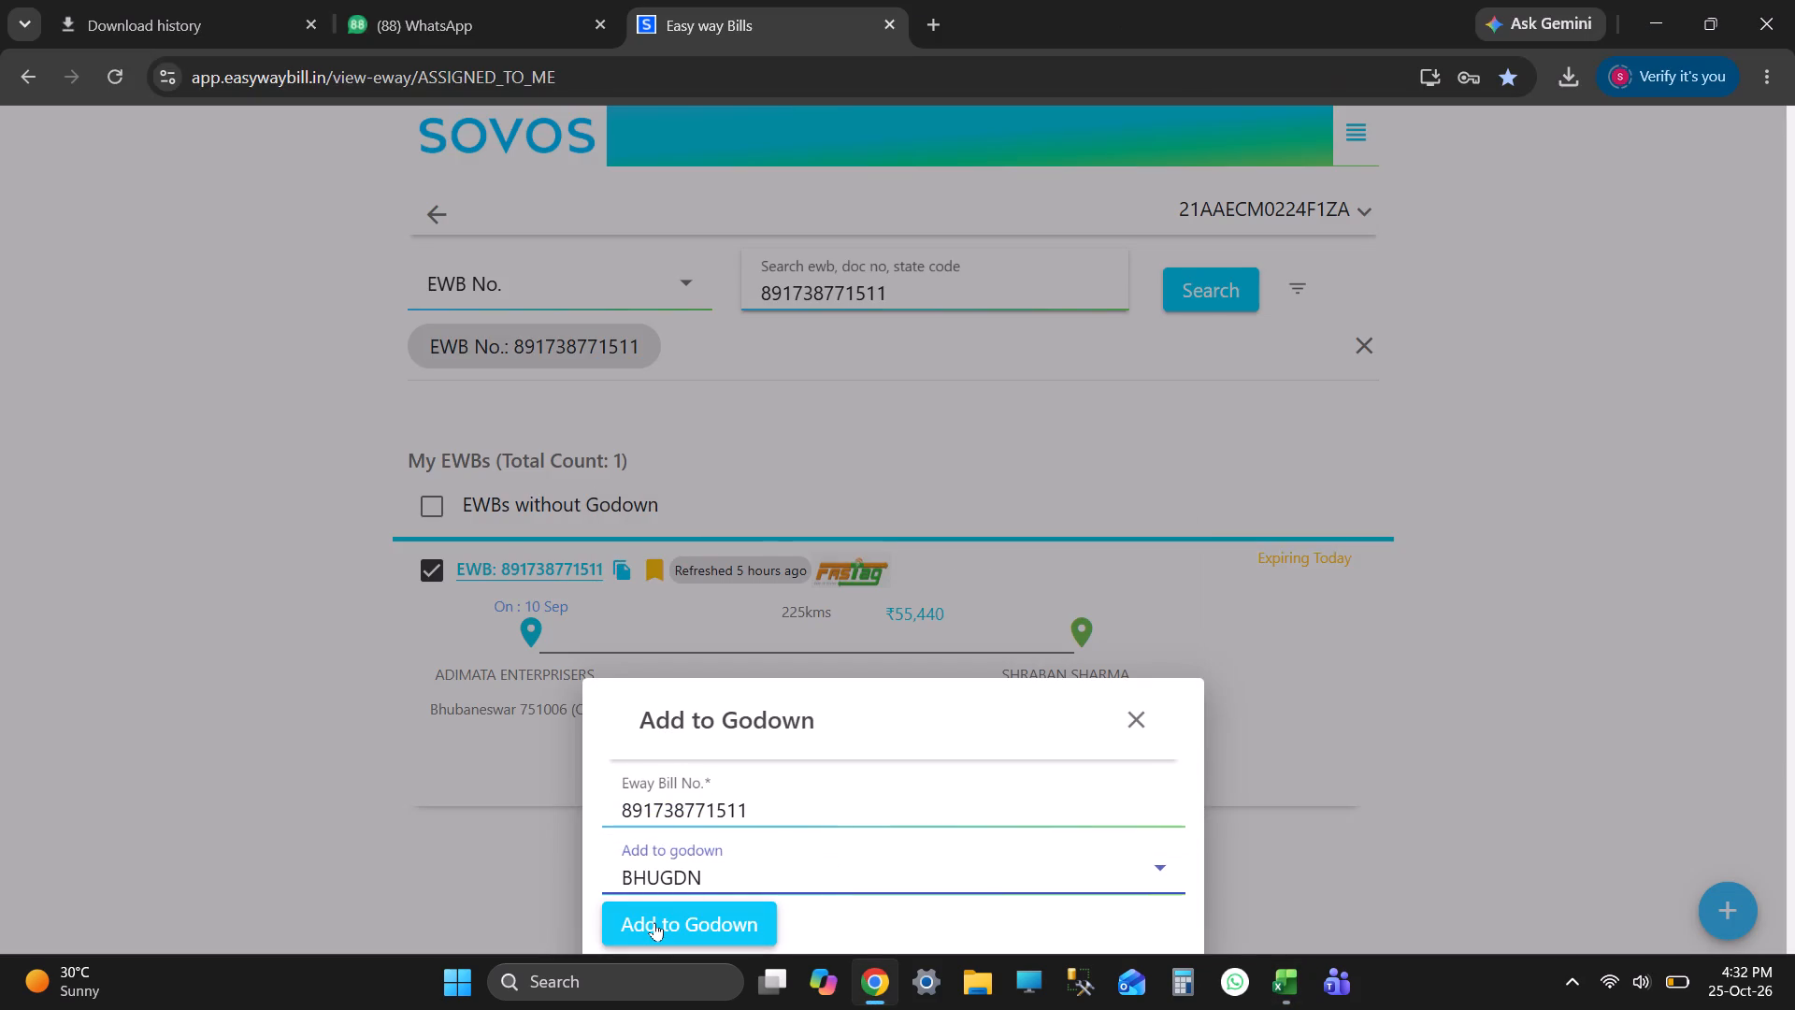
{"action": "left_click", "coordinate": [654, 922]}
{"action": "key", "text": "alt+Tab"}
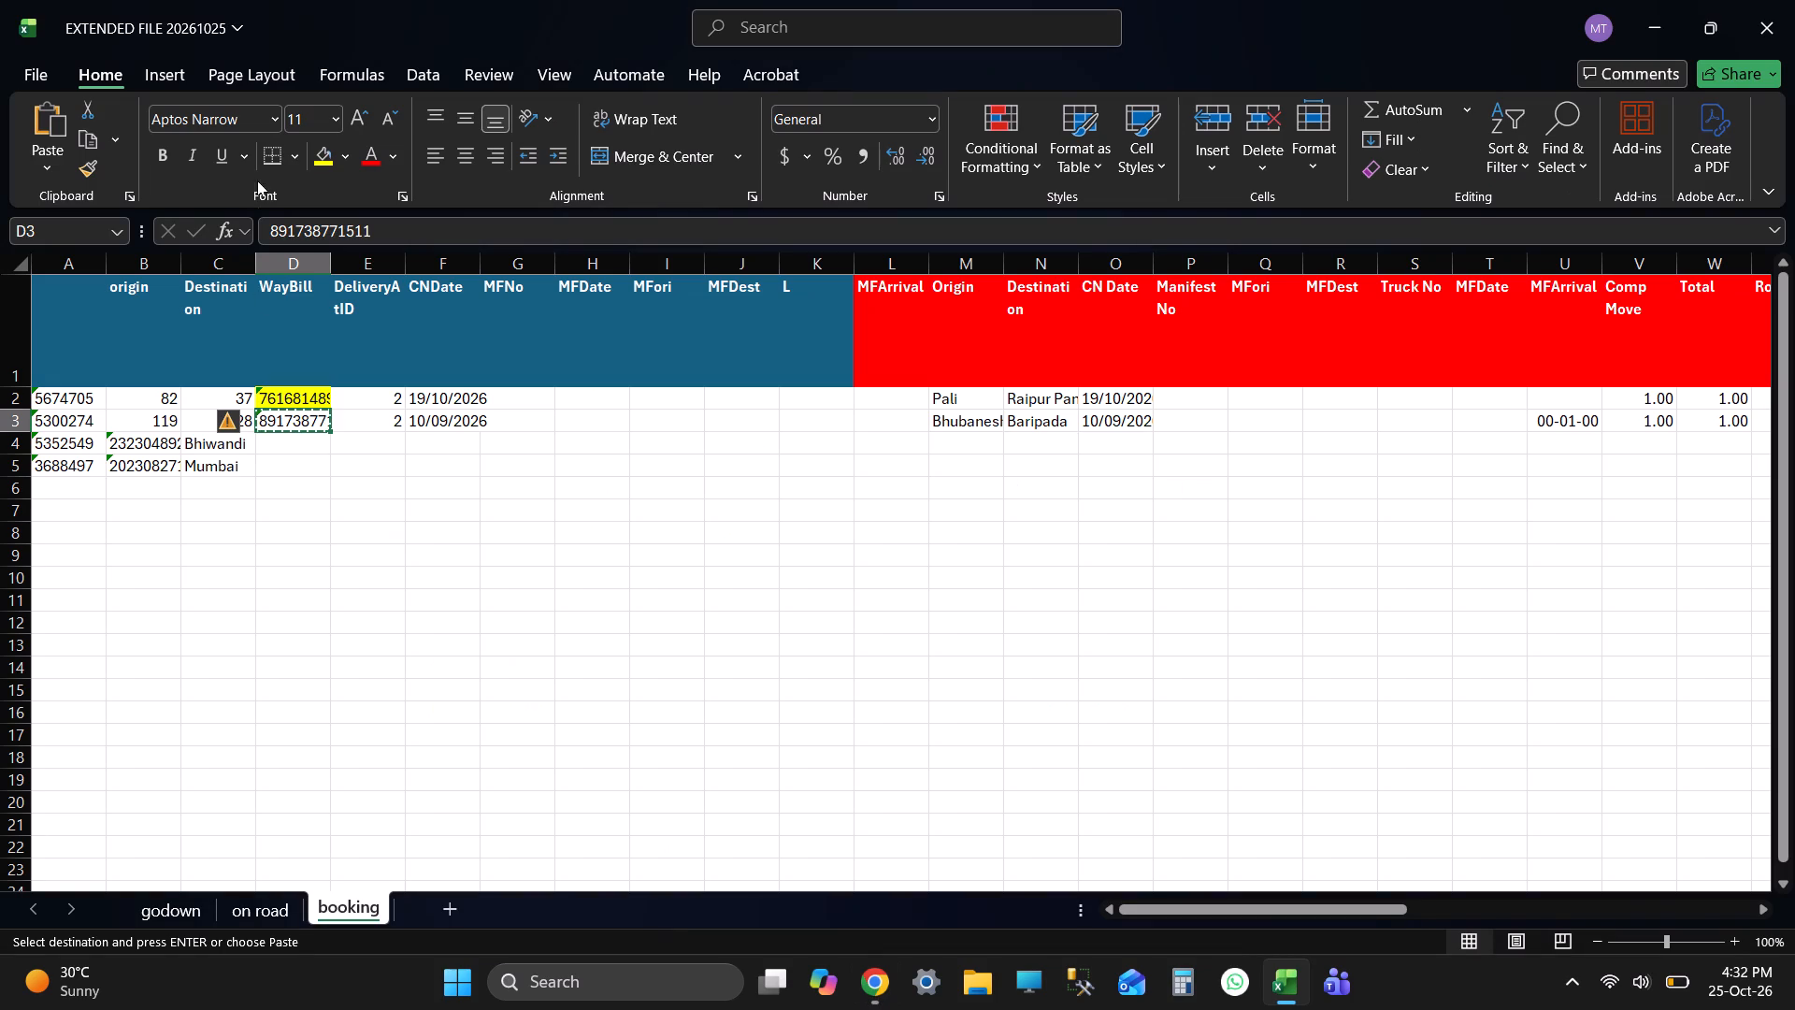
{"action": "left_click", "coordinate": [323, 157]}
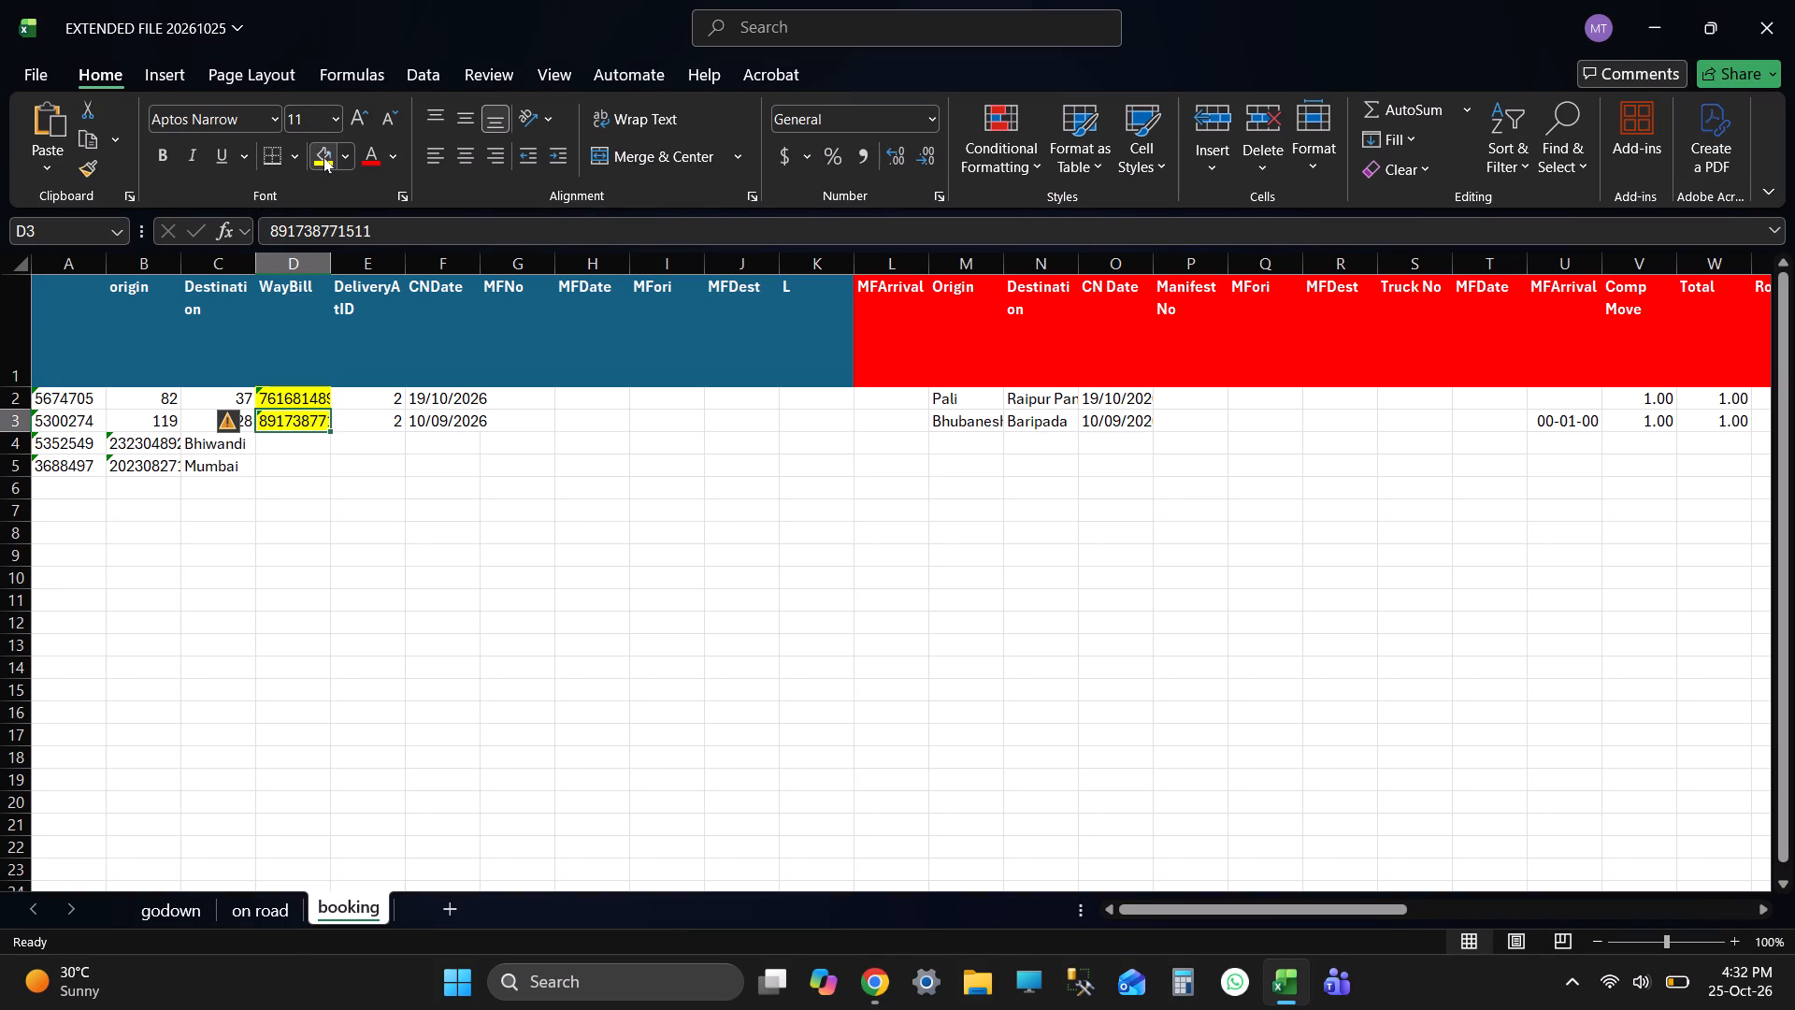
{"action": "key", "text": "Left"}
{"action": "key", "text": "Left"}
{"action": "key", "text": "Down"}
{"action": "key", "text": "ctrl+c"}
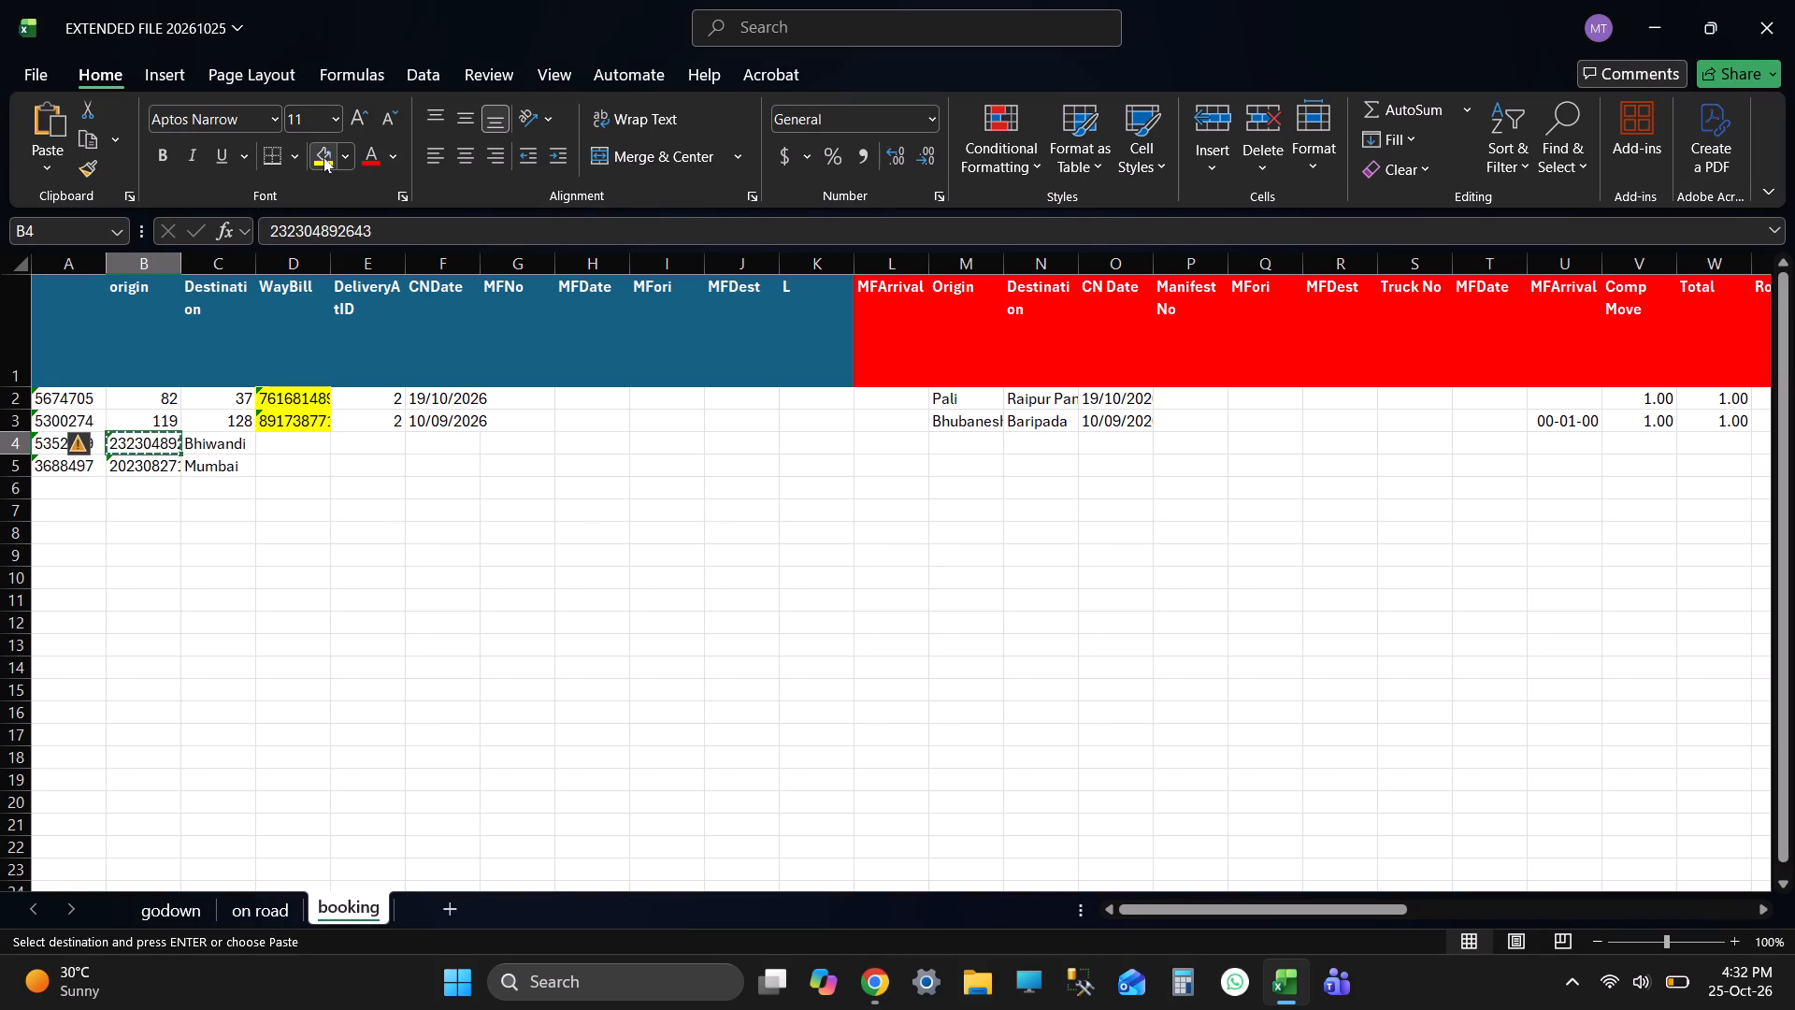
{"action": "key", "text": "alt+Tab"}
{"action": "double_click", "coordinate": [805, 291]}
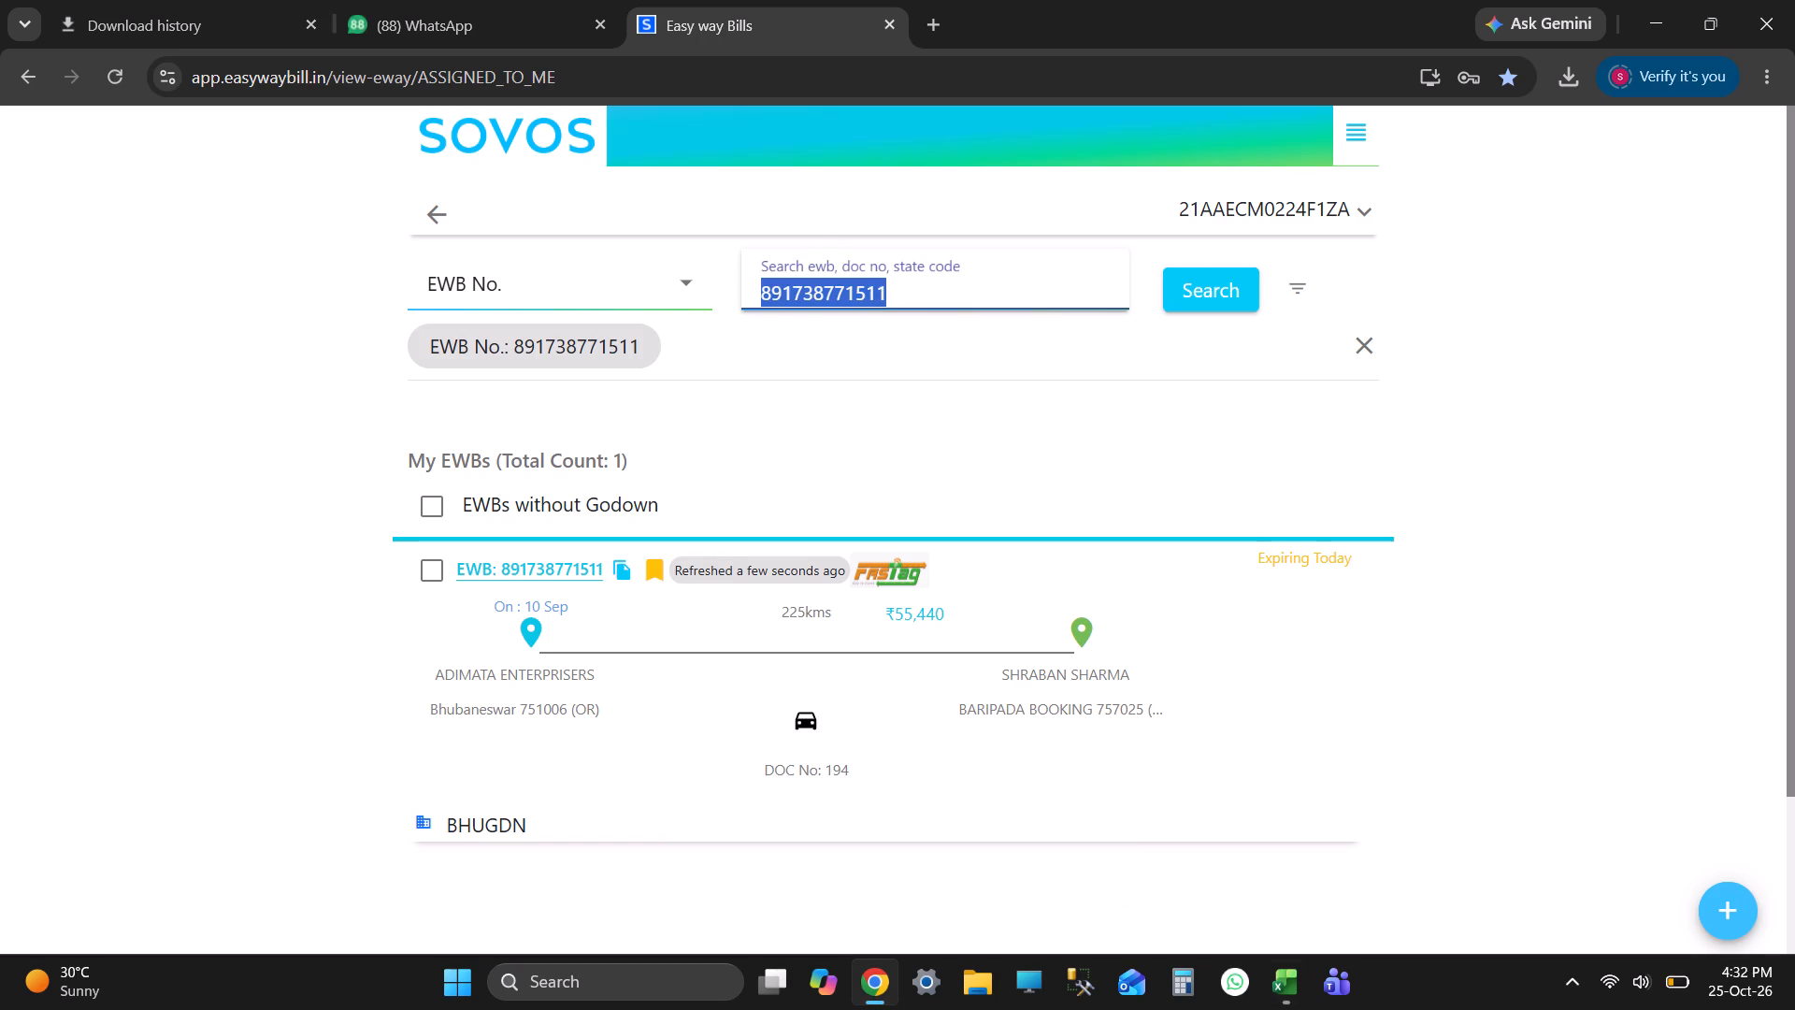
{"action": "key", "text": "ctrl+v"}
{"action": "left_click", "coordinate": [1254, 309]}
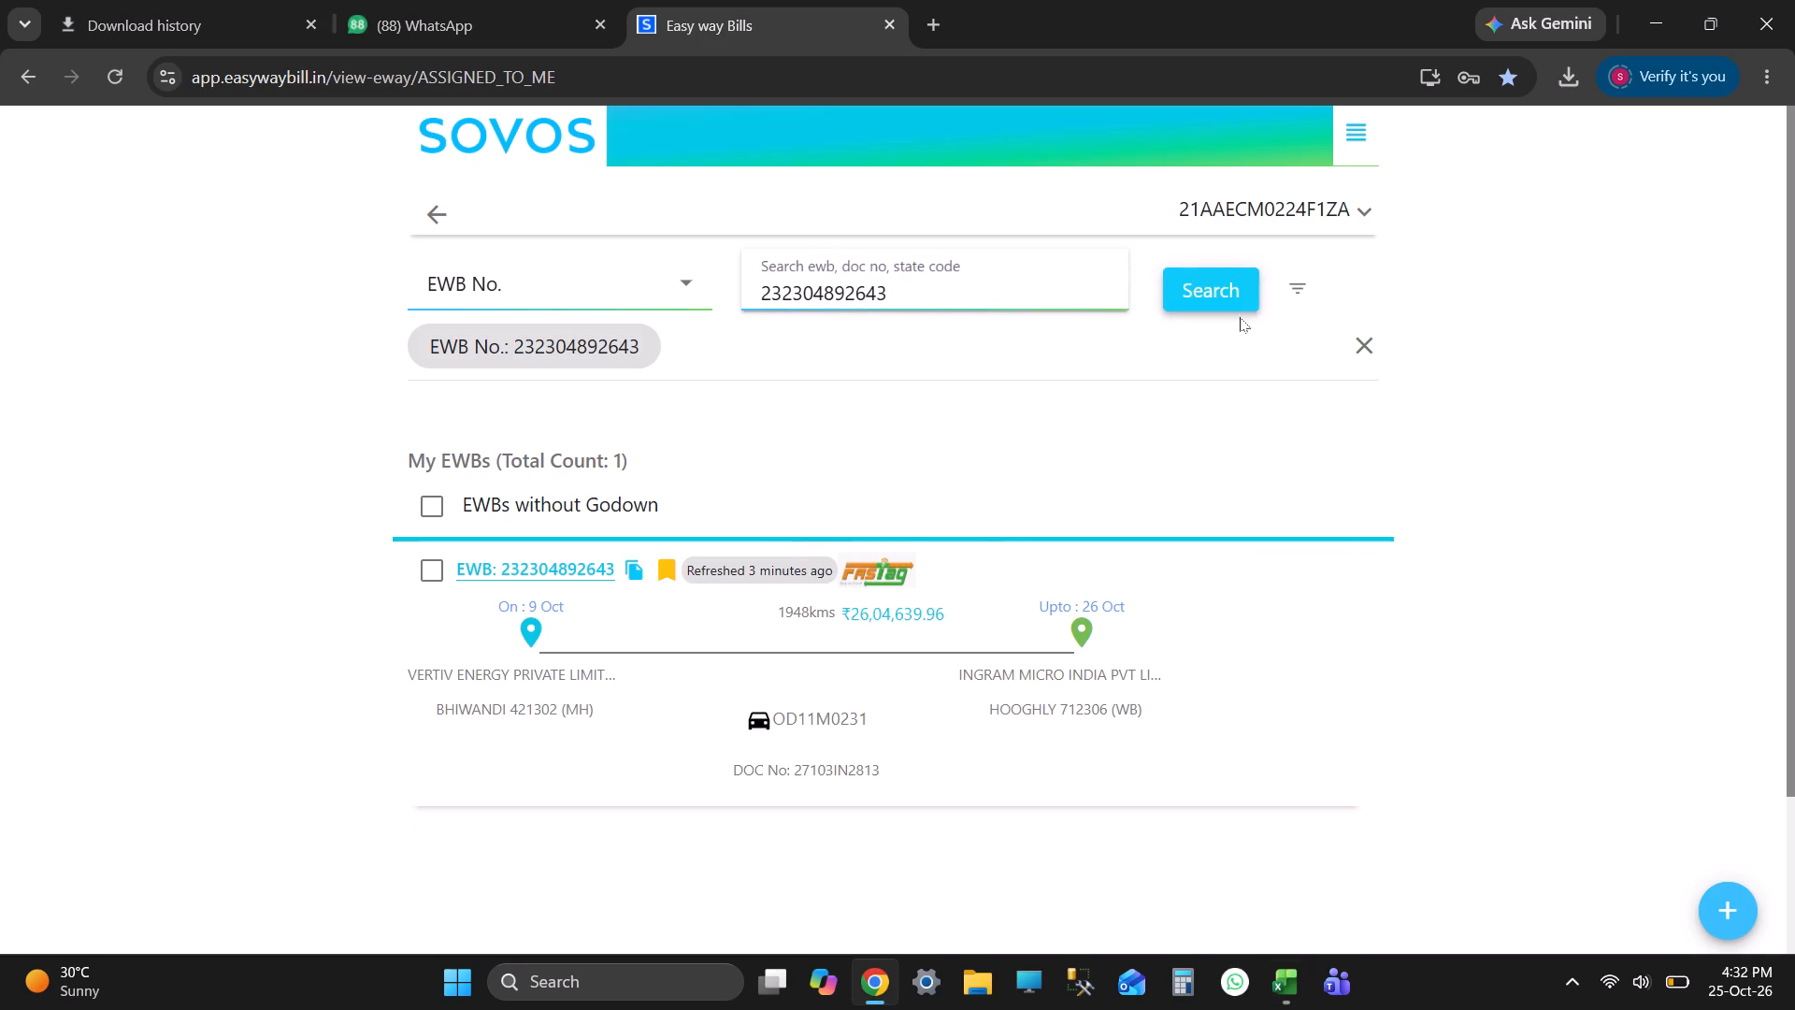
{"action": "left_click", "coordinate": [423, 571]}
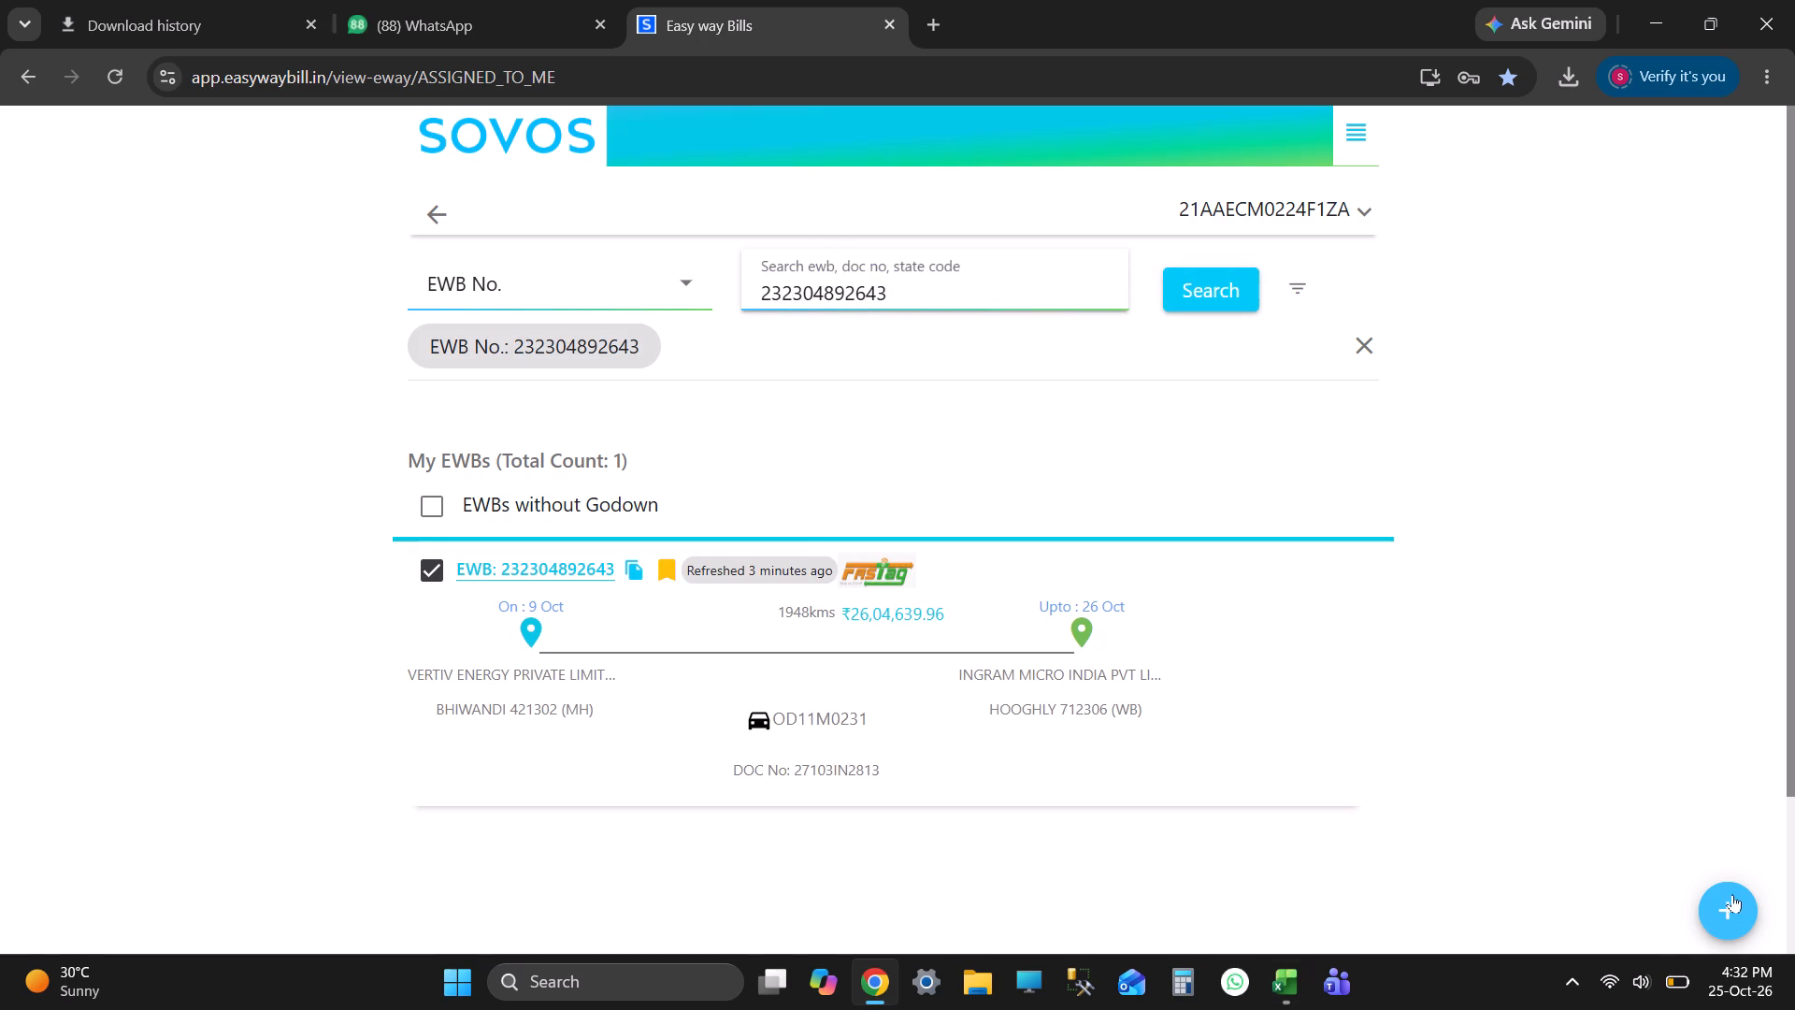
{"action": "left_click", "coordinate": [1731, 894]}
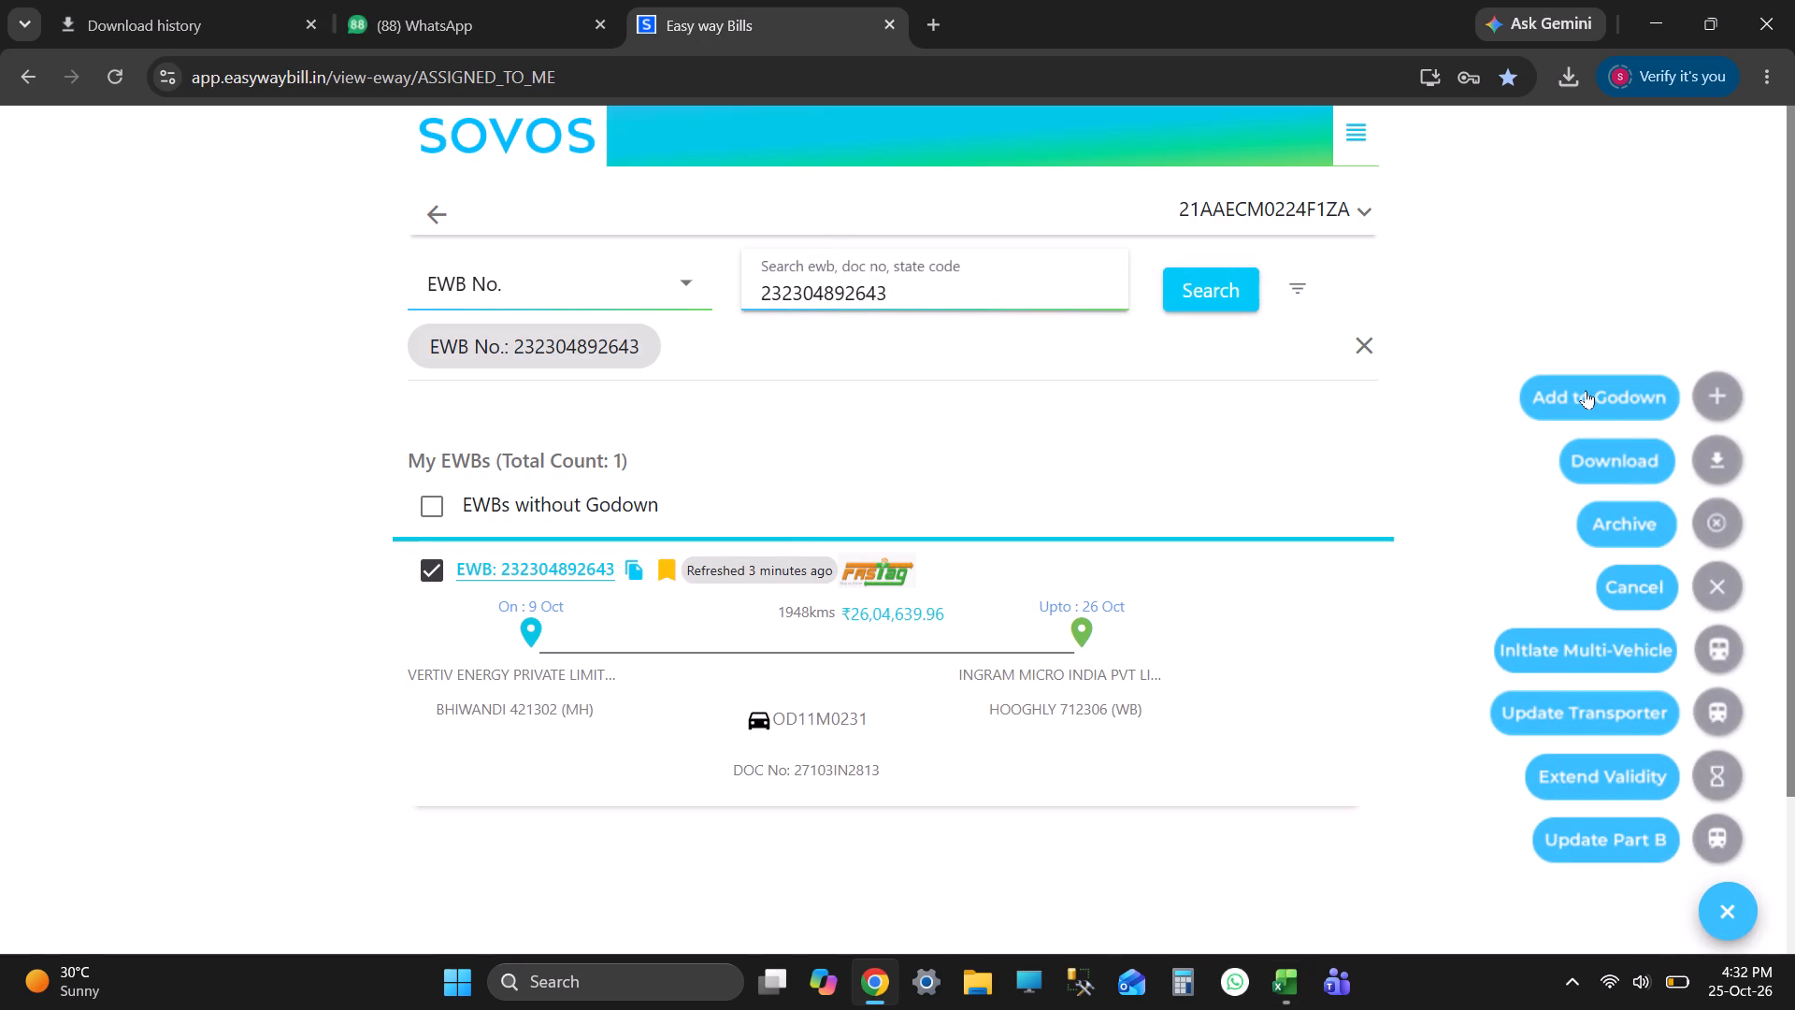
{"action": "left_click", "coordinate": [1586, 390]}
{"action": "key", "text": "alt+Tab"}
{"action": "key", "text": "alt+Tab"}
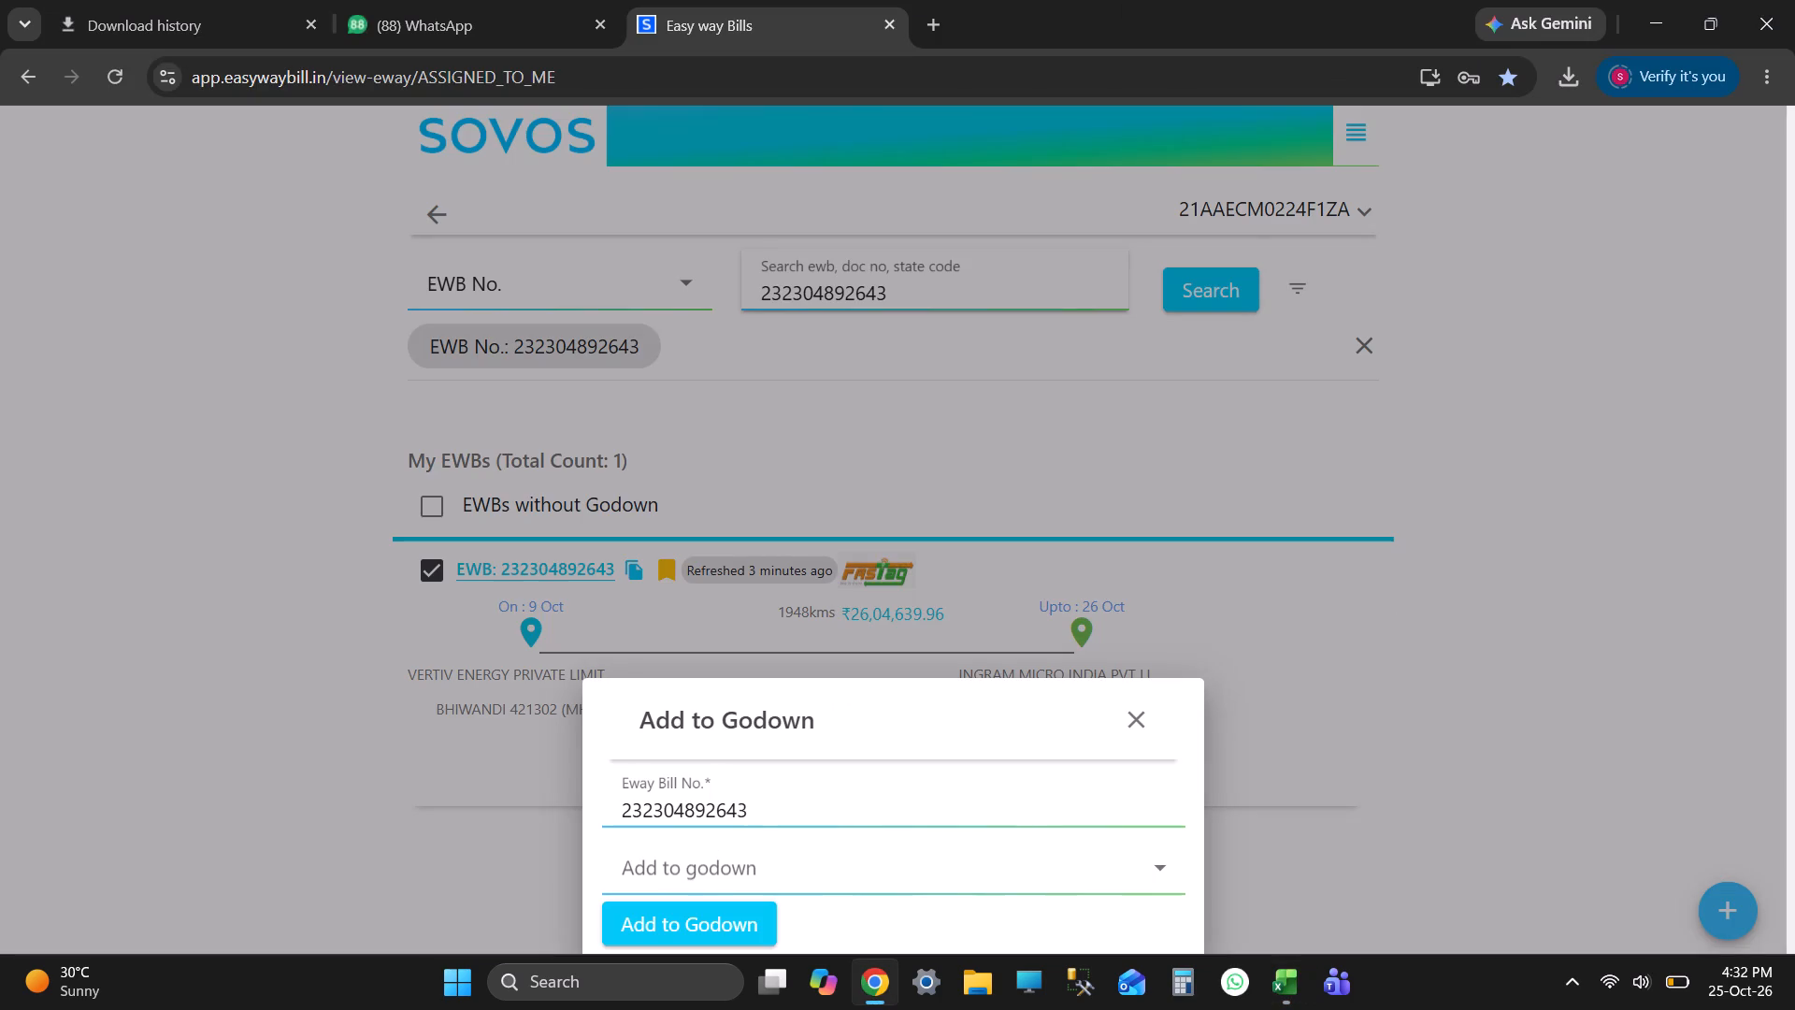
{"action": "left_click", "coordinate": [947, 888]}
{"action": "type", "text": "bw"}
{"action": "key", "text": "Return"}
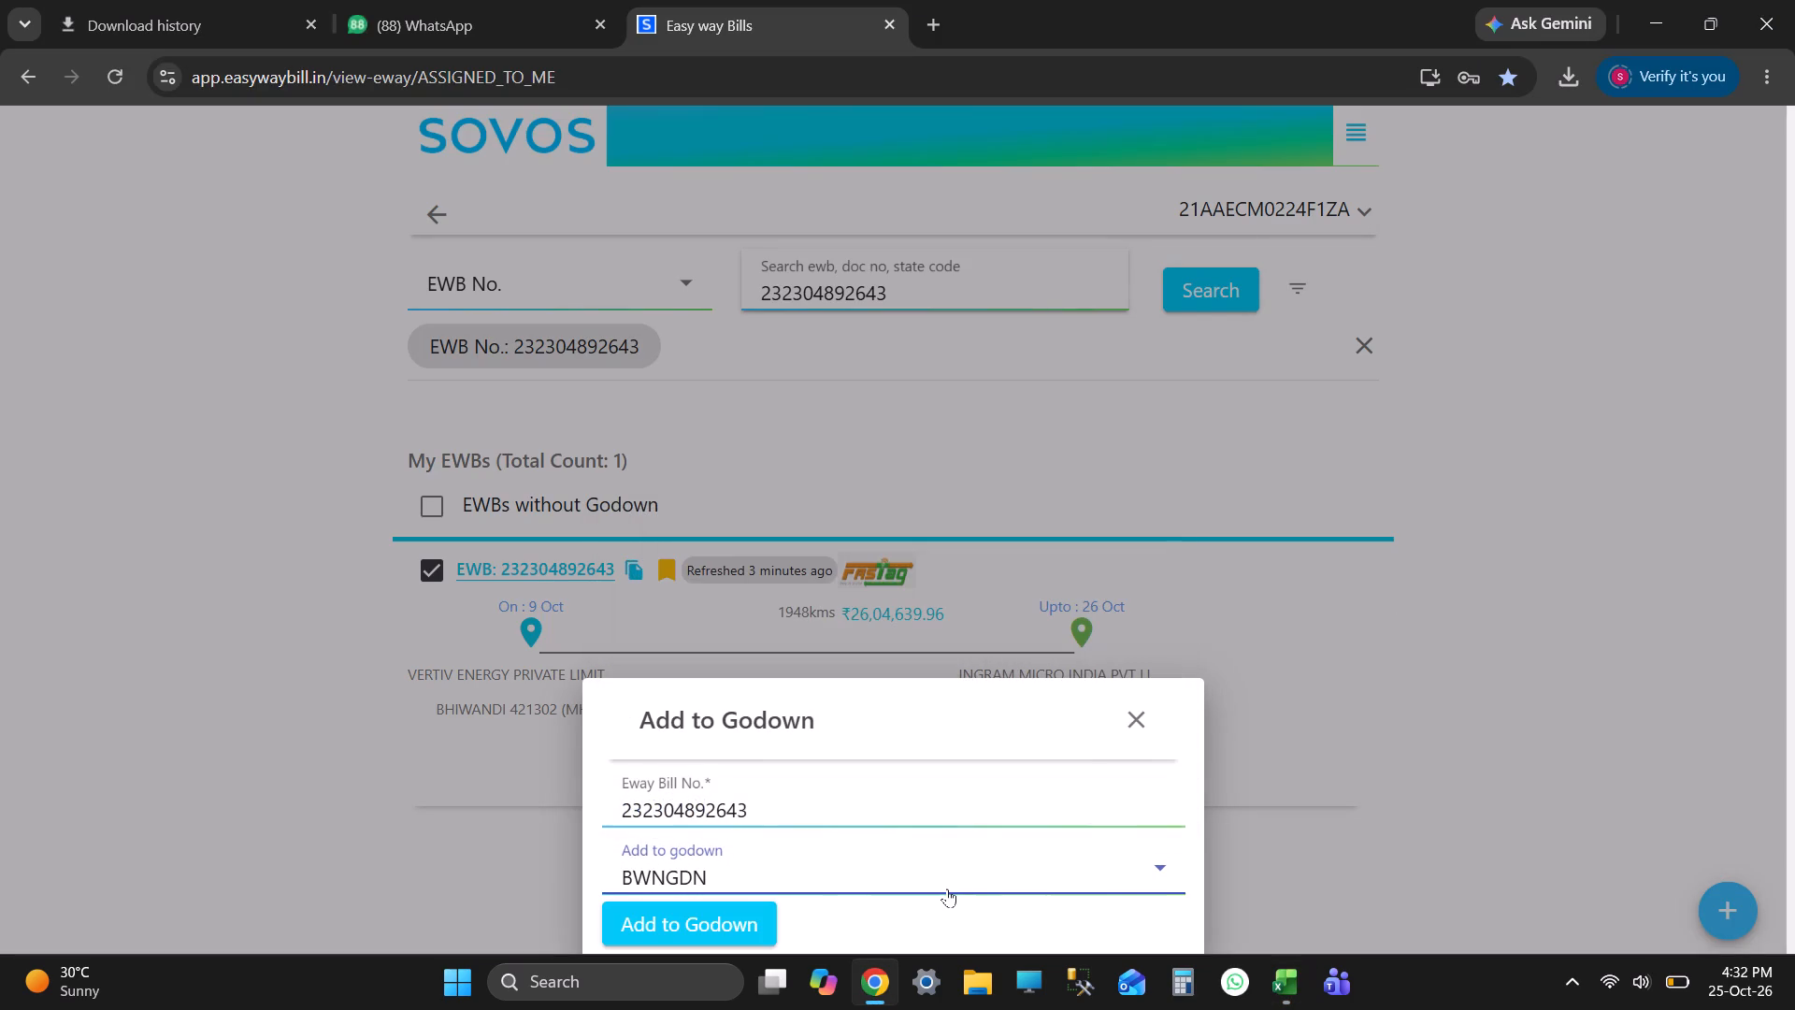
{"action": "left_click", "coordinate": [712, 923]}
Highlight the Bhiwandi row's e-way bill number in yellow in the booking sheet.
{"action": "key", "text": "alt+Tab"}
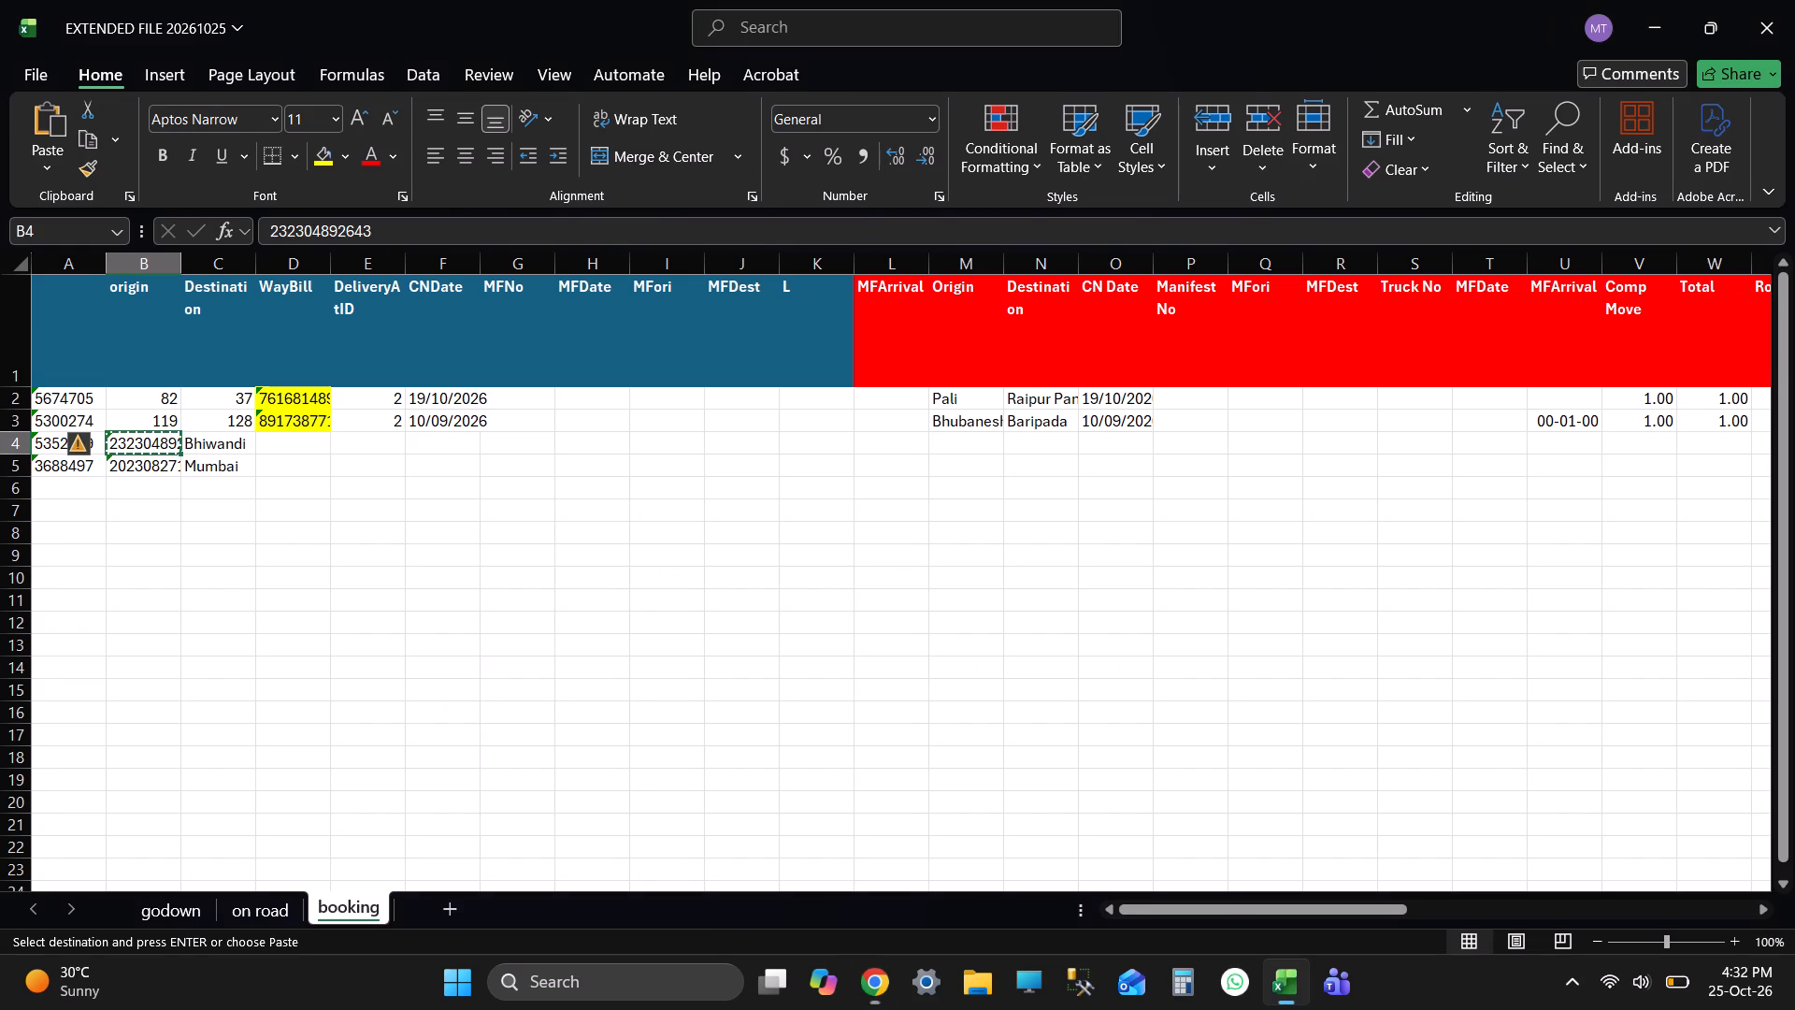
{"action": "left_click", "coordinate": [316, 160]}
{"action": "key", "text": "Down"}
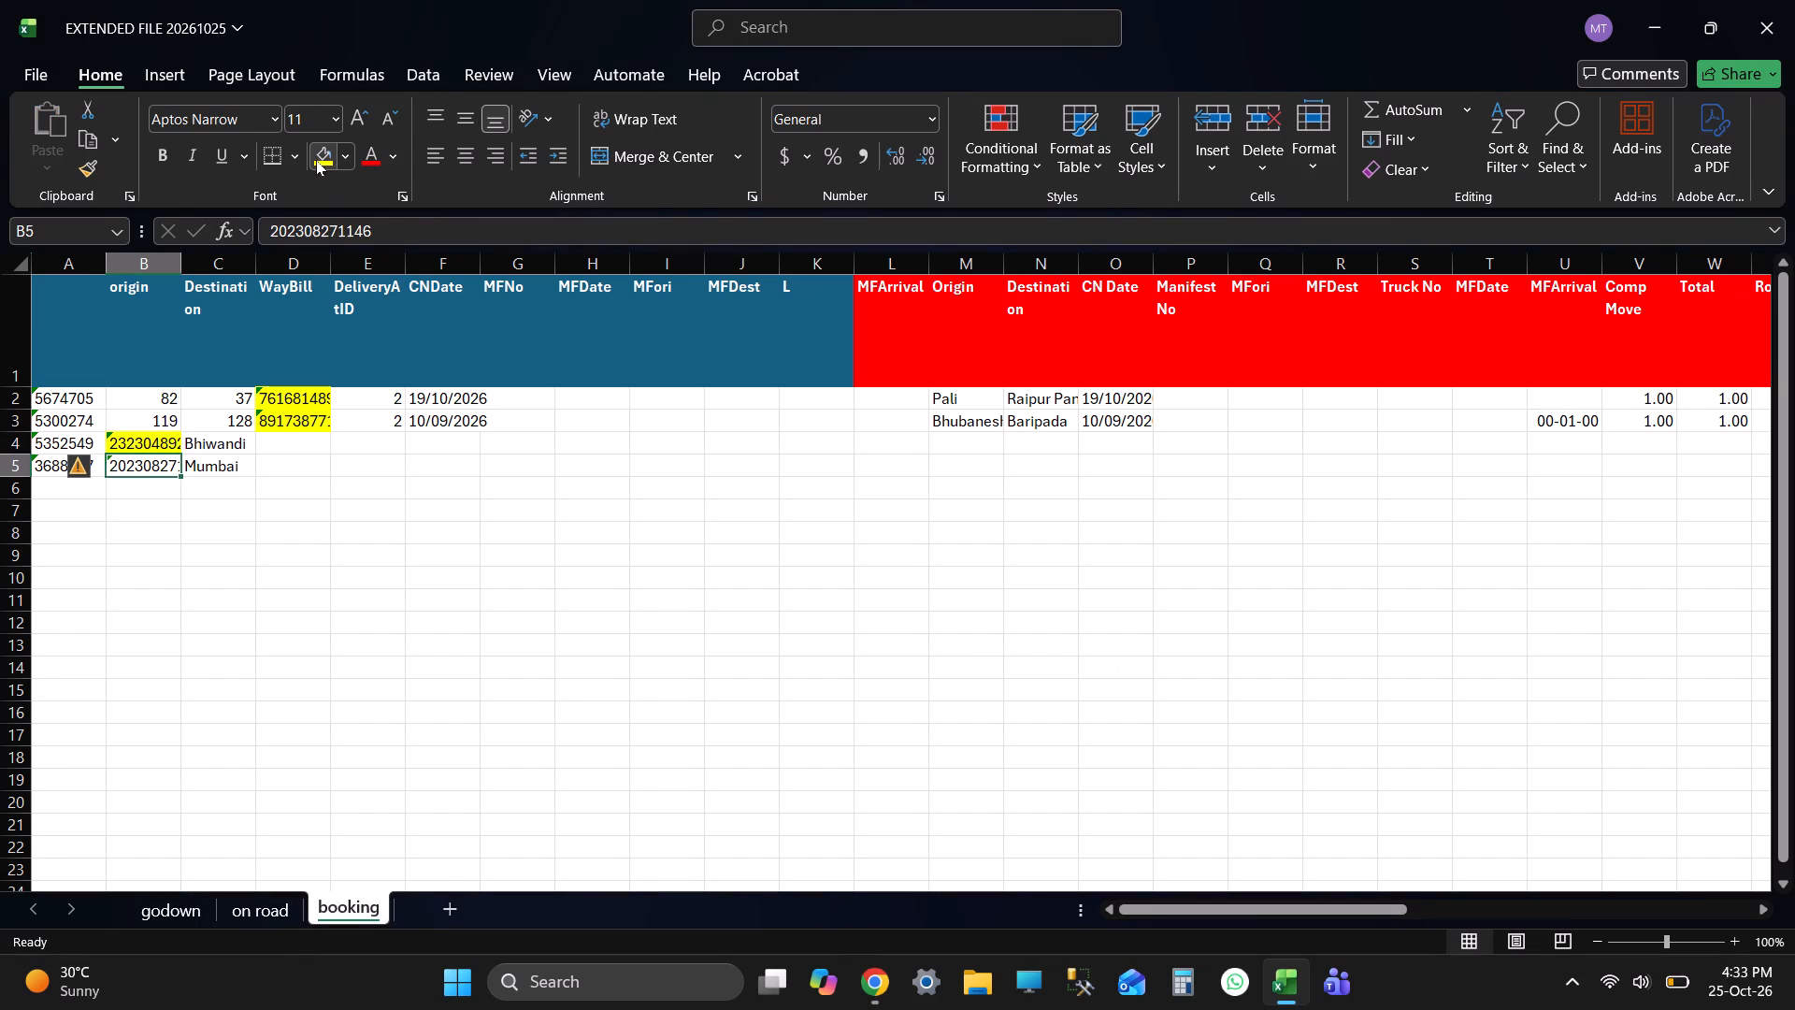
{"action": "key", "text": "ctrl+c"}
{"action": "key", "text": "alt+Tab"}
{"action": "double_click", "coordinate": [798, 295]}
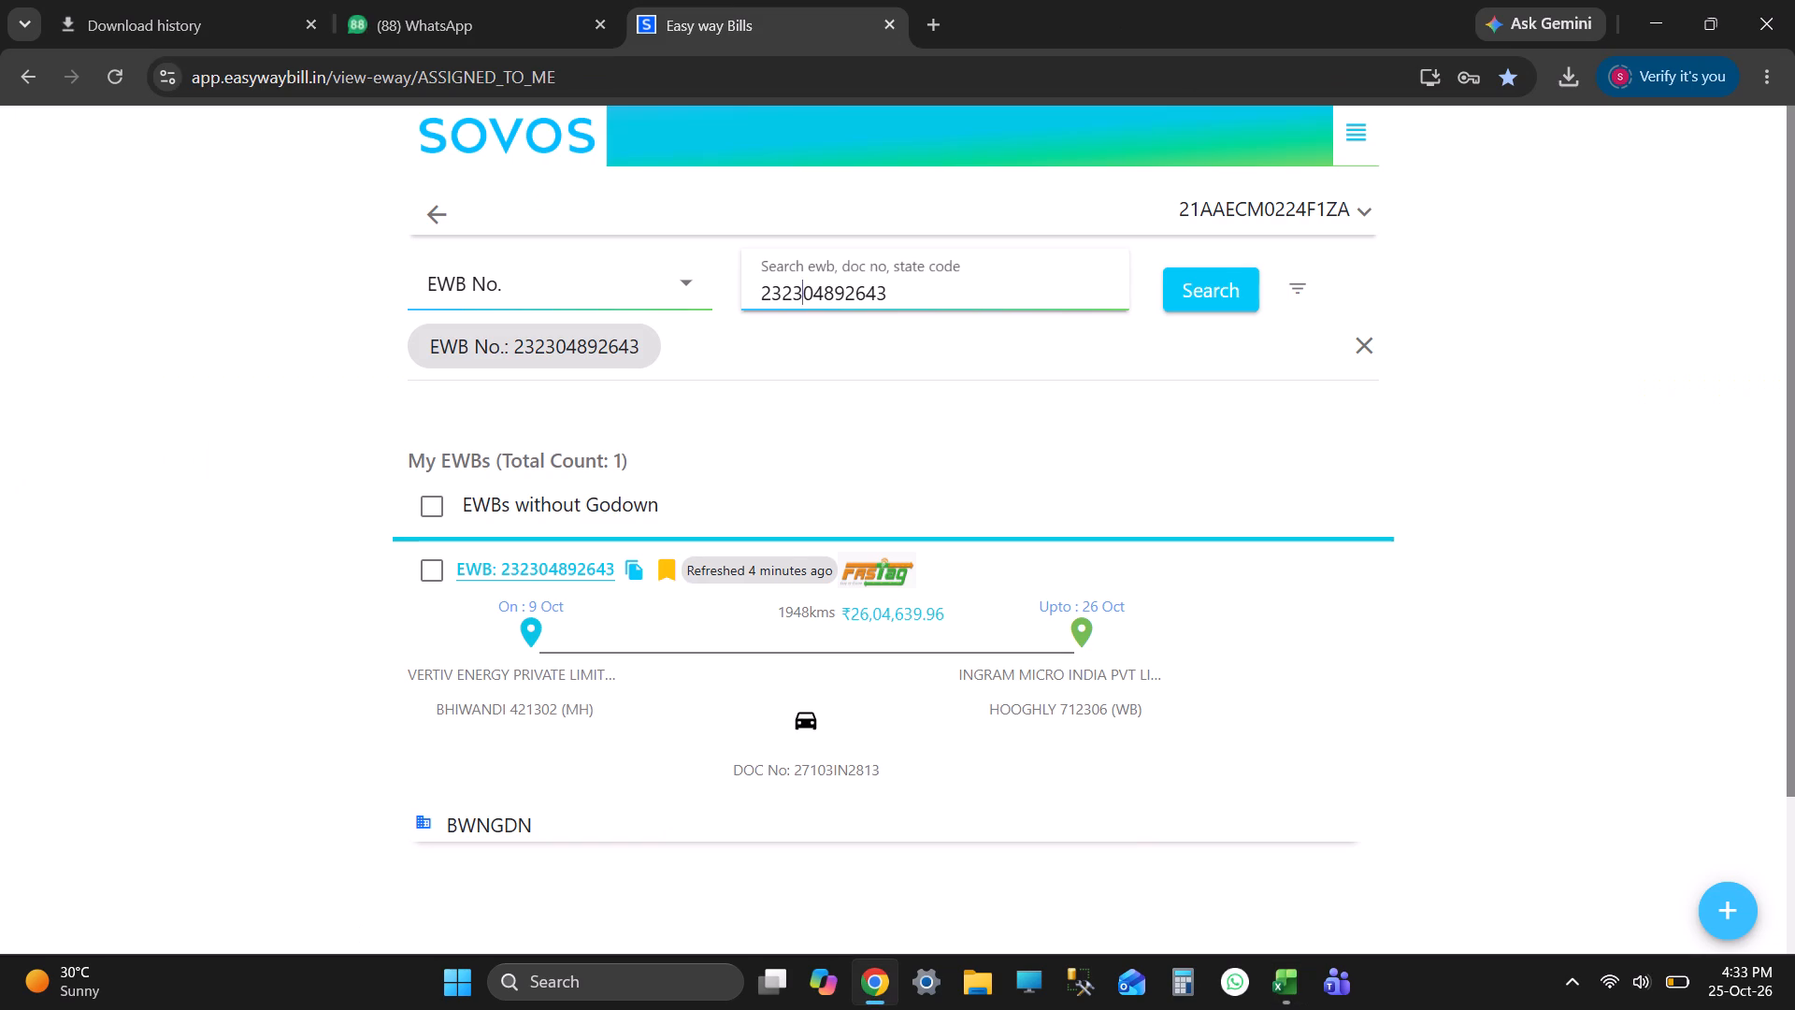
{"action": "key", "text": "ctrl+v"}
{"action": "left_click", "coordinate": [1245, 308]}
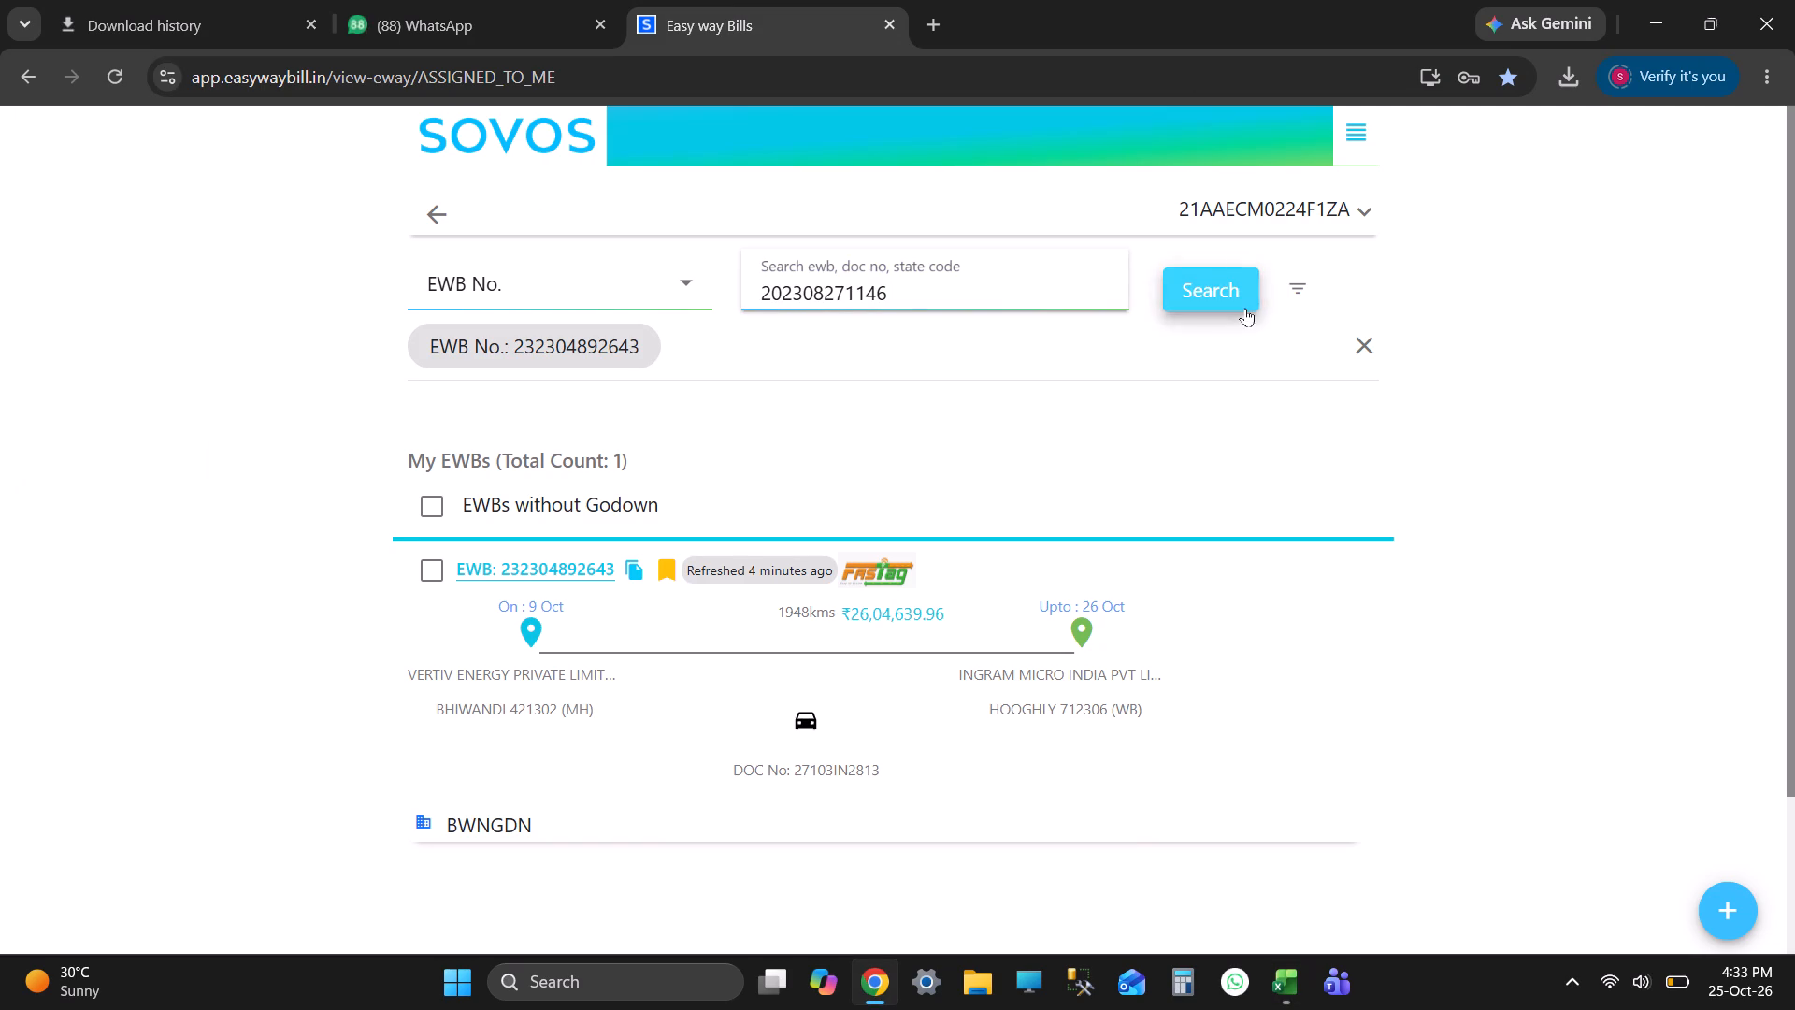
{"action": "left_click", "coordinate": [448, 586]}
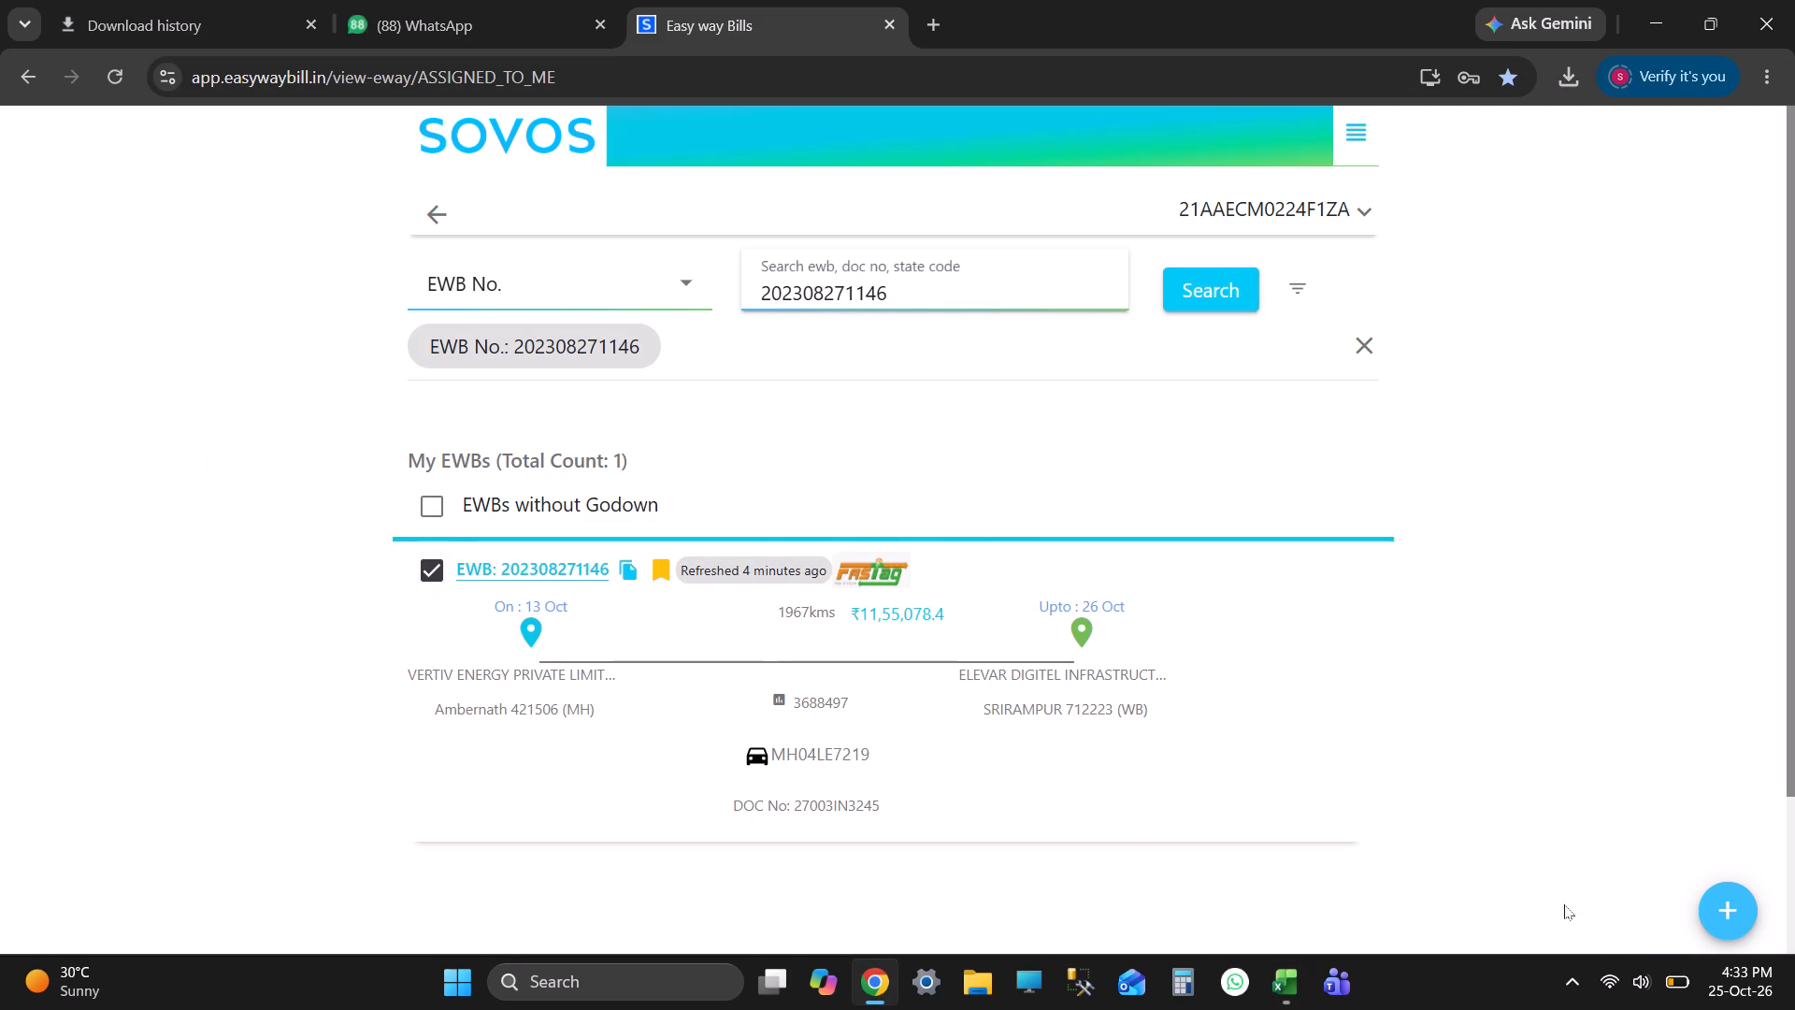
{"action": "left_click", "coordinate": [1726, 916]}
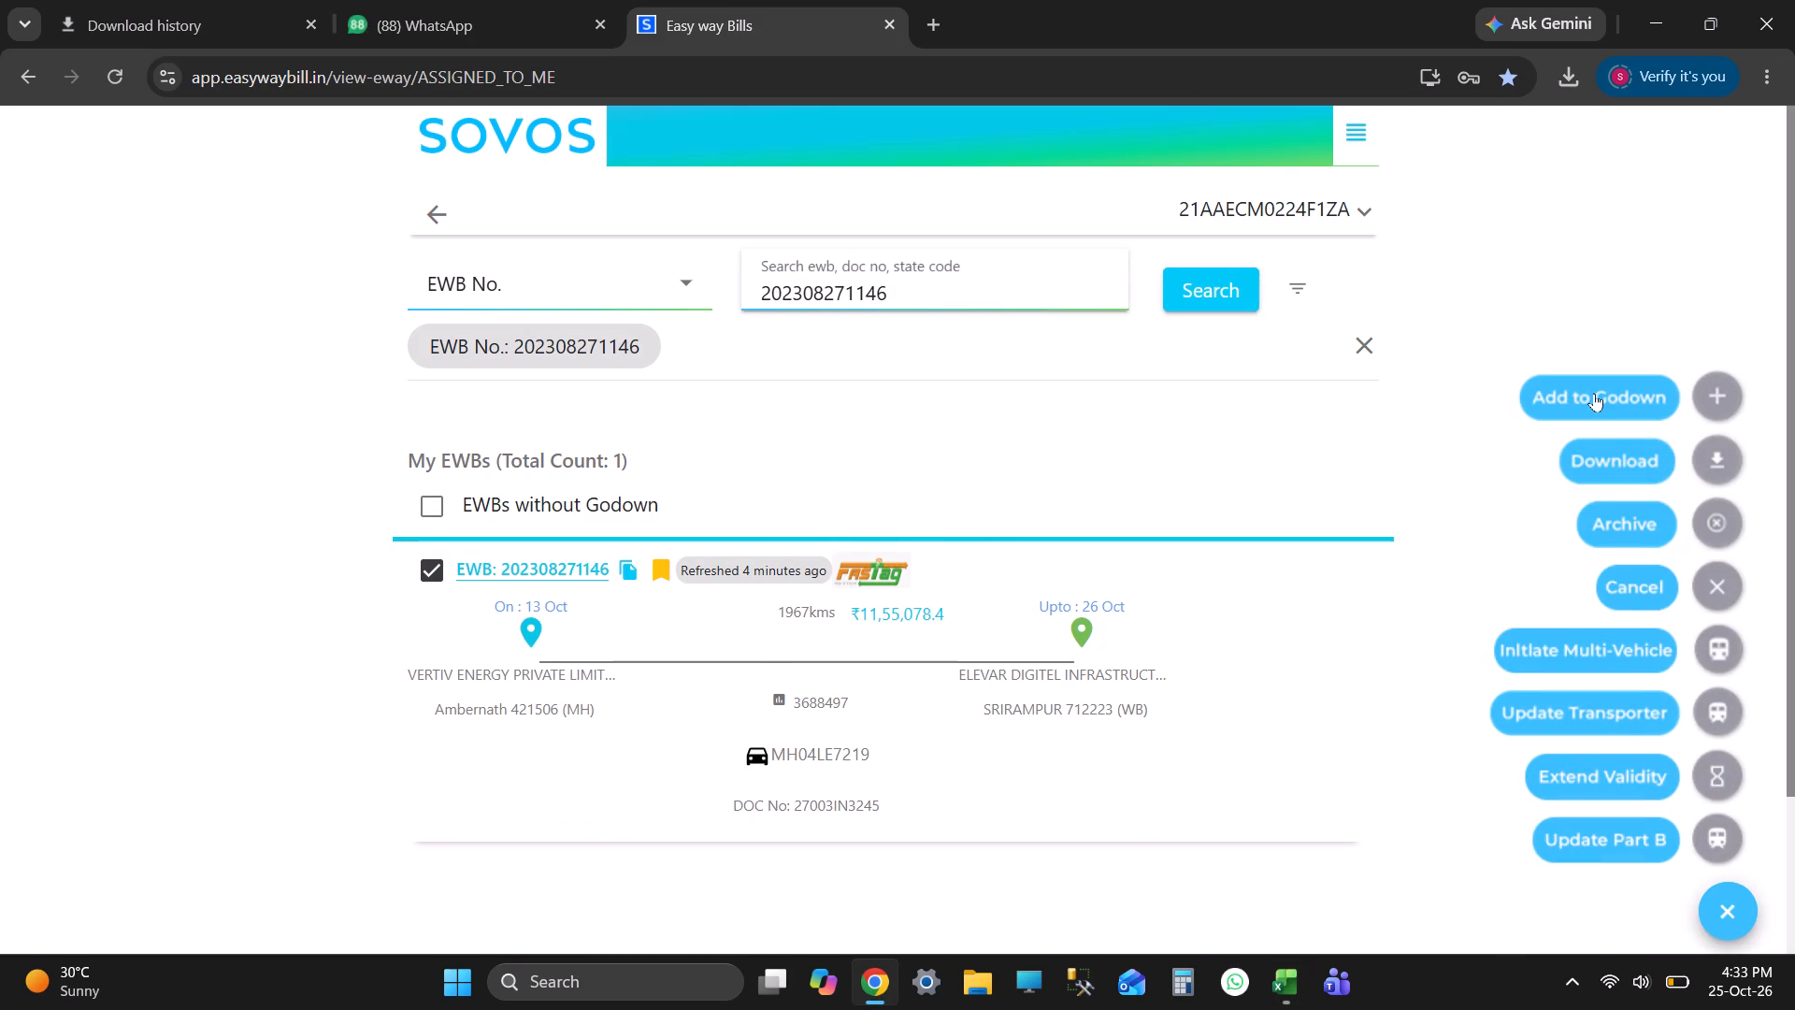
{"action": "left_click", "coordinate": [1593, 393]}
{"action": "left_click", "coordinate": [969, 867]}
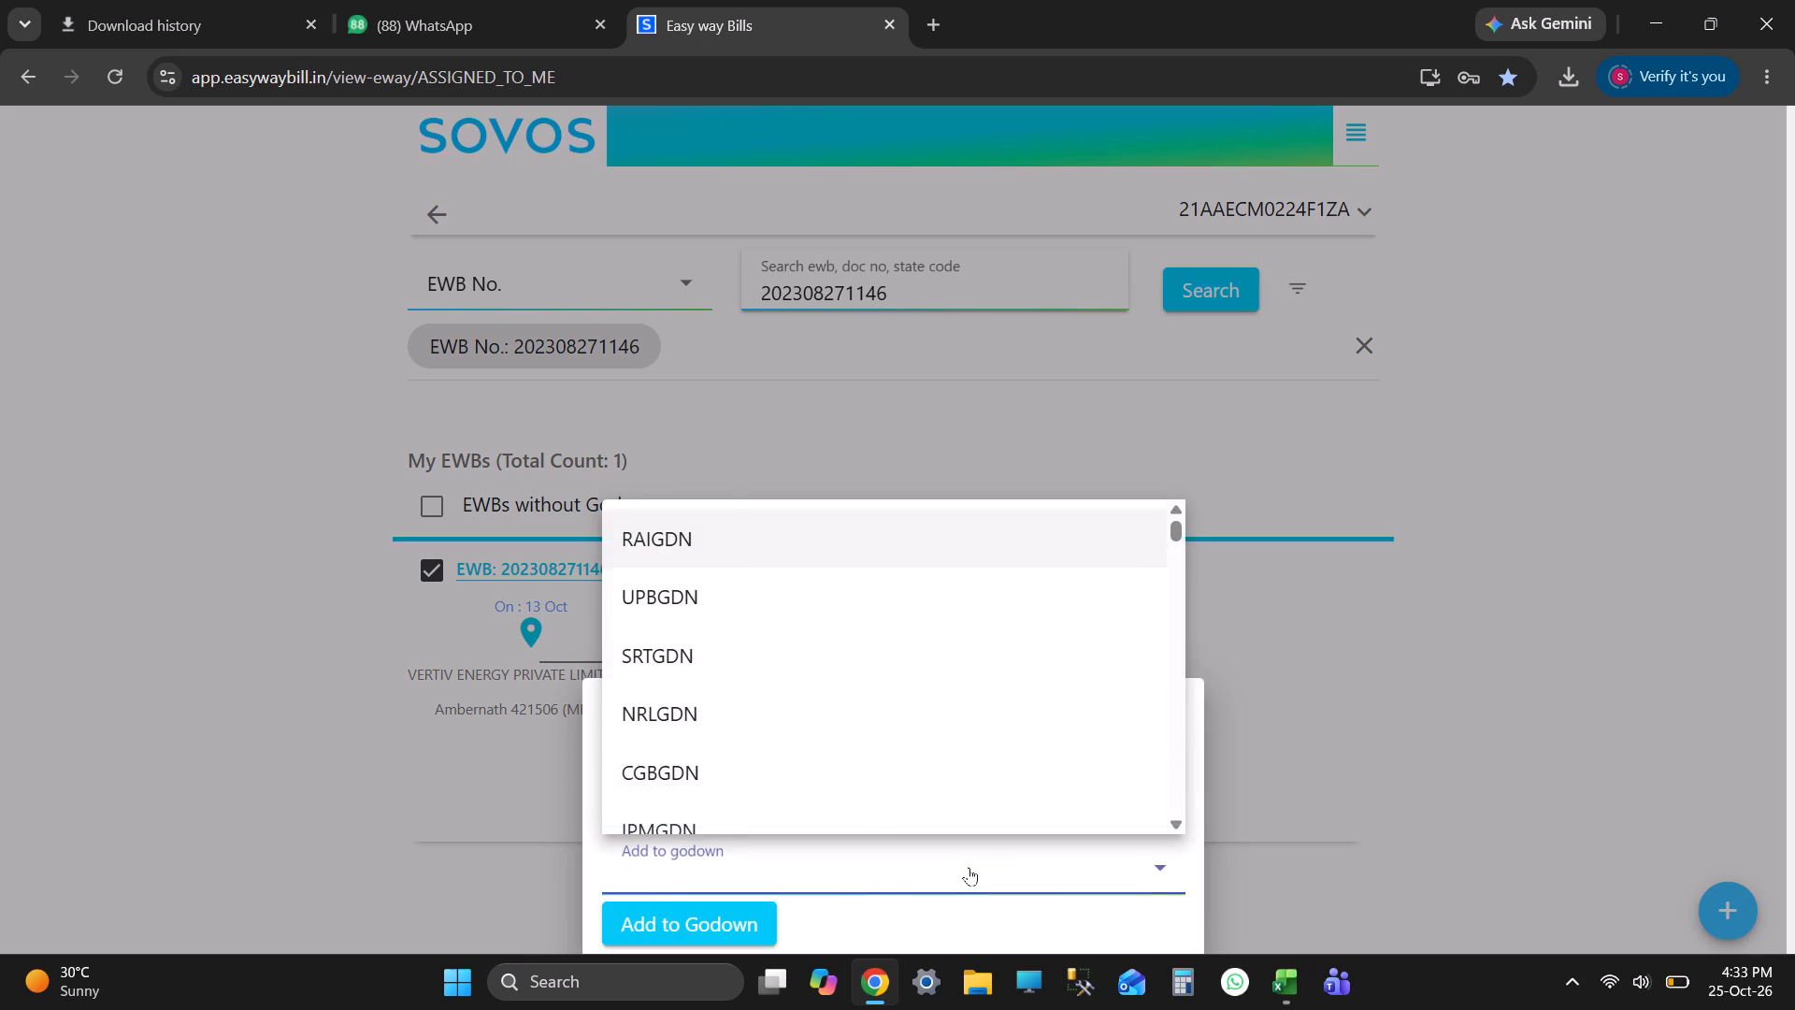
{"action": "type", "text": "mu"}
{"action": "key", "text": "Return"}
{"action": "left_click", "coordinate": [684, 930]}
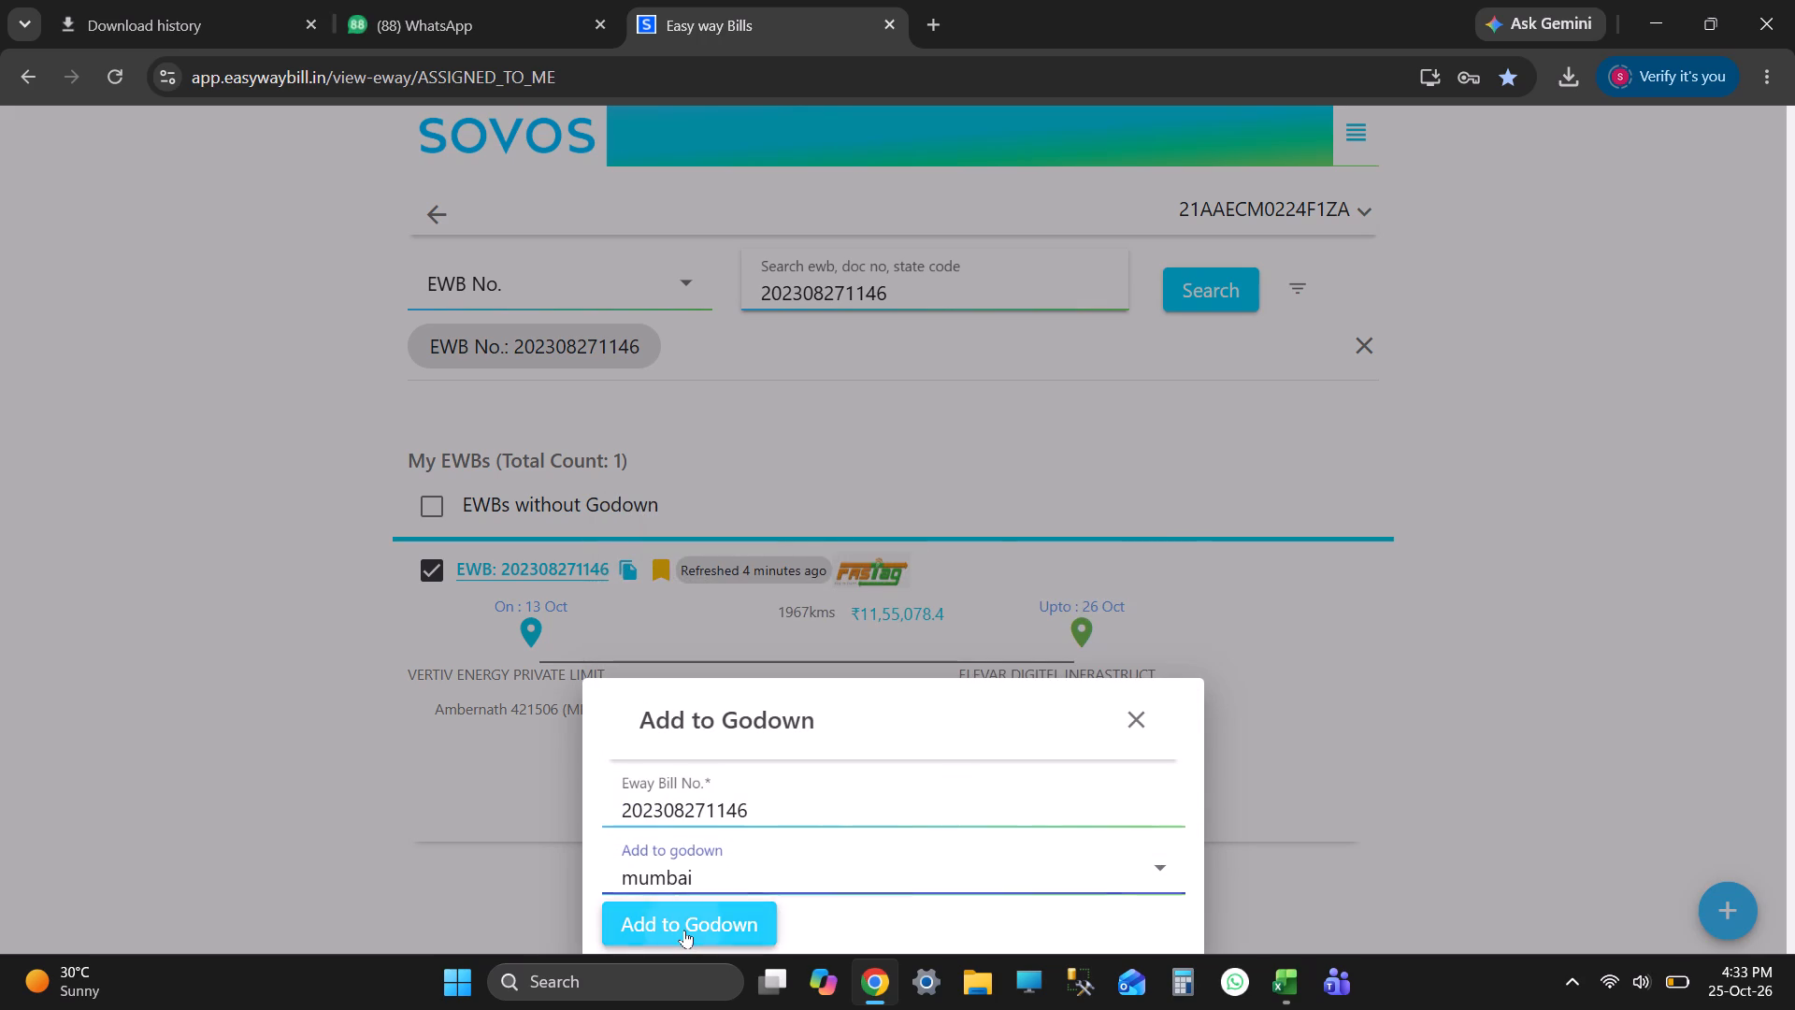
Highlight the Mumbai row's e-way bill number in yellow in the booking sheet.
{"action": "key", "text": "alt+Tab"}
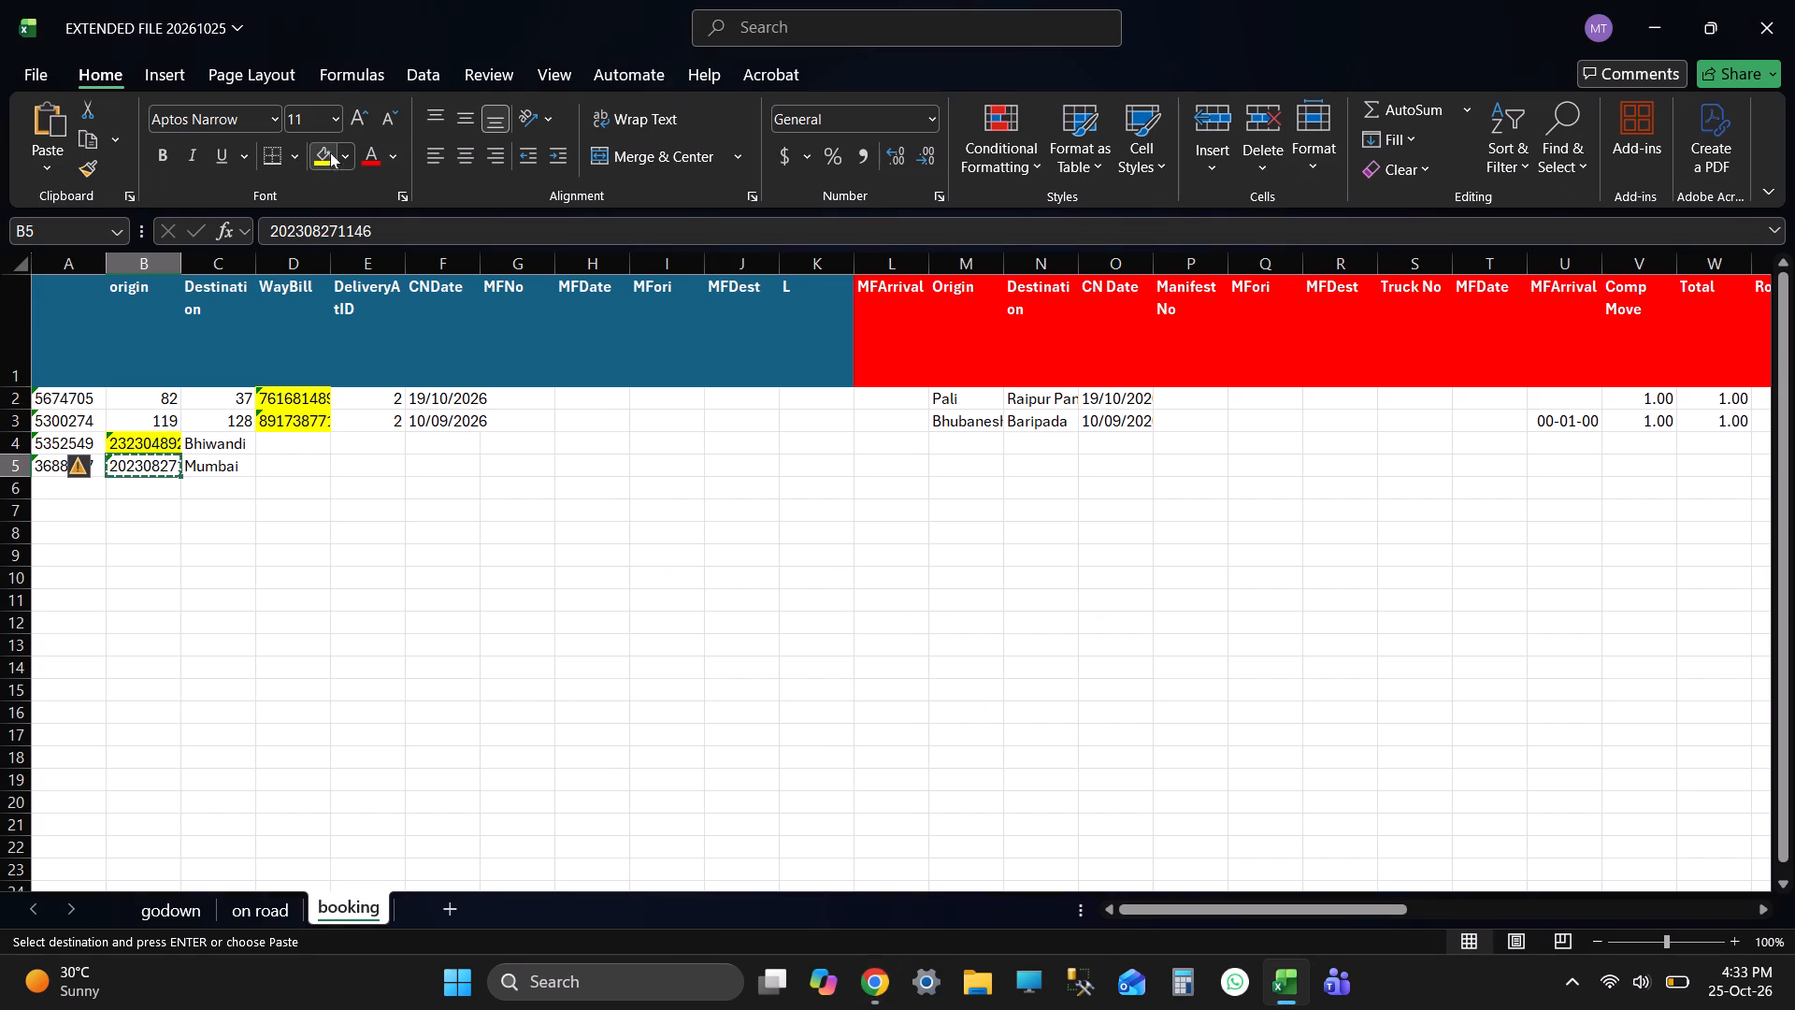
{"action": "left_click", "coordinate": [327, 159]}
Save the EXTENDED FILE 20261025 workbook.
{"action": "left_click", "coordinate": [411, 464]}
{"action": "key", "text": "ctrl+s"}
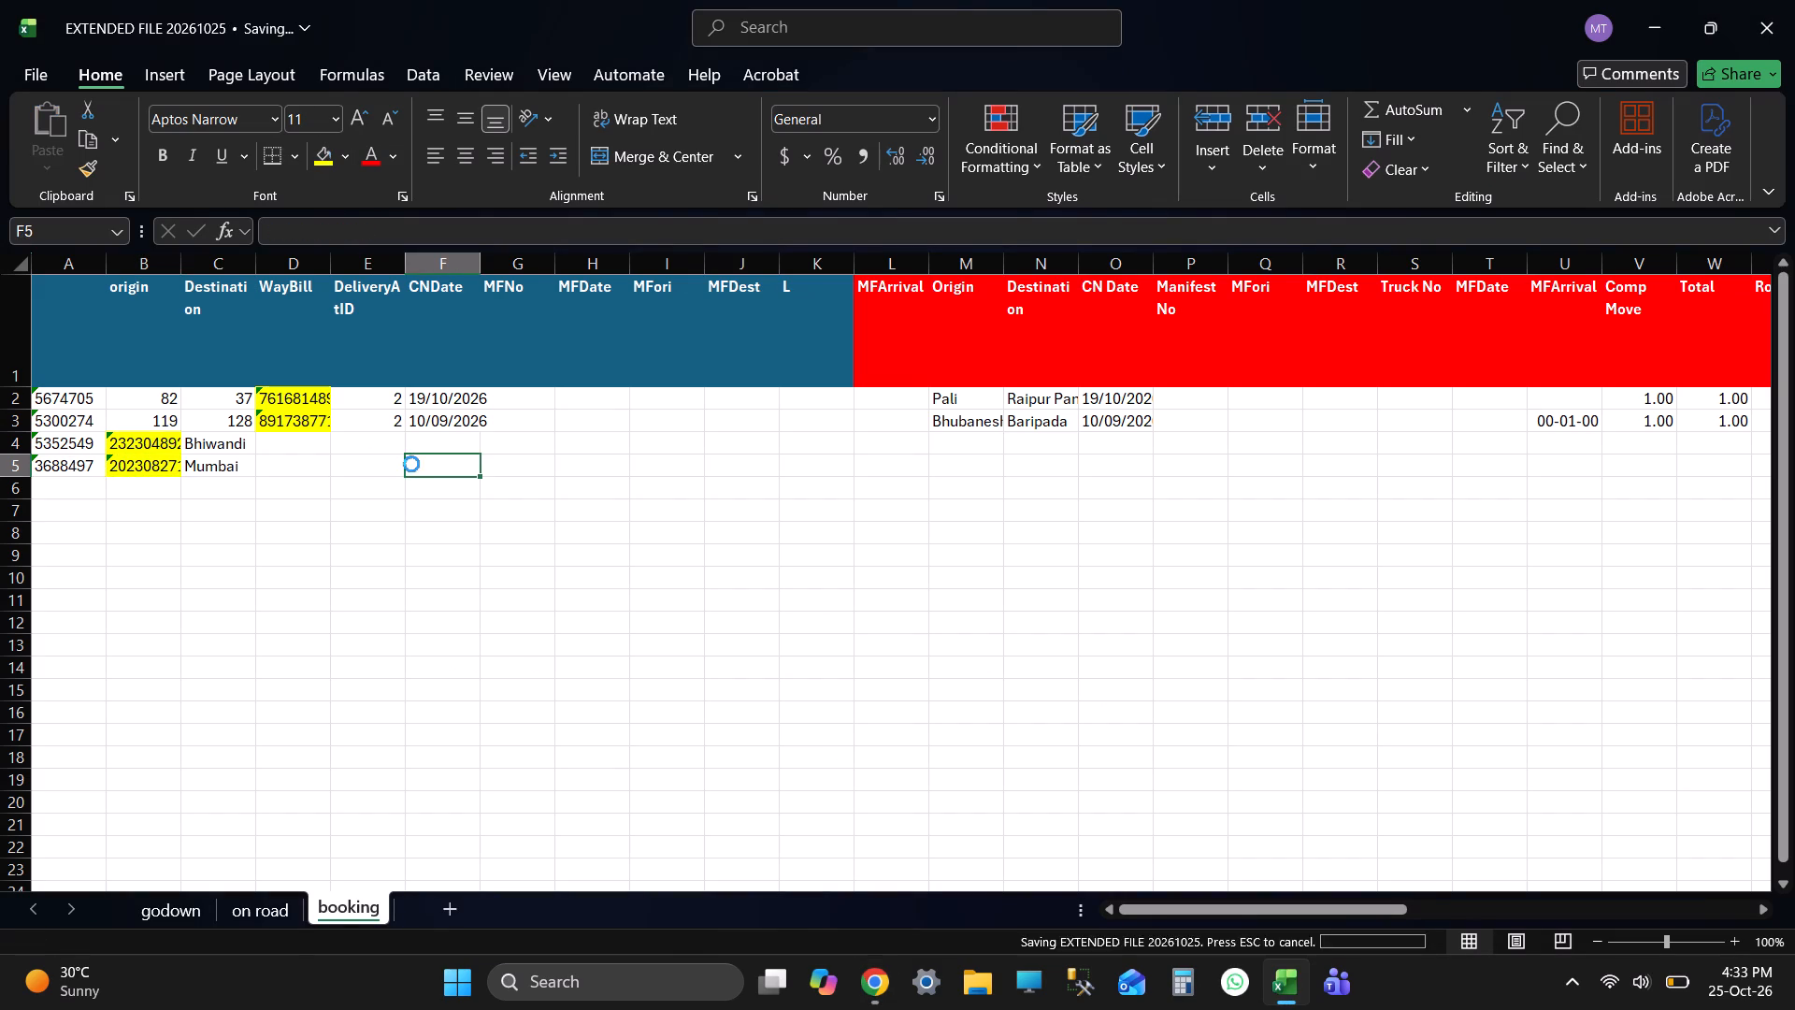
Close the EXTENDED FILE 20261025 workbook and the Chrome window.
{"action": "left_click", "coordinate": [1794, 0]}
{"action": "left_click", "coordinate": [1794, 0]}
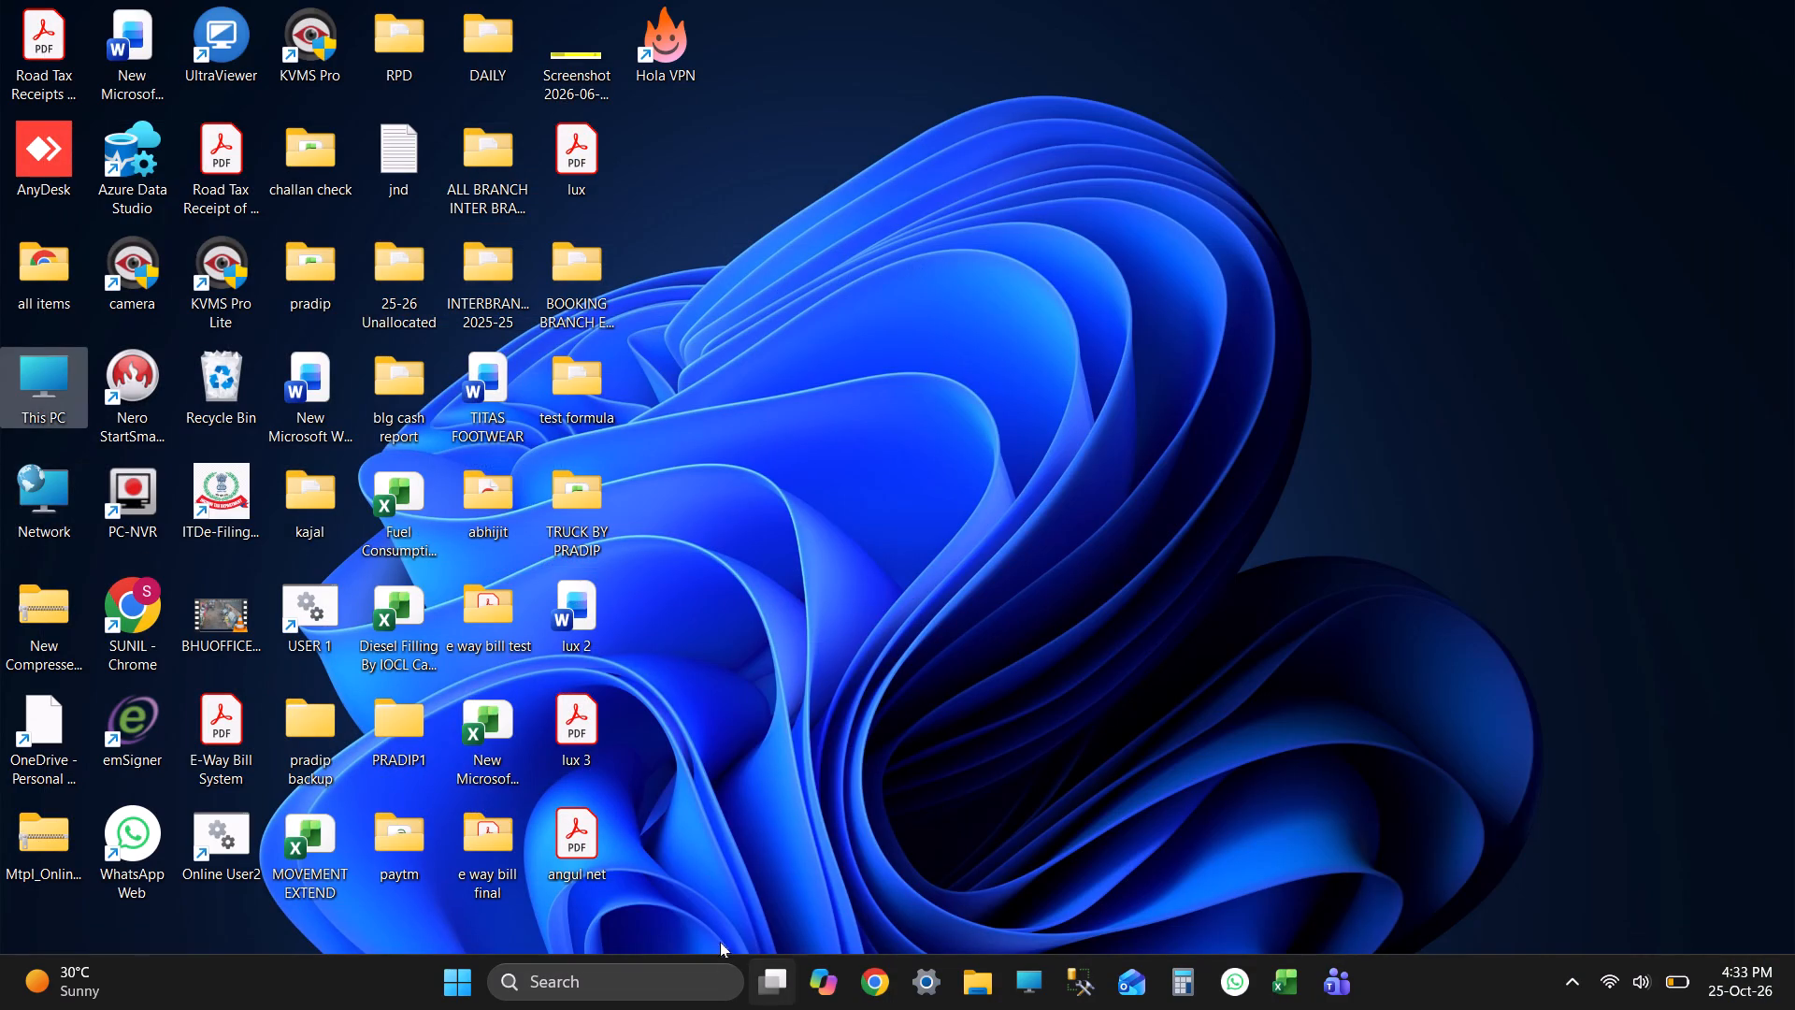
Open the 20261025 godown workbook from the abhijit folder, examine its e-way bill number column through the last entry, and close it.
{"action": "double_click", "coordinate": [22, 395]}
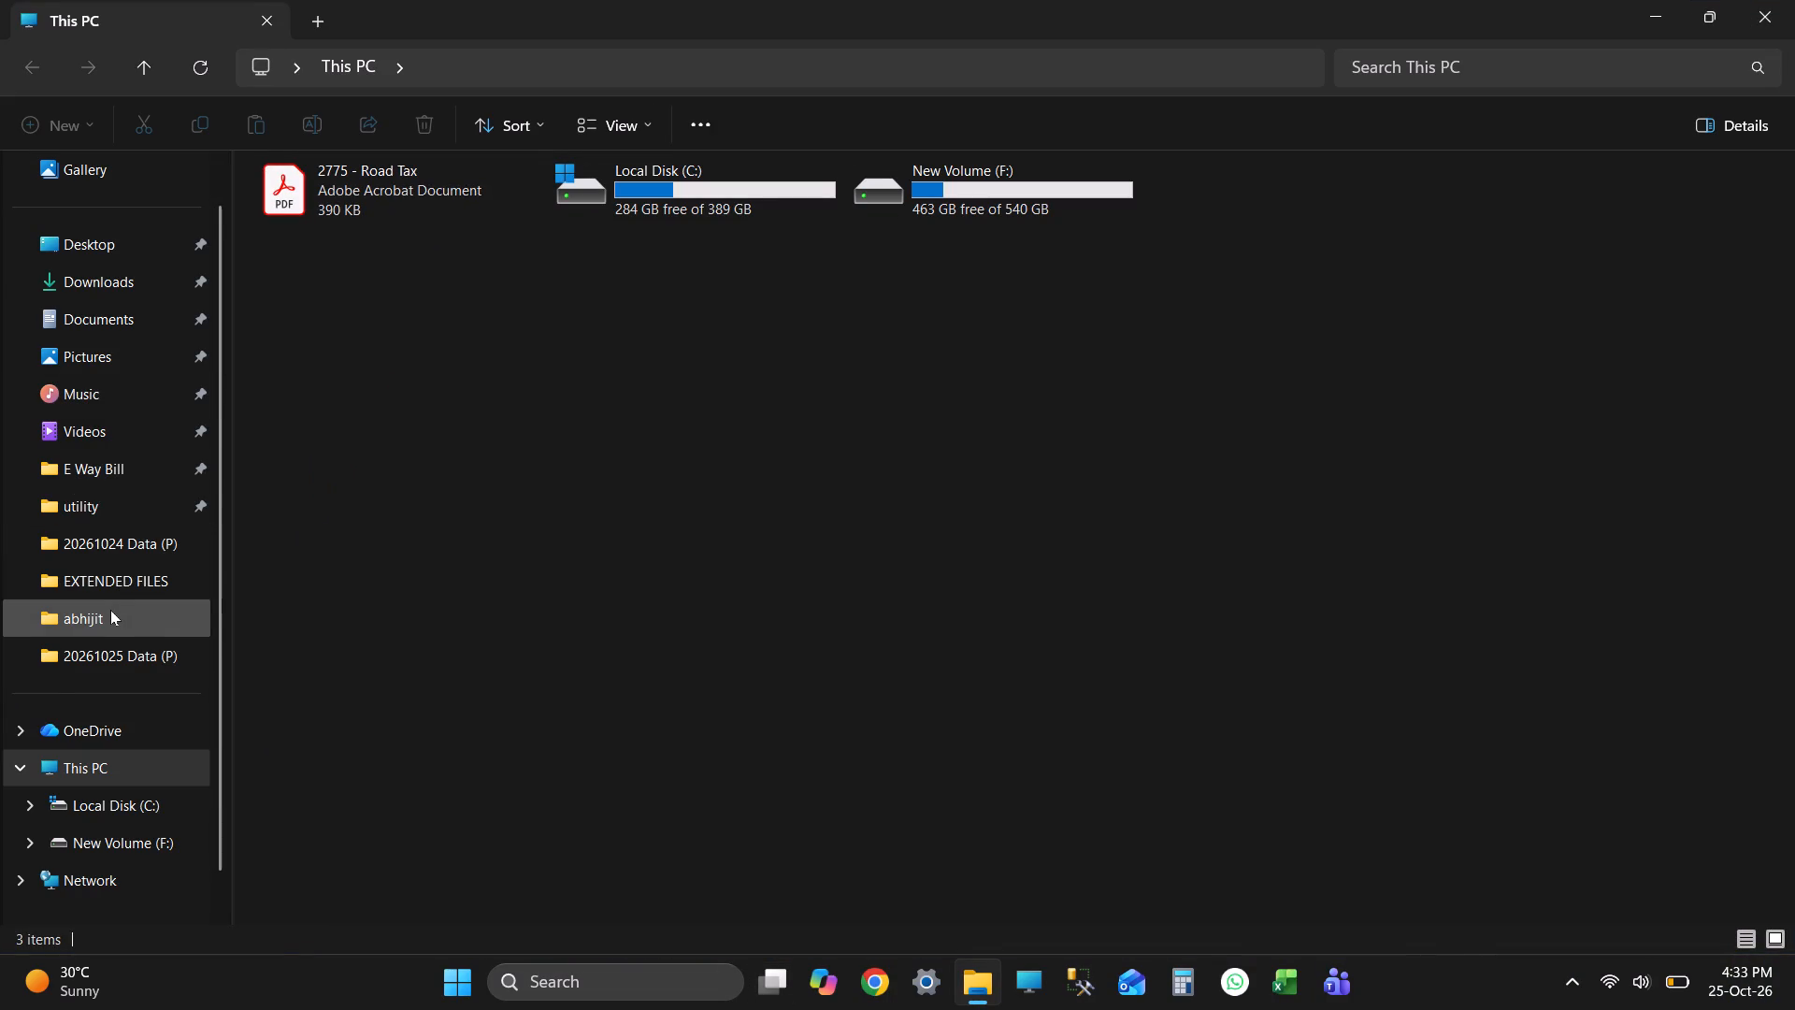
{"action": "left_click", "coordinate": [110, 610]}
{"action": "double_click", "coordinate": [399, 275]}
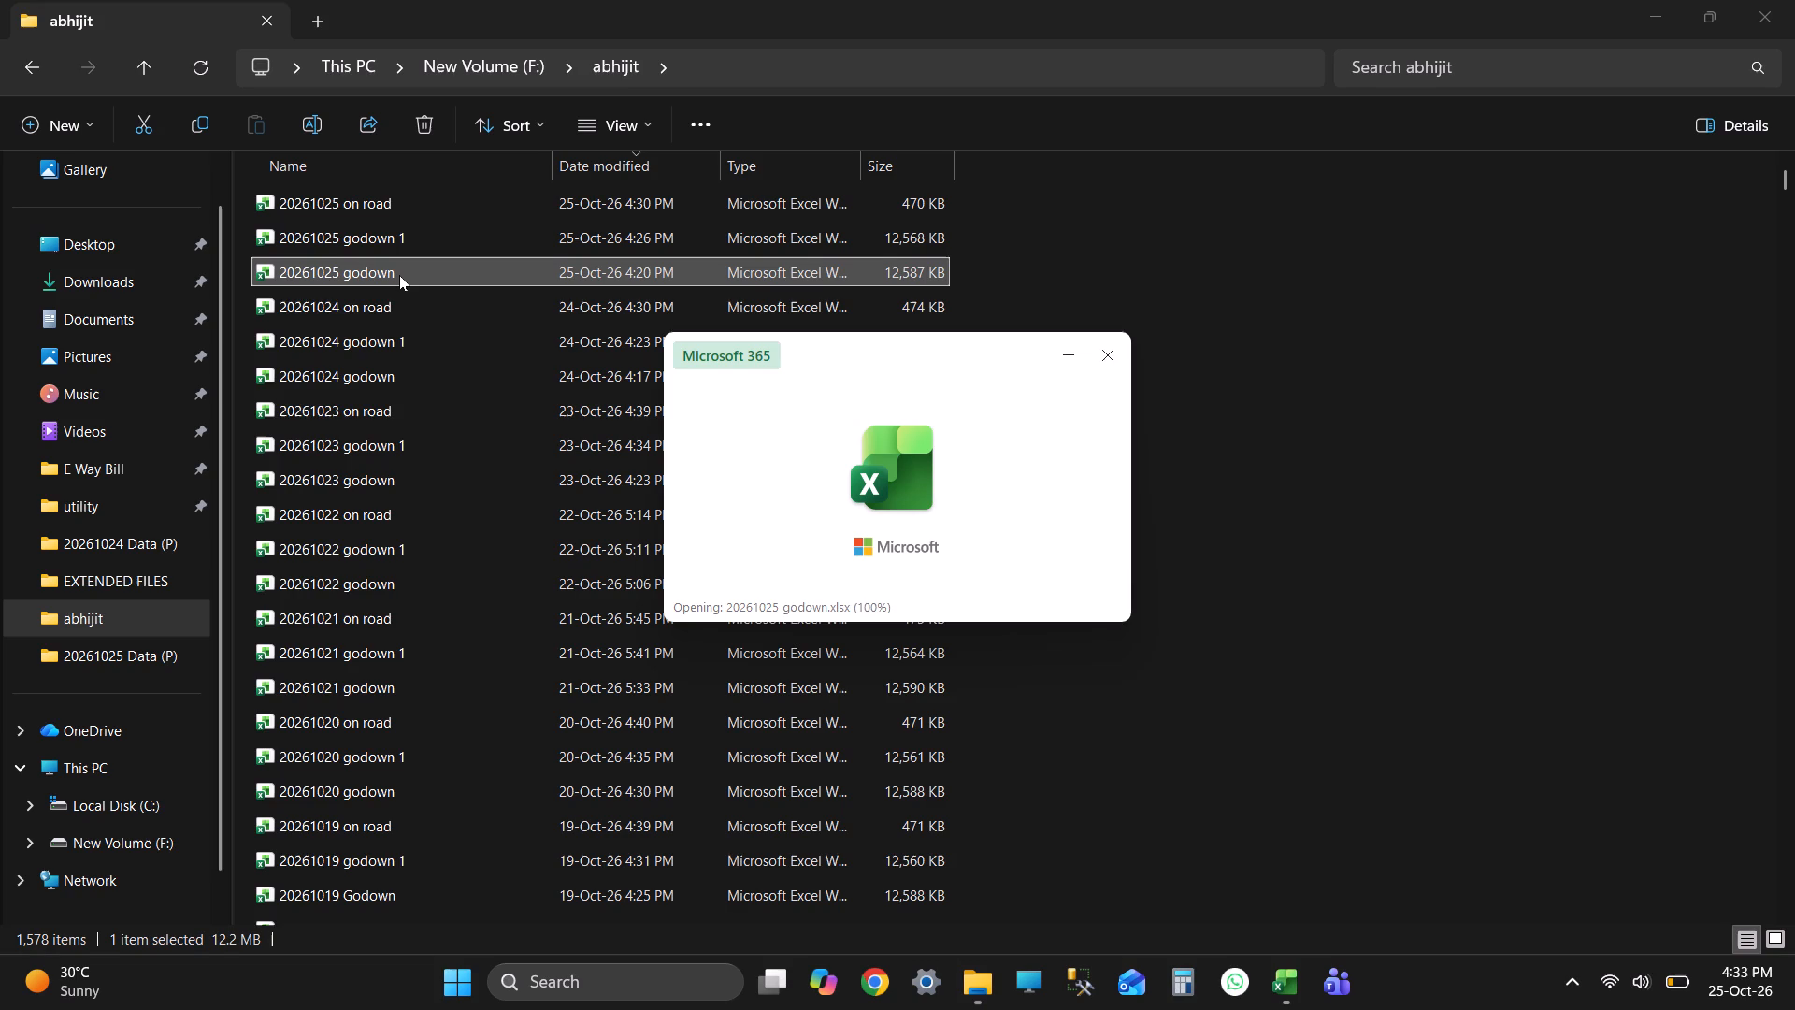
{"action": "key", "text": "Up"}
{"action": "key", "text": "Up"}
{"action": "key", "text": "Up"}
{"action": "key", "text": "Up"}
{"action": "key", "text": "Up"}
{"action": "key", "text": "Up"}
{"action": "key", "text": "Up"}
{"action": "key", "text": "Left"}
{"action": "key", "text": "Left"}
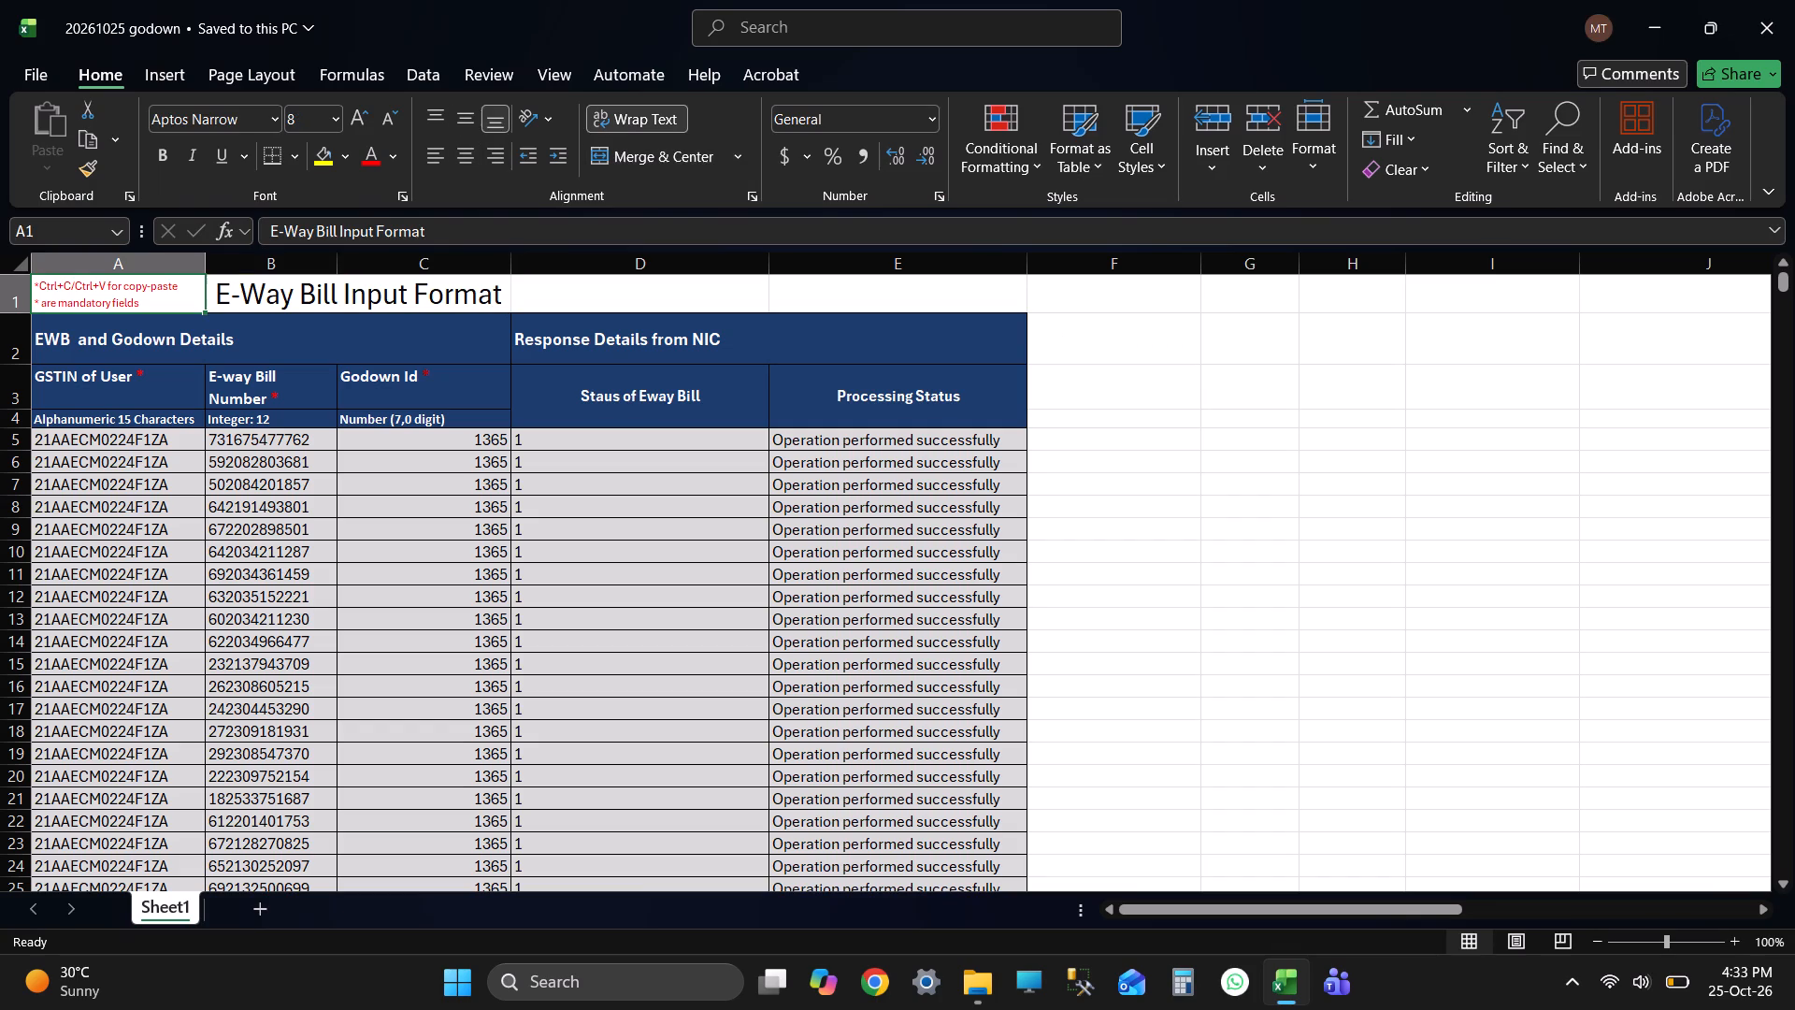
{"action": "key", "text": "Left"}
{"action": "key", "text": "Up"}
{"action": "key", "text": "Up"}
{"action": "key", "text": "Up"}
{"action": "key", "text": "Up"}
{"action": "key", "text": "Up"}
{"action": "key", "text": "Up"}
{"action": "key", "text": "Right"}
{"action": "key", "text": "Up"}
{"action": "key", "text": "Up"}
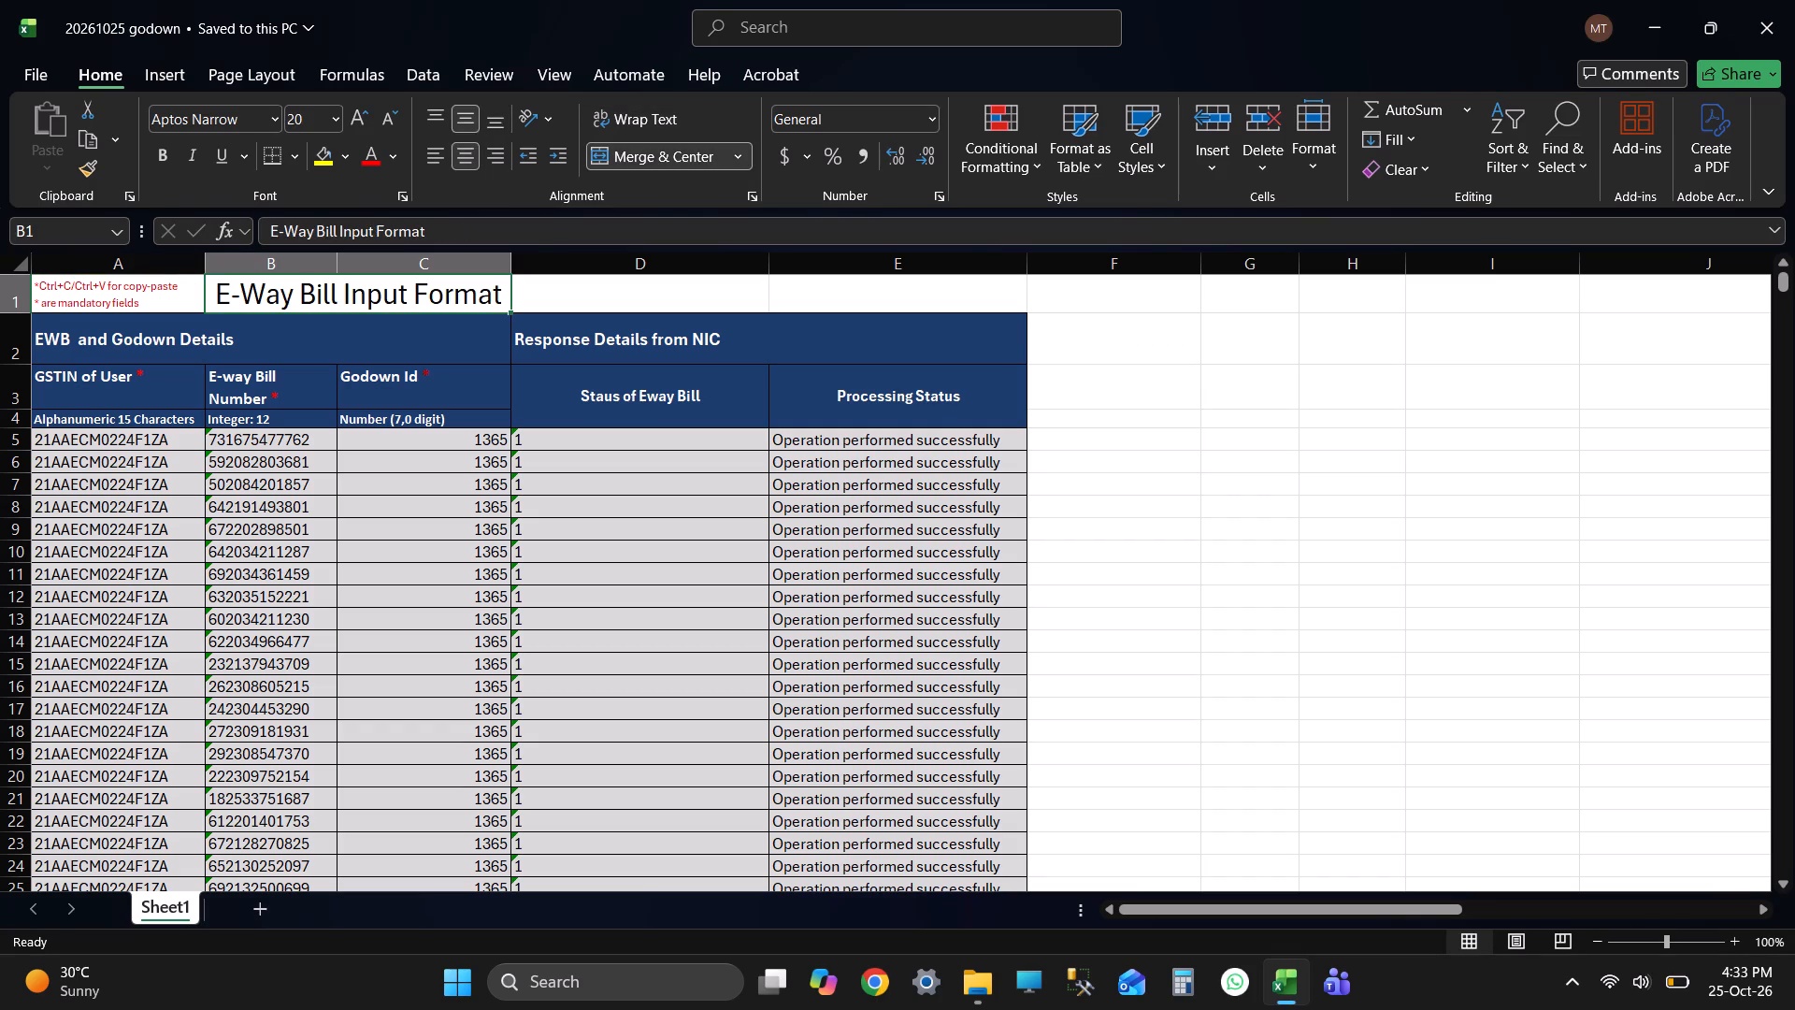
{"action": "key", "text": "Up"}
{"action": "key", "text": "Down"}
{"action": "key", "text": "Down"}
{"action": "key", "text": "Down"}
{"action": "key", "text": "Down"}
{"action": "key", "text": "ctrl+shift+Down"}
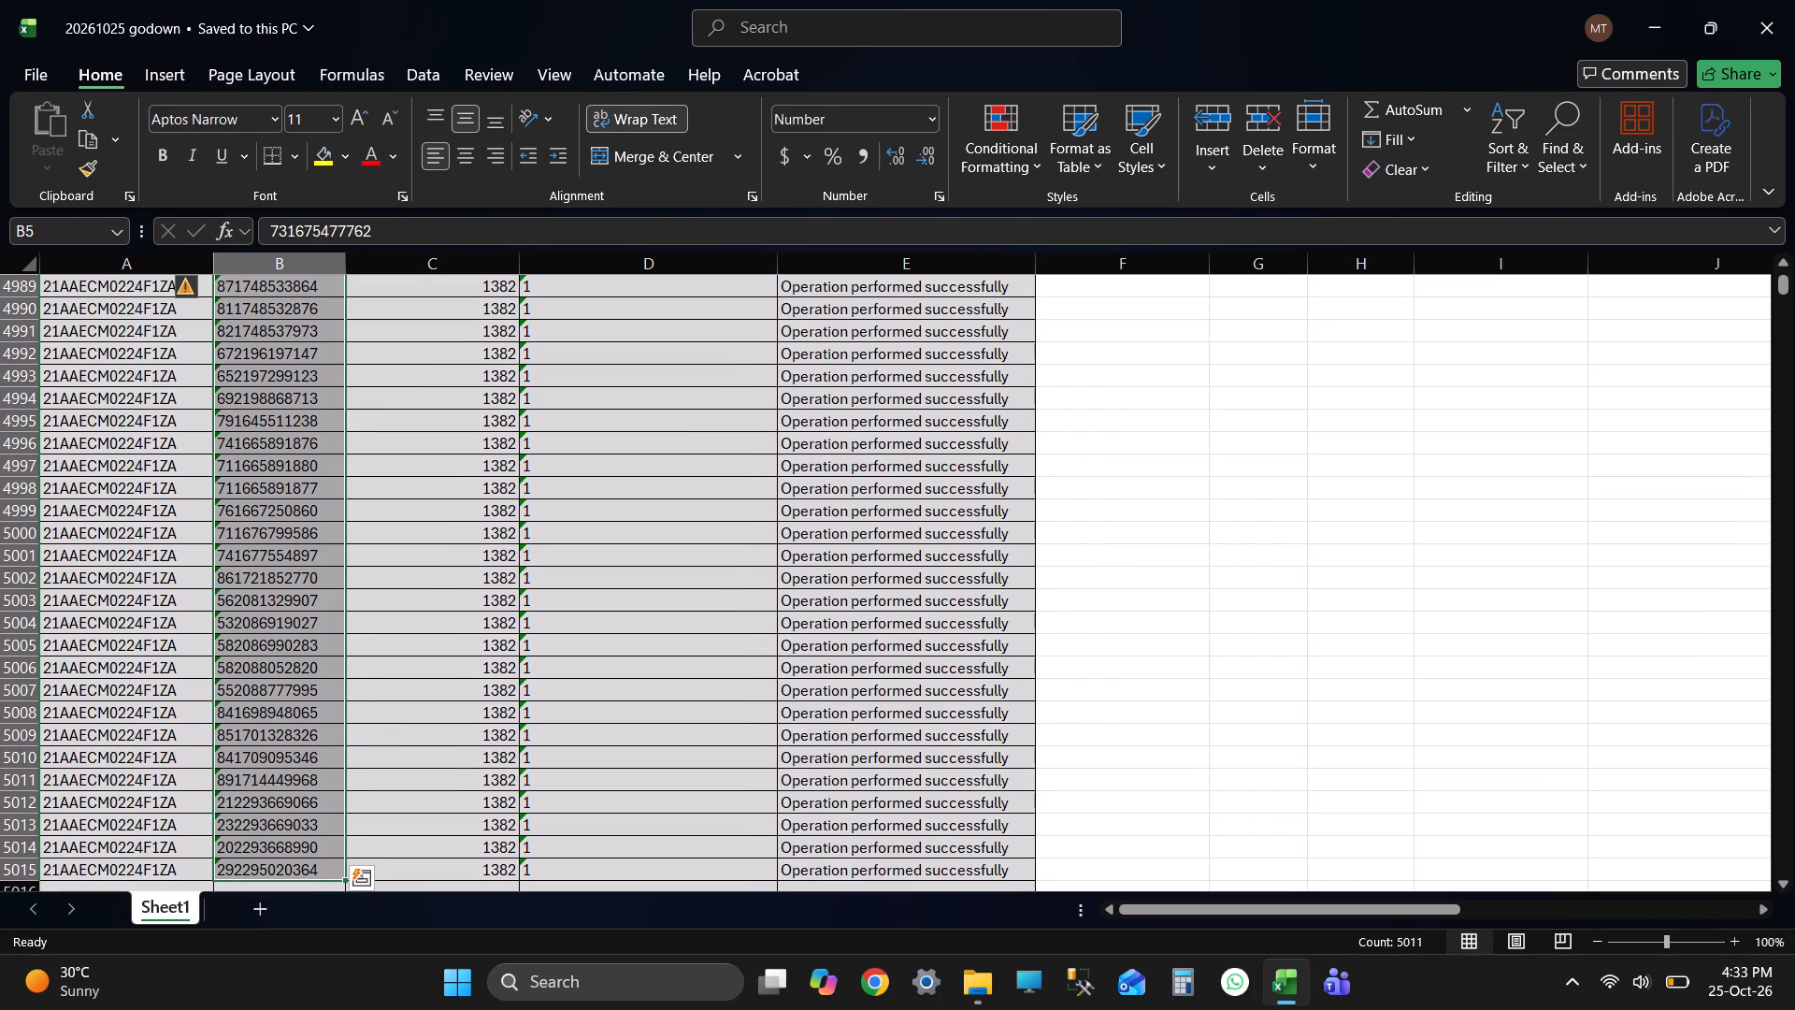
{"action": "scroll", "coordinate": [998, 470], "scroll_direction": "down", "scroll_amount": 1}
{"action": "left_click", "coordinate": [1794, 0]}
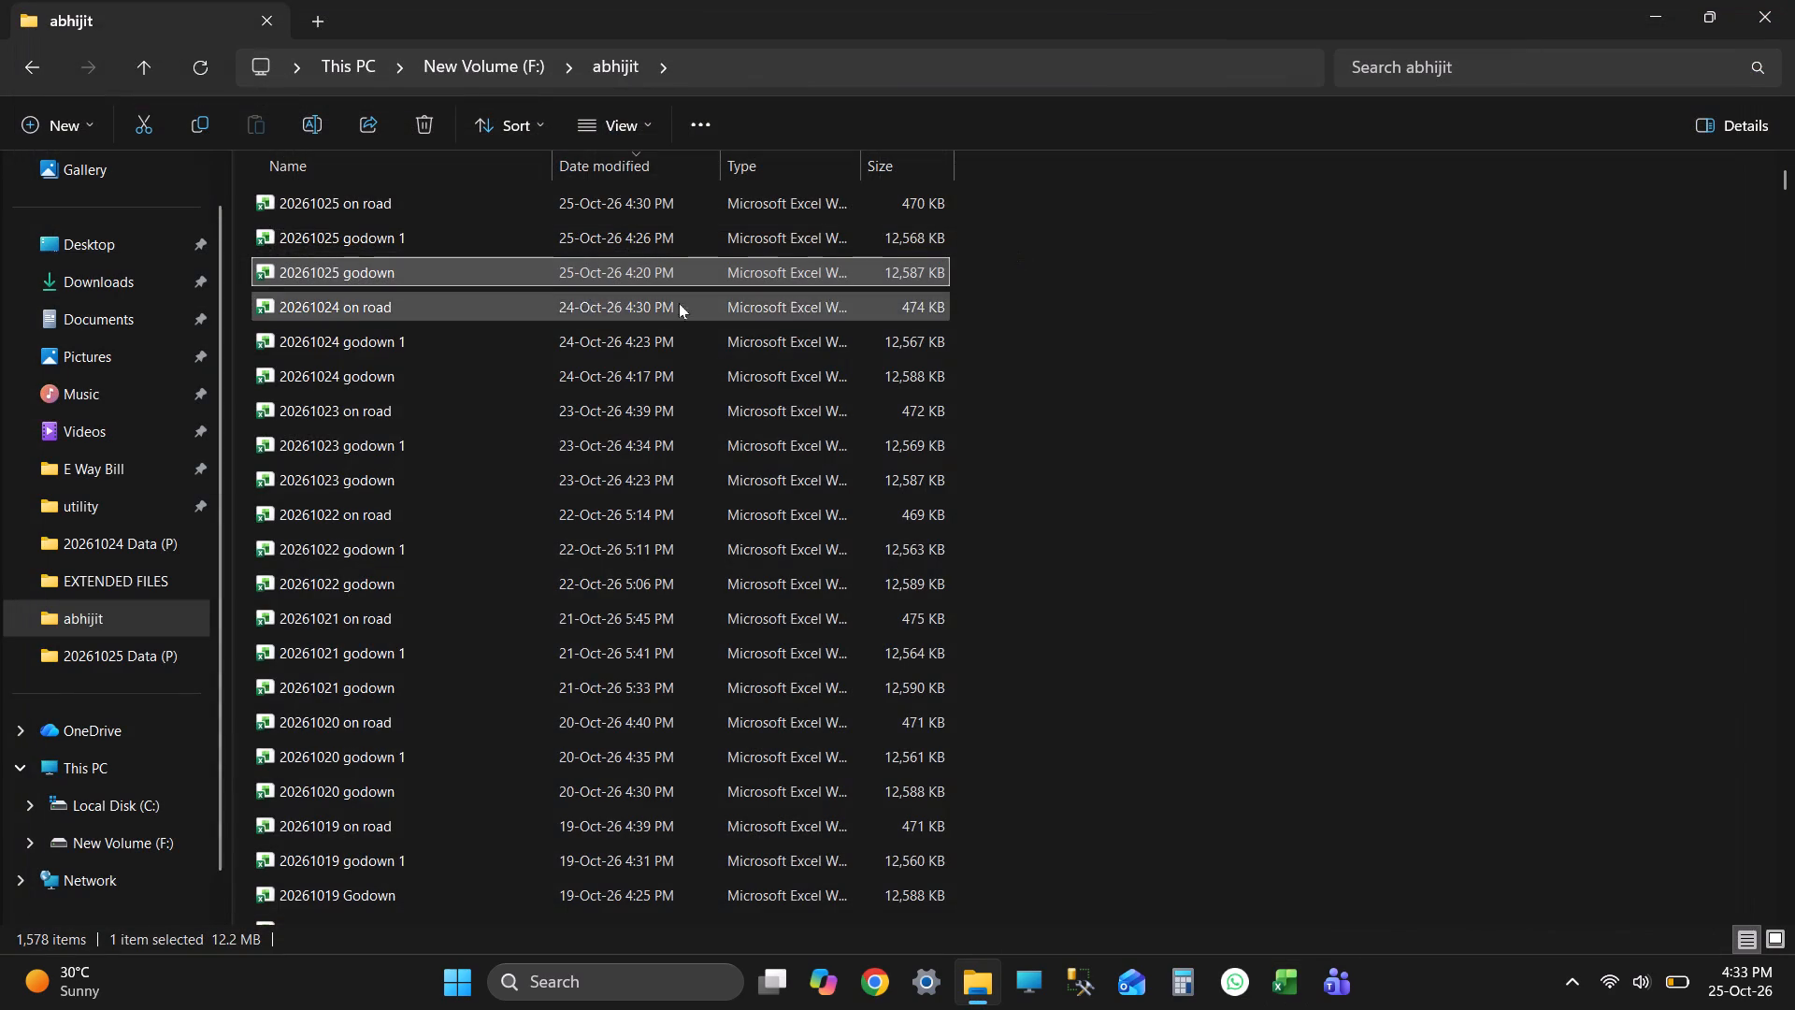
Open the 20261025 godown 1 workbook, examine its e-way bill number column through the last entry, and close it.
{"action": "double_click", "coordinate": [536, 242]}
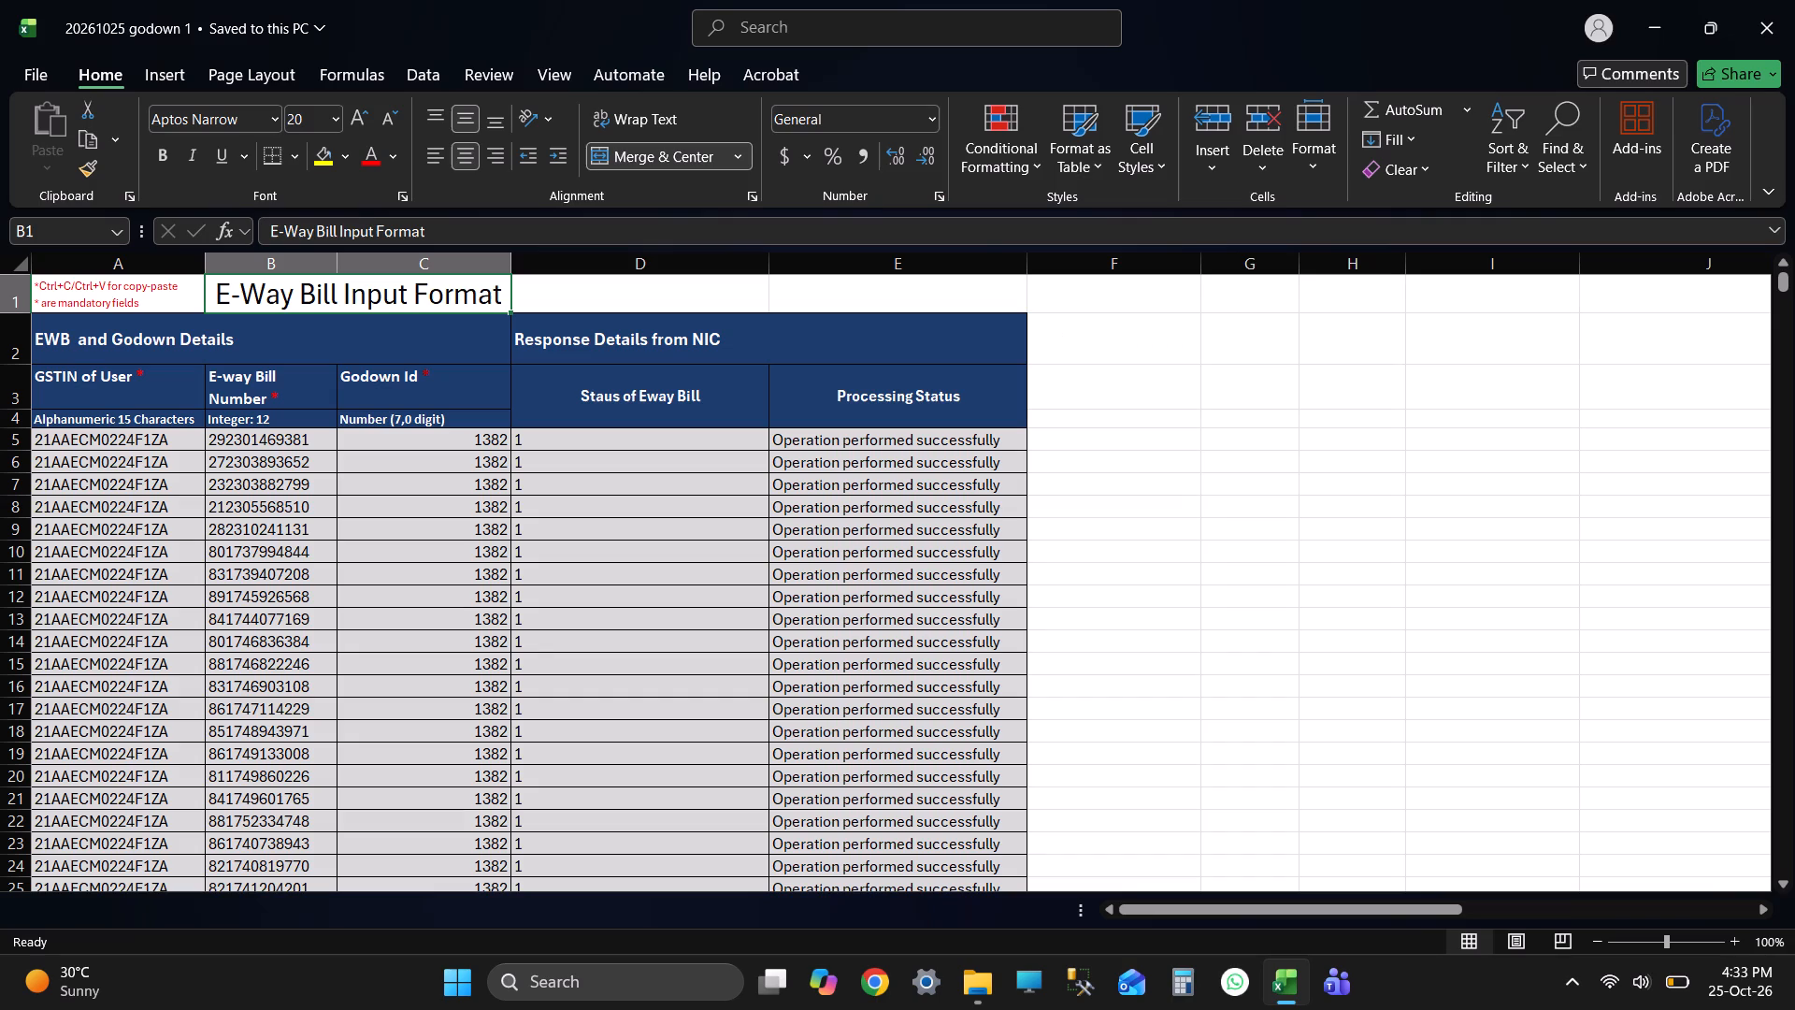
{"action": "key", "text": "Up"}
{"action": "key", "text": "Up"}
{"action": "key", "text": "Down"}
{"action": "key", "text": "Down"}
{"action": "key", "text": "Down"}
{"action": "key", "text": "Down"}
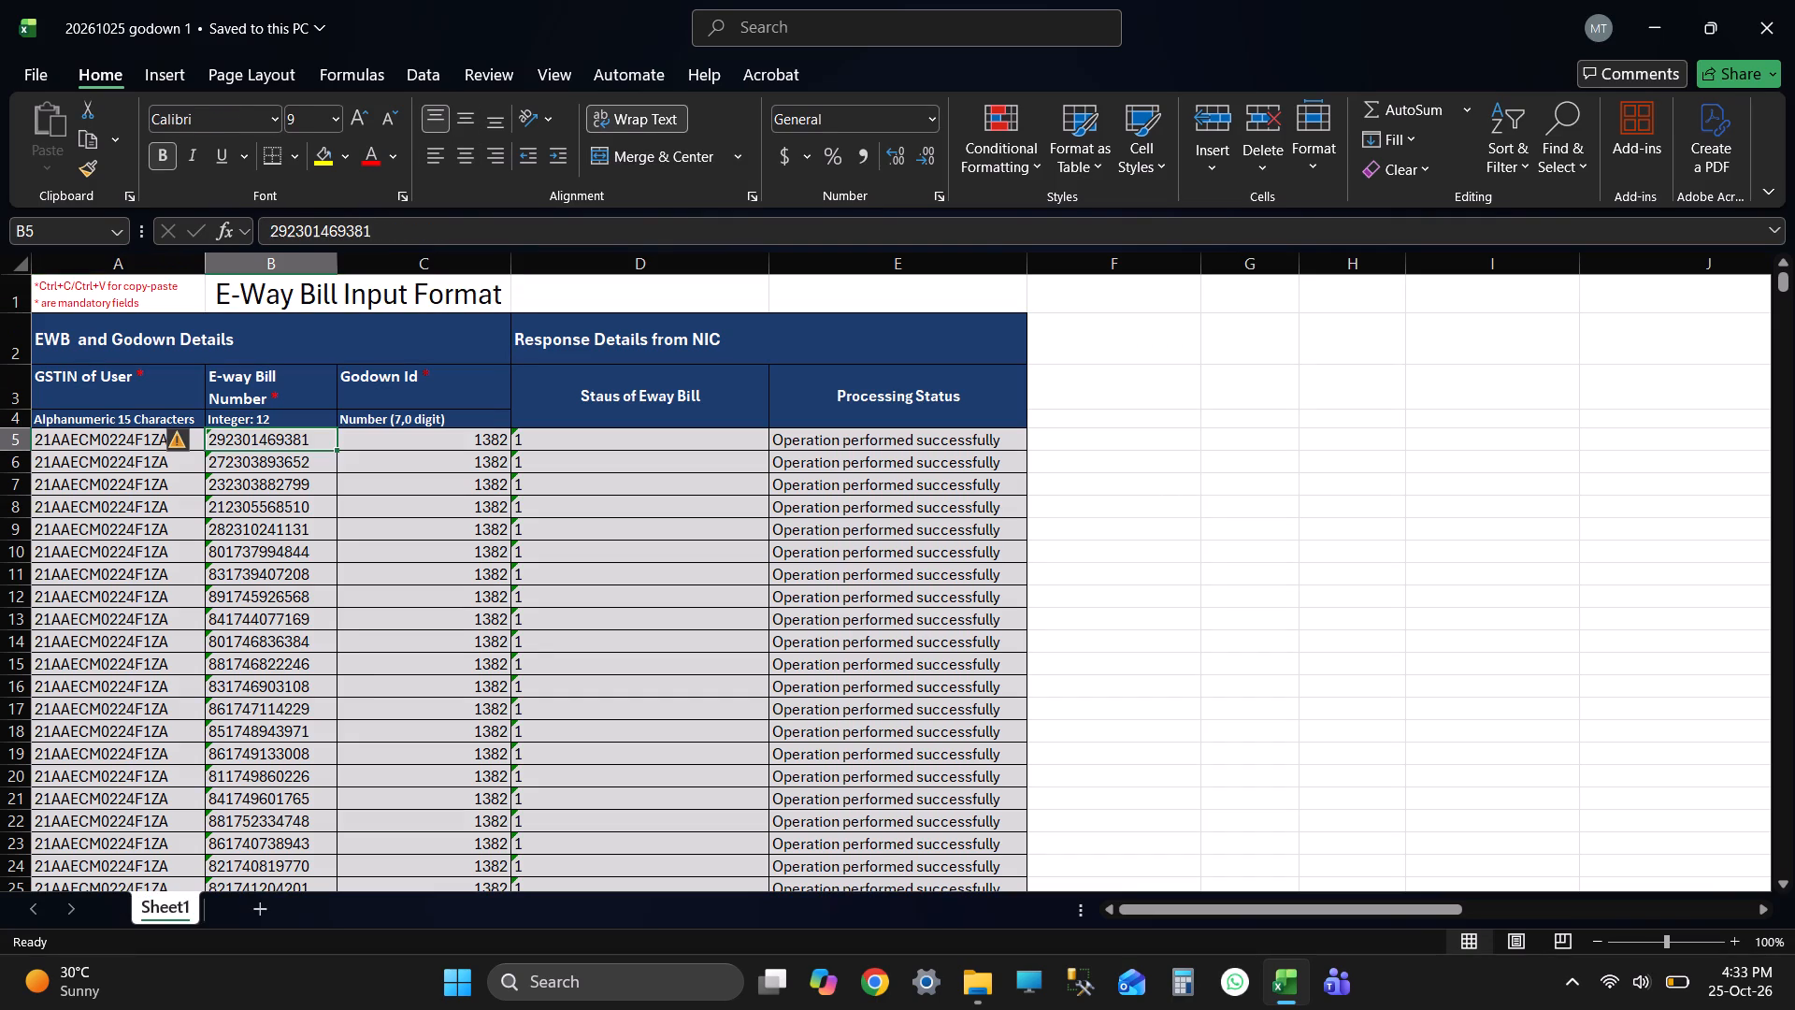
{"action": "key", "text": "ctrl+shift+Down"}
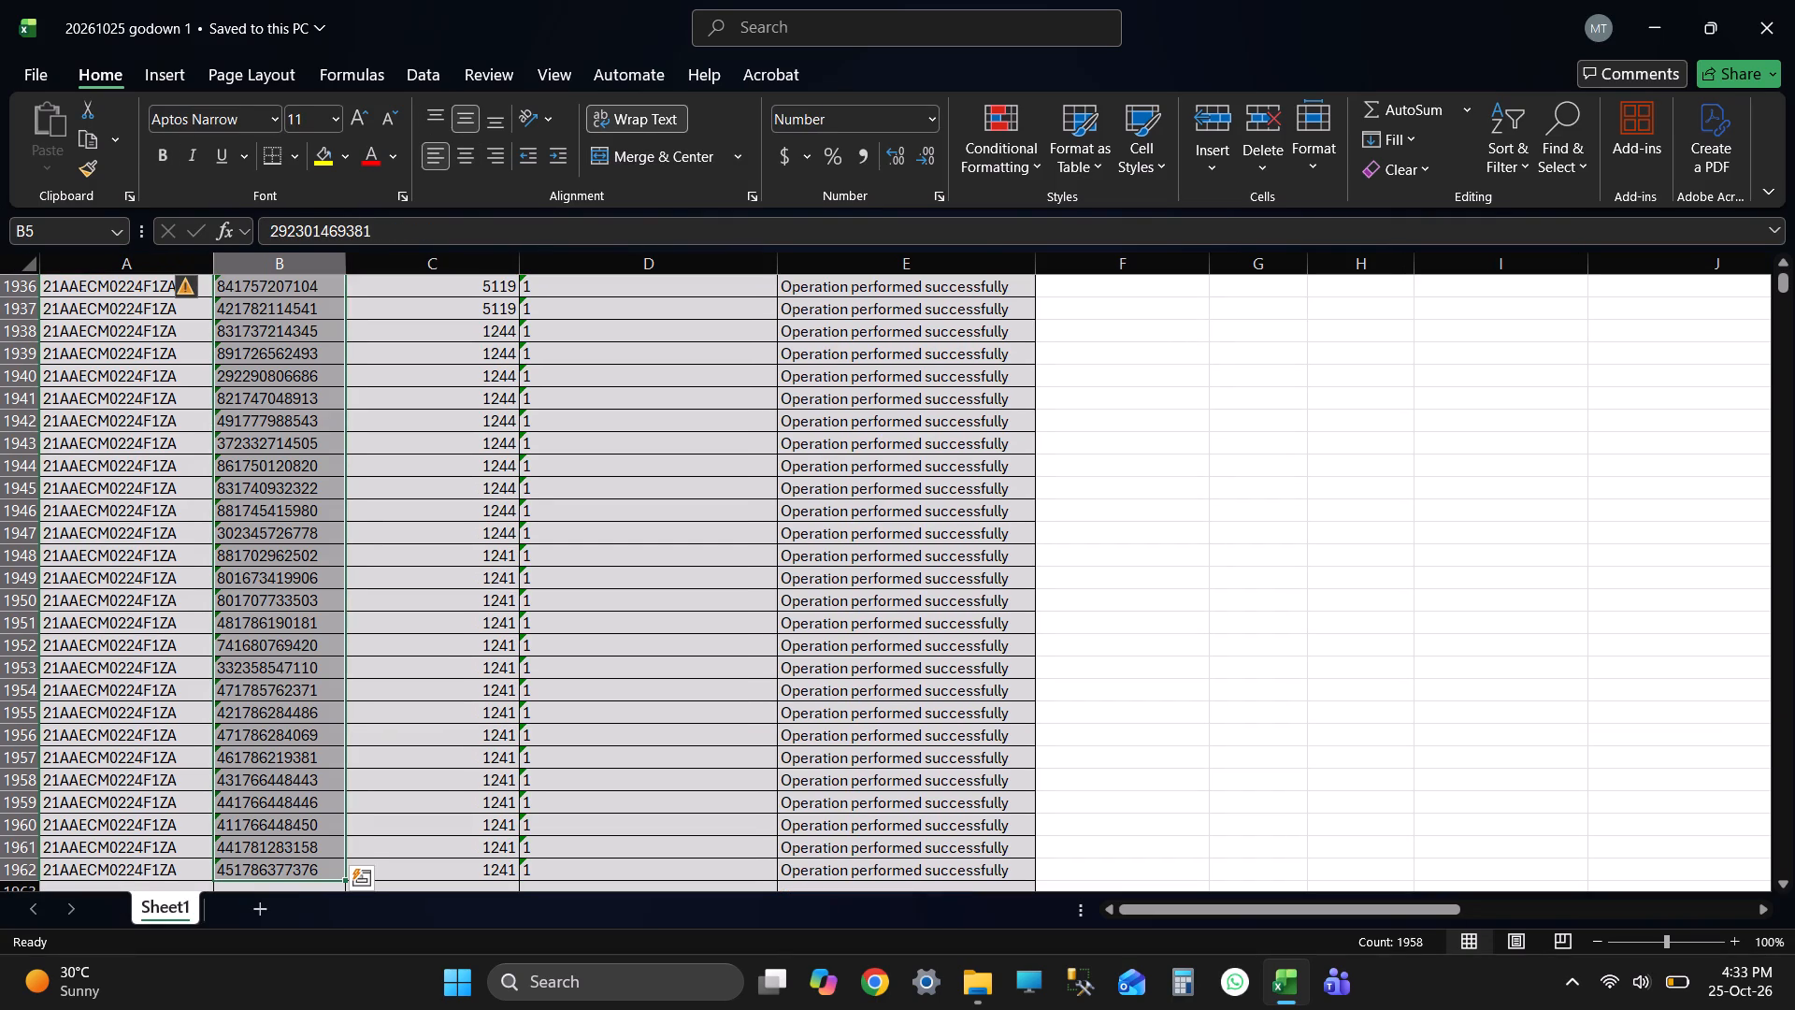
{"action": "scroll", "coordinate": [657, 531], "scroll_direction": "down", "scroll_amount": 1}
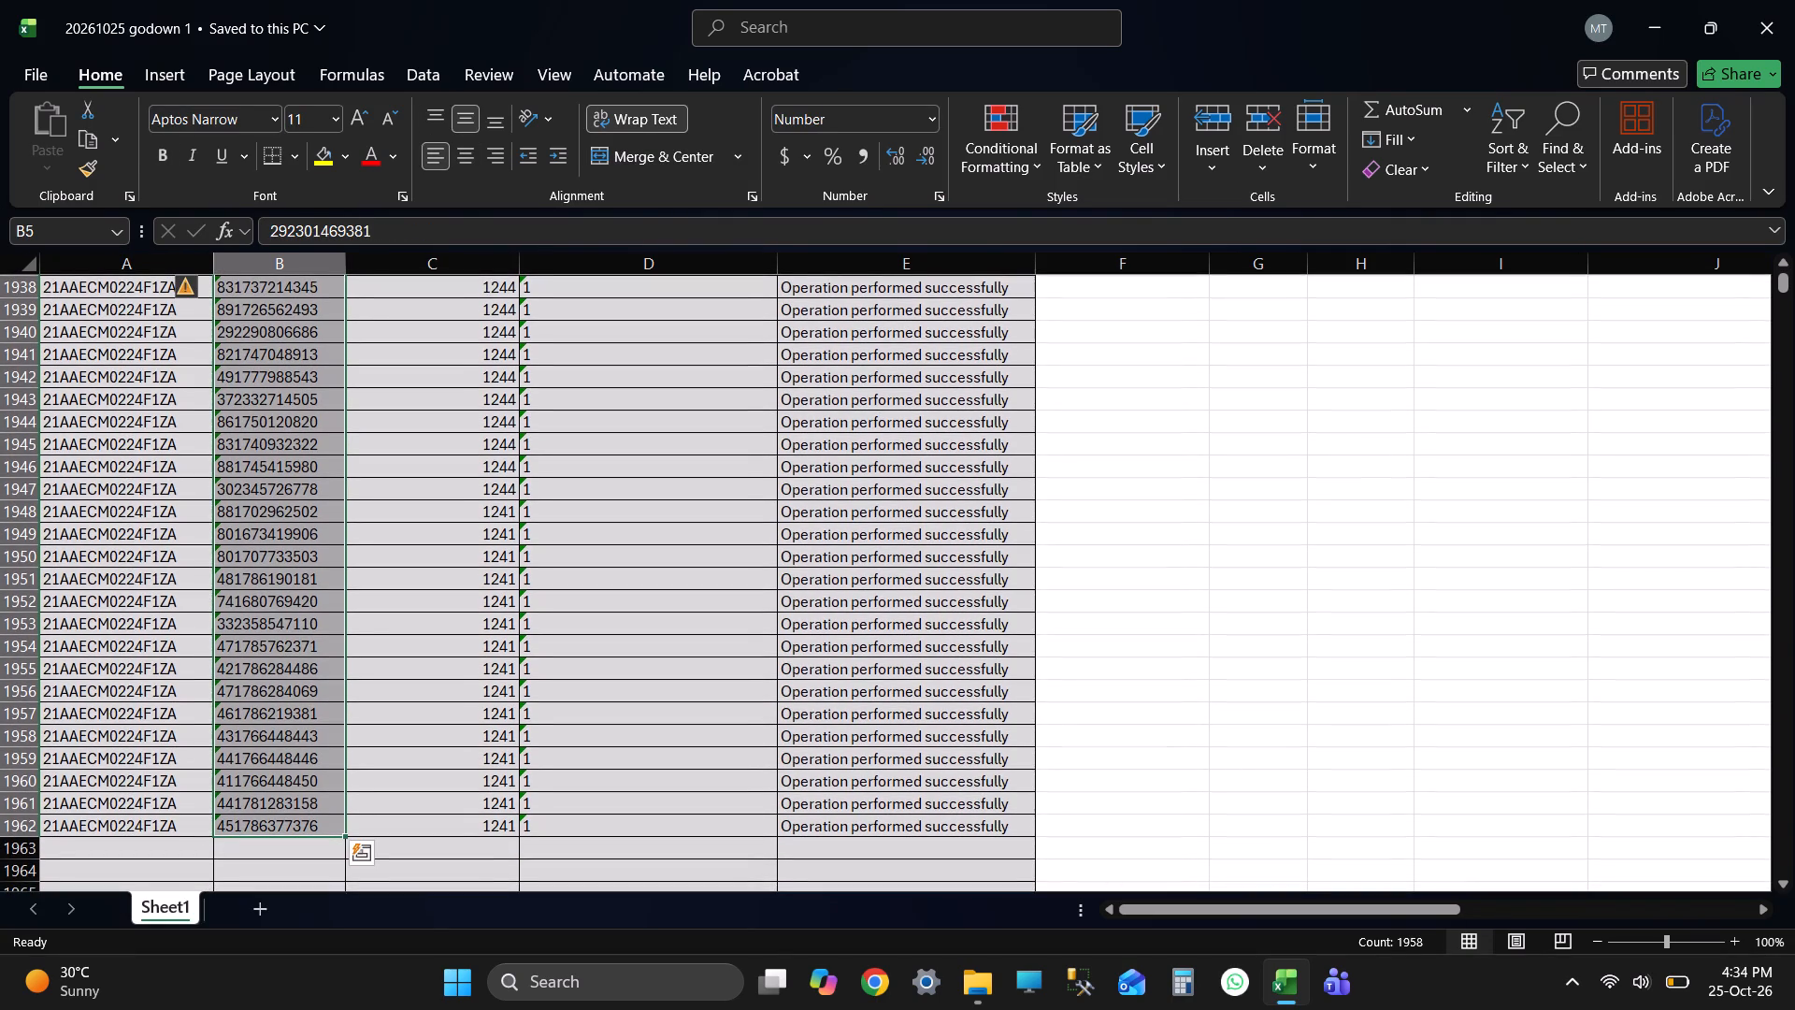
{"action": "left_click", "coordinate": [1794, 0]}
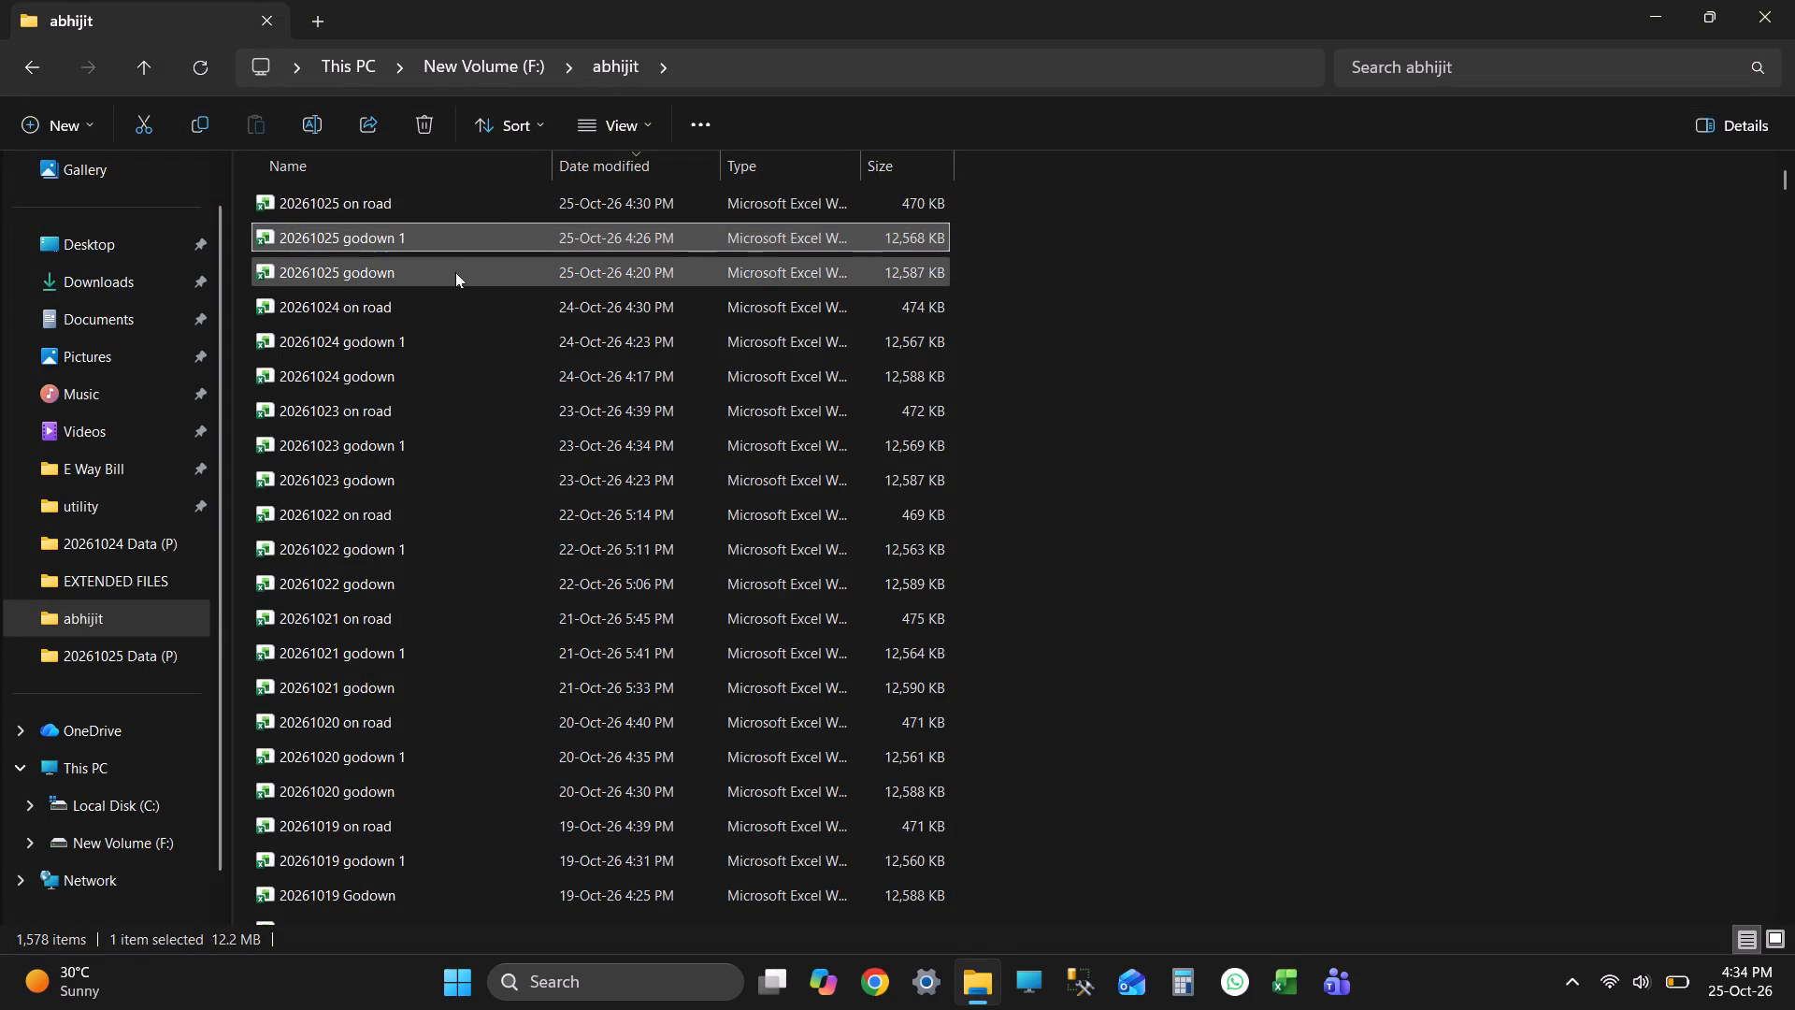
Reopen the 20261025 godown workbook, check the last entry in its e-way bill number column, and close it.
{"action": "double_click", "coordinate": [455, 272]}
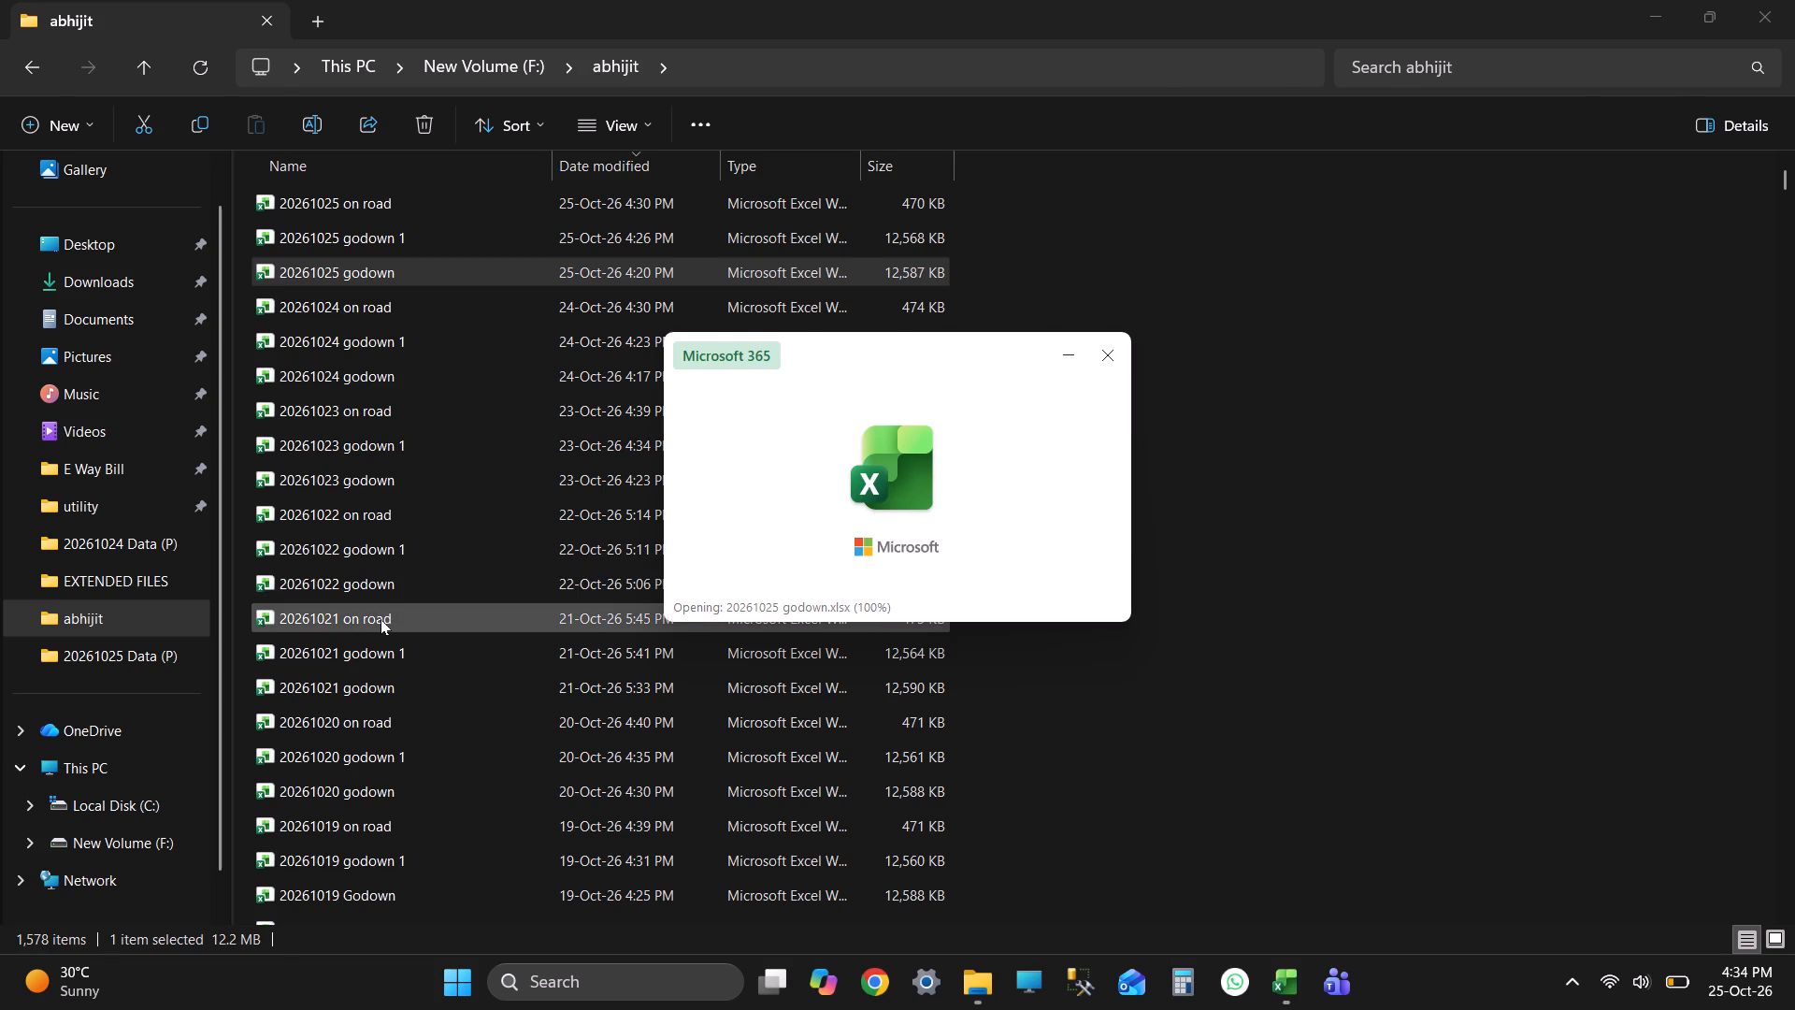
{"action": "left_click", "coordinate": [252, 575]}
{"action": "key", "text": "ctrl+Down"}
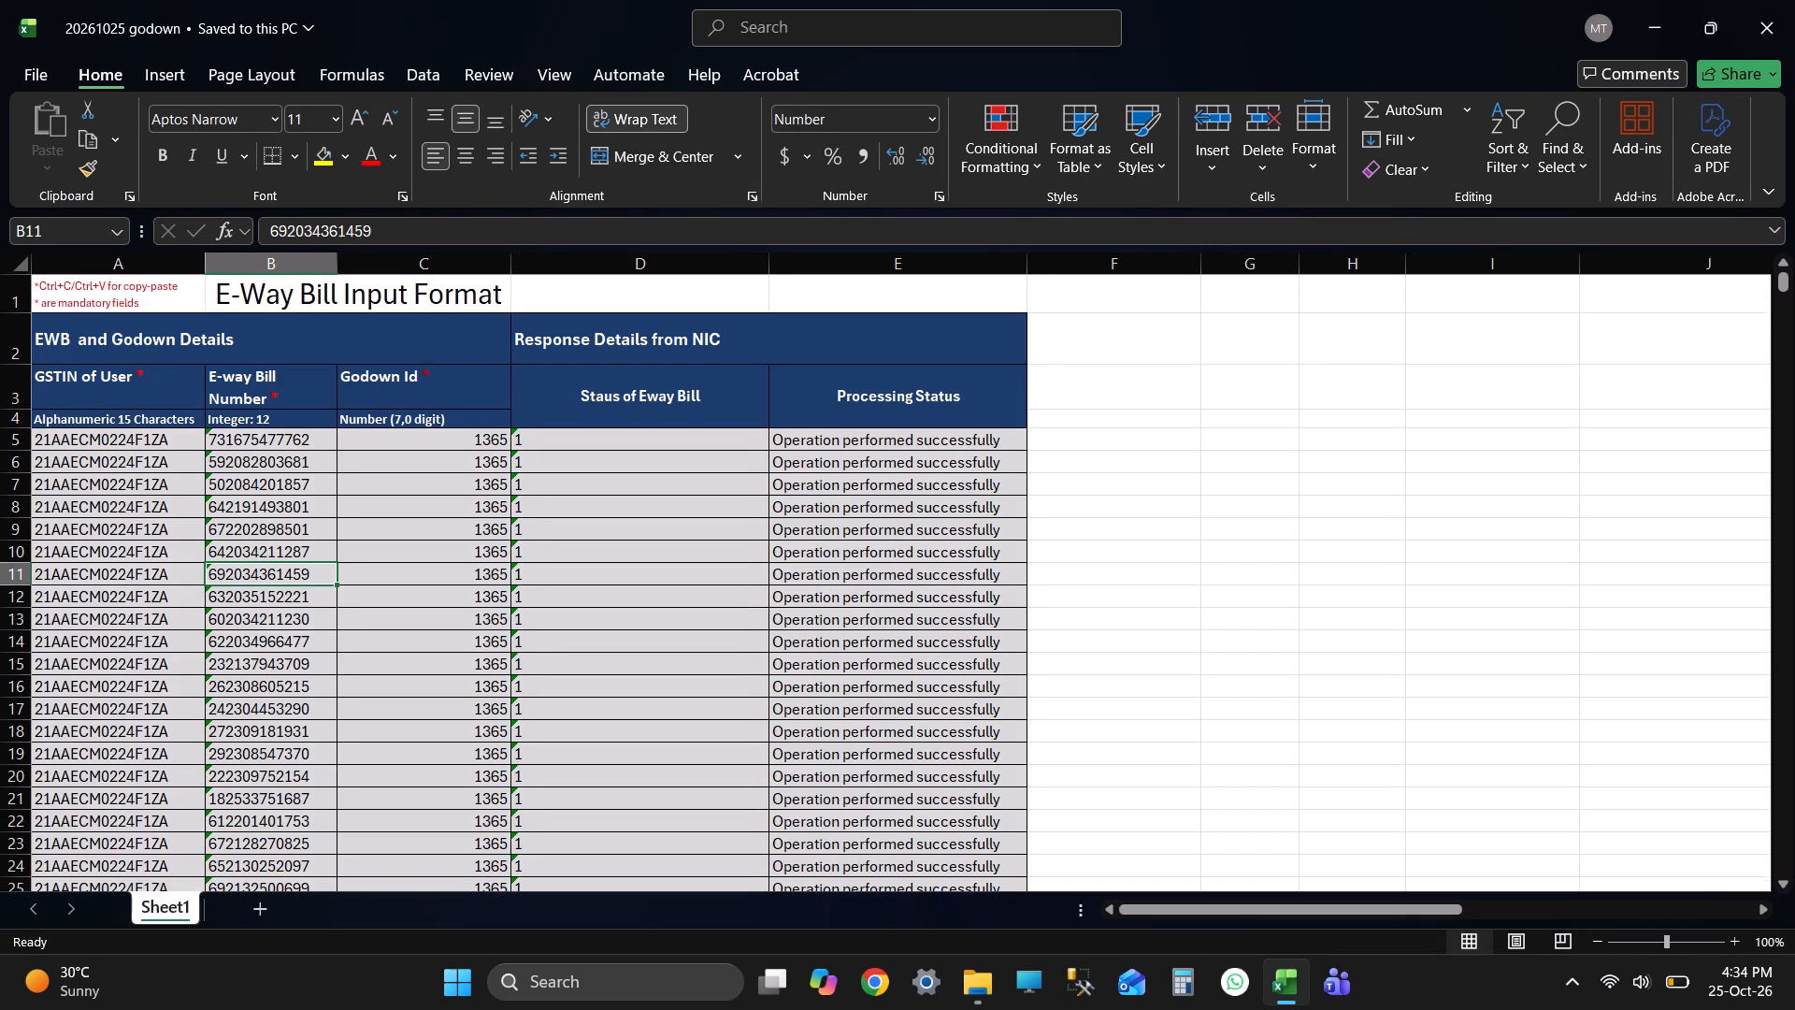
{"action": "left_click", "coordinate": [1794, 0]}
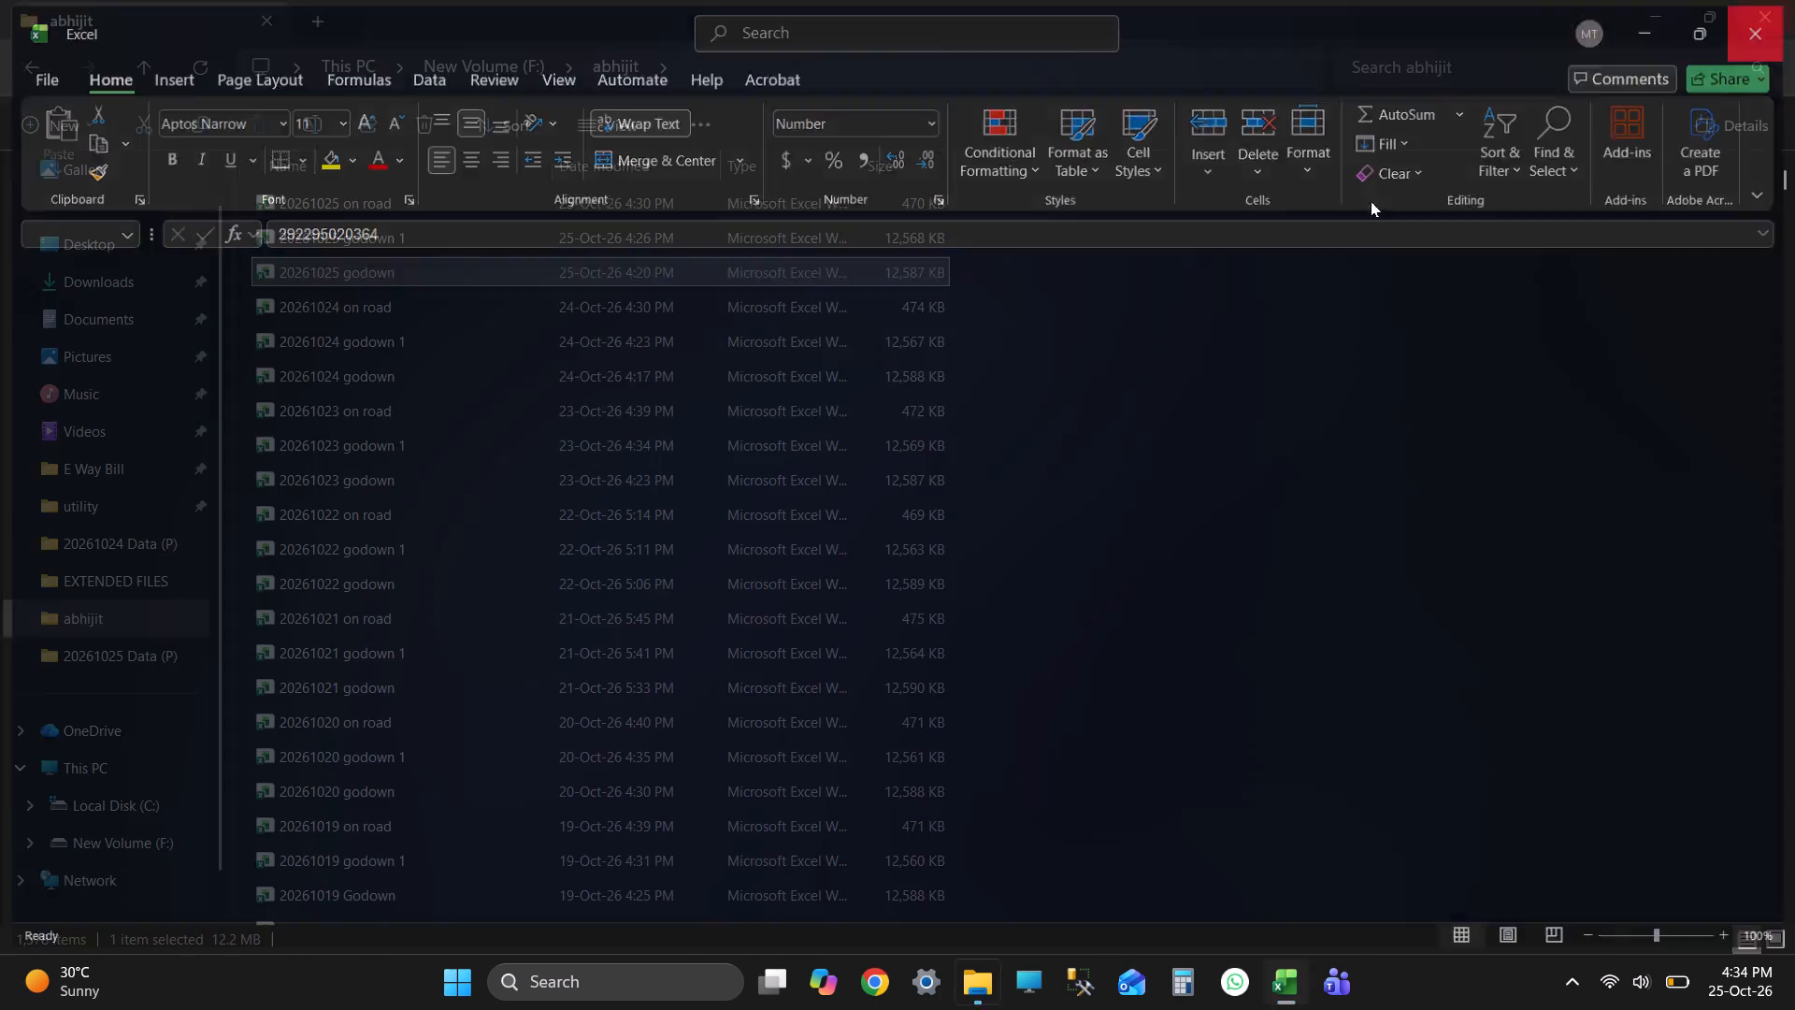
Open the 20261025 on road workbook, review the extend validity responses and processing statuses across its rows, and close it.
{"action": "double_click", "coordinate": [532, 199]}
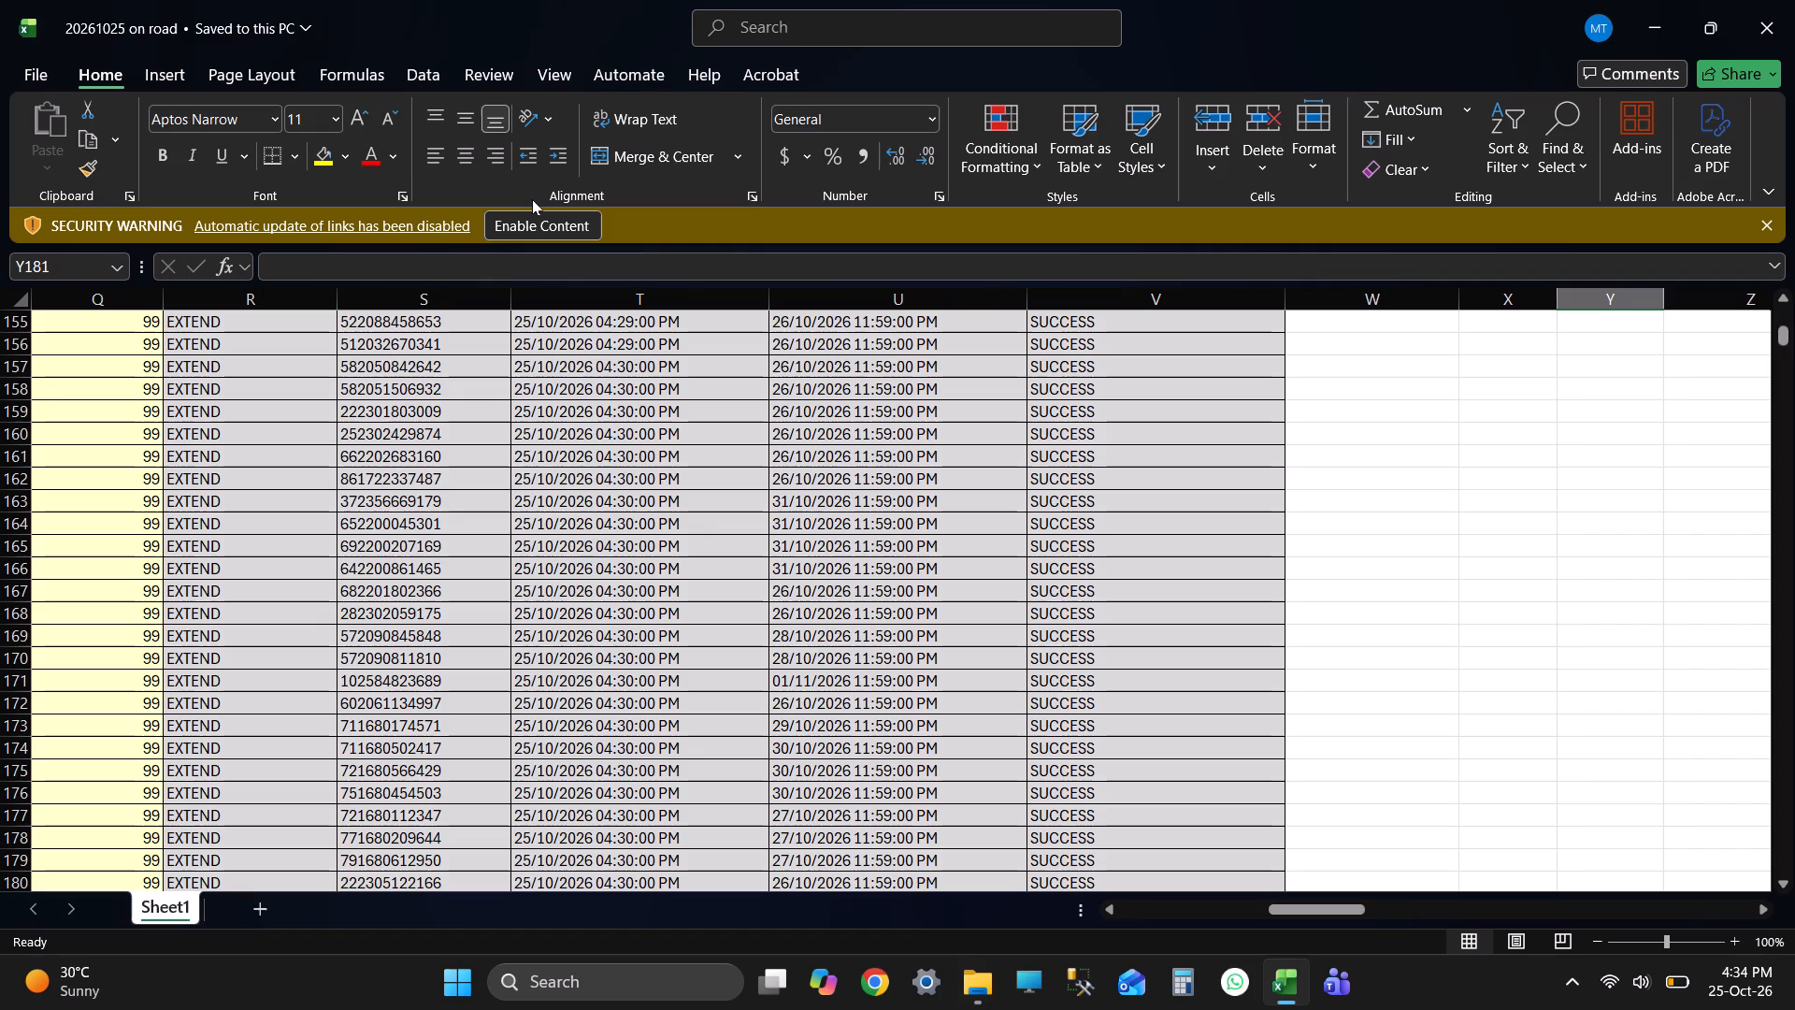
{"action": "left_click", "coordinate": [569, 511]}
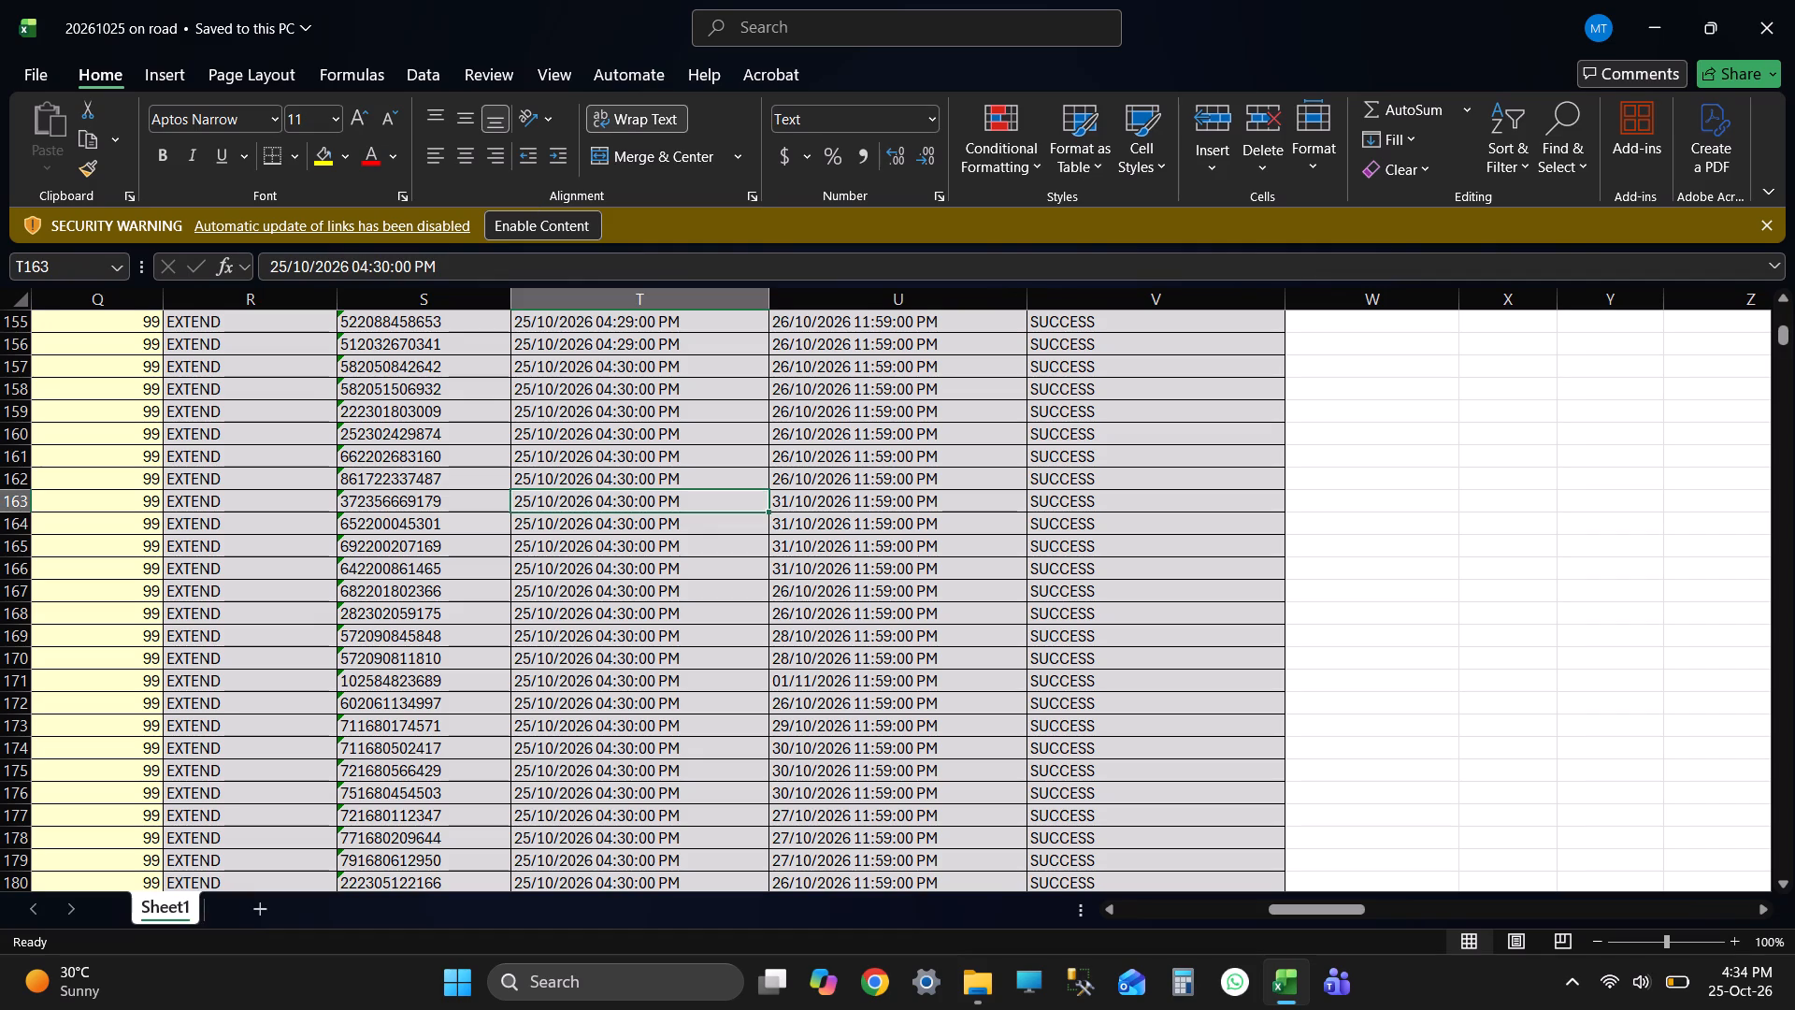
{"action": "key", "text": "Page_Down"}
{"action": "key", "text": "Page_Down"}
{"action": "key", "text": "Page_Down"}
{"action": "key", "text": "Page_Up"}
{"action": "key", "text": "Page_Up"}
{"action": "key", "text": "Page_Up"}
{"action": "key", "text": "Page_Up"}
{"action": "key", "text": "Page_Up"}
{"action": "key", "text": "Page_Up"}
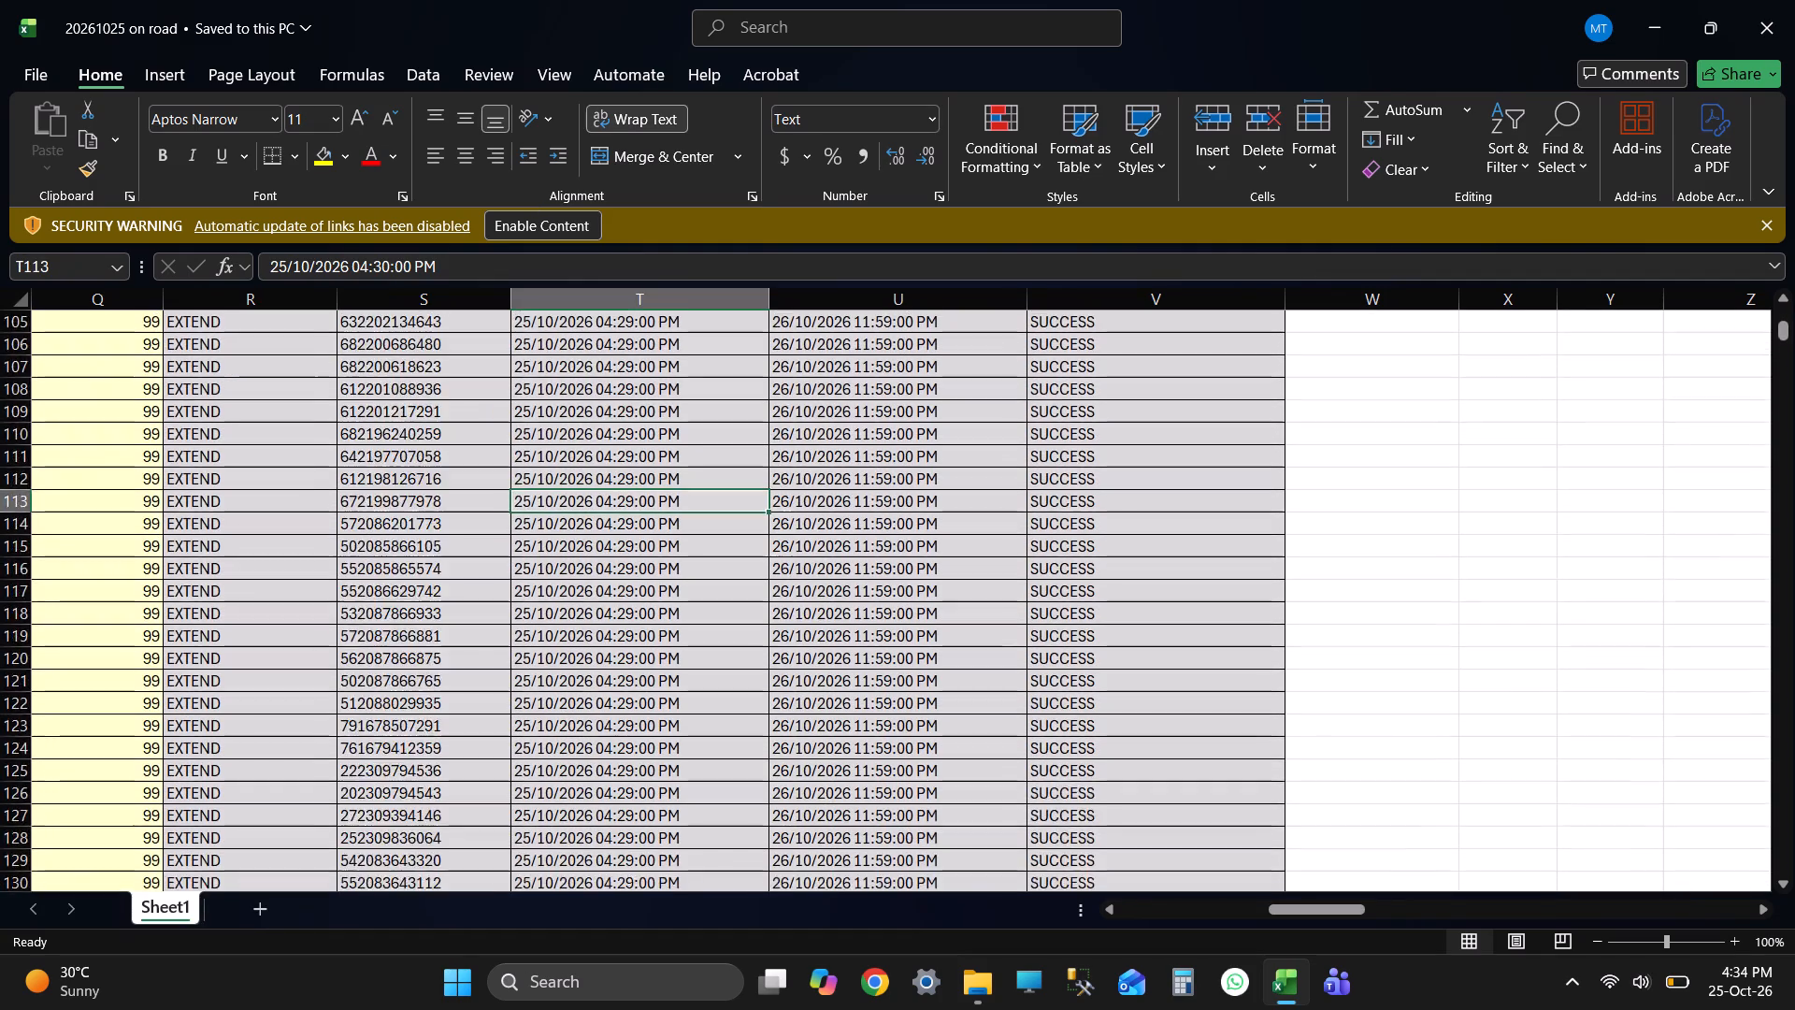
{"action": "key", "text": "Page_Up"}
{"action": "key", "text": "Page_Up"}
{"action": "key", "text": "Page_Up"}
{"action": "key", "text": "Page_Up"}
{"action": "key", "text": "Page_Up"}
{"action": "key", "text": "Page_Up"}
{"action": "key", "text": "Page_Up"}
{"action": "left_click", "coordinate": [1794, 0]}
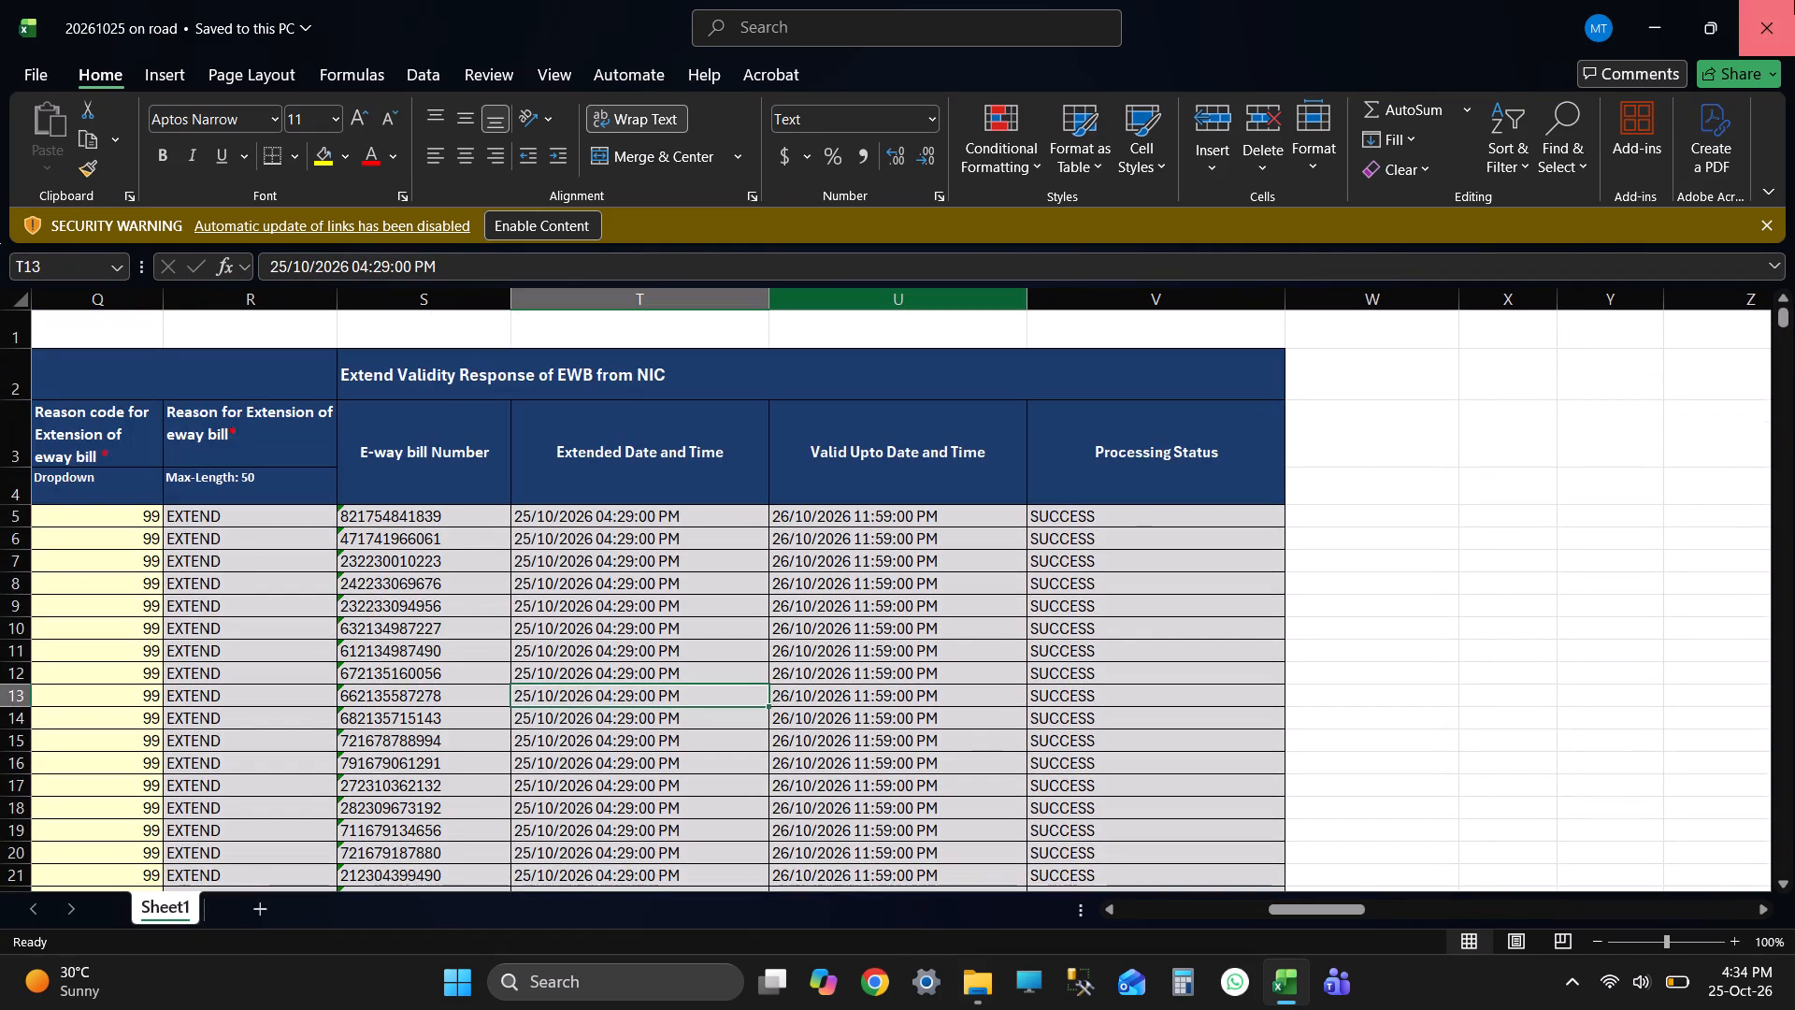
Close the abhijit folder window and shut down the computer.
{"action": "left_click", "coordinate": [1794, 0]}
{"action": "key", "text": "alt+F4"}
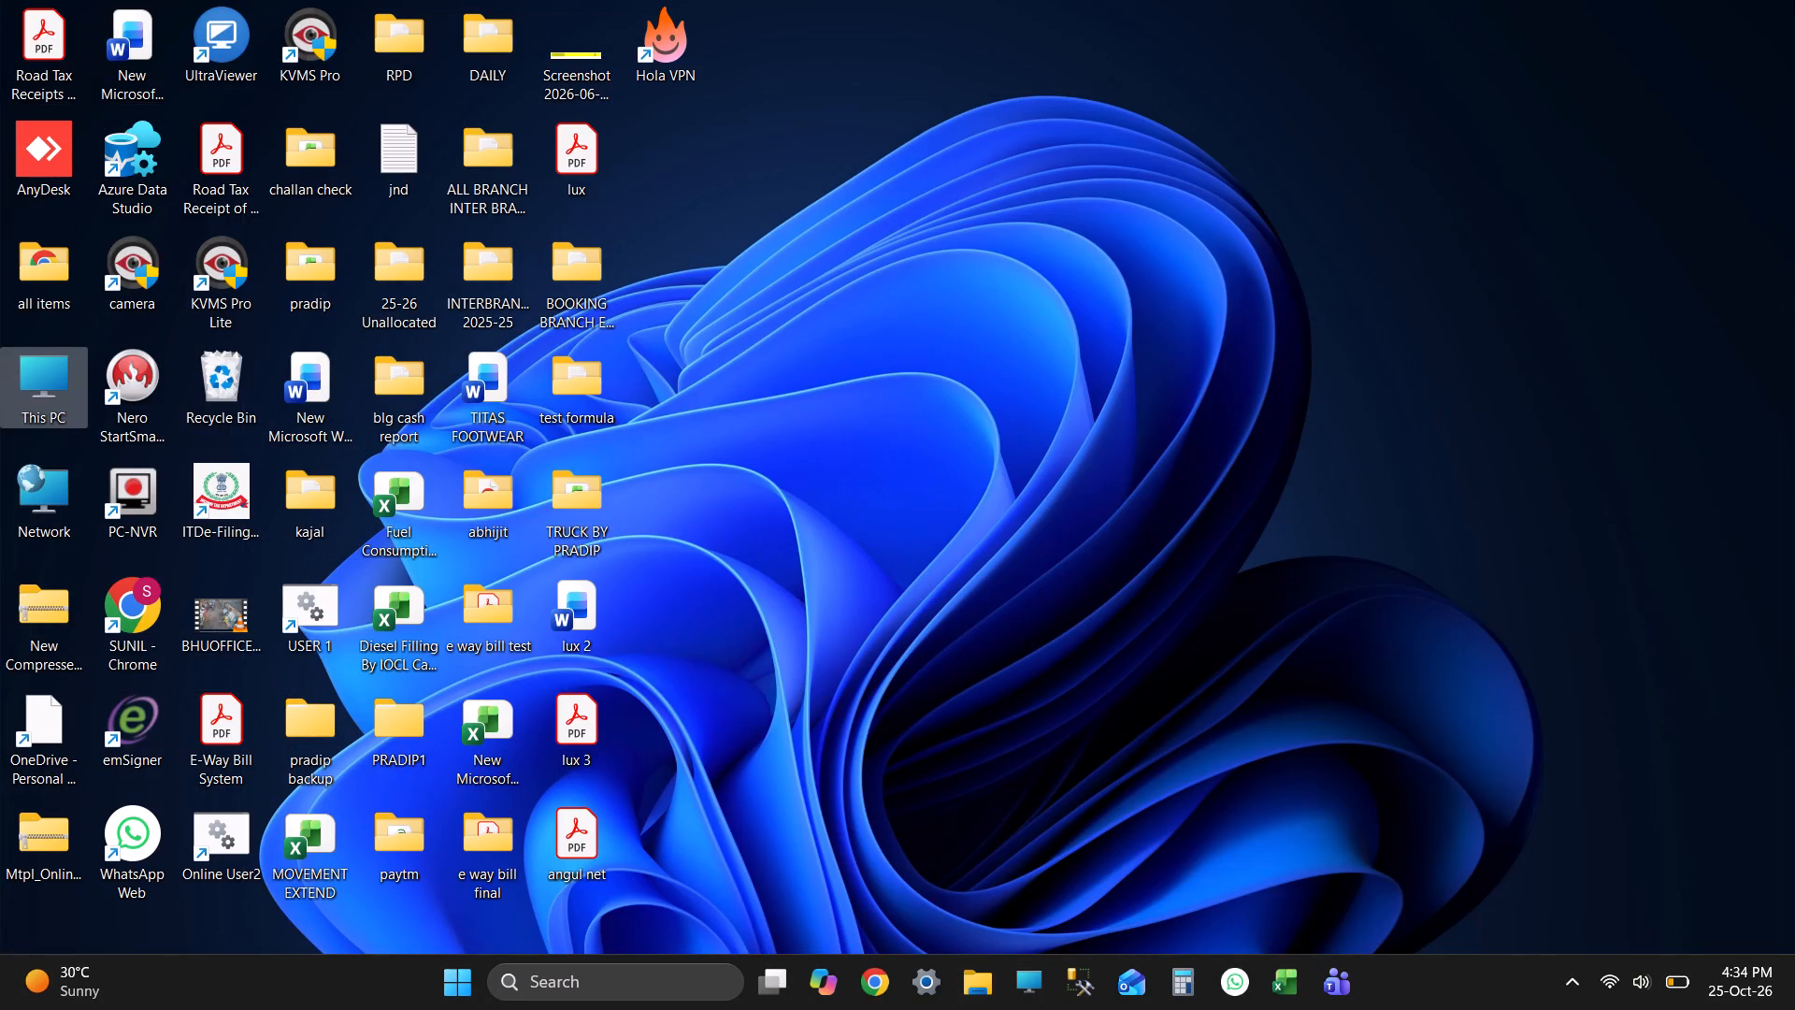
{"action": "key", "text": "Return"}
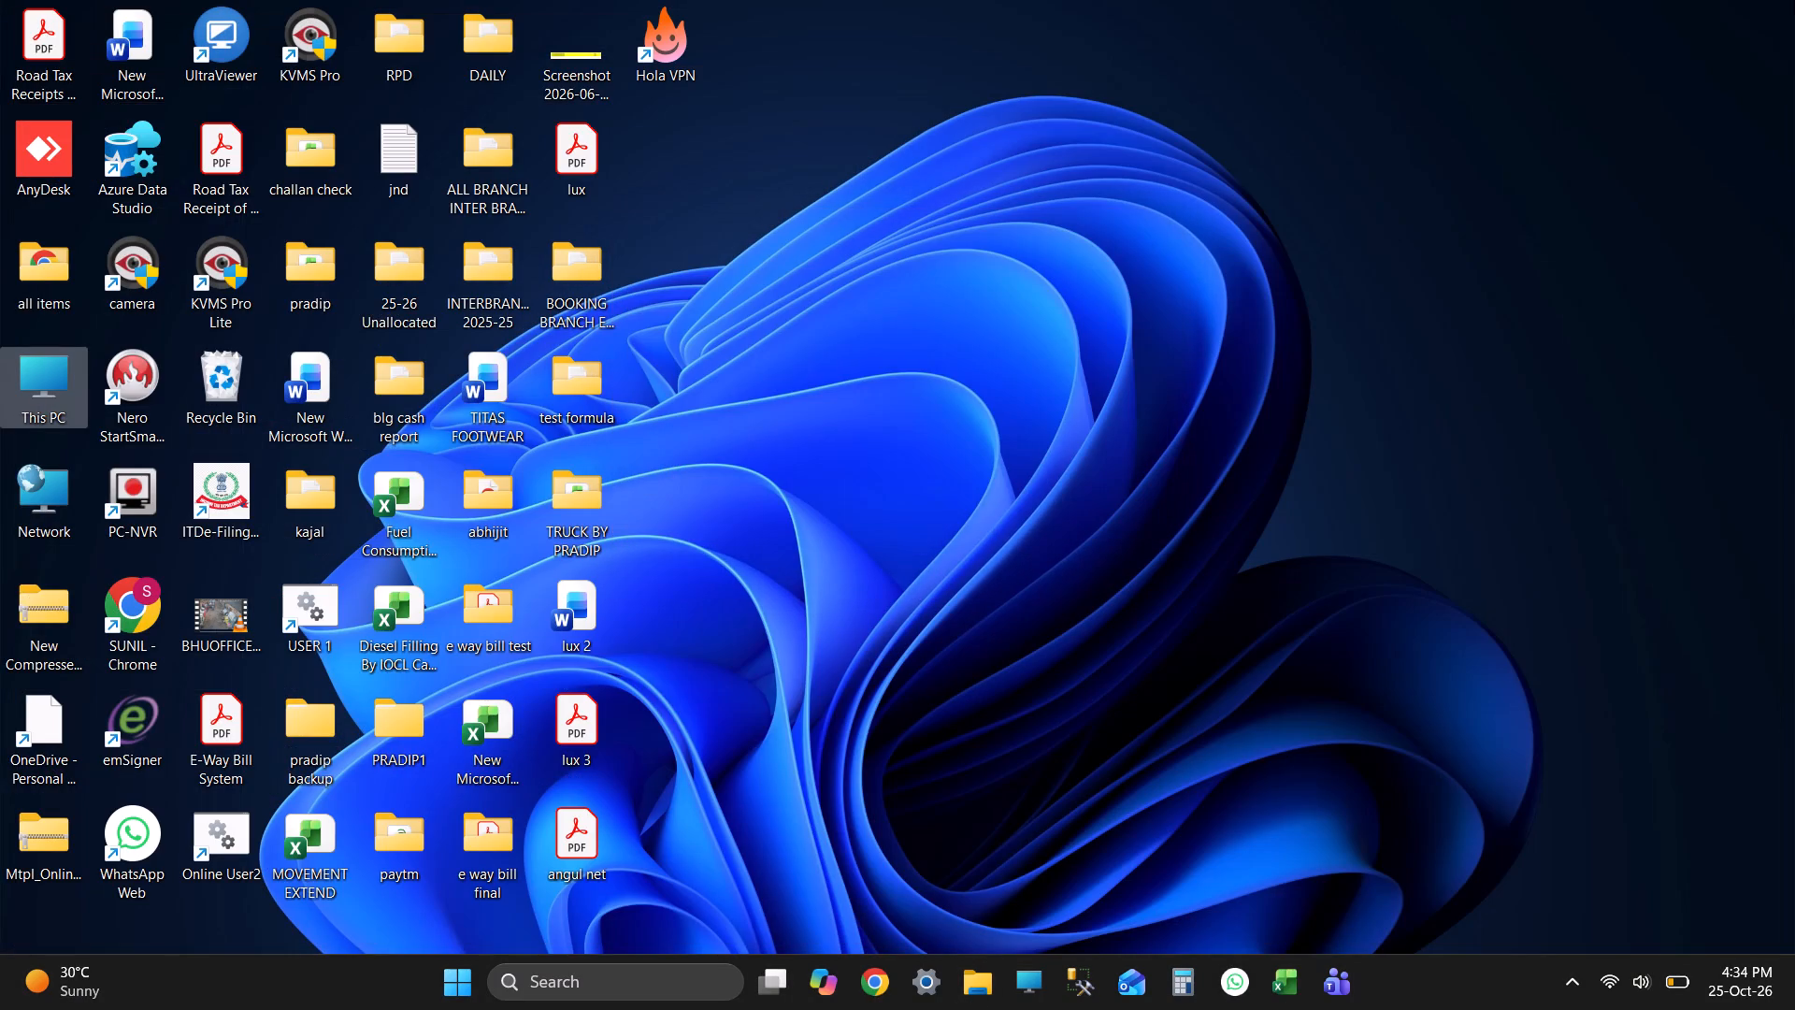